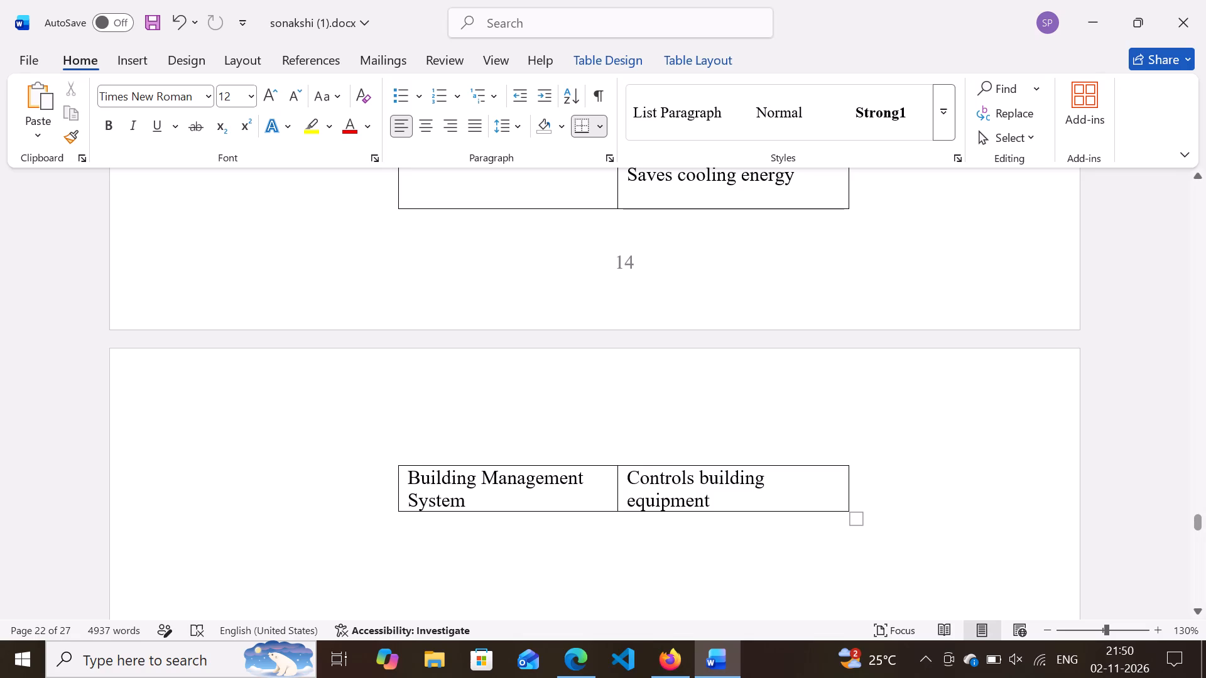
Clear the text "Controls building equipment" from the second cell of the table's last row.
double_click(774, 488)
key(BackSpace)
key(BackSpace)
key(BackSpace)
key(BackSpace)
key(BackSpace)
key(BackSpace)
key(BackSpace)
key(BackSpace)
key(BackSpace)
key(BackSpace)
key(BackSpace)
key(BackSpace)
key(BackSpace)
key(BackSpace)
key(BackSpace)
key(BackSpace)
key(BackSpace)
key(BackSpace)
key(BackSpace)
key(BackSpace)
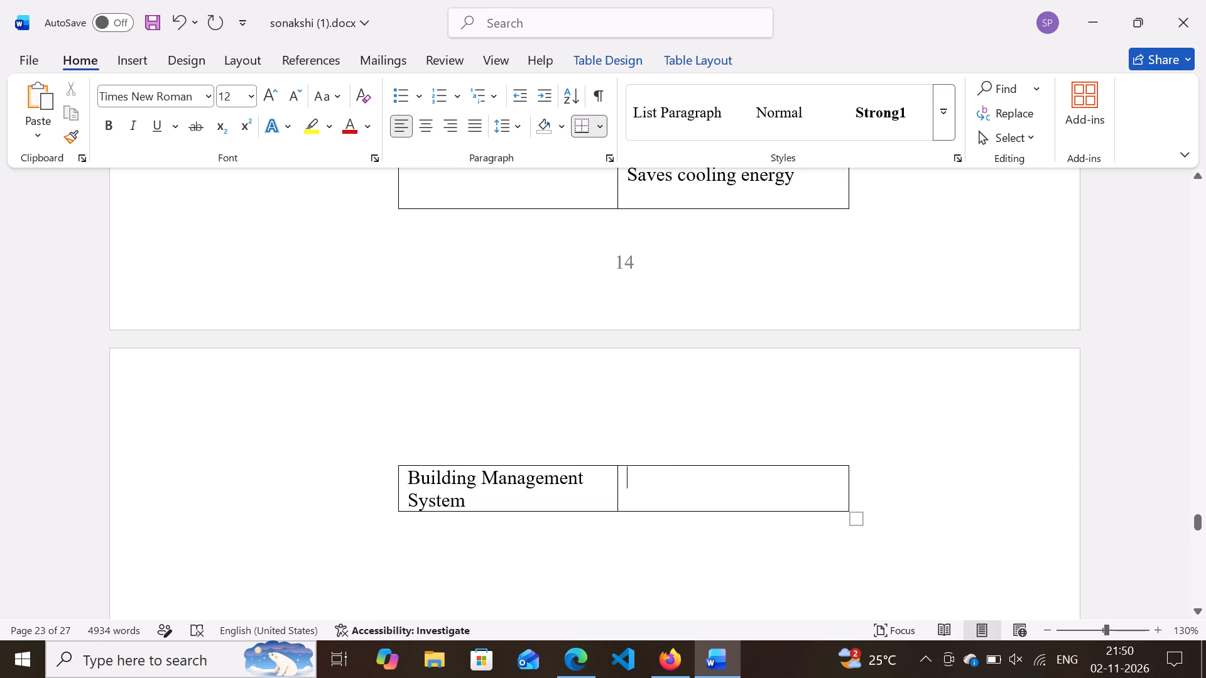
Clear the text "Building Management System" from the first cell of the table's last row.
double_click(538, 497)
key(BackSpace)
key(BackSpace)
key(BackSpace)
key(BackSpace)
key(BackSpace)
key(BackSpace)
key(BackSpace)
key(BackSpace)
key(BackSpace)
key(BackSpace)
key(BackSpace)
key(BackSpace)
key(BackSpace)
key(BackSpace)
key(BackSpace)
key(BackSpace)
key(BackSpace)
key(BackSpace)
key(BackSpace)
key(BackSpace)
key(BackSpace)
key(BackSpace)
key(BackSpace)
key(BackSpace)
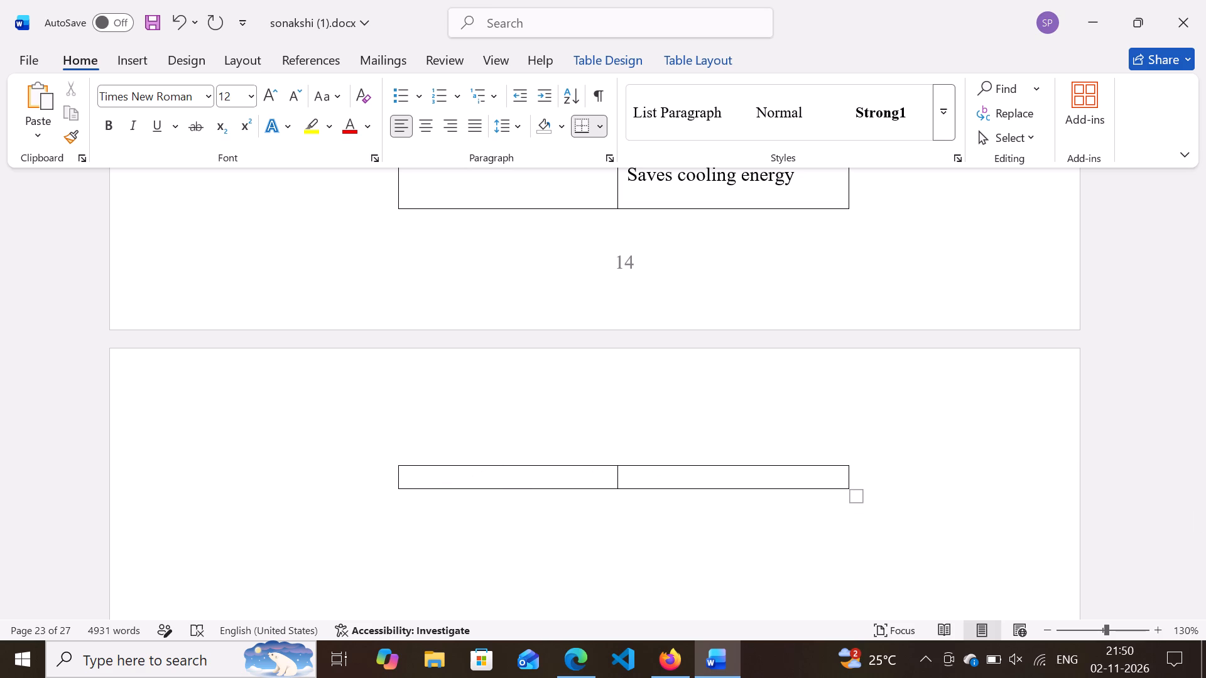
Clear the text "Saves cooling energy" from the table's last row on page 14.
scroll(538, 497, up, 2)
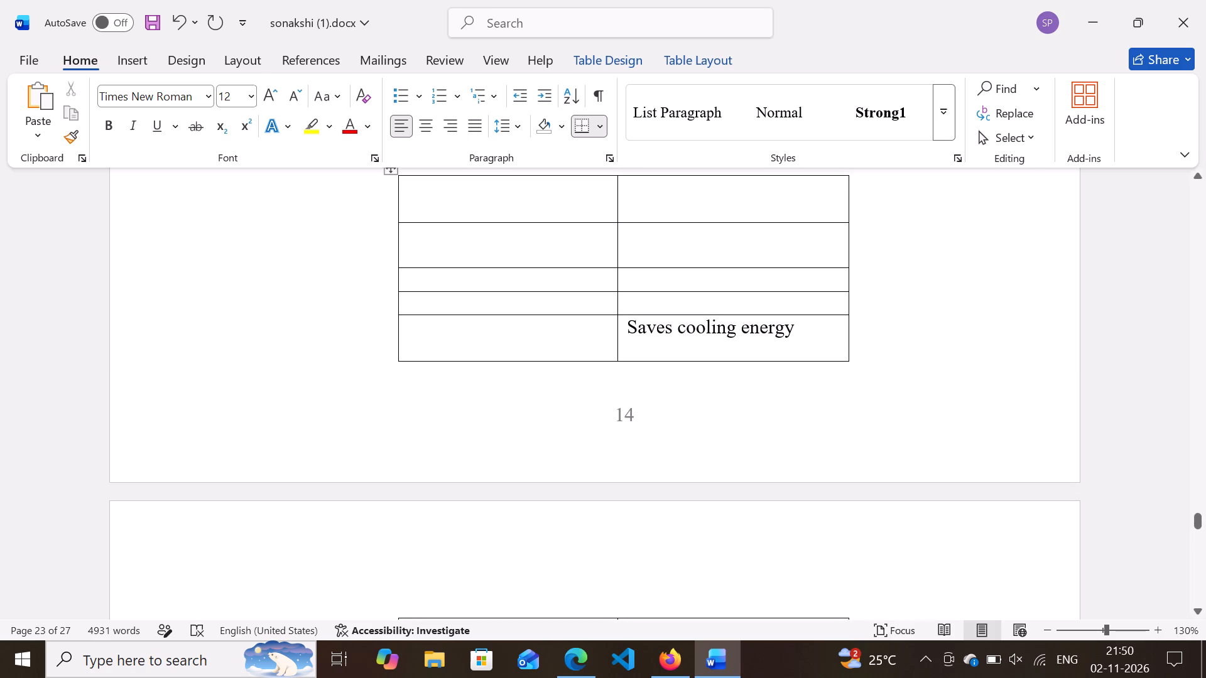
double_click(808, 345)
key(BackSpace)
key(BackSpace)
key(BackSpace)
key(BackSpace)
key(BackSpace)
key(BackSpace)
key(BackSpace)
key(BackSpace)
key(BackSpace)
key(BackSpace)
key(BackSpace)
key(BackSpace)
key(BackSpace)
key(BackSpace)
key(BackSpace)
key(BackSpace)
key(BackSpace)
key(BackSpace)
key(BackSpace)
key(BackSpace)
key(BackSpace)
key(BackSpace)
Cut the whole emptied two-column table below the paragraph ending "improve building performance.".
scroll(808, 345, up, 1)
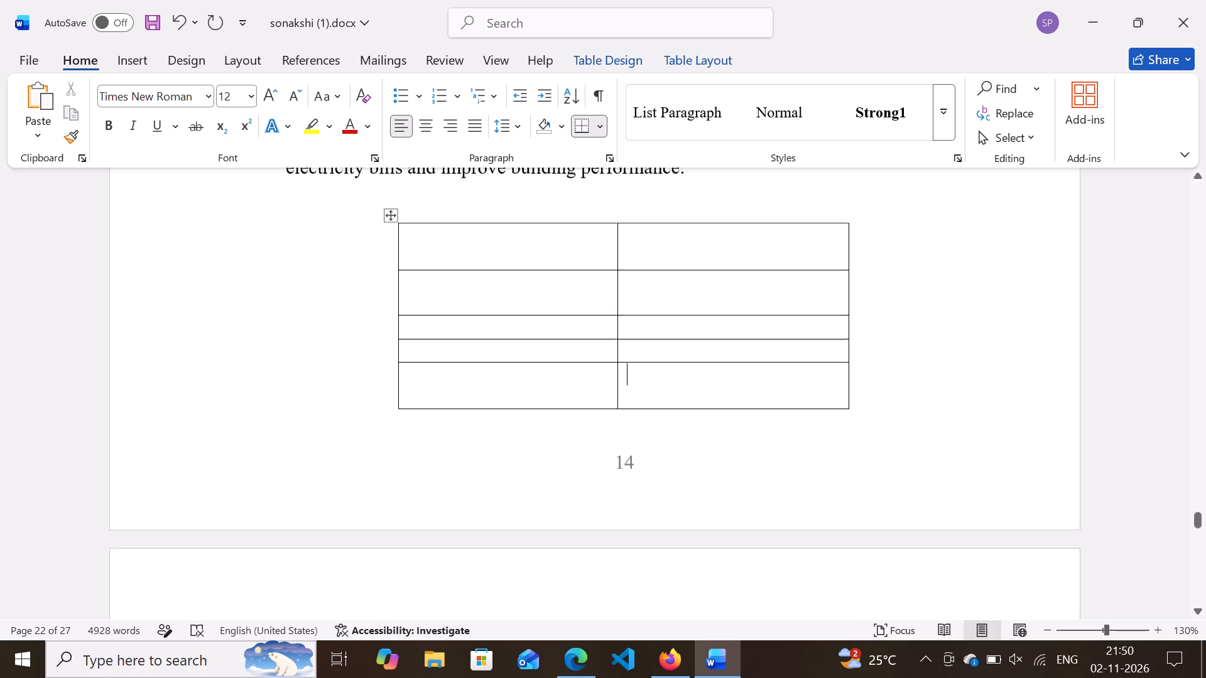
scroll(808, 345, up, 2)
double_click(576, 365)
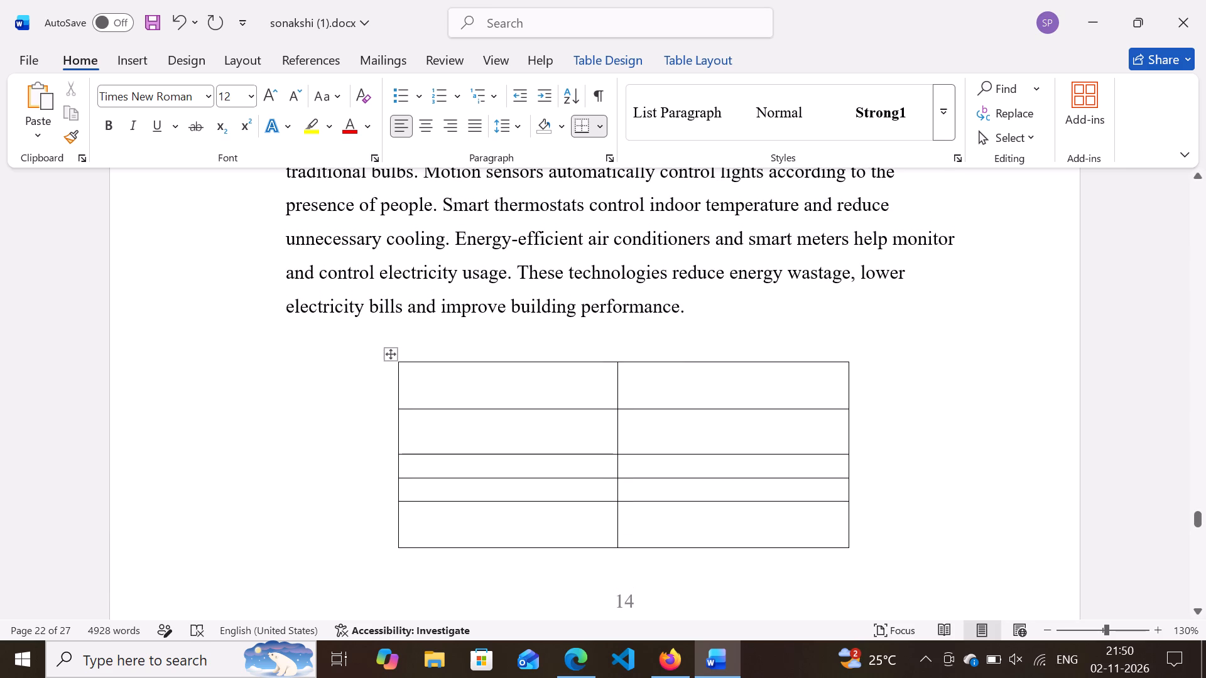
click(616, 367)
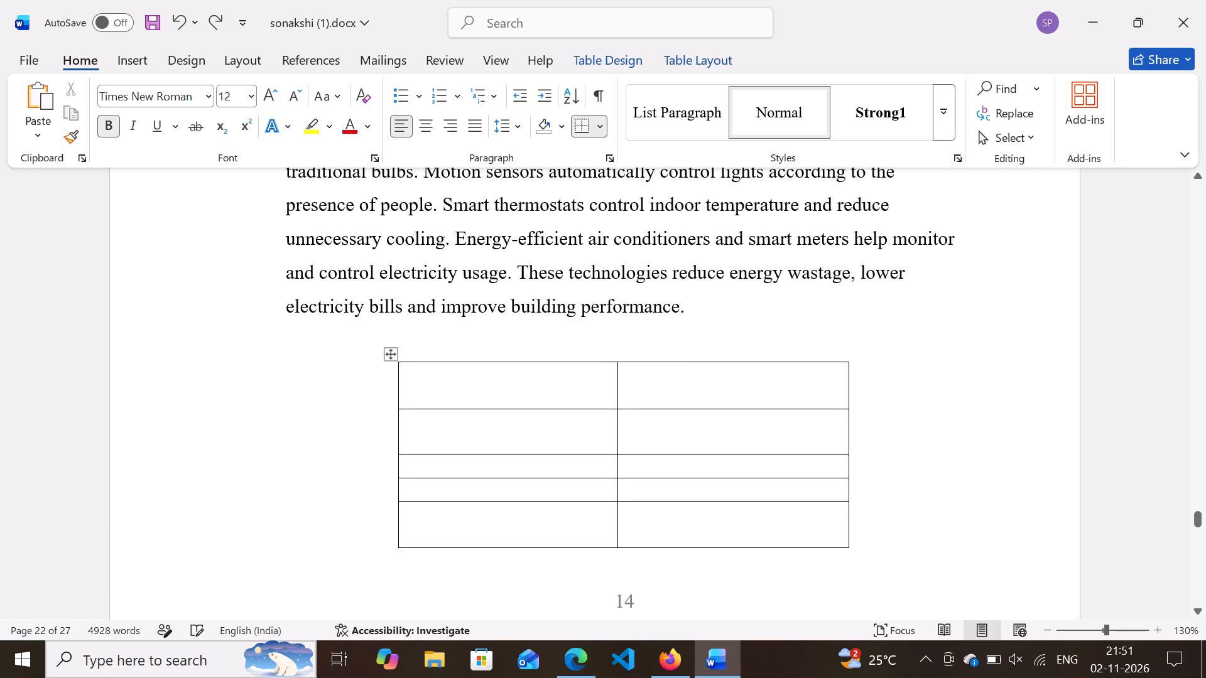
click(386, 356)
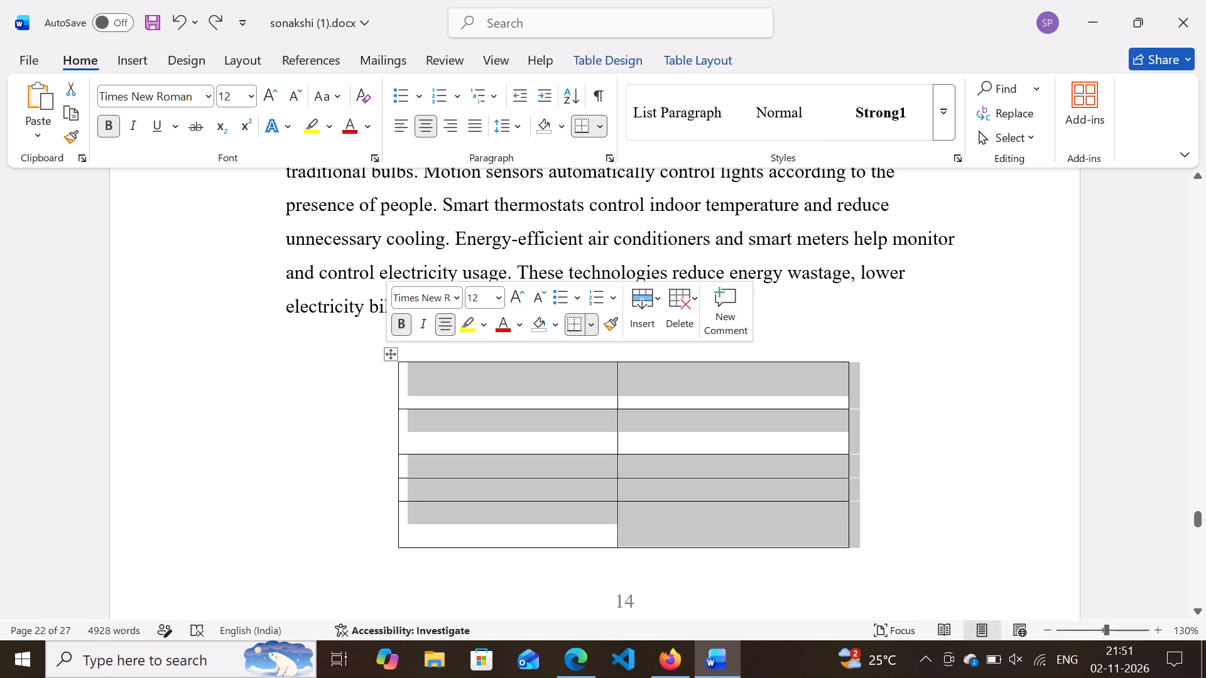
right_click(386, 356)
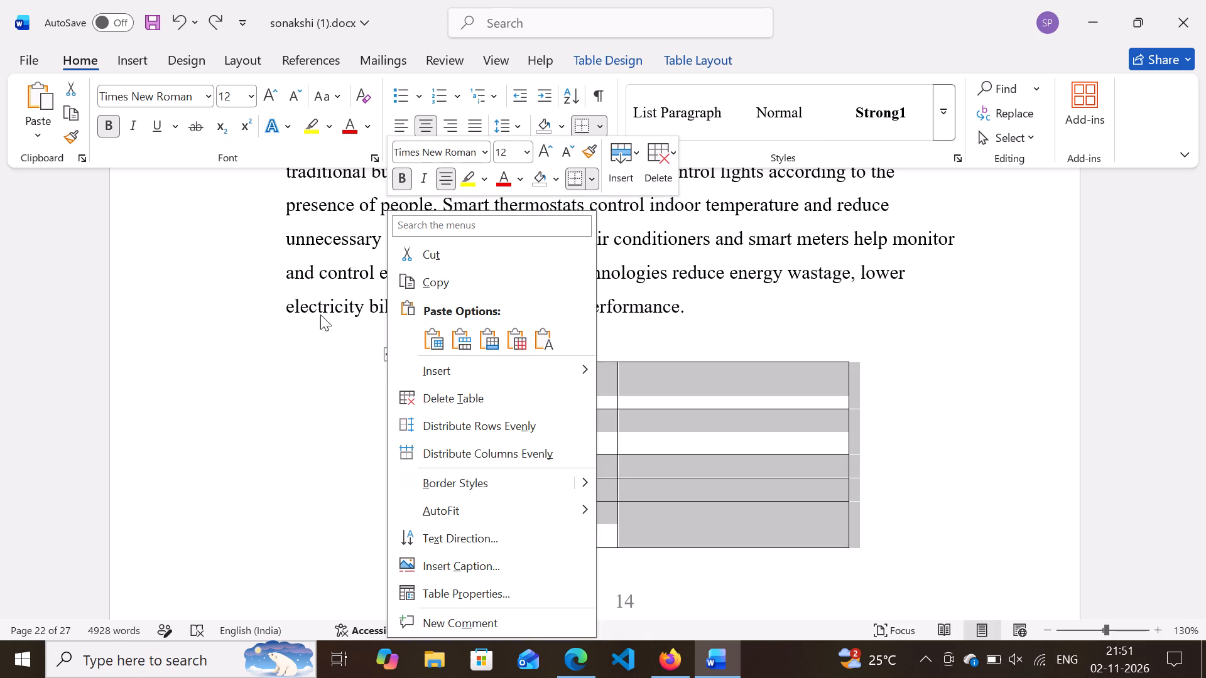
click(427, 254)
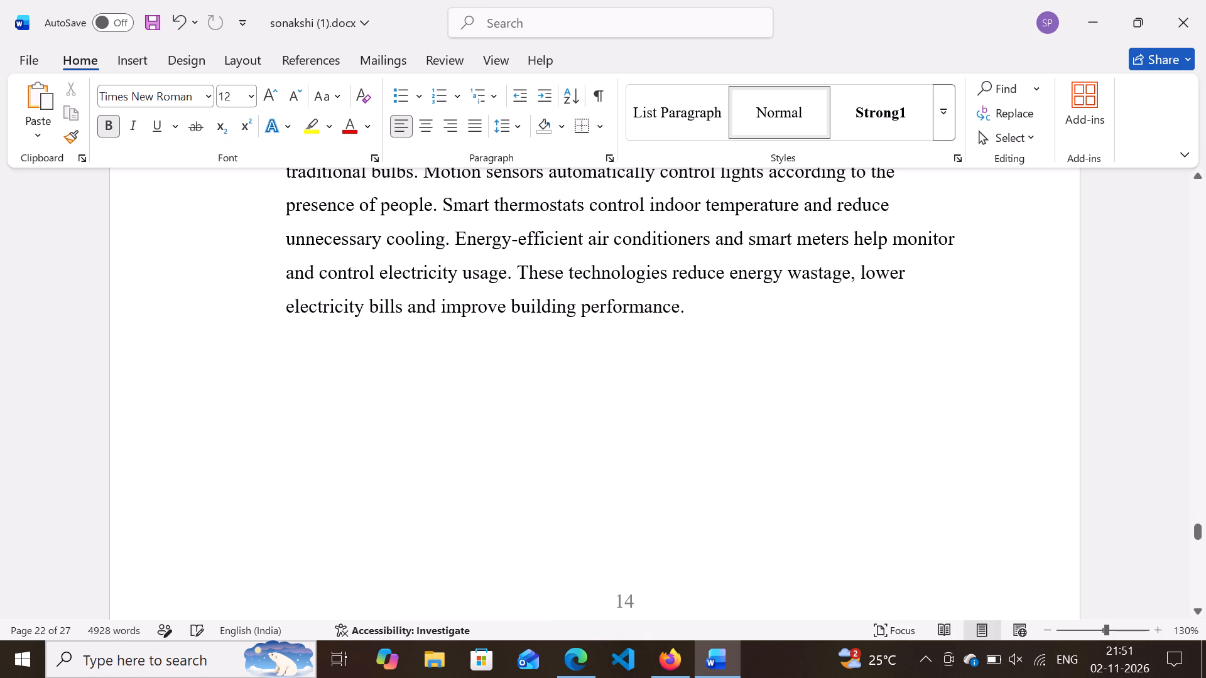
Insert a table with three columns and six rows on a new line after the paragraph ending "improve building performance.".
scroll(427, 254, down, 3)
scroll(427, 254, up, 1)
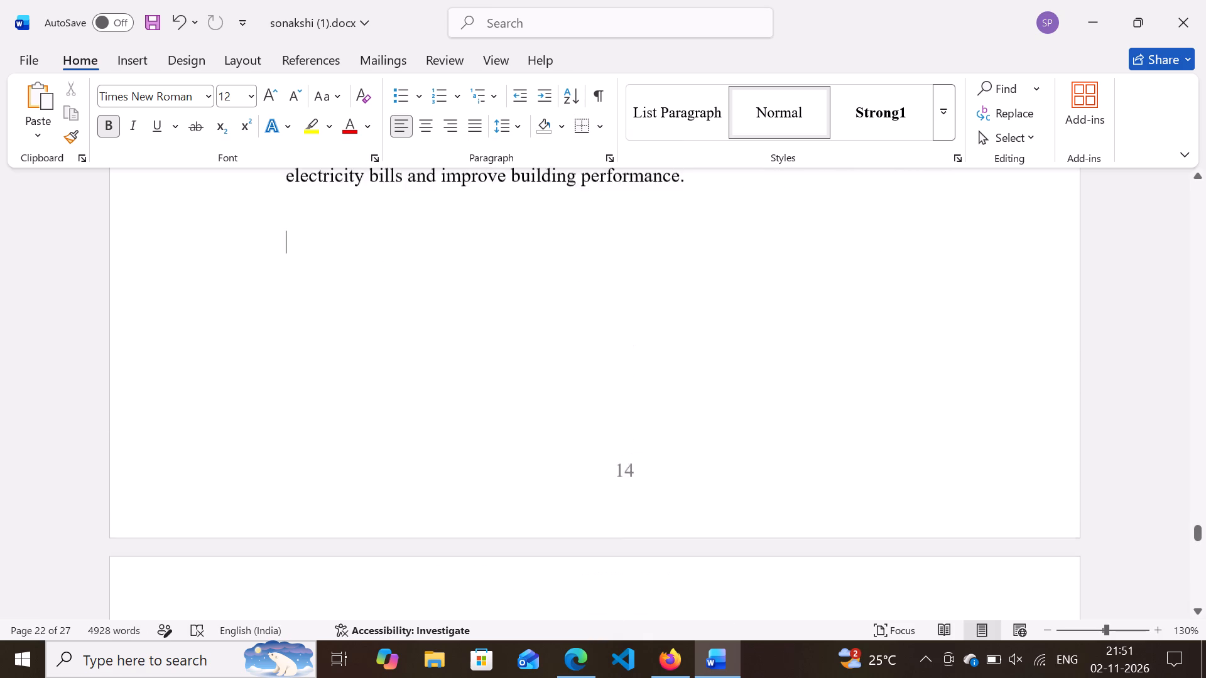
scroll(427, 254, up, 1)
click(686, 325)
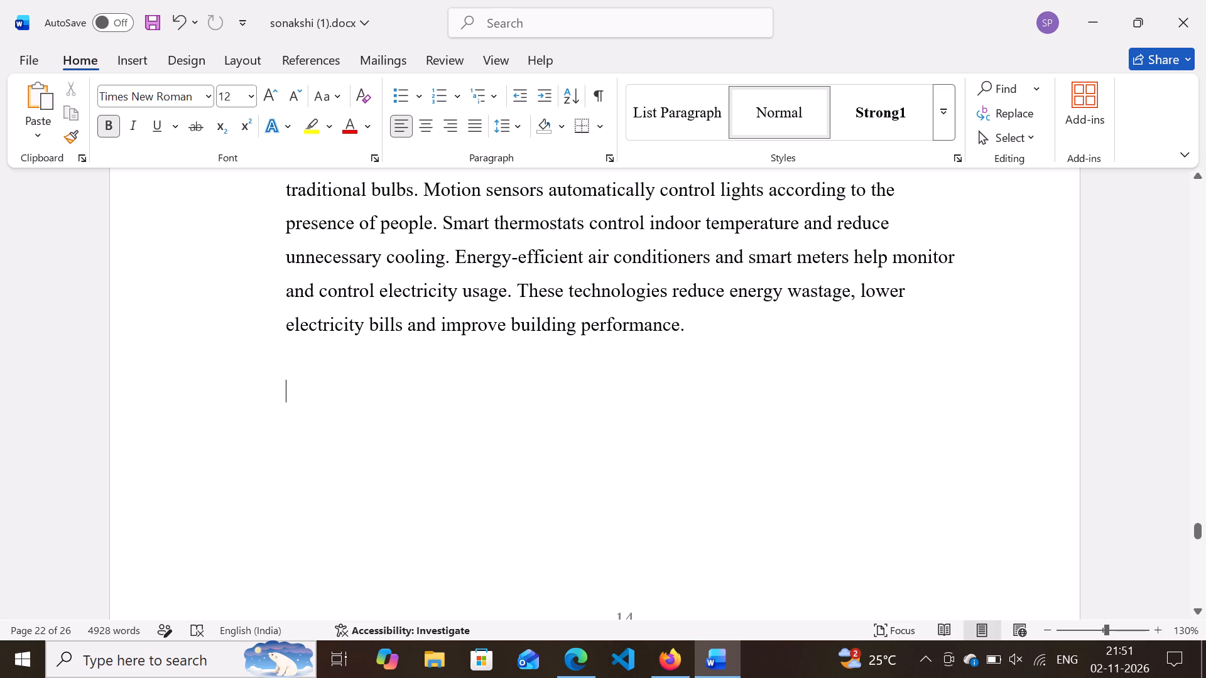
key(Return)
click(137, 73)
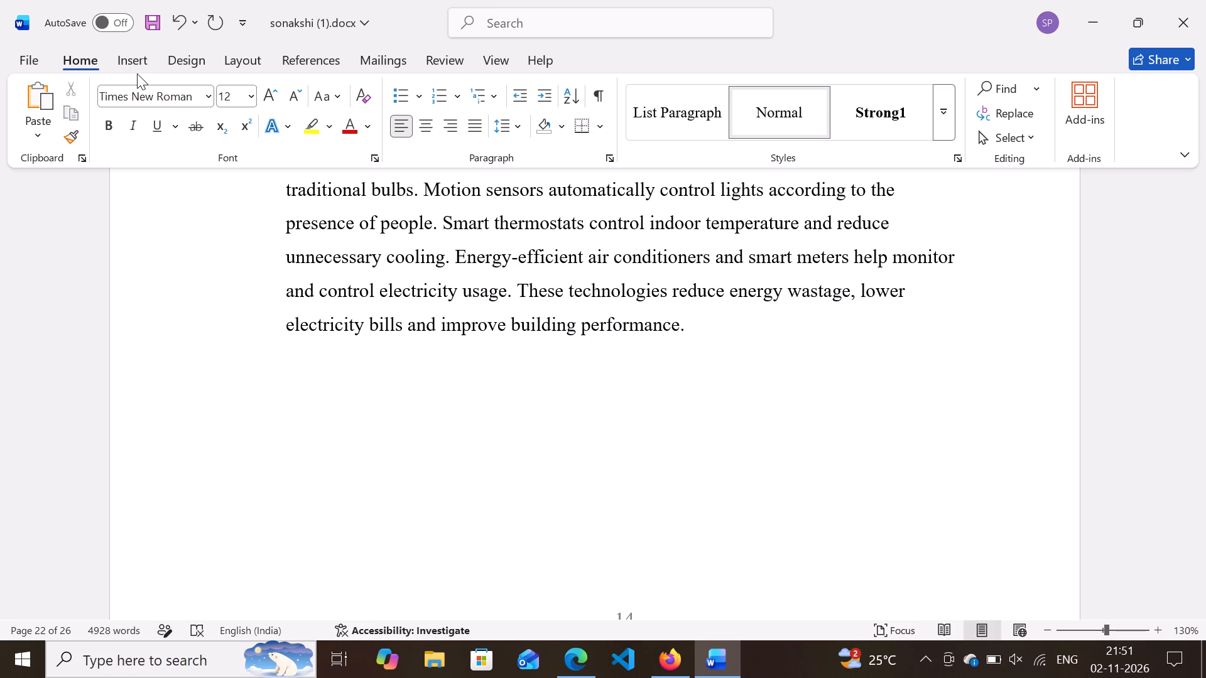
click(131, 62)
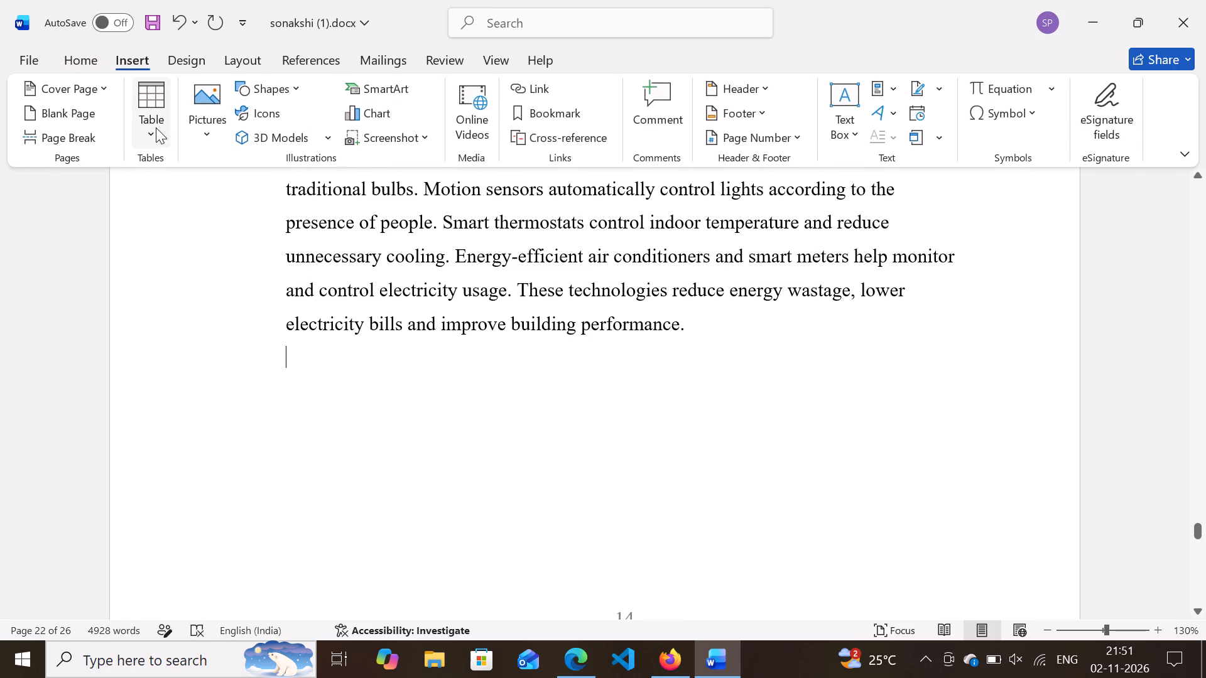
click(156, 127)
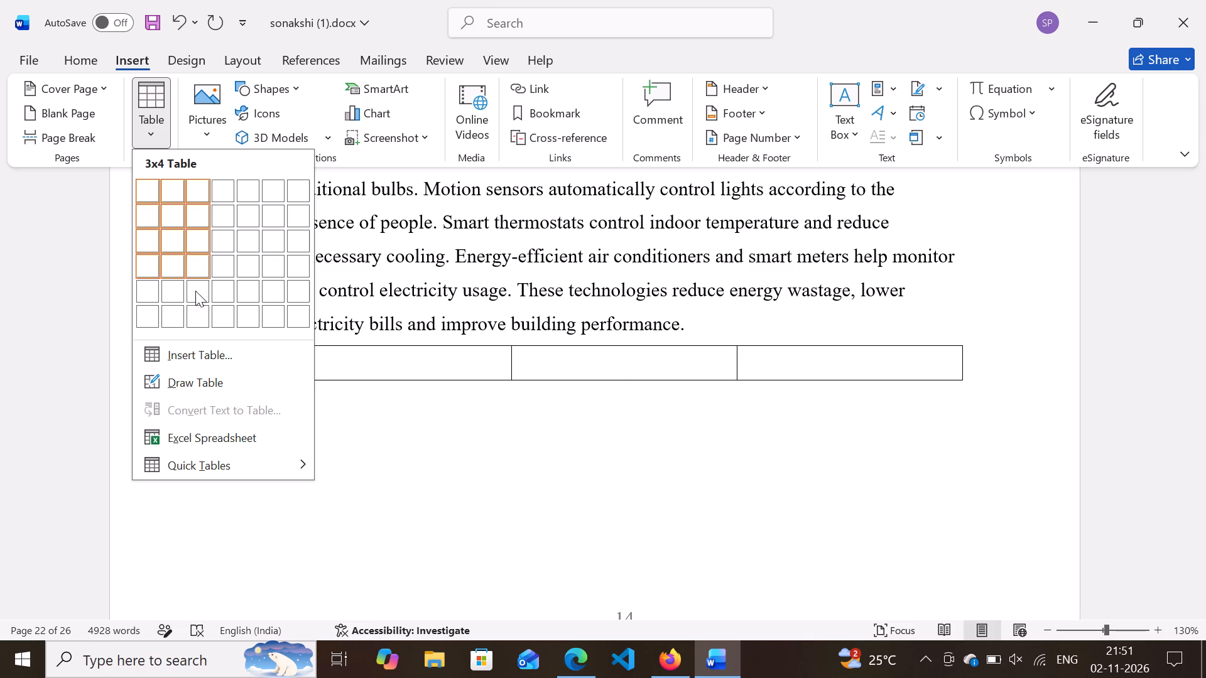
click(195, 325)
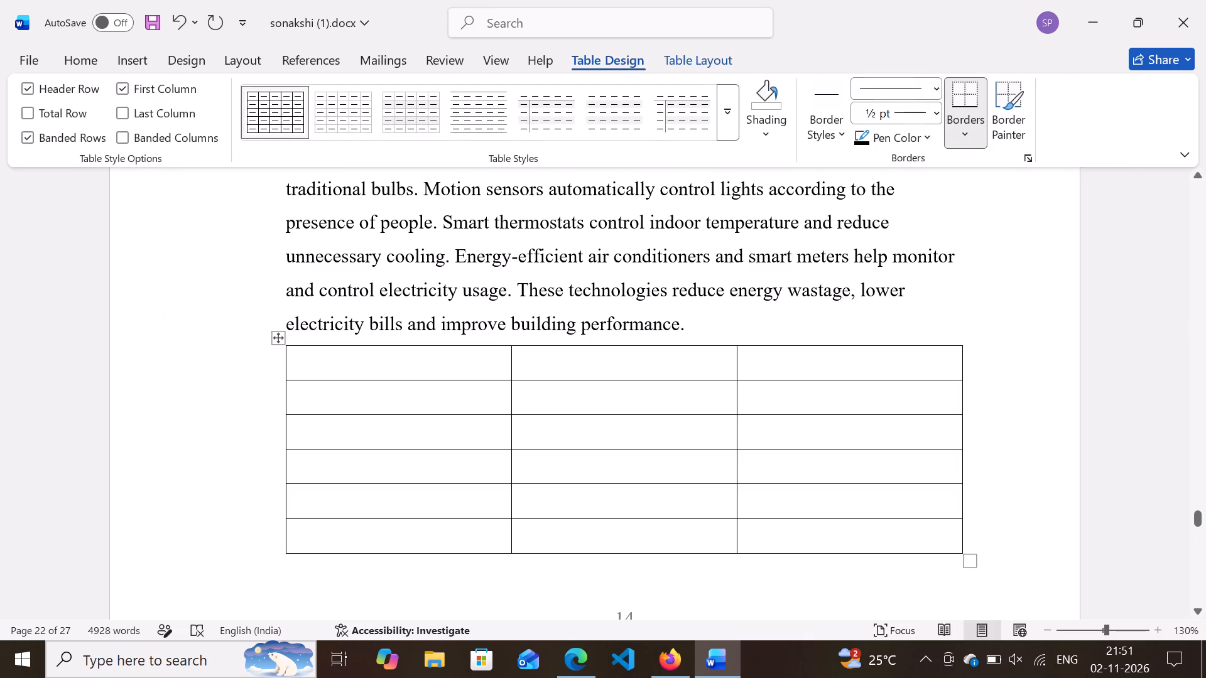
Resize the new table's columns so the first is narrow, the second medium and the third widest.
drag(511, 396, 333, 403)
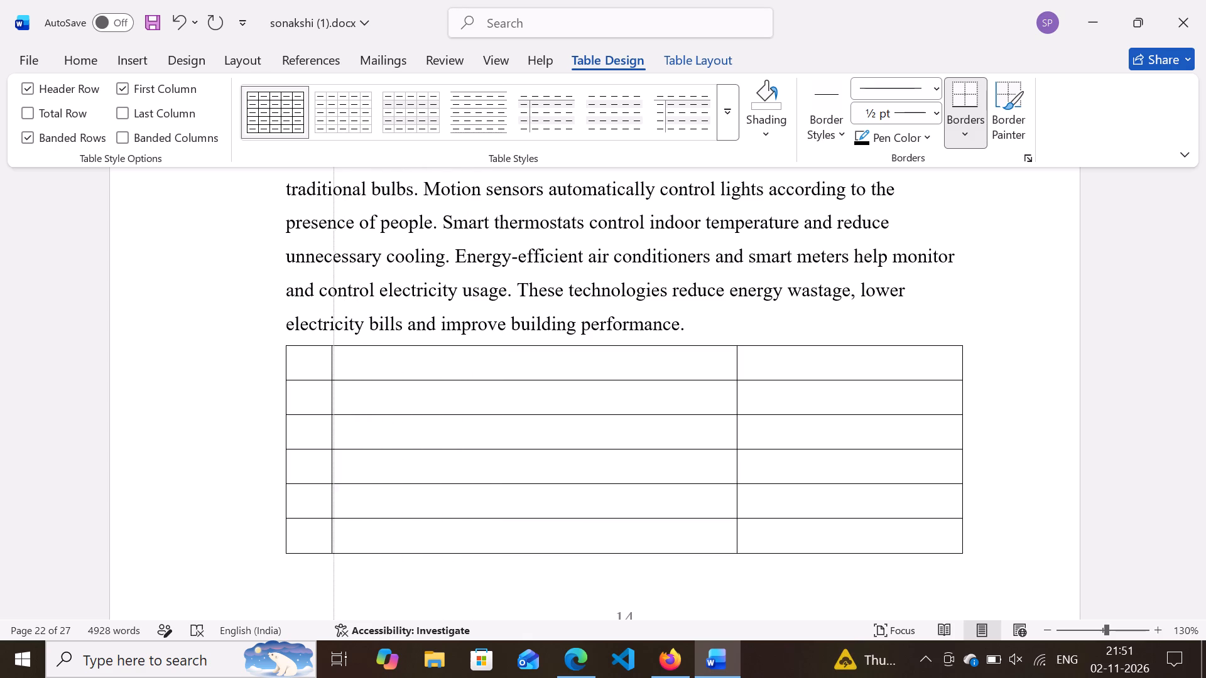
drag(333, 403, 344, 403)
click(344, 403)
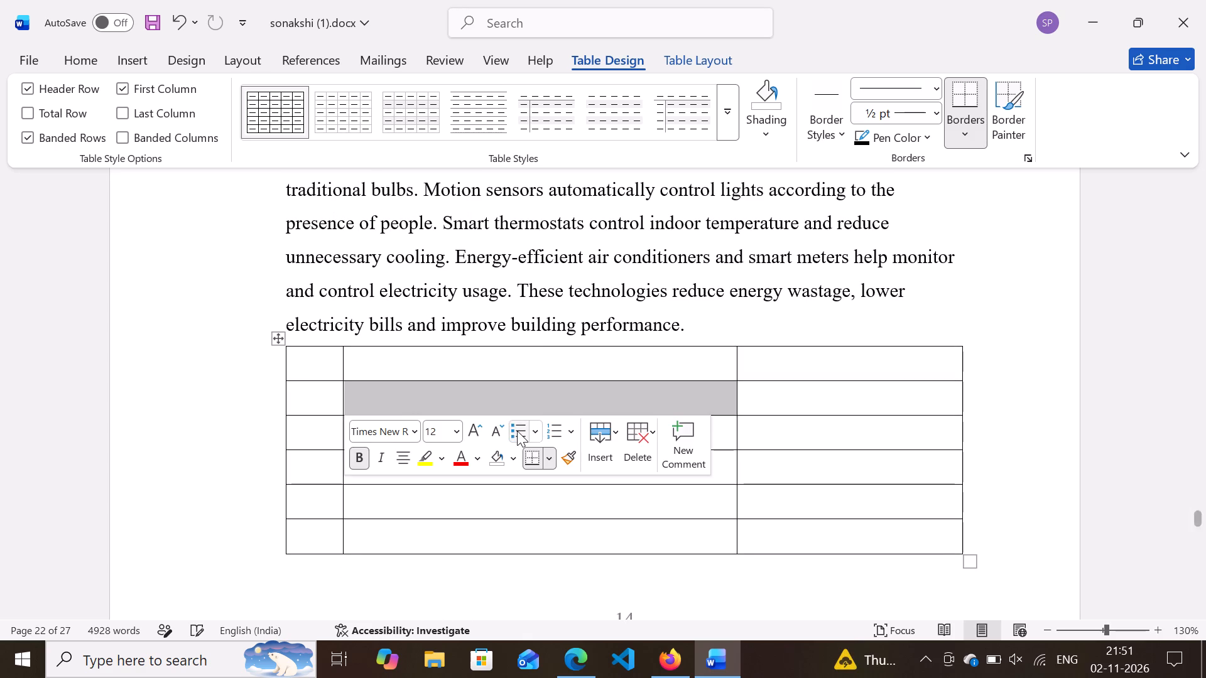
click(803, 405)
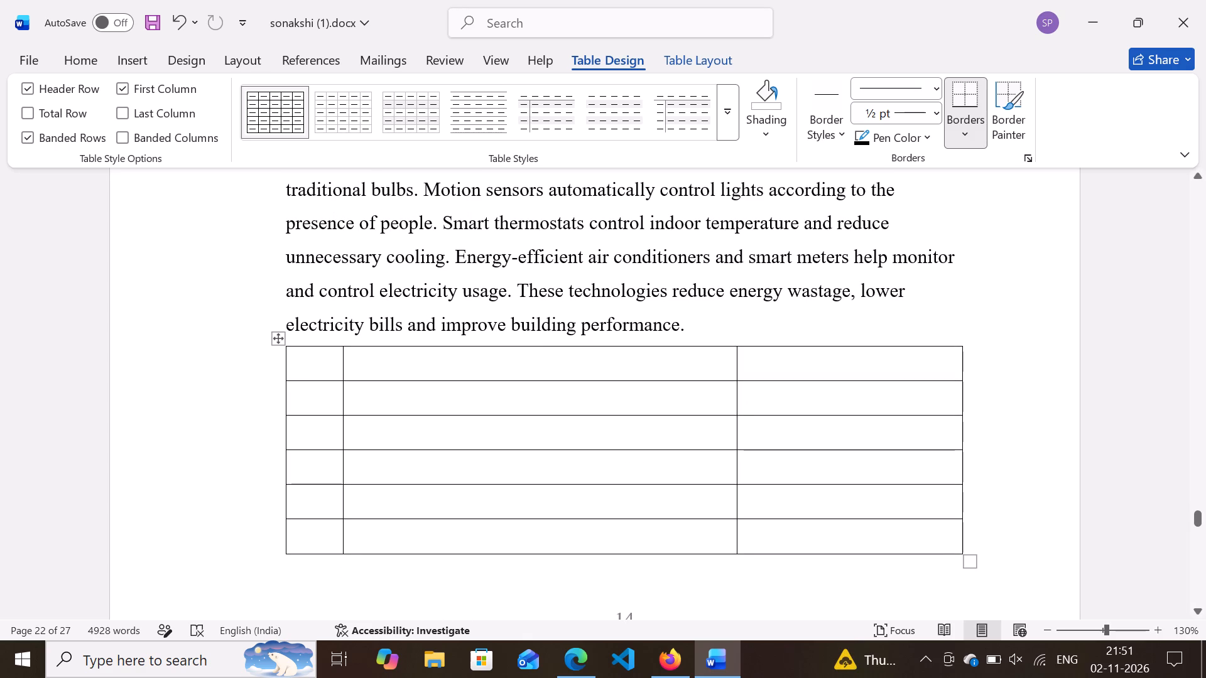
drag(736, 387, 665, 389)
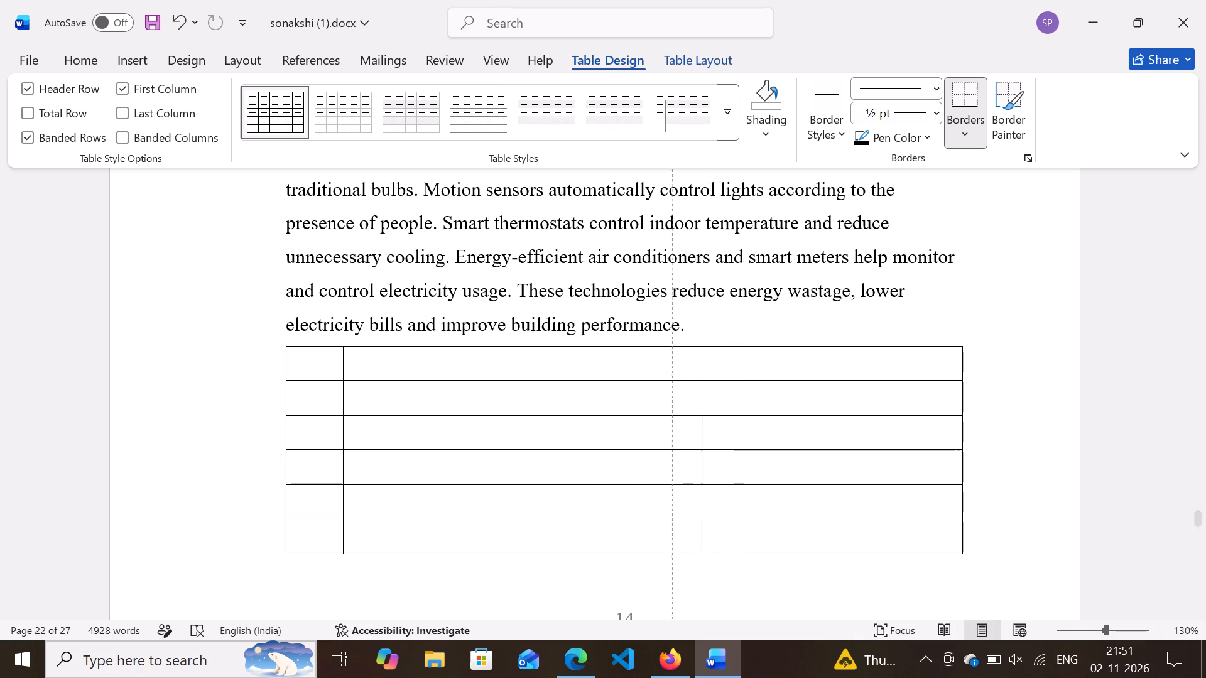
drag(665, 389, 533, 412)
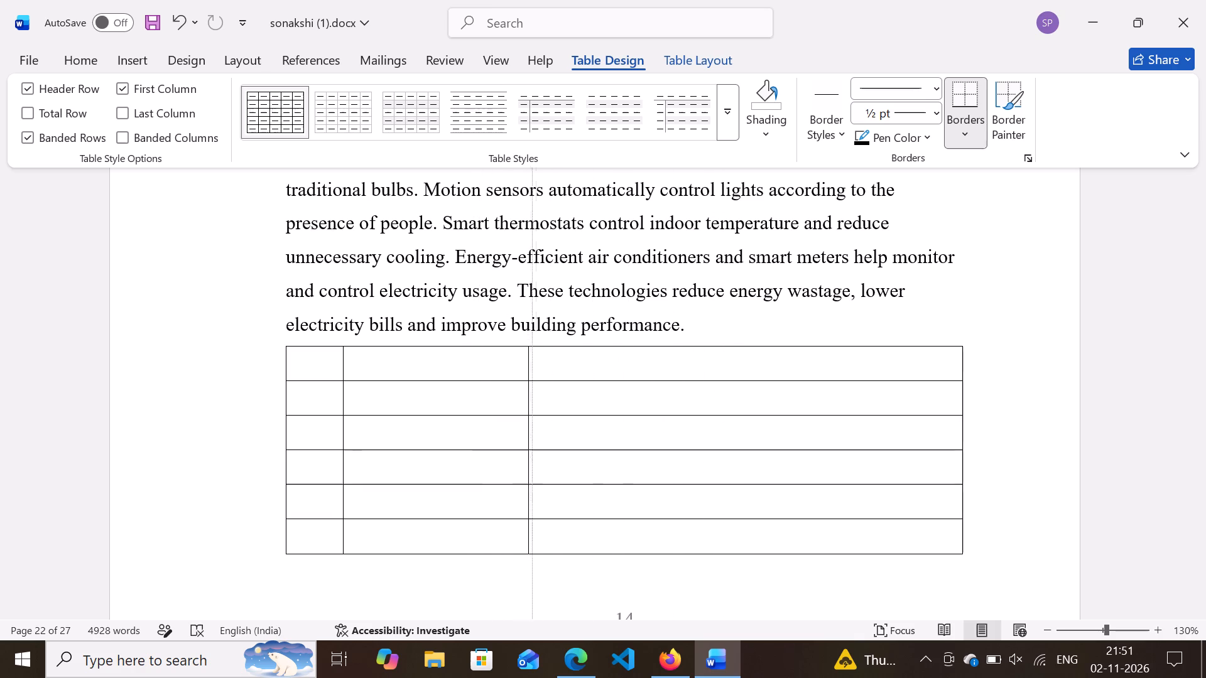
drag(533, 412, 558, 407)
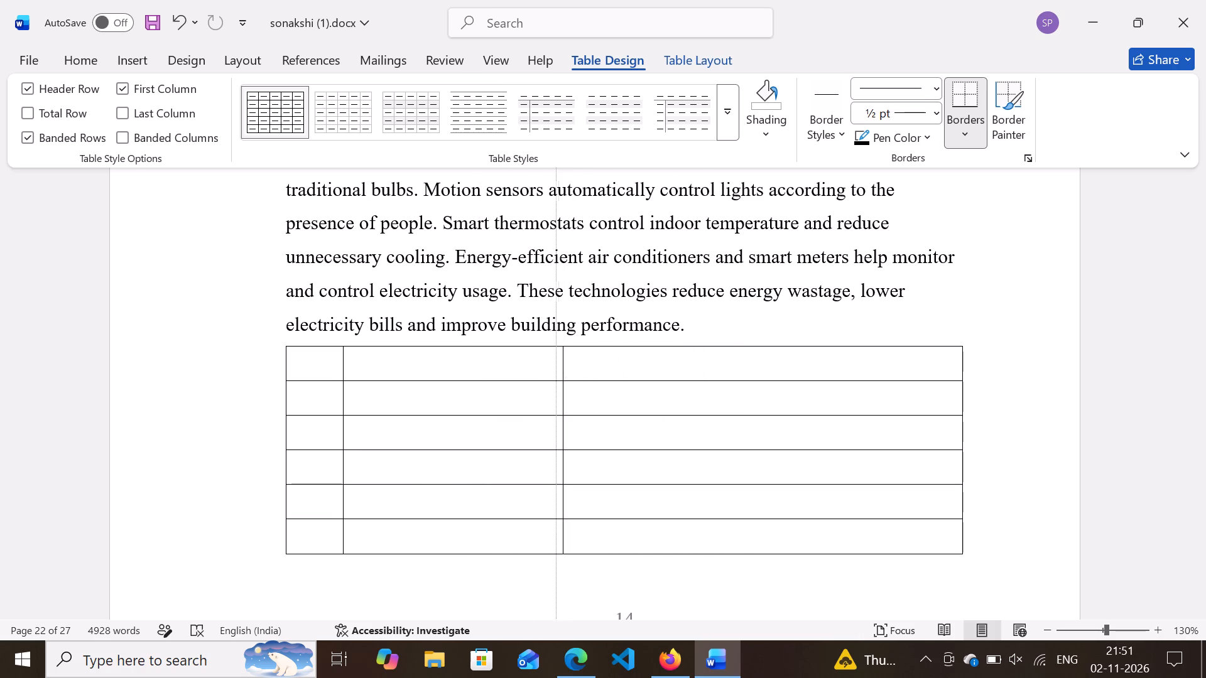
drag(558, 407, 581, 407)
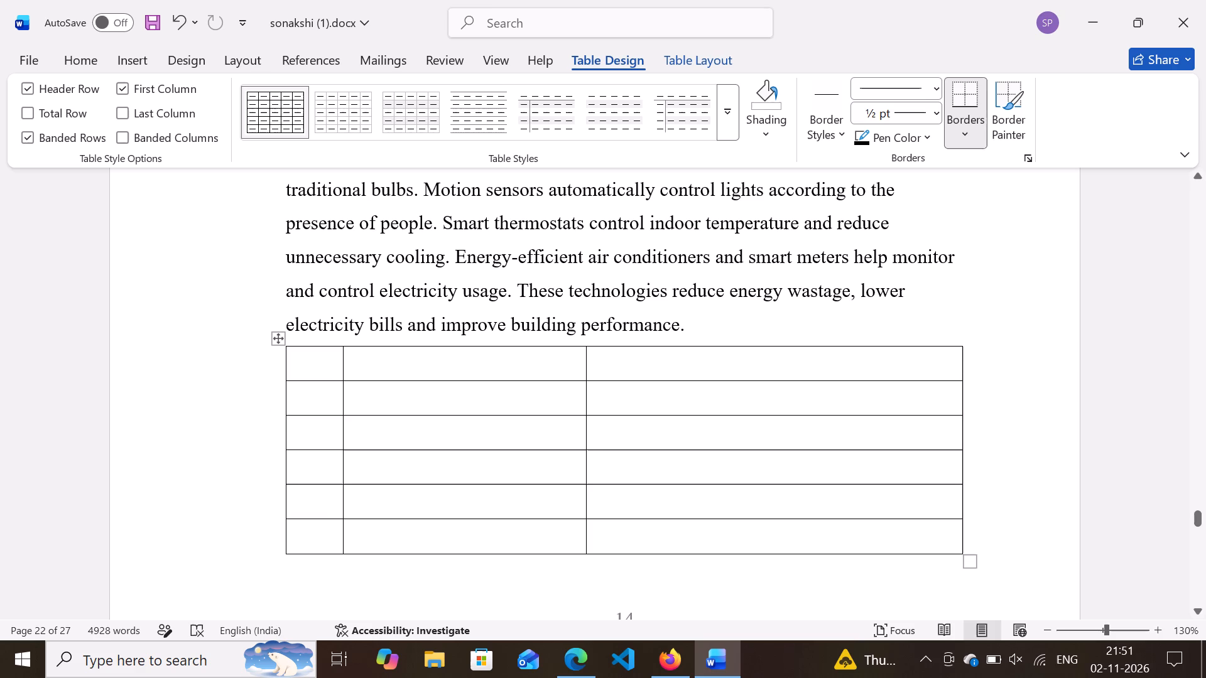
Pull the table's left and right outer edges inward and widen the first column slightly at the second column's expense.
drag(286, 425, 350, 424)
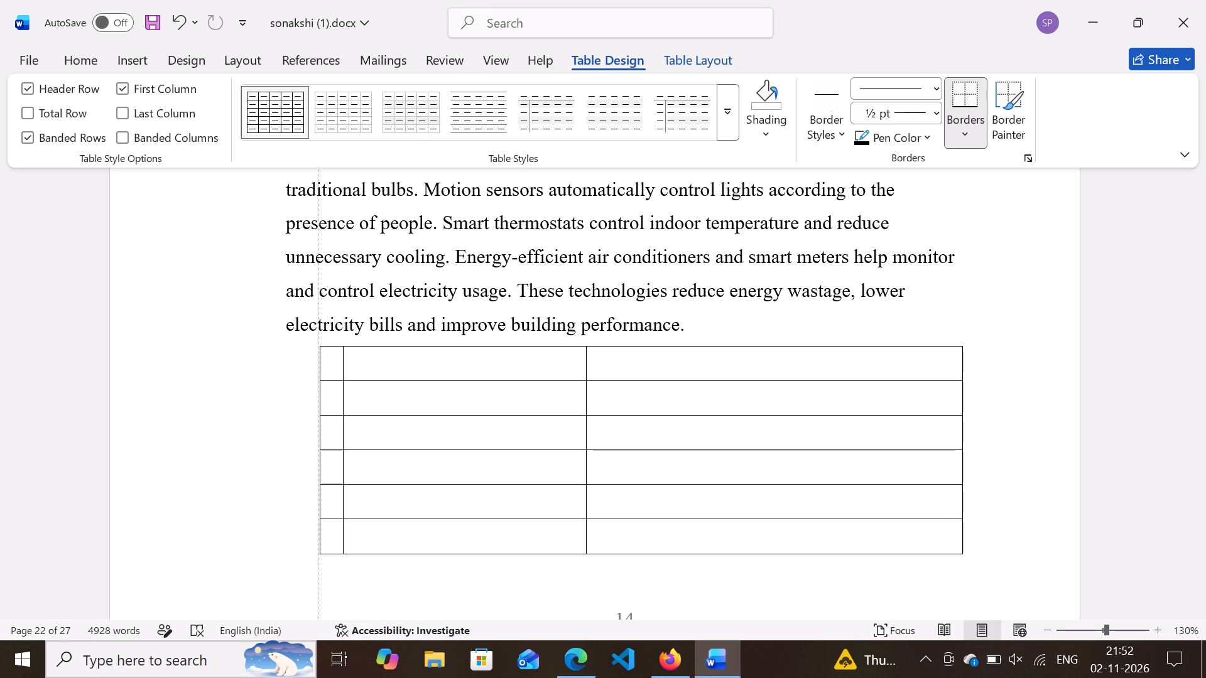
drag(350, 424, 352, 422)
drag(343, 419, 391, 418)
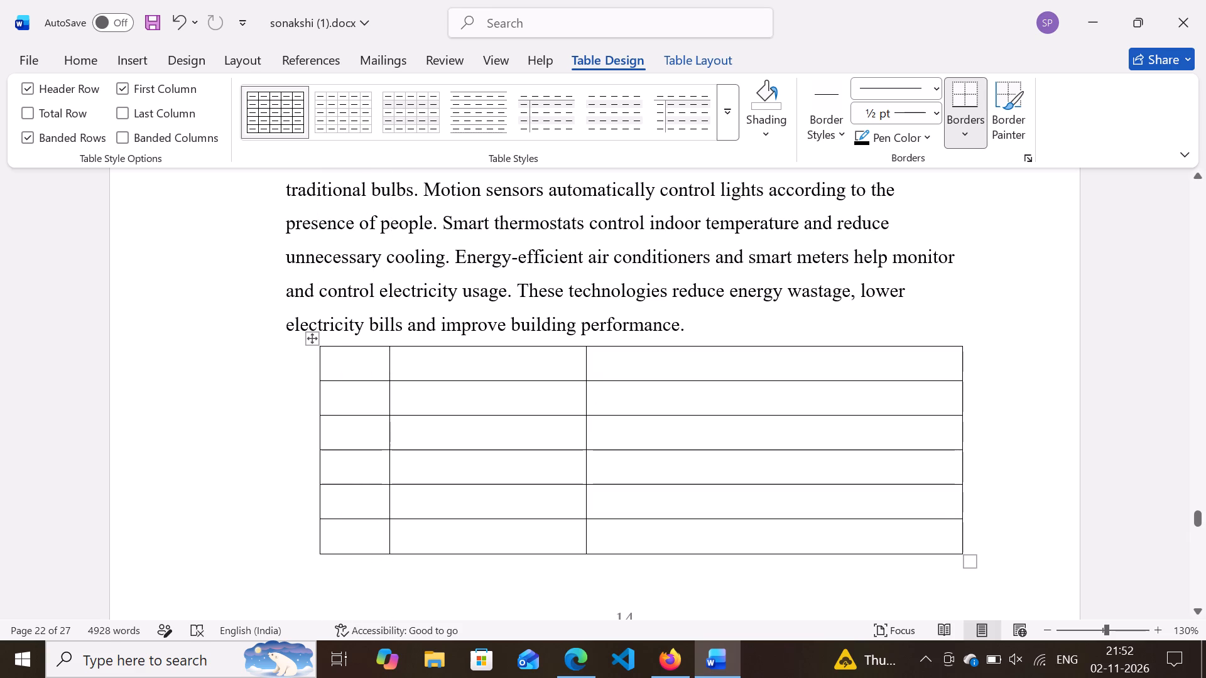
drag(960, 427, 888, 426)
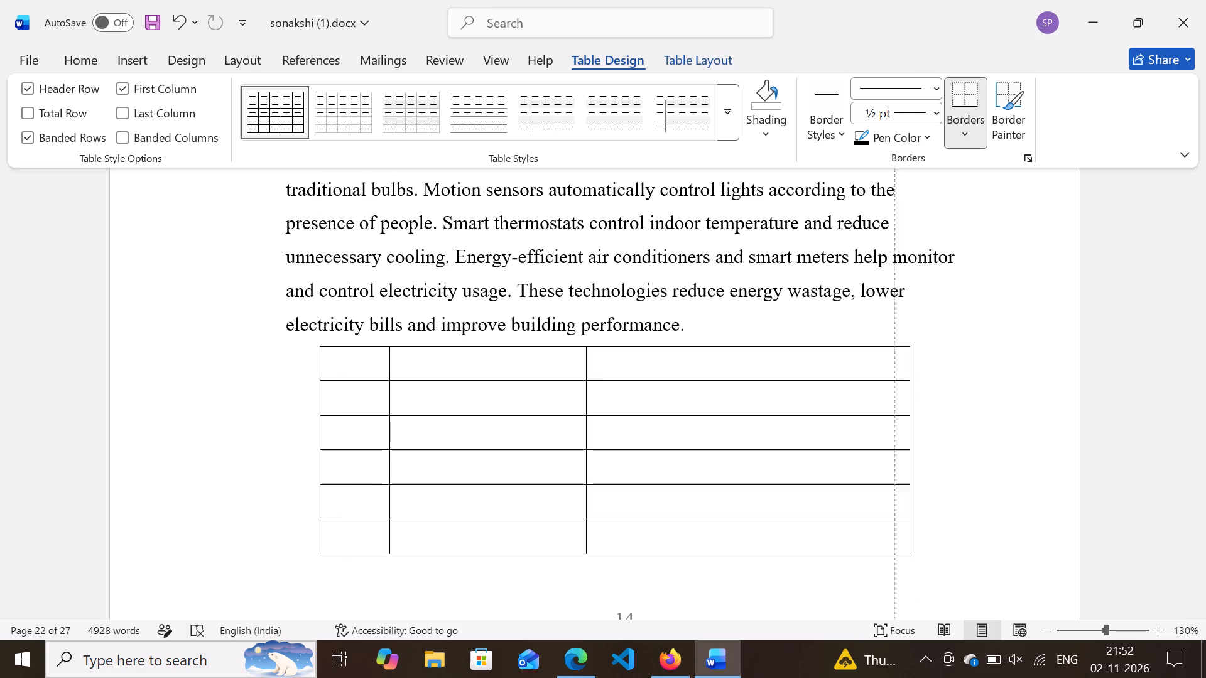
drag(888, 426, 802, 430)
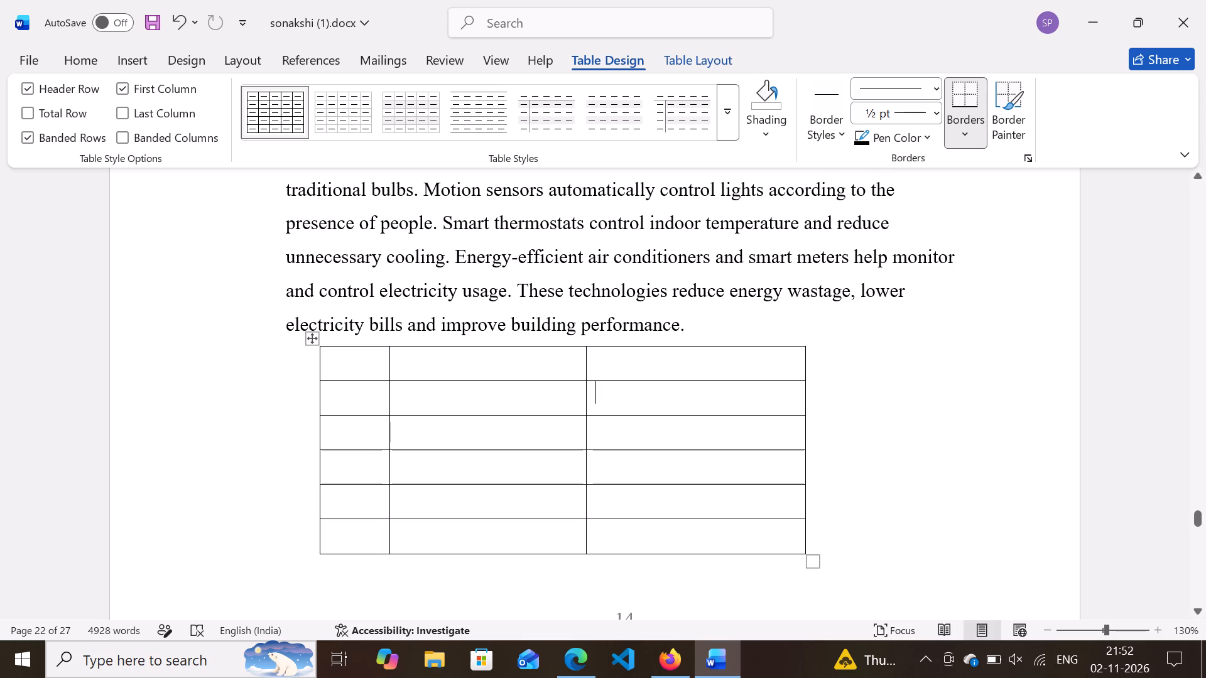
Enter the heading "Sr.No." in the first cell of the table's top row.
click(377, 365)
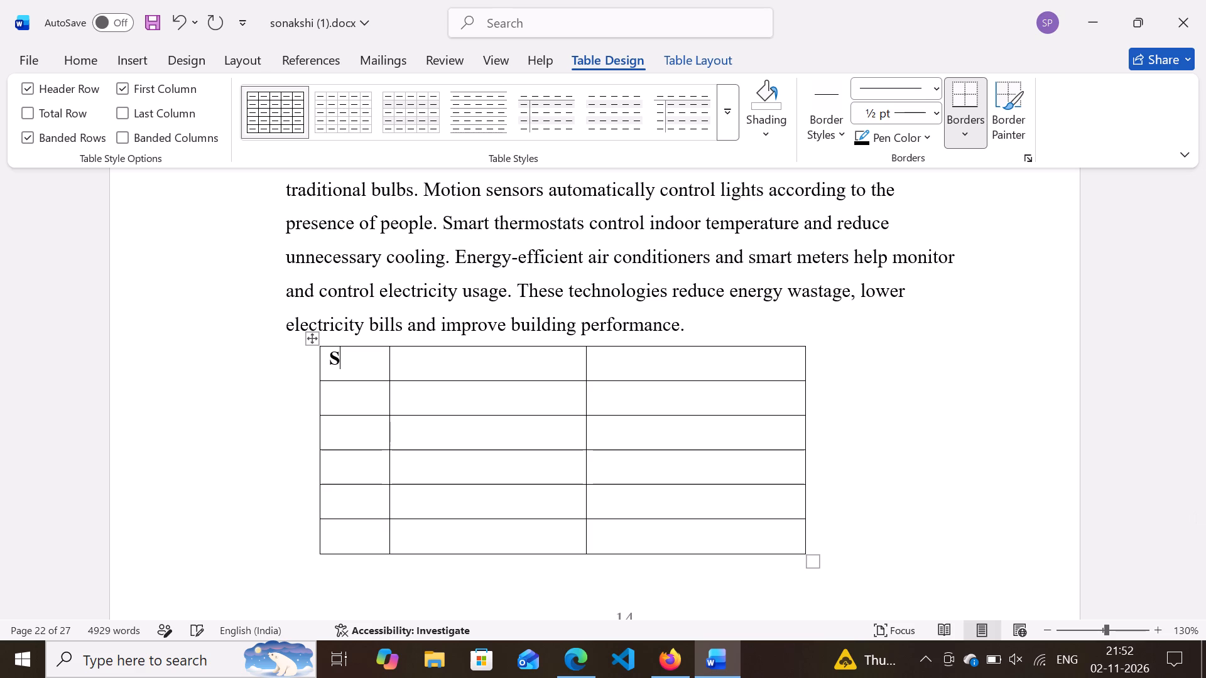
key(r)
key(comma)
key(BackSpace)
key(period)
key(o)
key(comma)
key(BackSpace)
key(period)
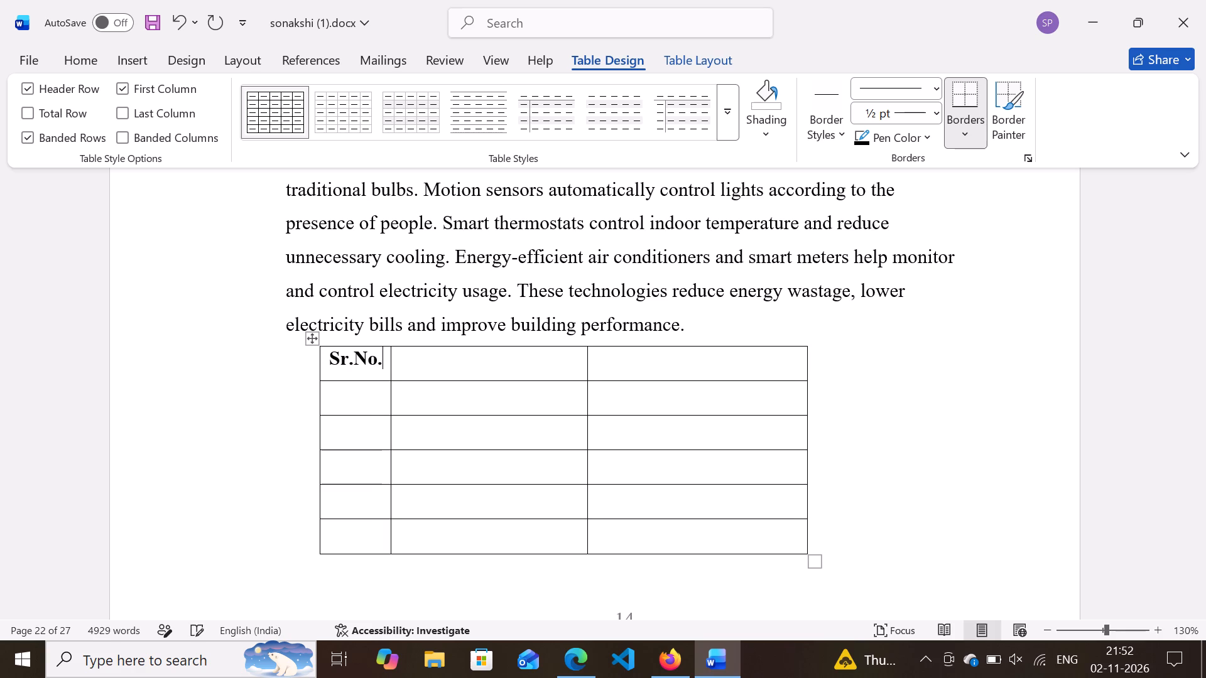
Enter the headings "Energy Saving Technology" and "Benefits" in the second and third cells of the table's top row.
click(414, 358)
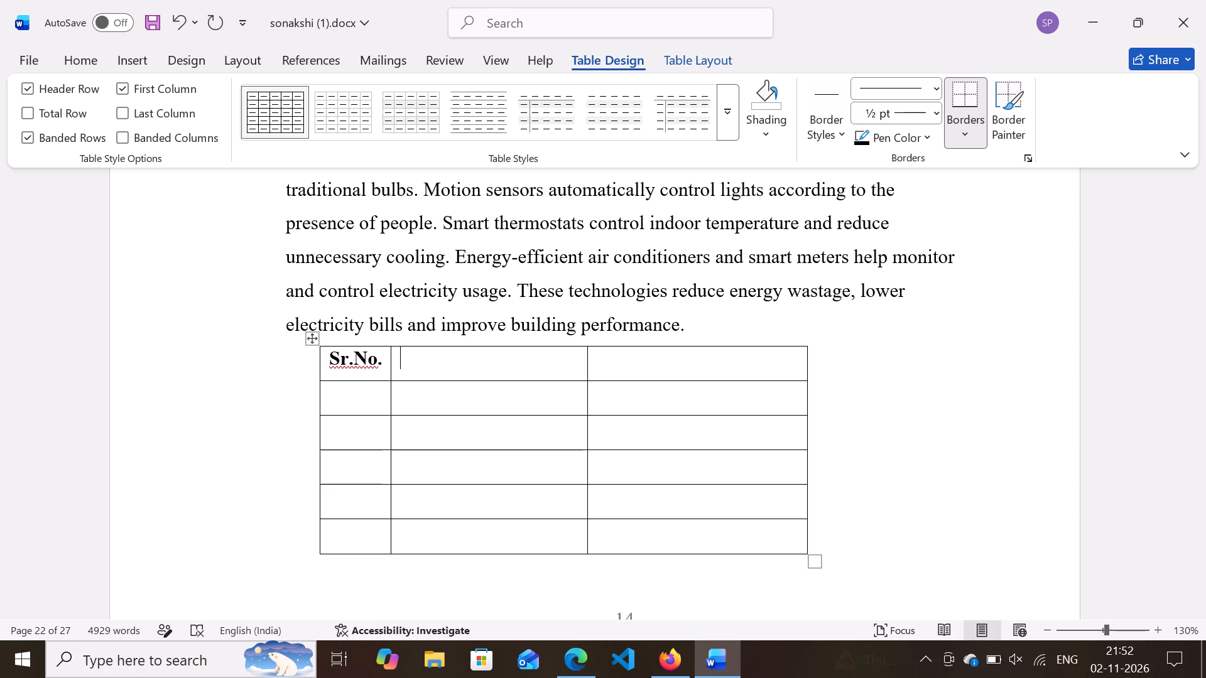
text(nergy)
key(space)
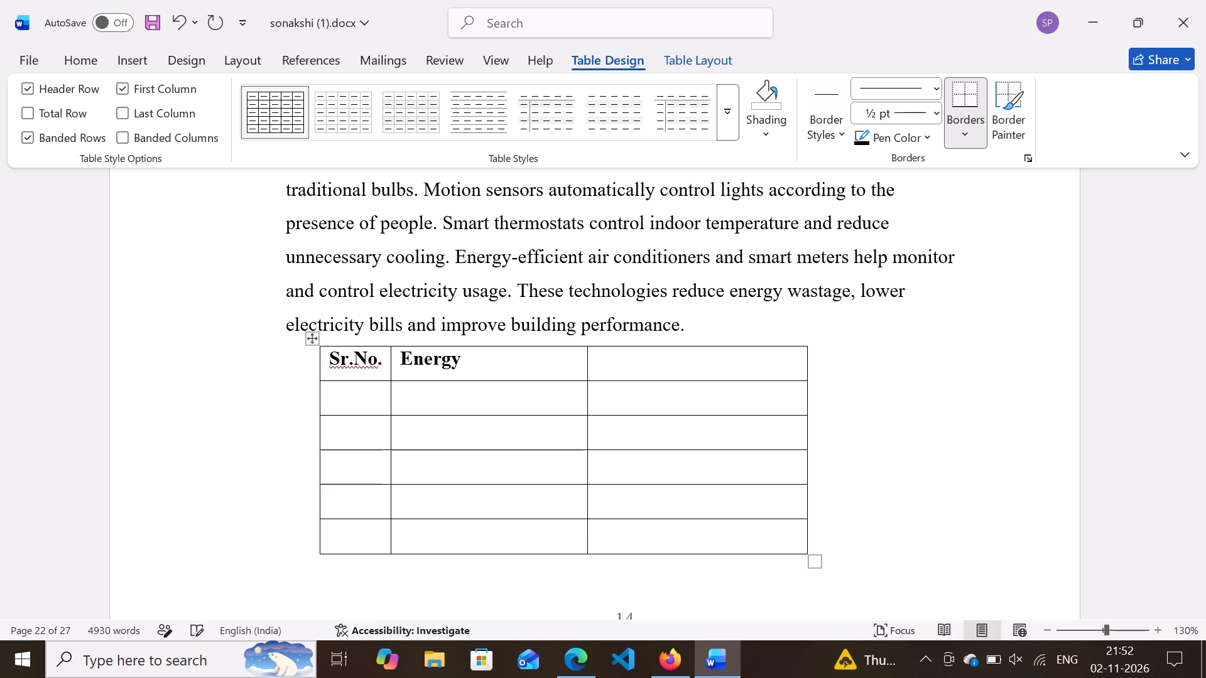
text(aving)
key(space)
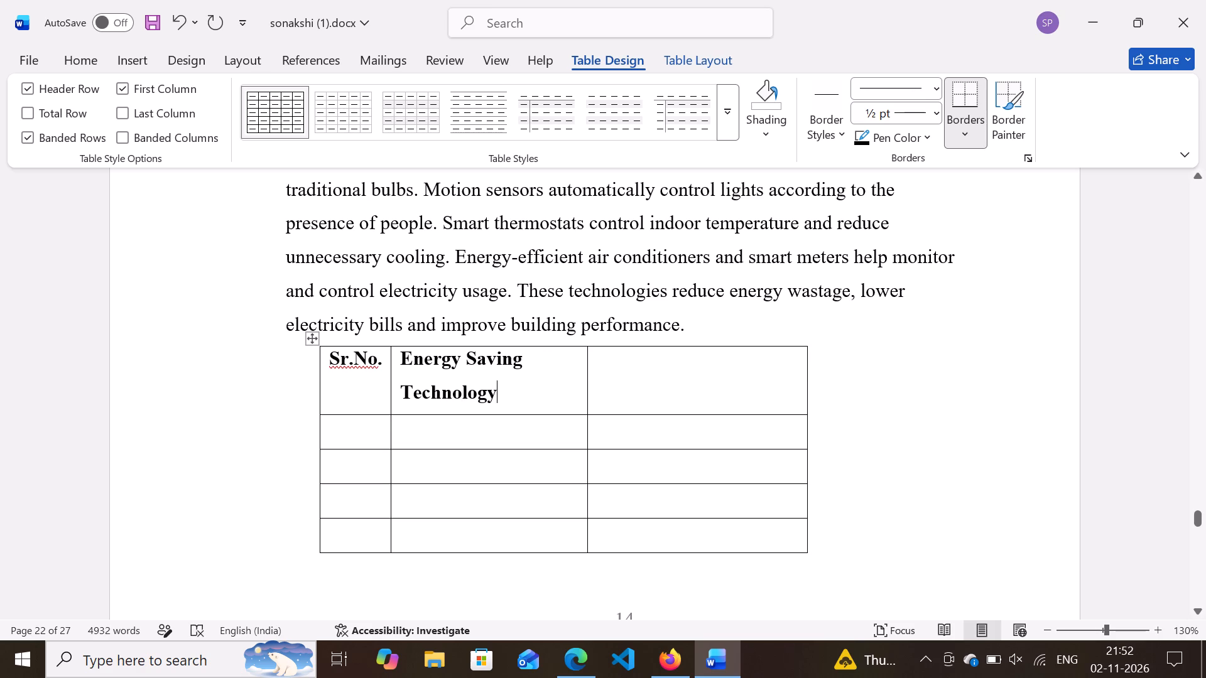
click(650, 365)
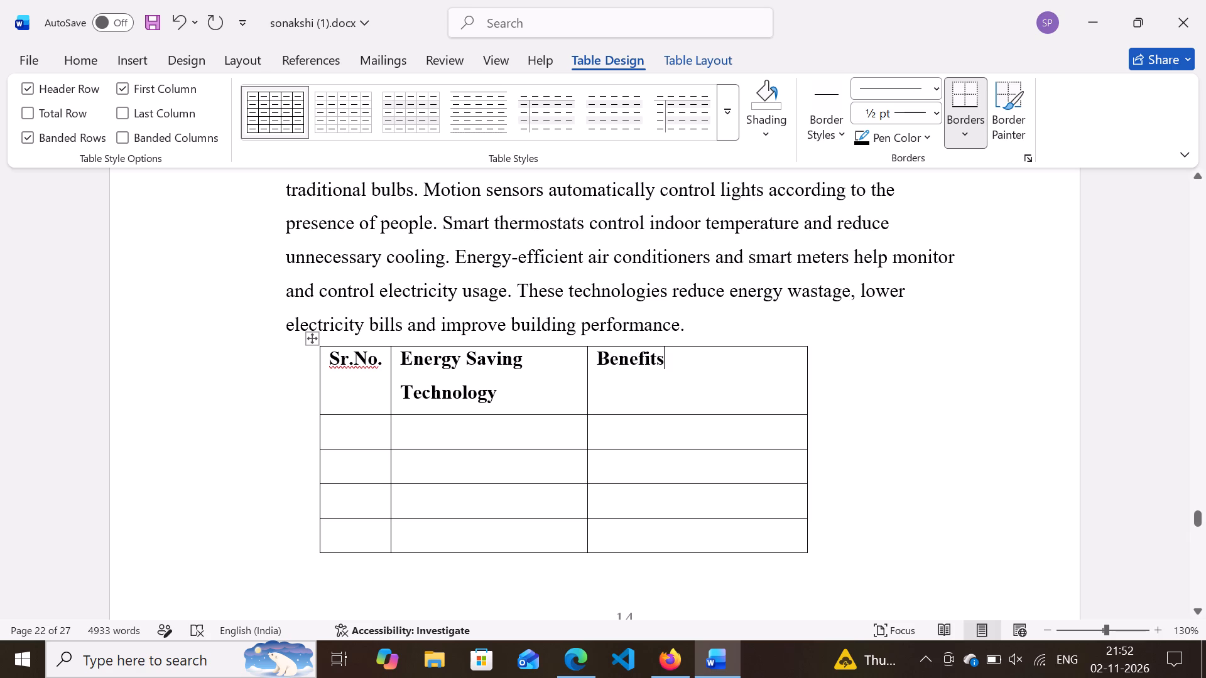
Examine the earlier Table 3.7 as a layout reference and return to the new table under section 3.9.
scroll(710, 379, up, 5)
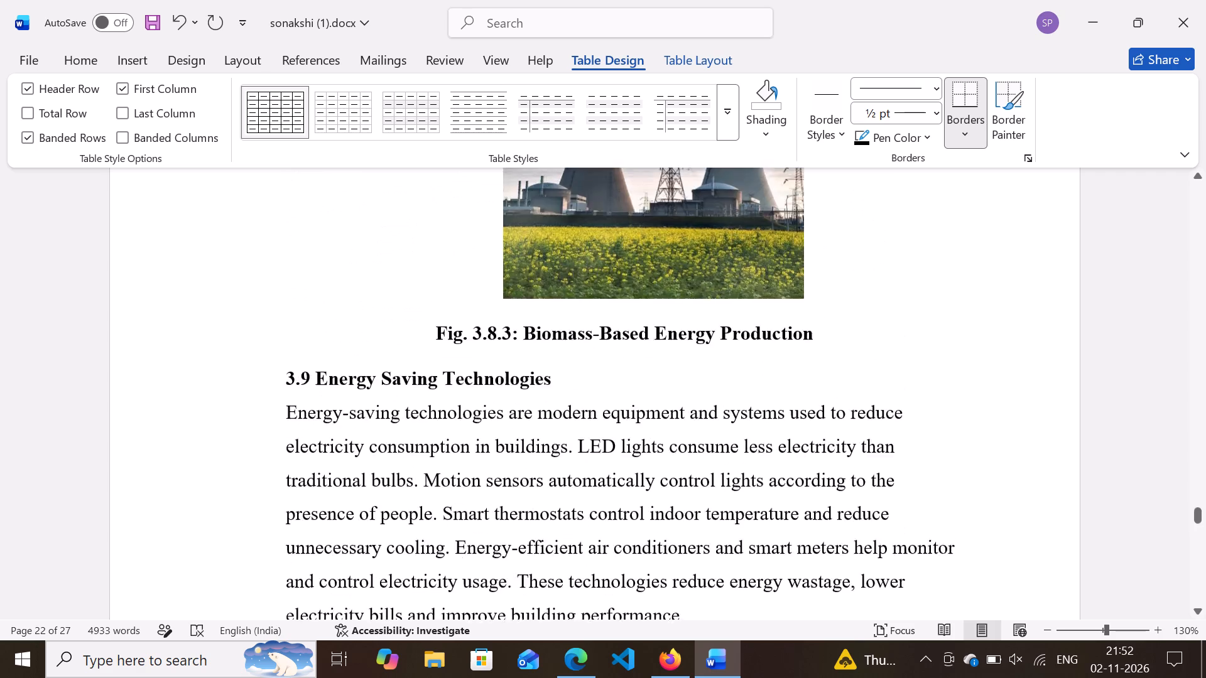
scroll(710, 379, up, 13)
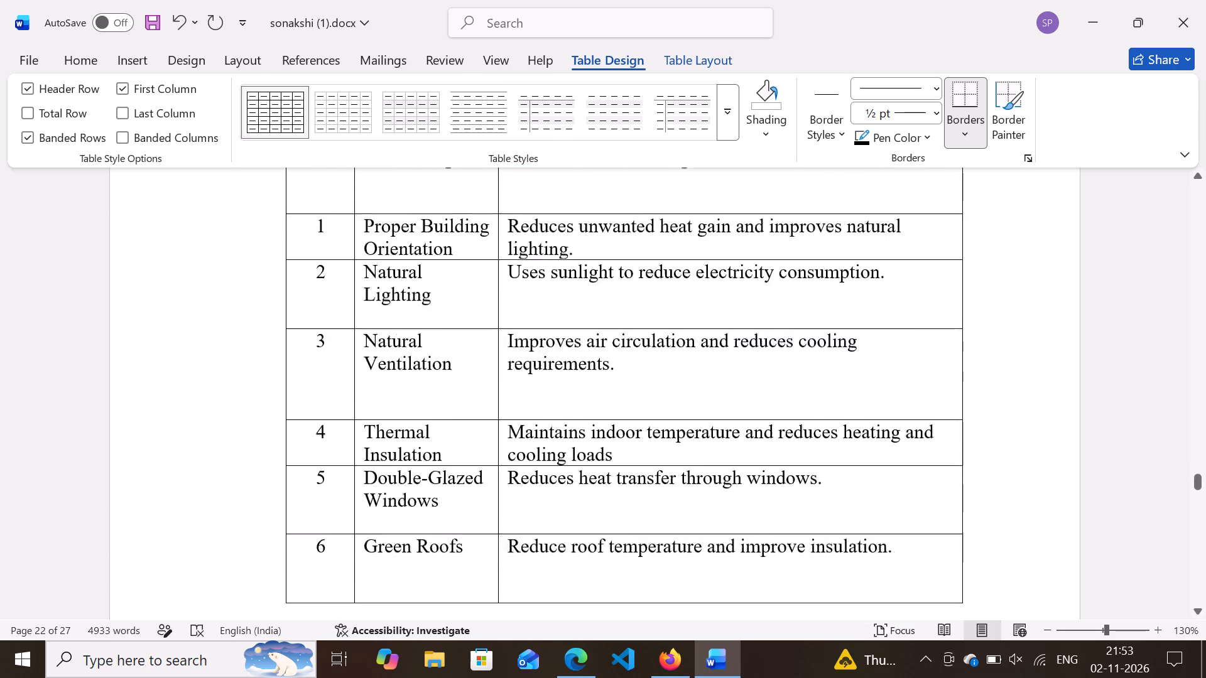
scroll(710, 379, down, 5)
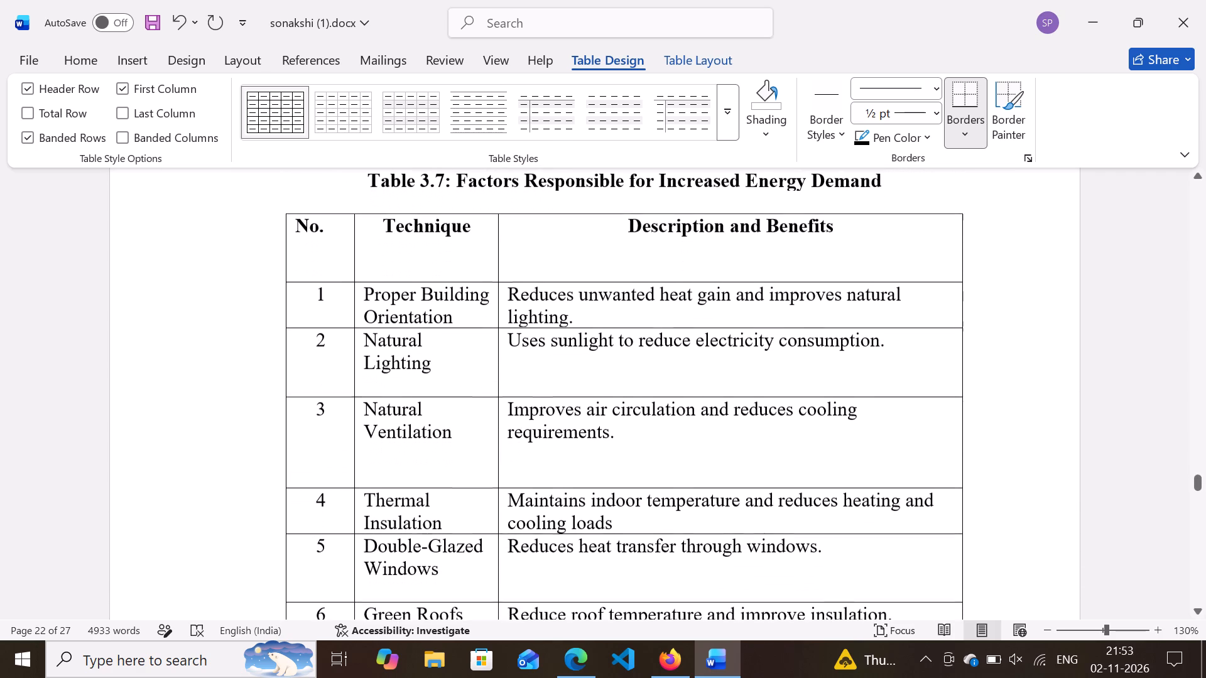
scroll(710, 379, down, 1)
scroll(710, 379, up, 1)
scroll(710, 379, down, 1)
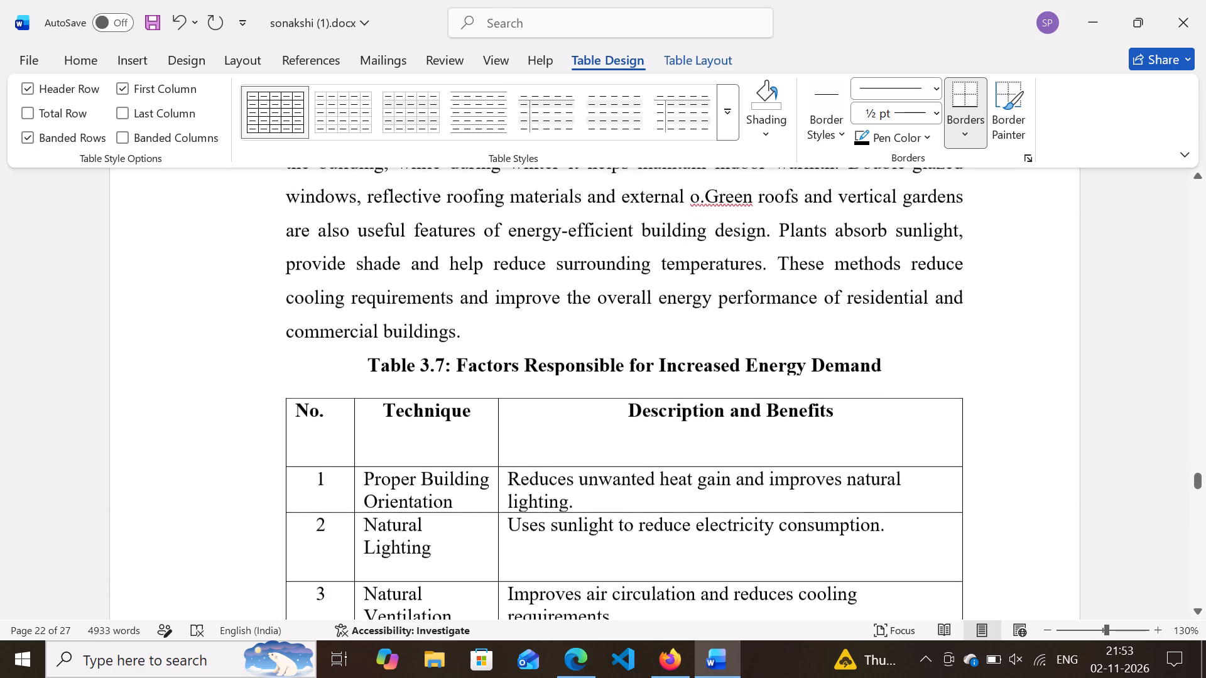
scroll(710, 379, down, 1)
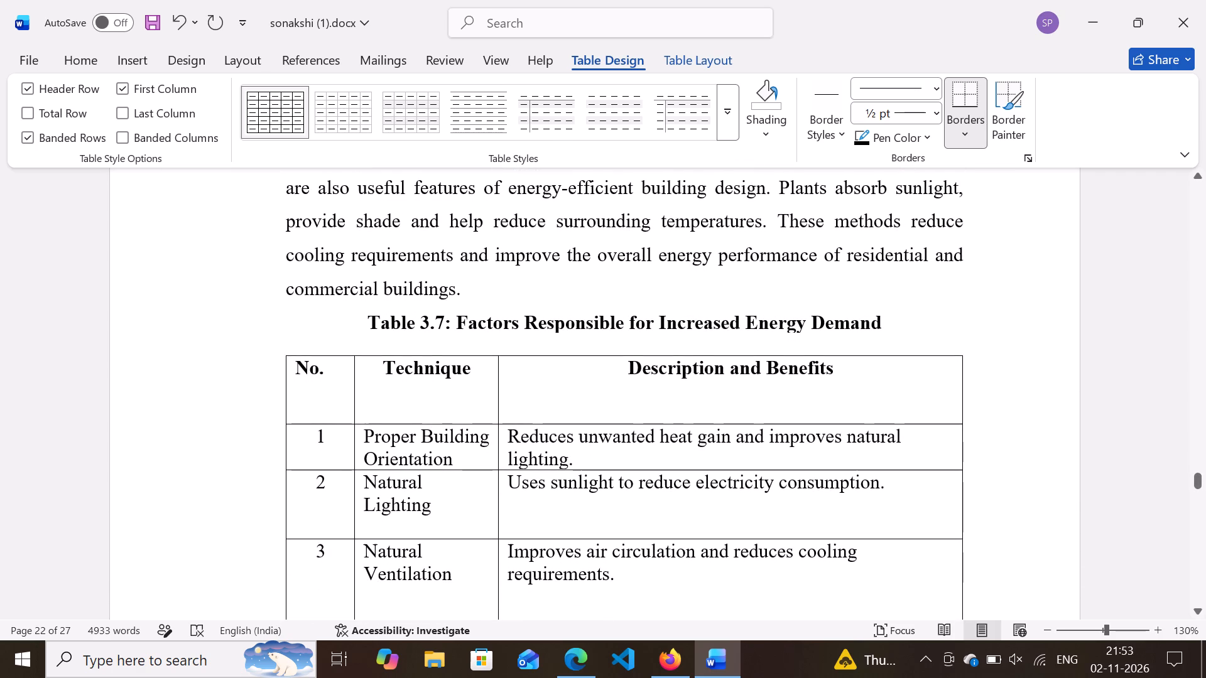
scroll(710, 379, down, 6)
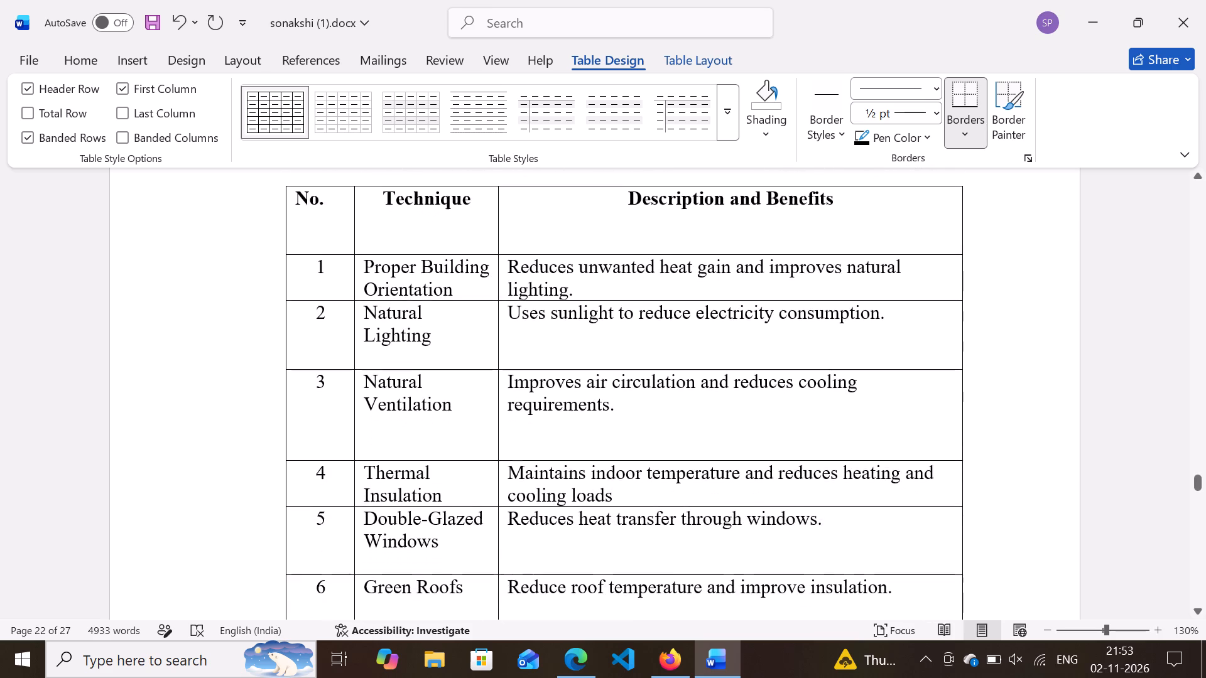
scroll(710, 379, down, 10)
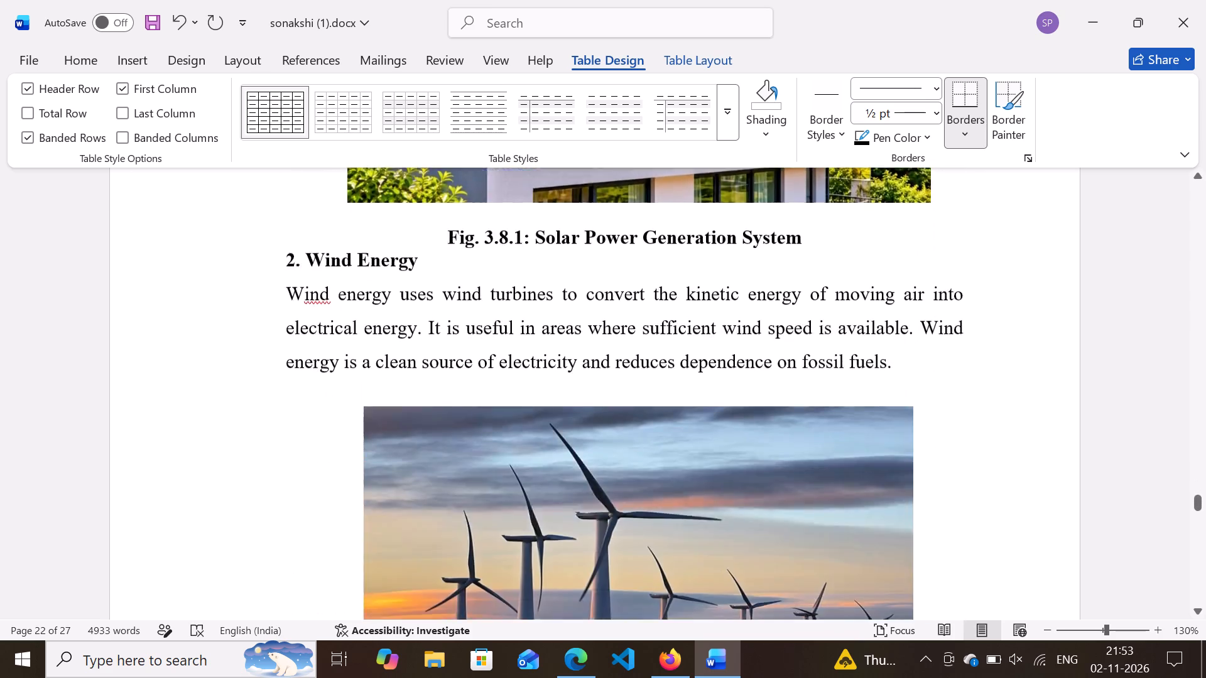
scroll(710, 379, down, 9)
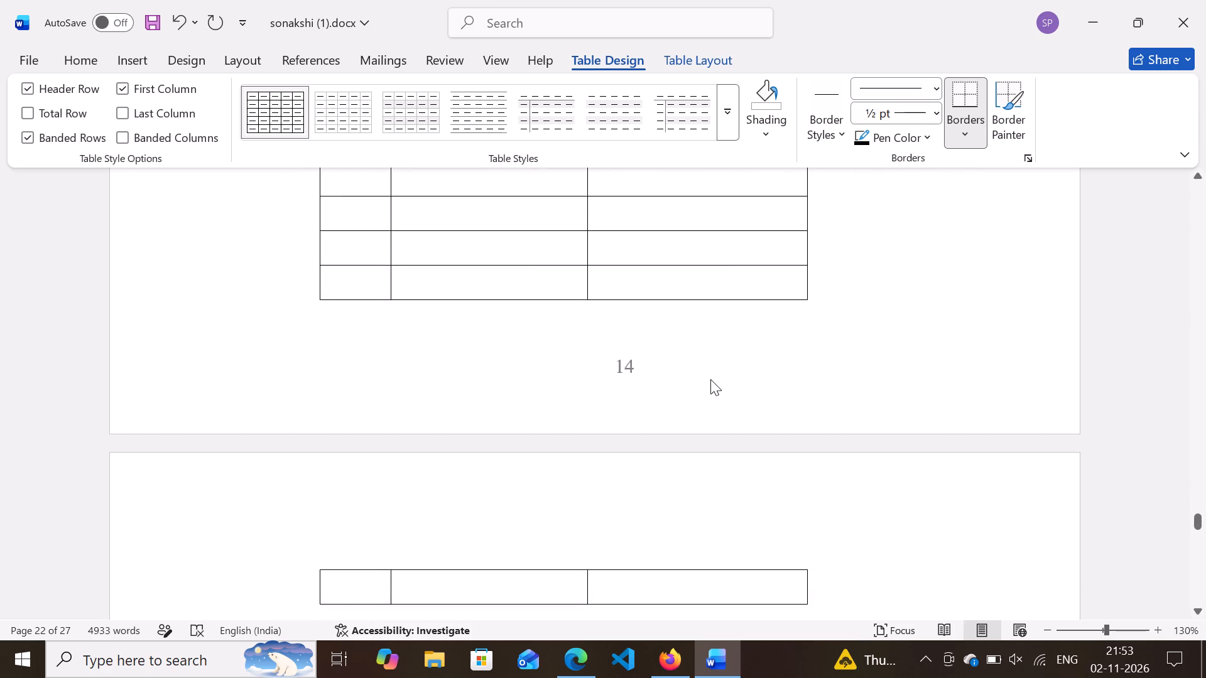
scroll(710, 379, up, 3)
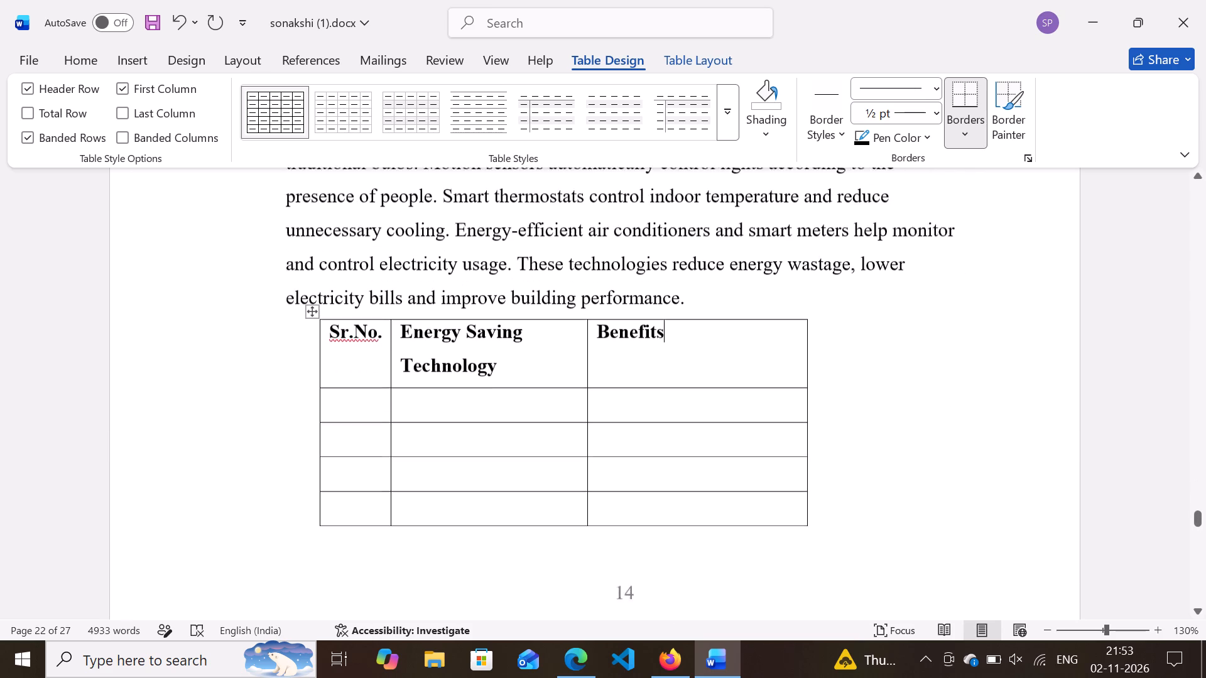
scroll(700, 383, up, 1)
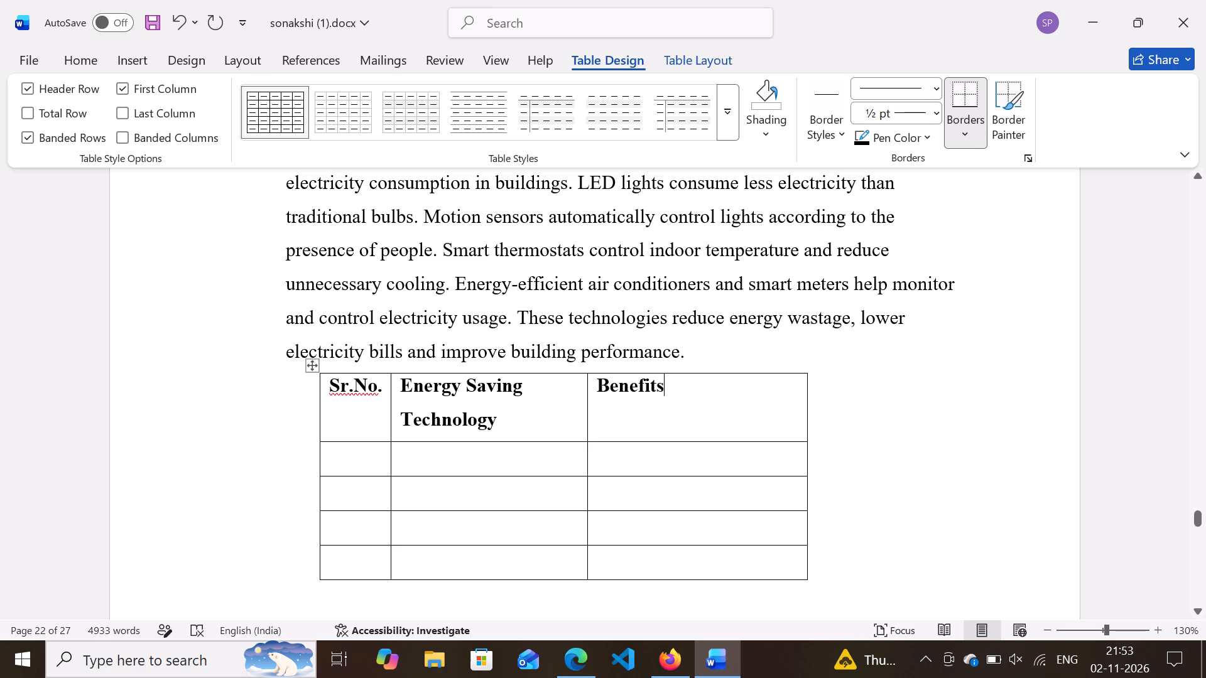
Widen the Benefits column outward and the second column until "Energy Saving Technology" fits on one line.
drag(805, 404, 872, 395)
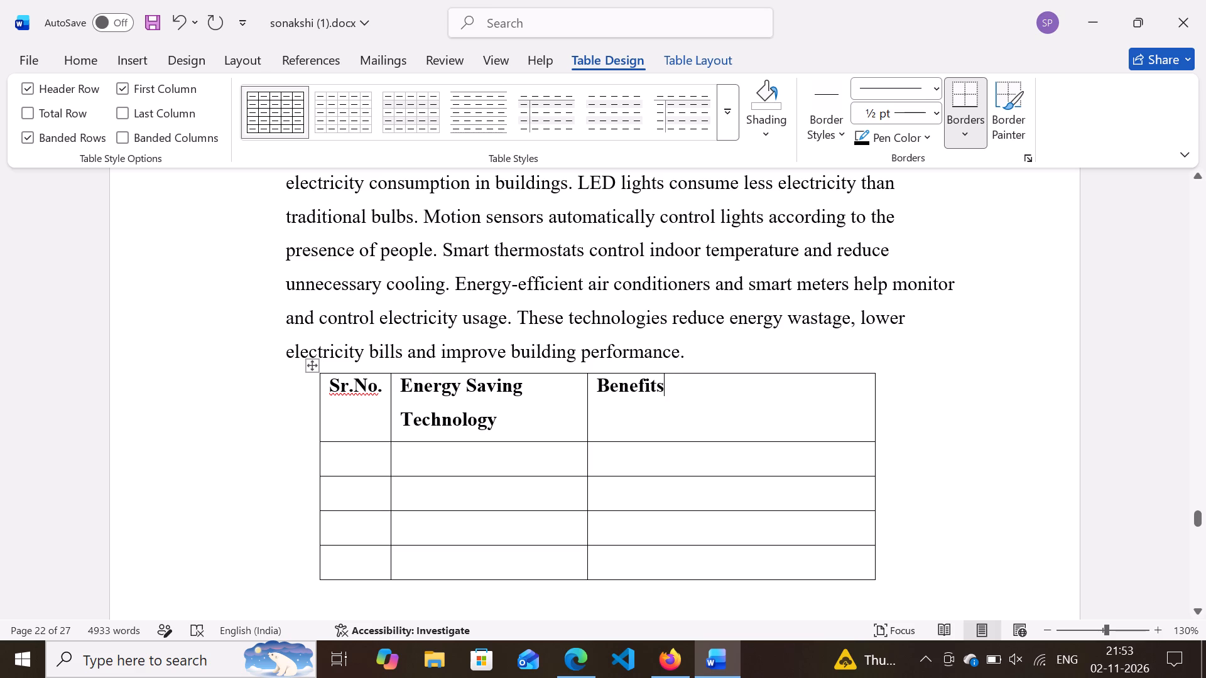
drag(585, 426, 624, 420)
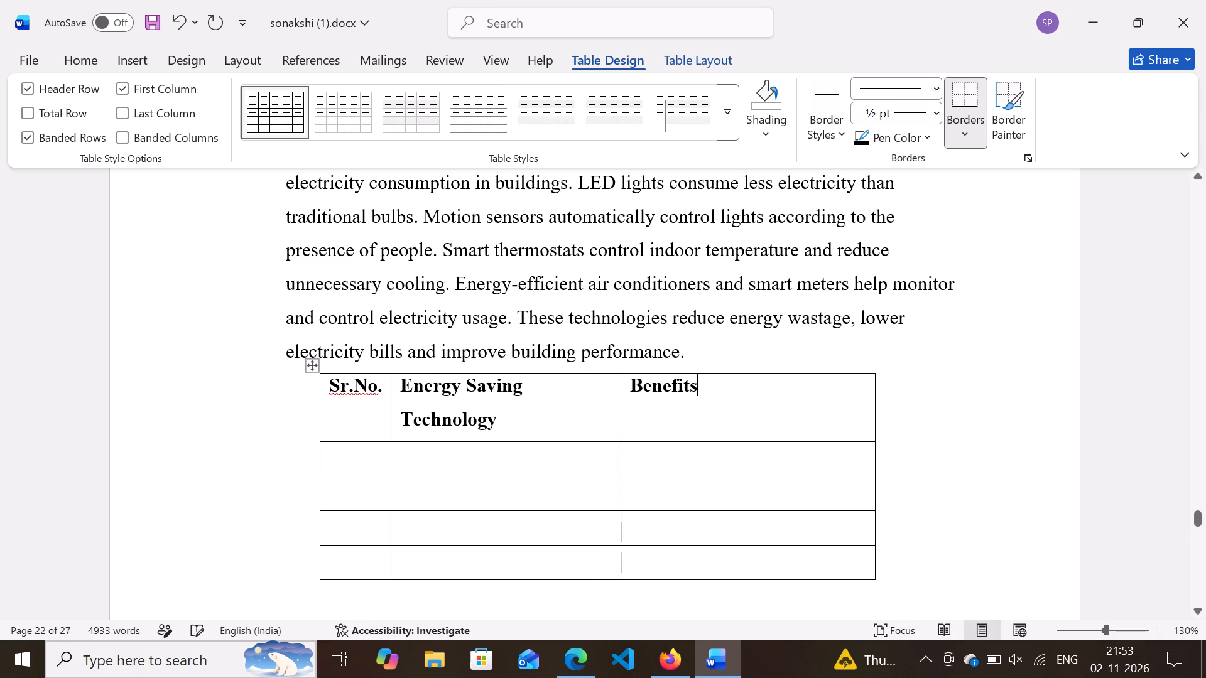
double_click(394, 416)
click(371, 414)
drag(389, 411, 382, 412)
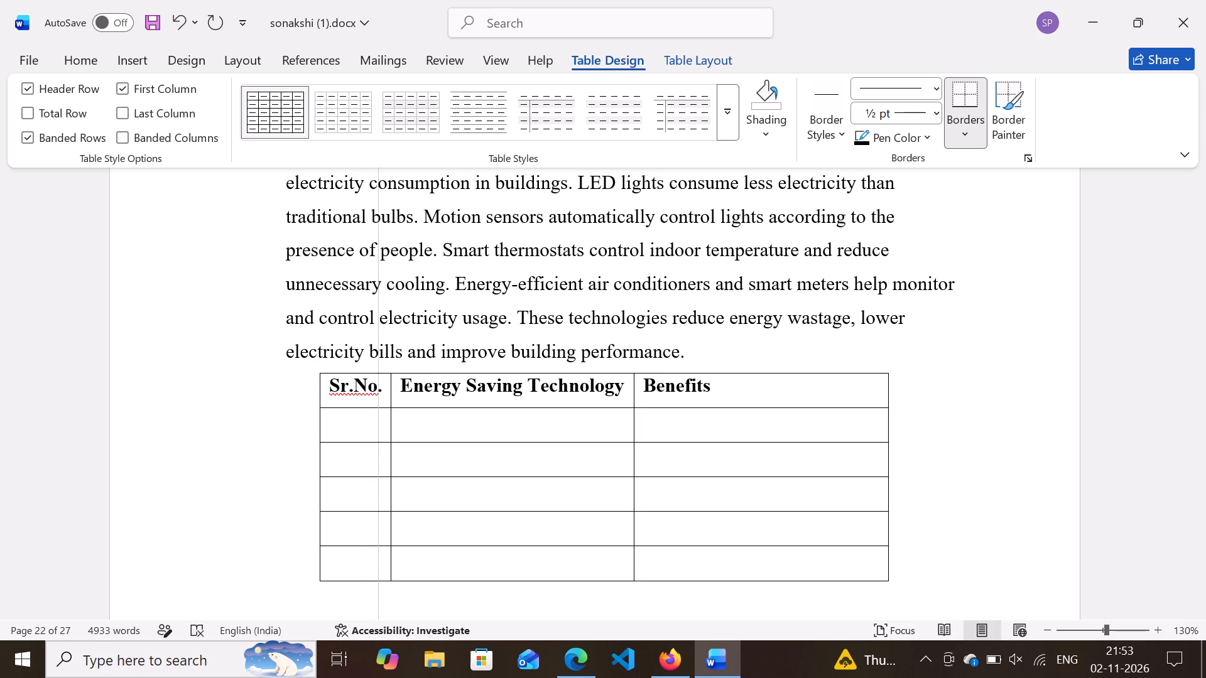
drag(382, 412, 383, 411)
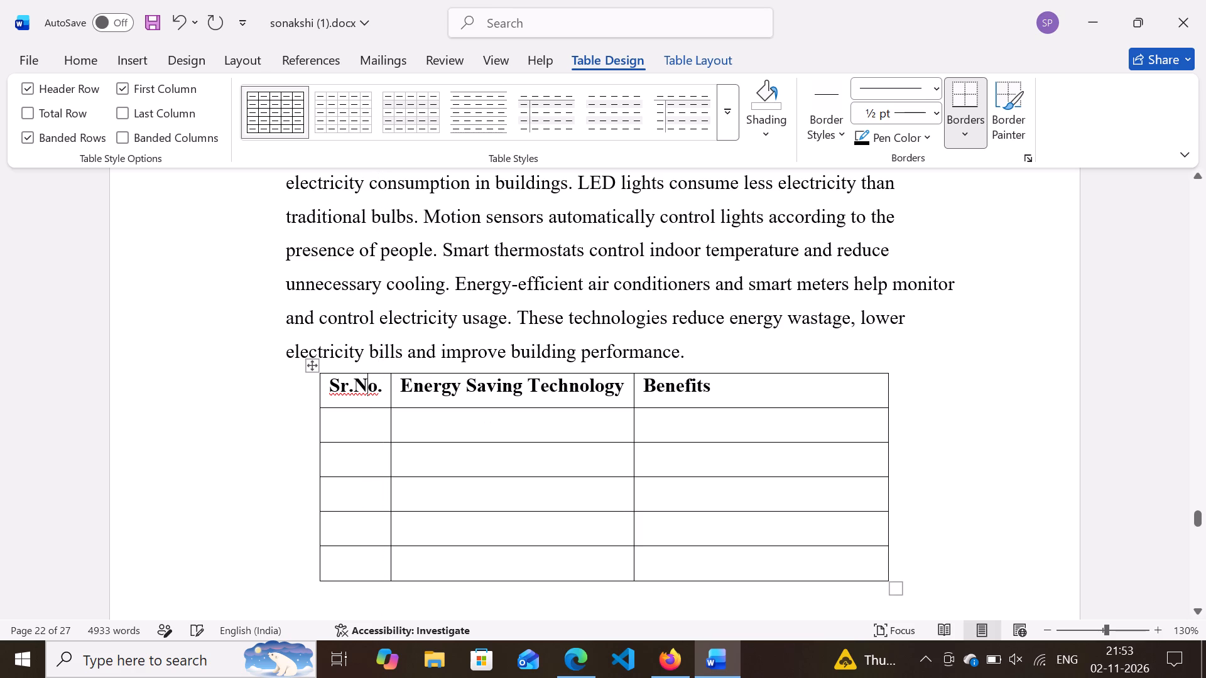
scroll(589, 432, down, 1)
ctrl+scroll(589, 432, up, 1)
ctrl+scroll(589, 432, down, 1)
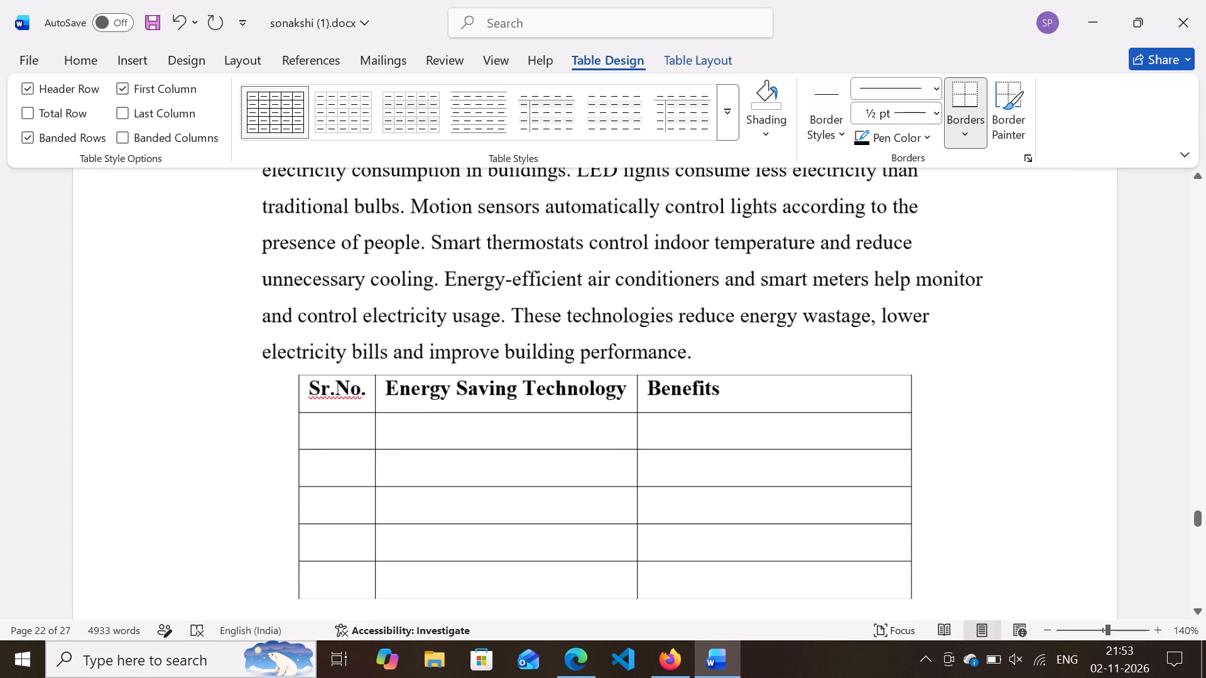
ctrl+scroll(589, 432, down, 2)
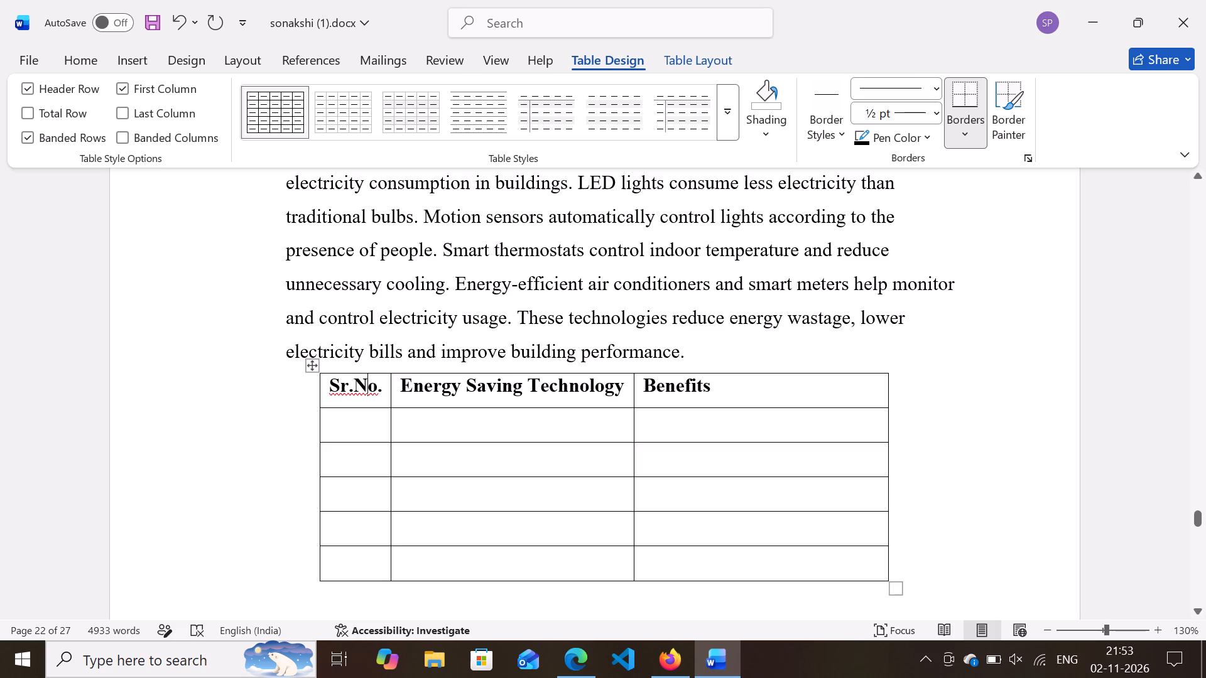
Number the five rows below the header 1 to 5 in the Sr.No. column.
click(361, 417)
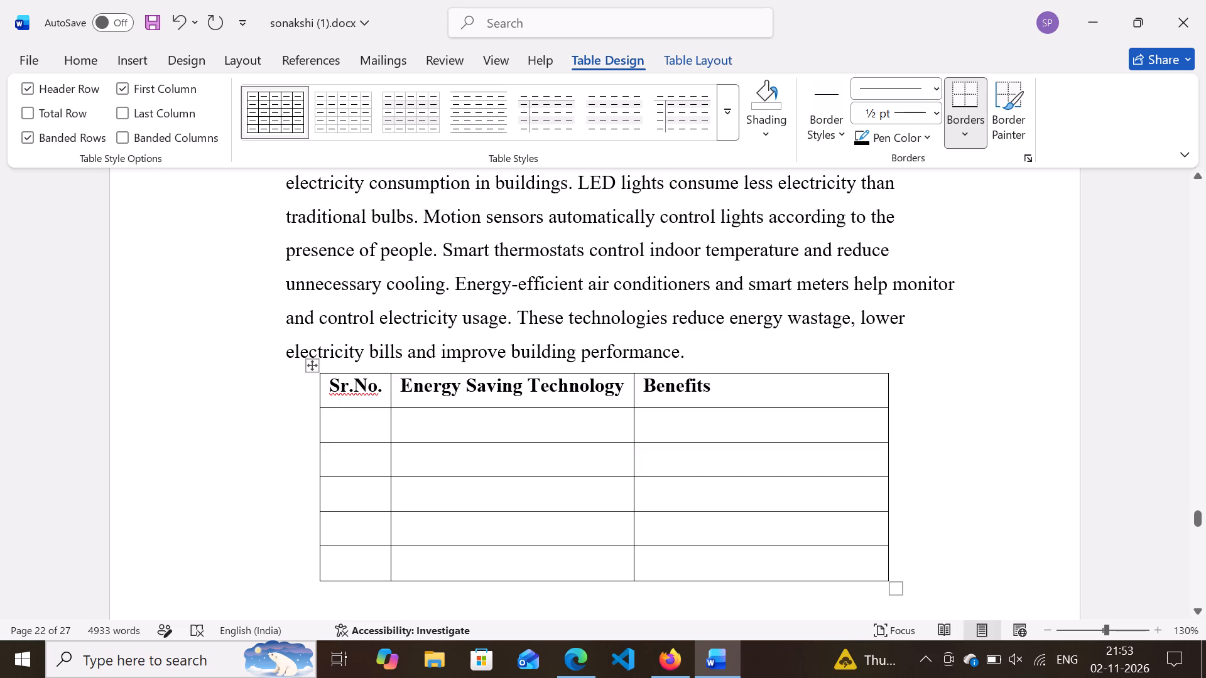
key(1)
click(354, 454)
key(2)
key(3)
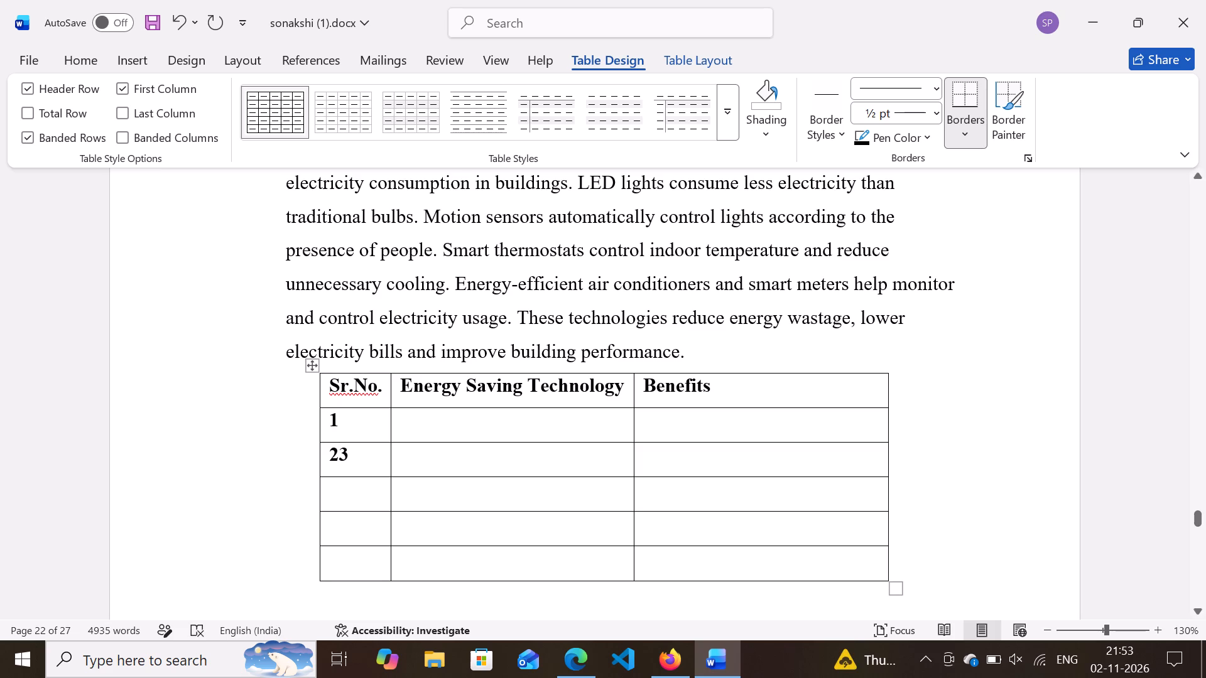
key(BackSpace)
click(350, 496)
key(3)
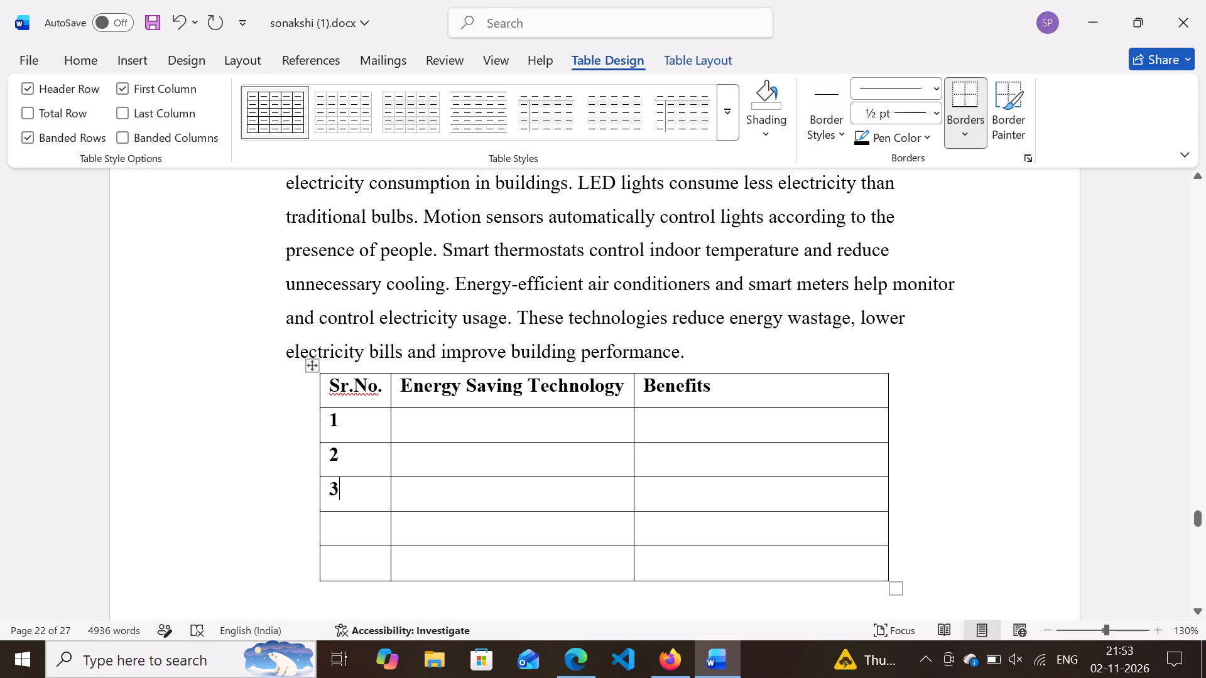
click(348, 529)
key(4)
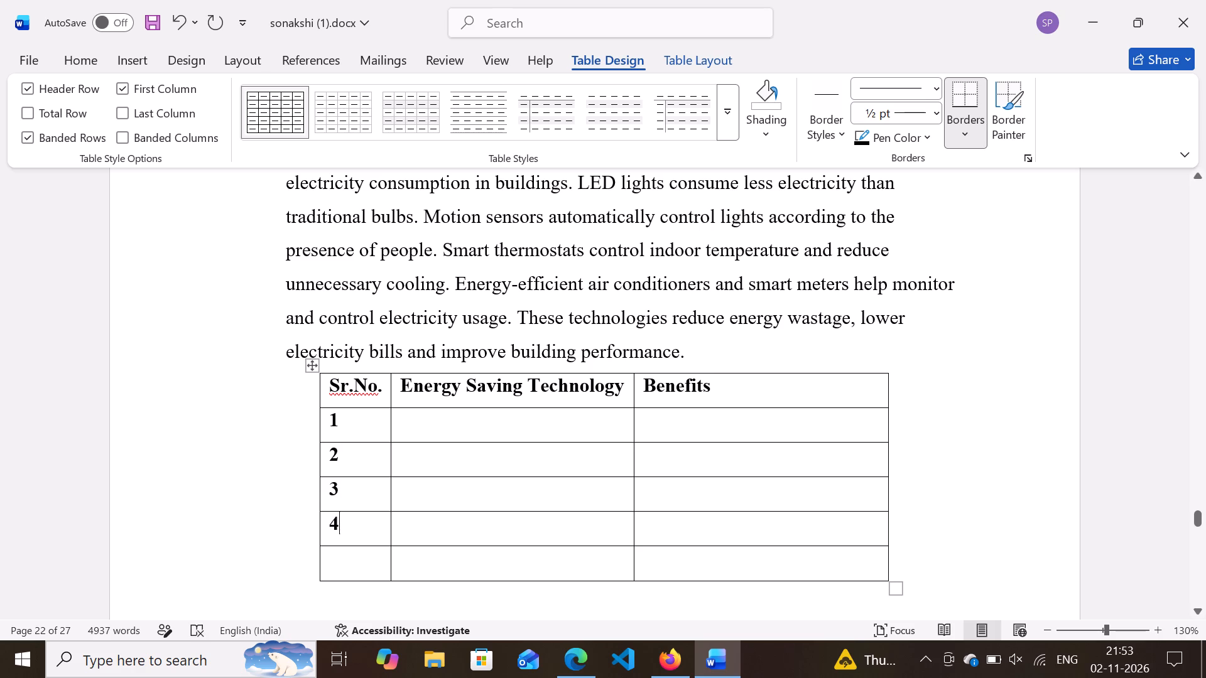
click(347, 572)
key(5)
Enter "Solar Panels" as the energy saving technology in row 1.
click(443, 428)
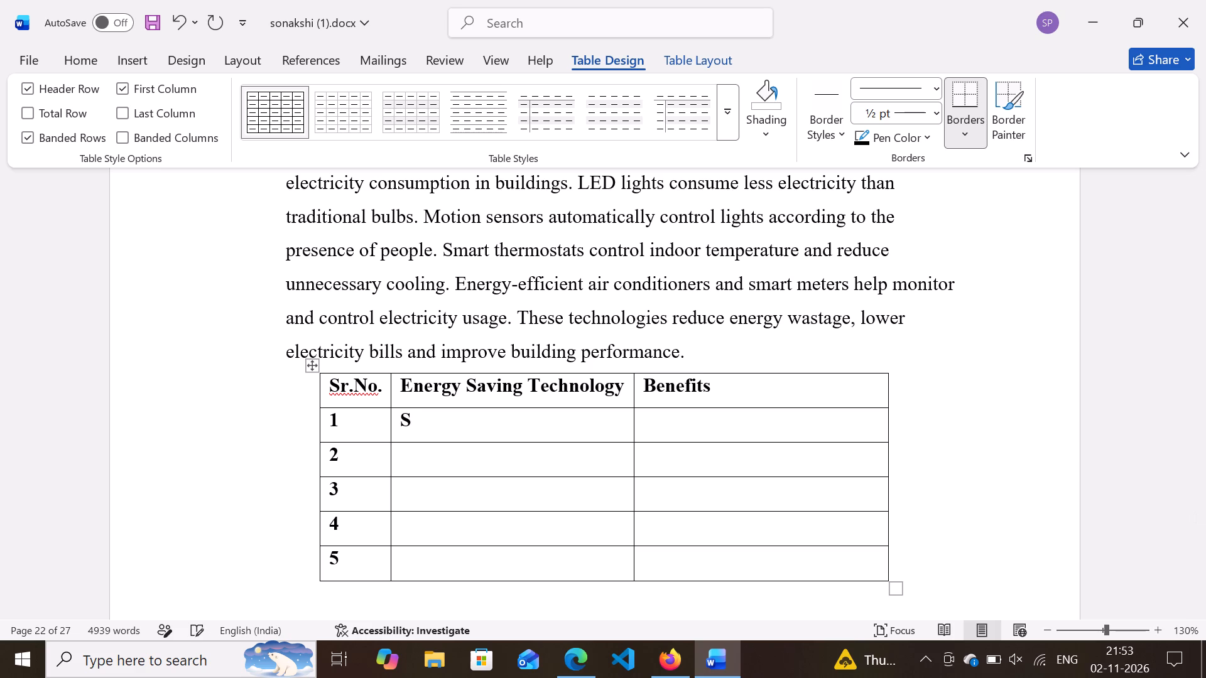
text(lae)
key(BackSpace)
text(r)
key(space)
text(an)
text(els)
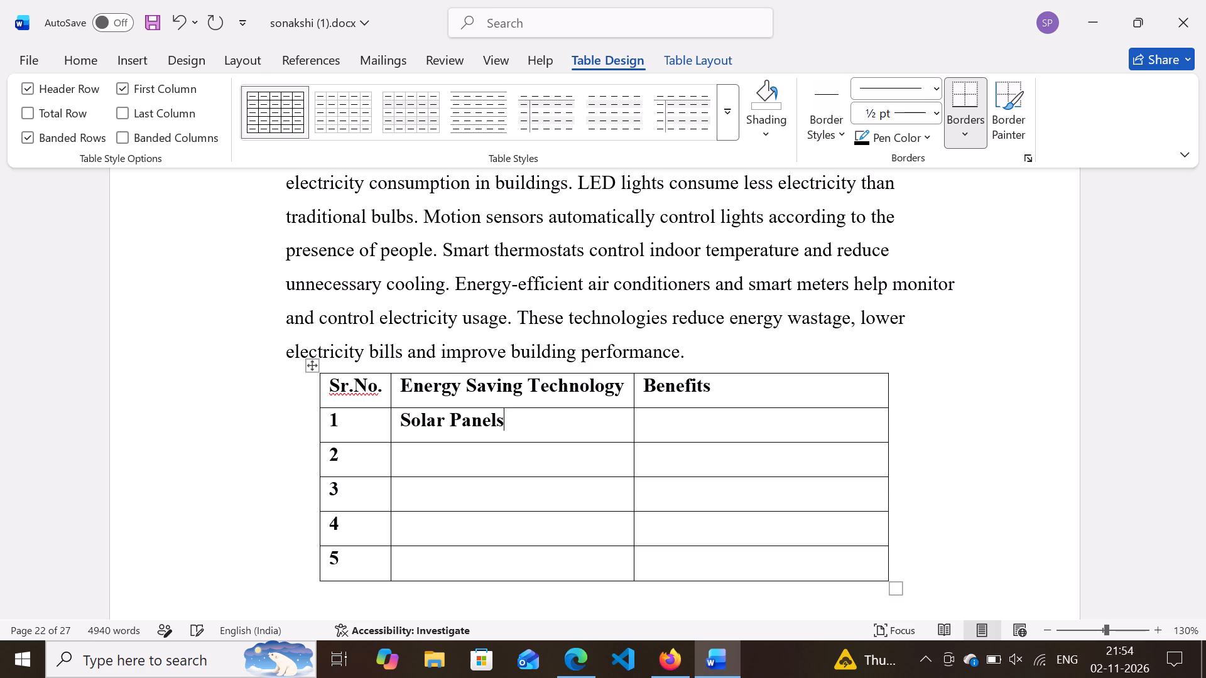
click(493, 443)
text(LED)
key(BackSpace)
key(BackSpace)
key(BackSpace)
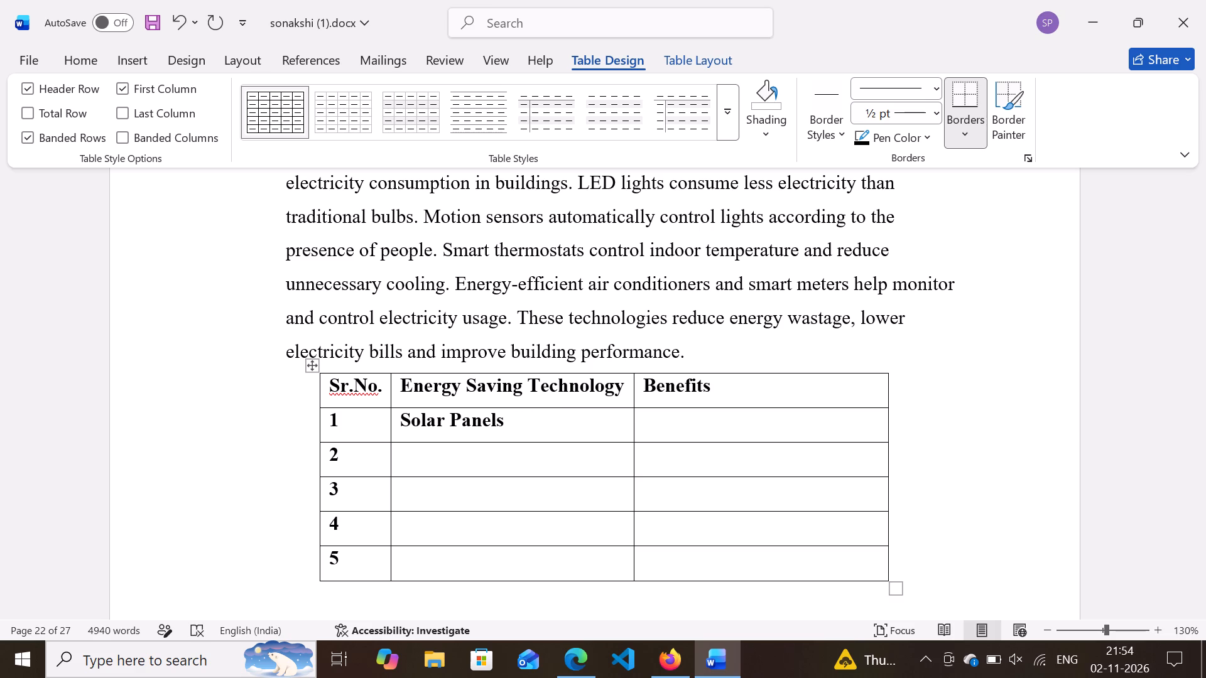
Enter "LED Lighting" as the energy saving technology in row 2.
click(464, 450)
key(l)
text(ED)
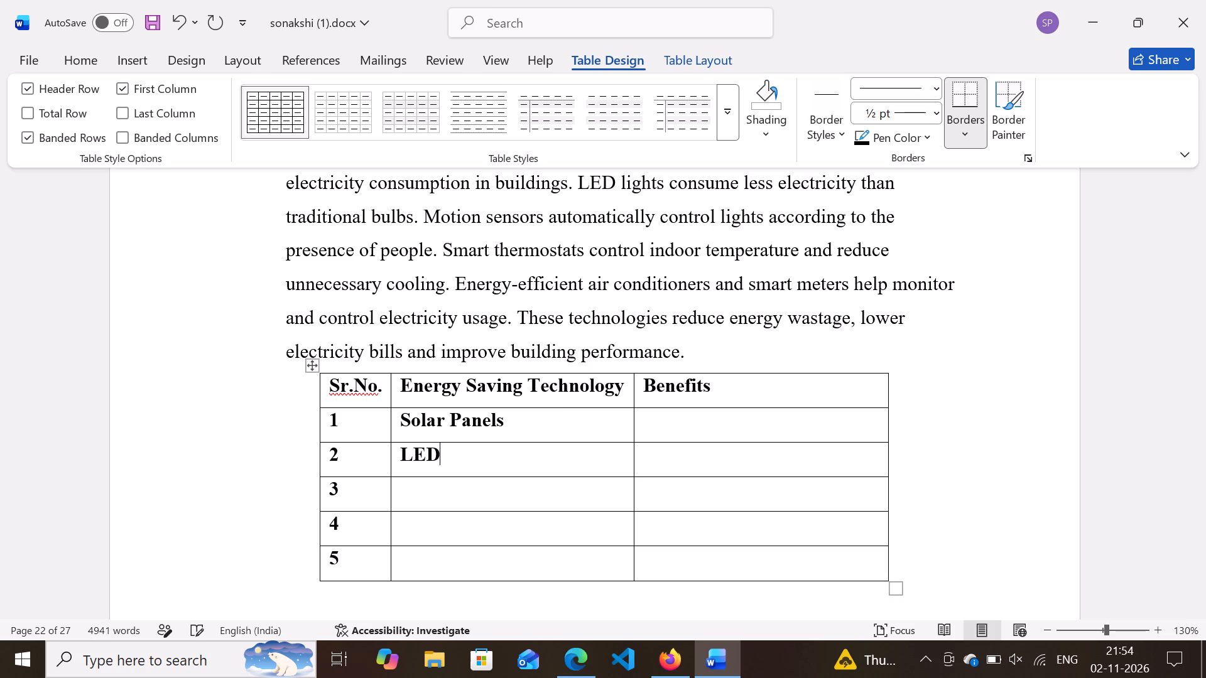
click(464, 450)
key(space)
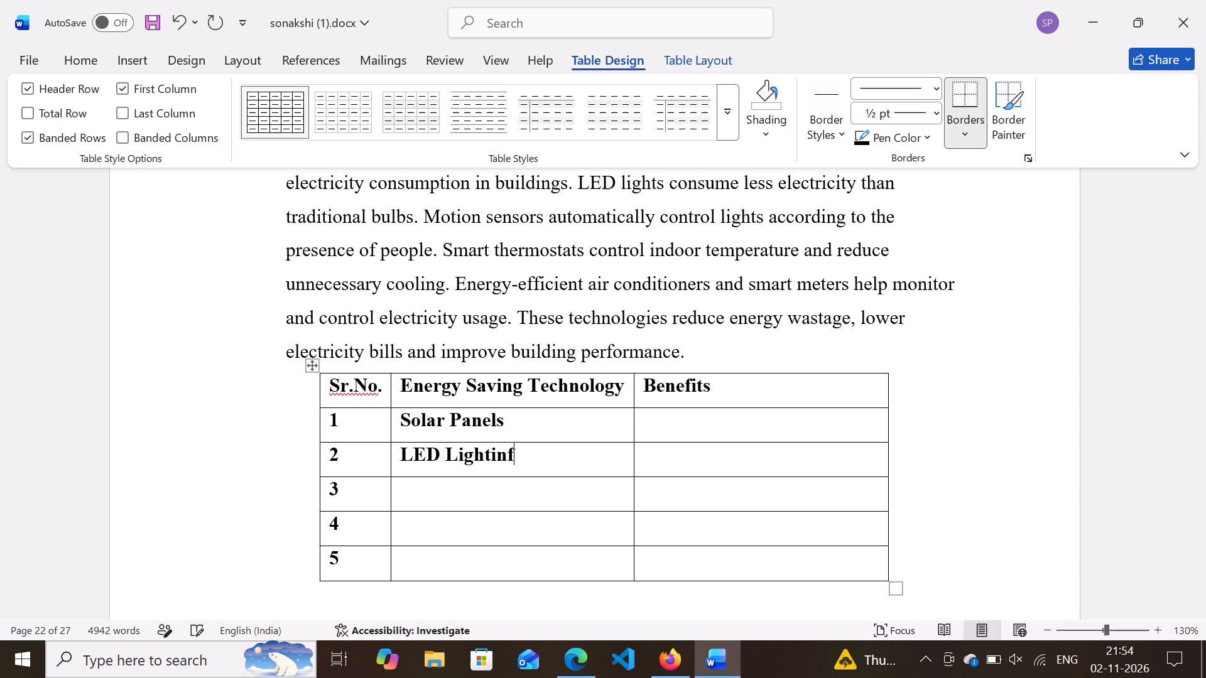
key(BackSpace)
key(g)
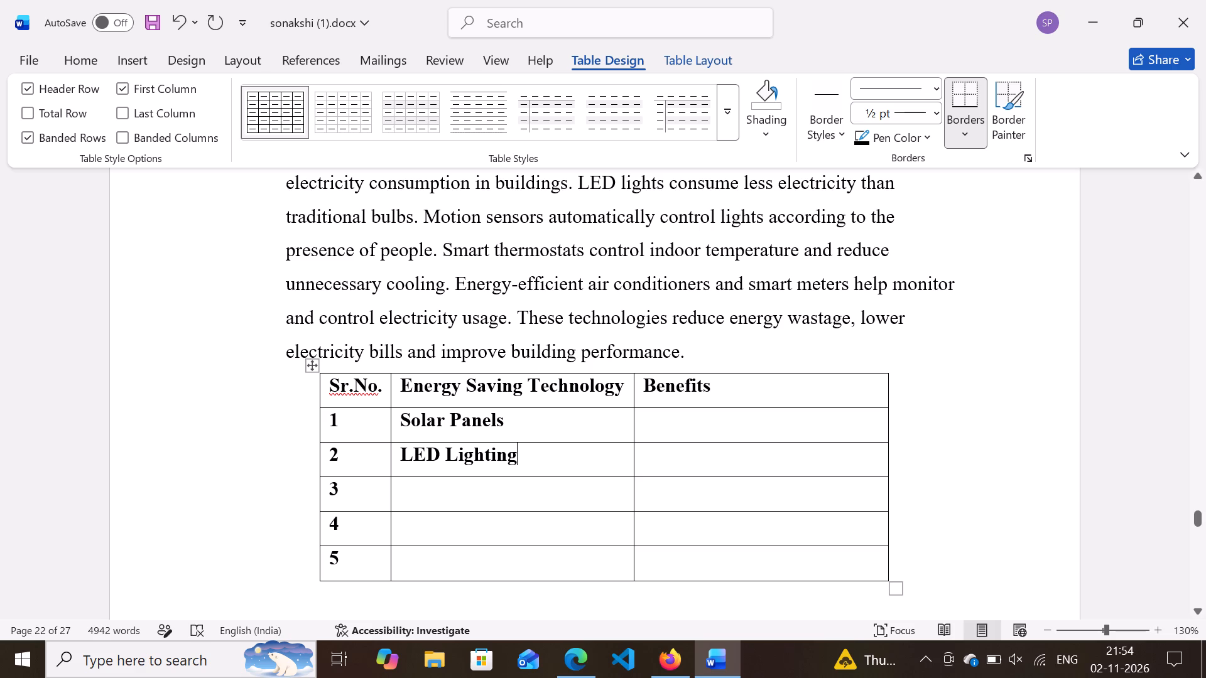
Enter "Natural Ventilation" as the energy saving technology in row 3.
click(410, 487)
text(tua)
key(BackSpace)
text(ral)
key(space)
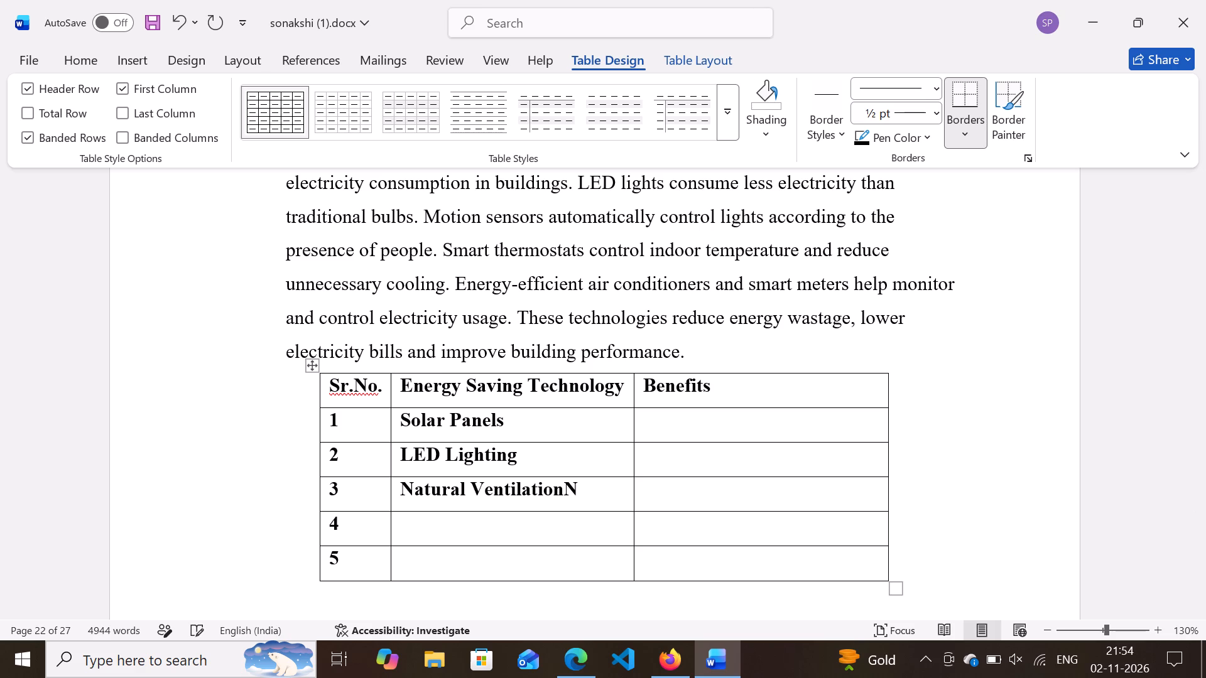
key(BackSpace)
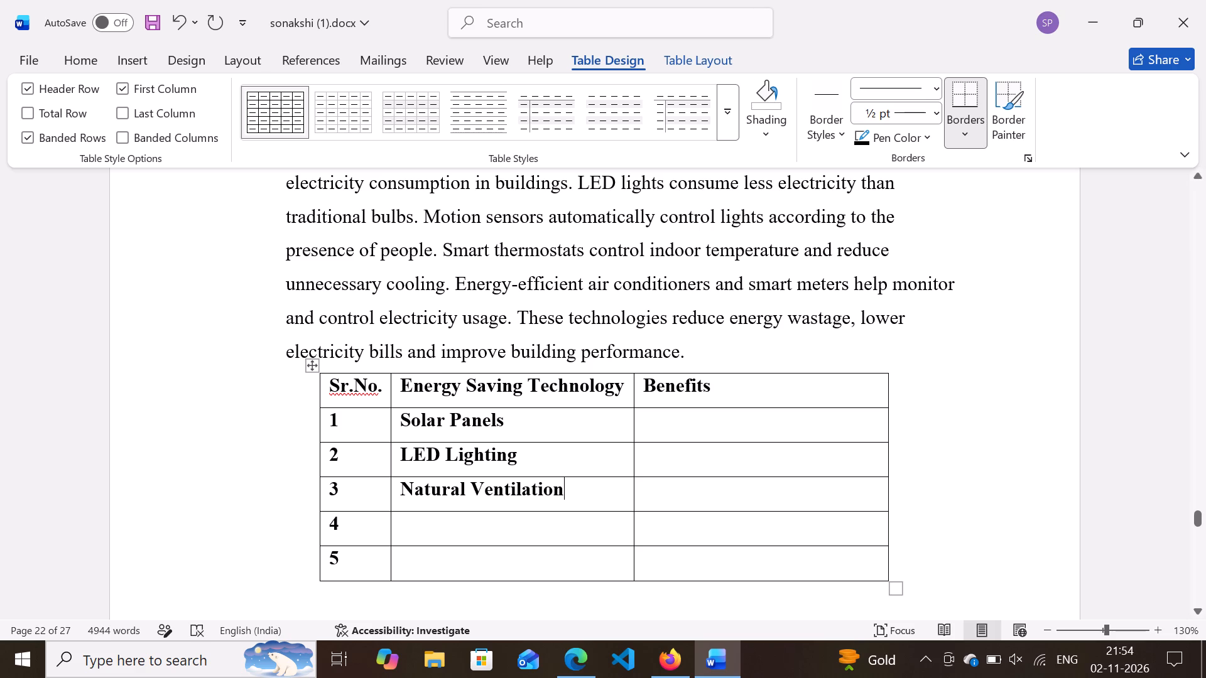
Enter "Natural Ventilation" as the energy saving technology in row 4.
click(421, 520)
key(n)
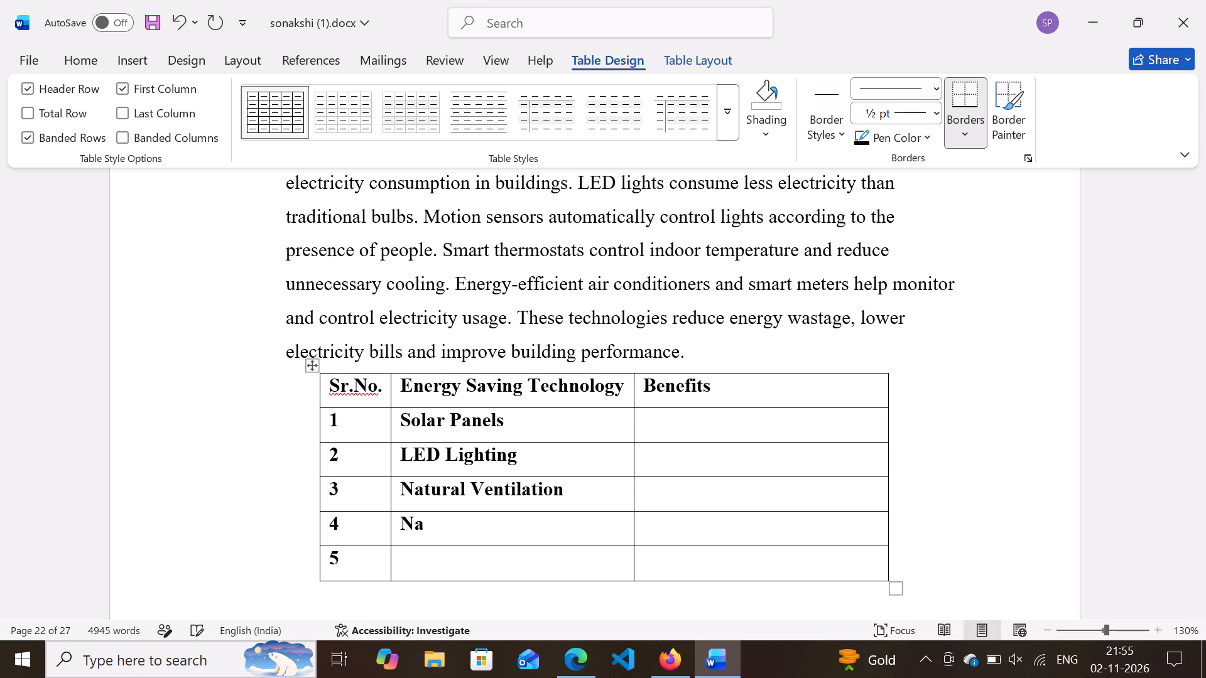
text(tural)
key(space)
key(BackSpace)
key(v)
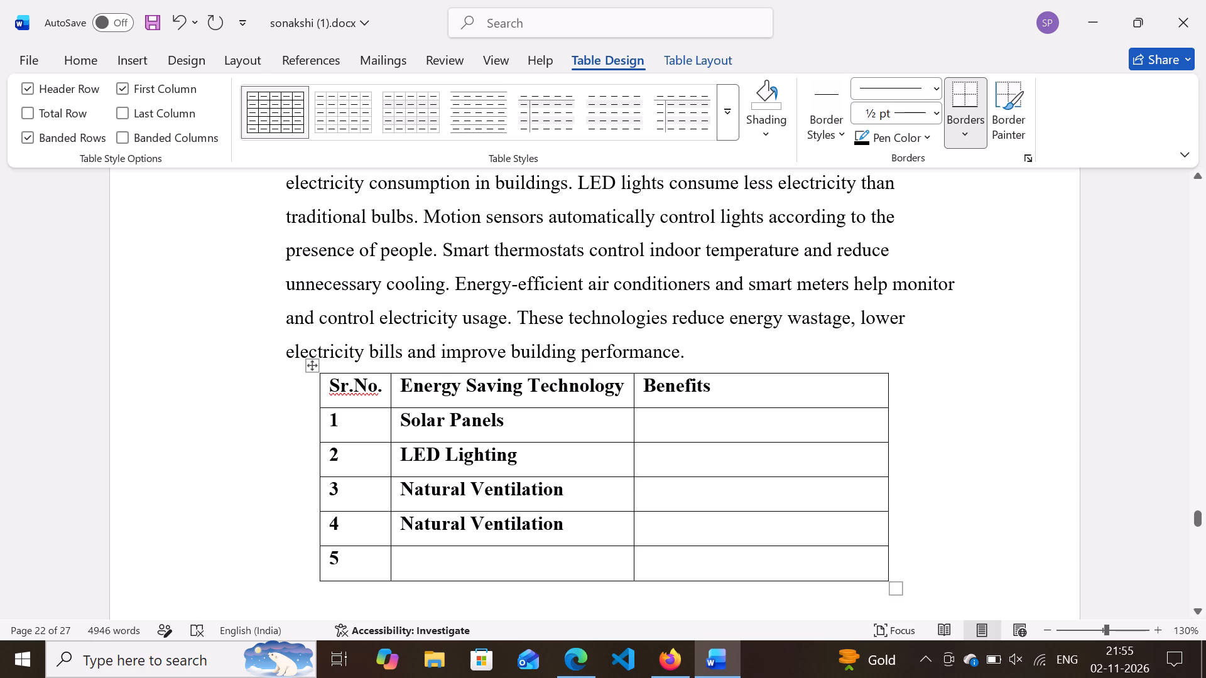
key(BackSpace)
key(BackSpace)
key(BackSpace)
key(BackSpace)
key(BackSpace)
key(BackSpace)
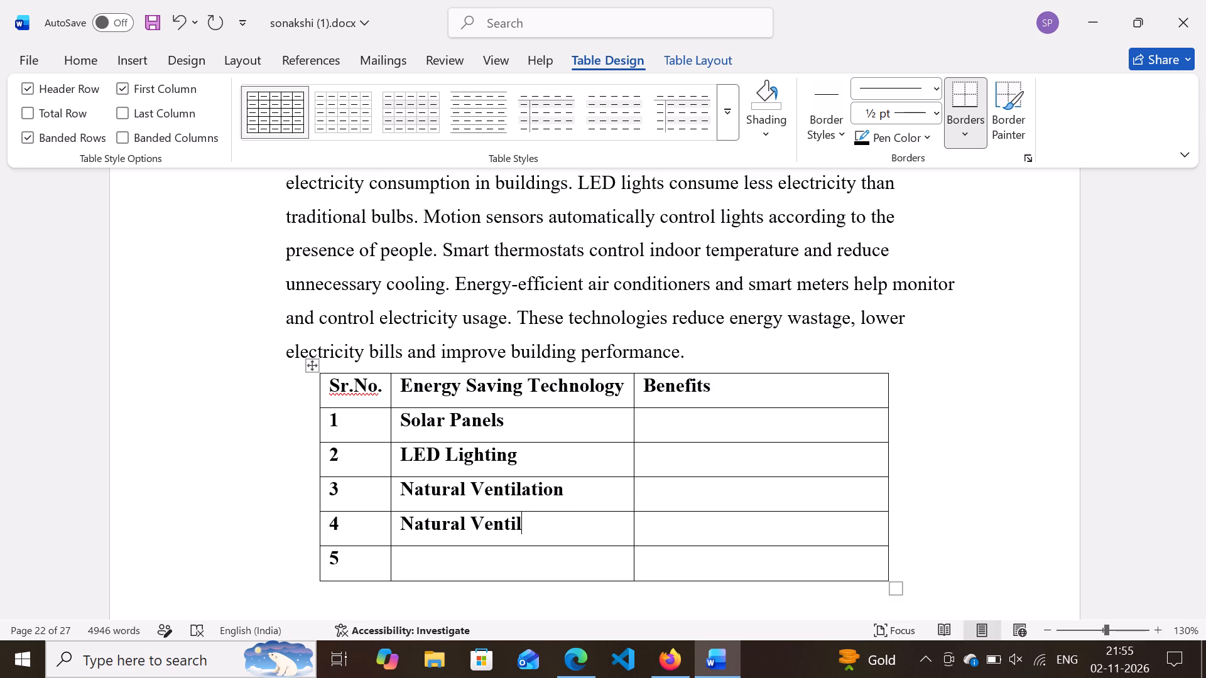
text(ation)
Change the energy saving technology in row 3 to "Natural Lighting".
click(560, 489)
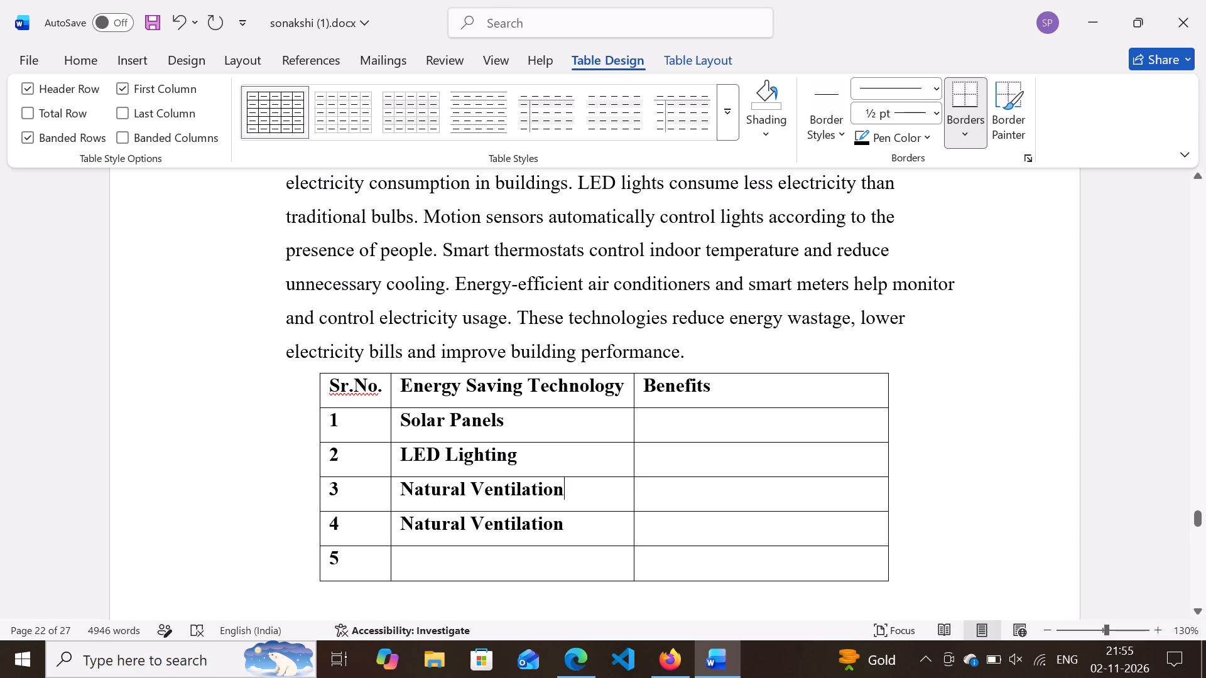
key(BackSpace)
key(BackSpace)
key(BackSpace)
key(BackSpace)
key(BackSpace)
key(BackSpace)
key(BackSpace)
key(BackSpace)
key(BackSpace)
key(BackSpace)
key(BackSpace)
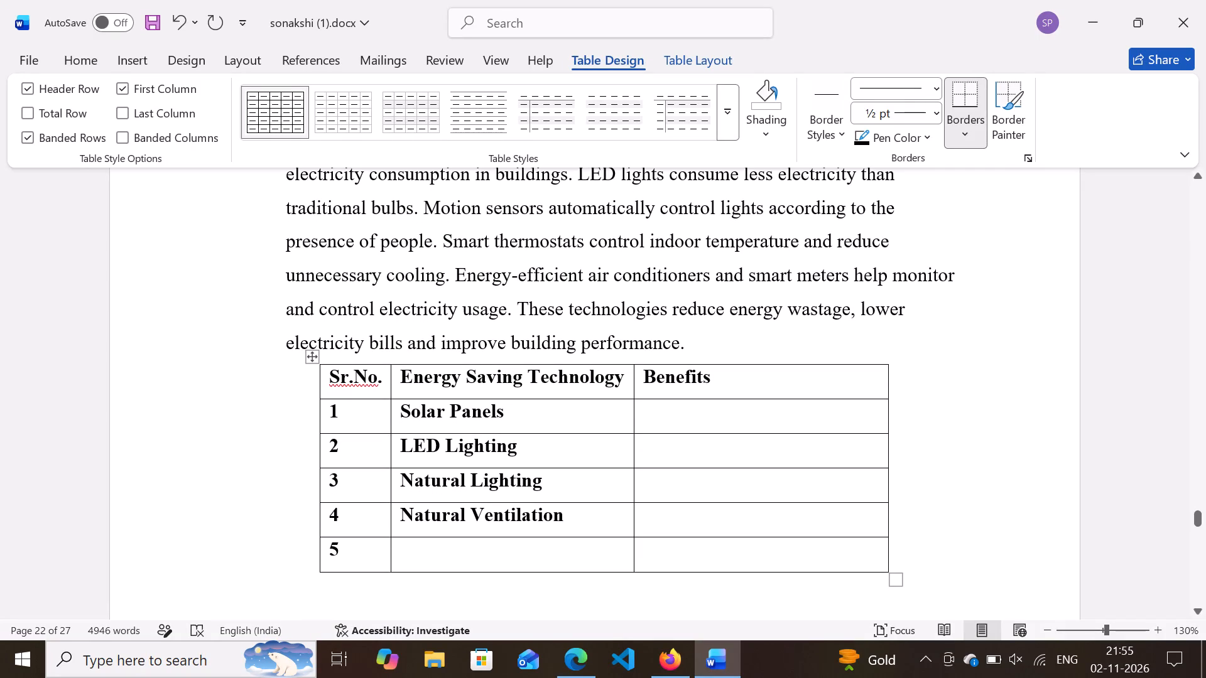
Enter "Energy-Efficient HVAC System" as the energy saving technology in row 5.
click(454, 547)
key(shift+e)
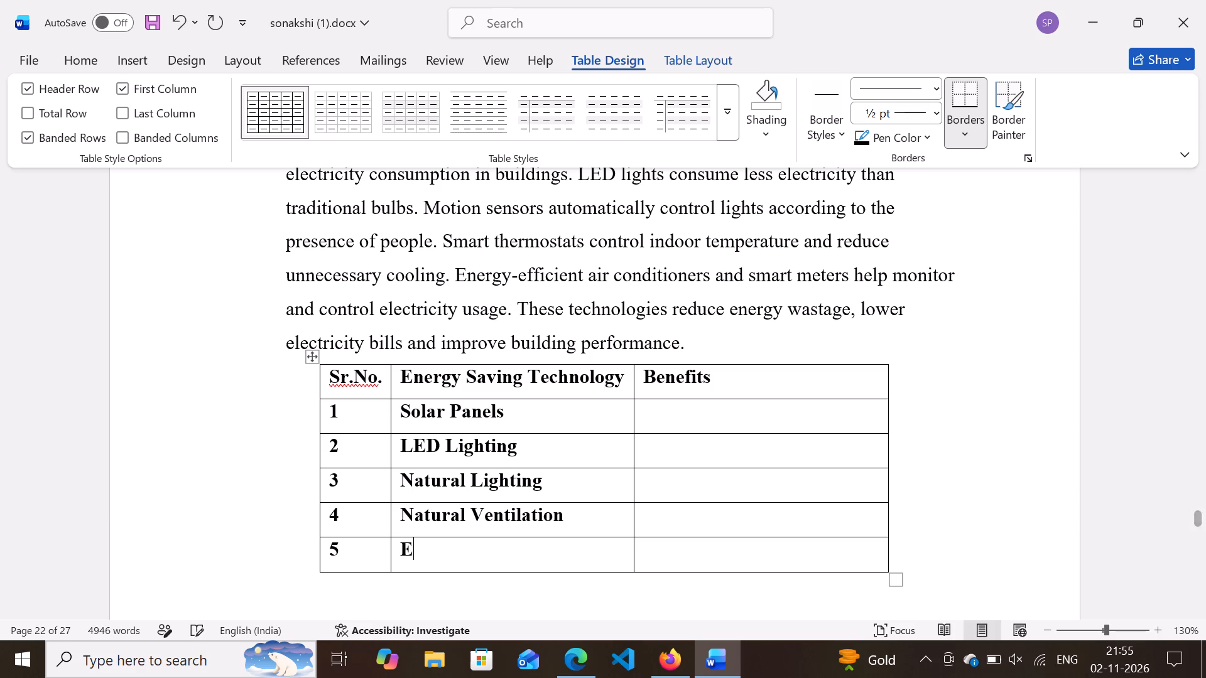
text(ner)
text(gy)
key(minus)
key(e)
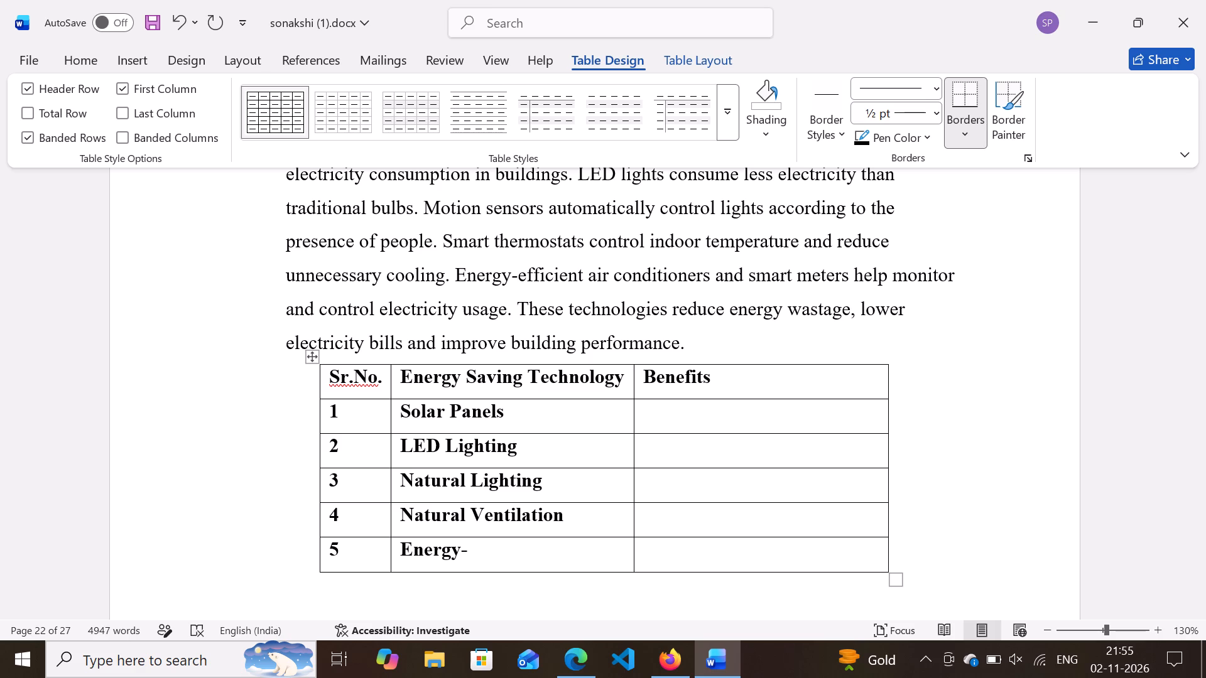
key(BackSpace)
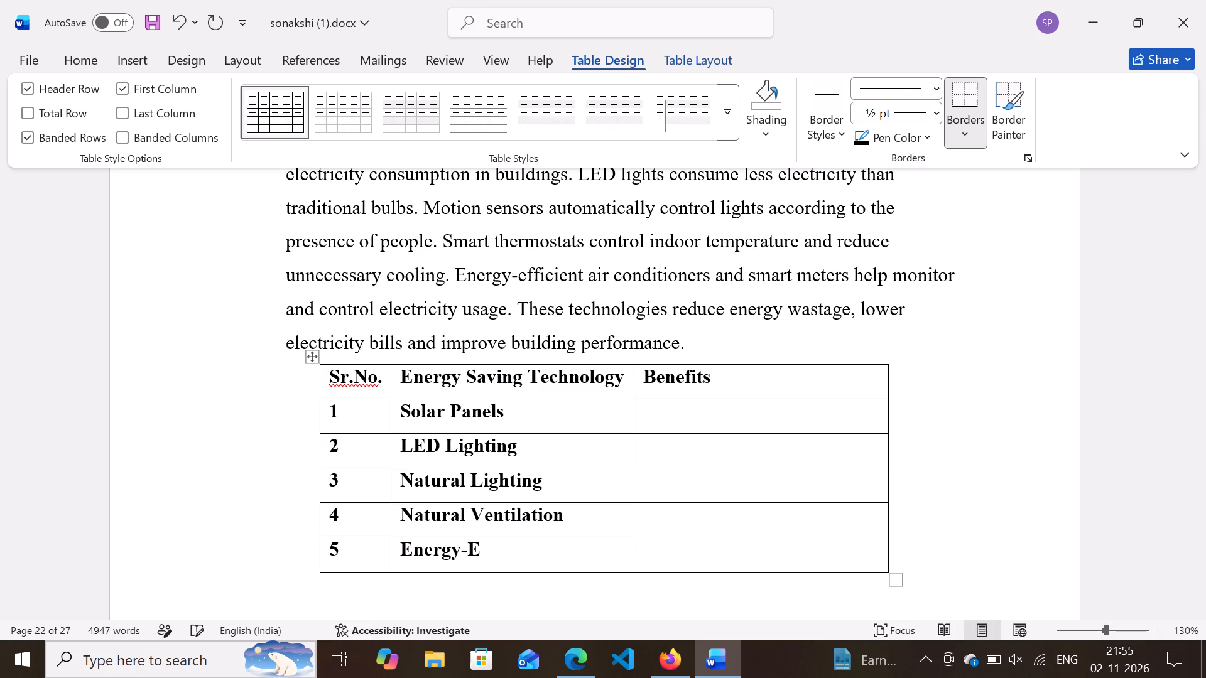
text(fficir)
key(BackSpace)
text(ent)
key(space)
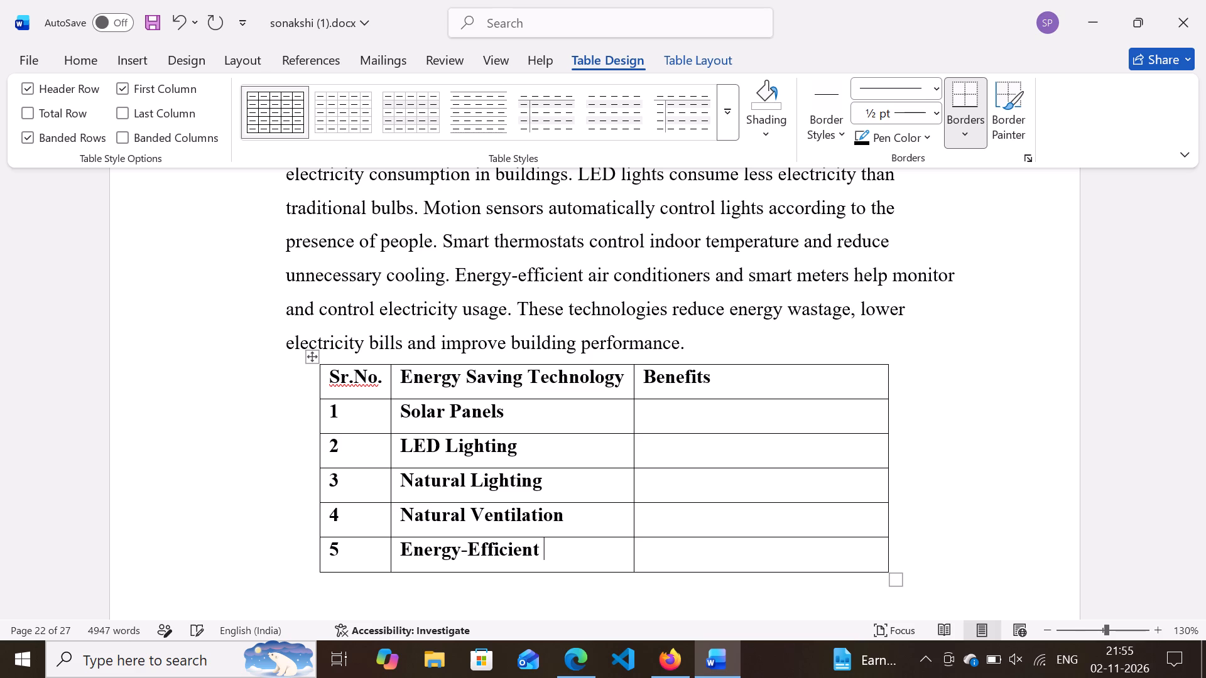
text(HVAC)
key(space)
key(s)
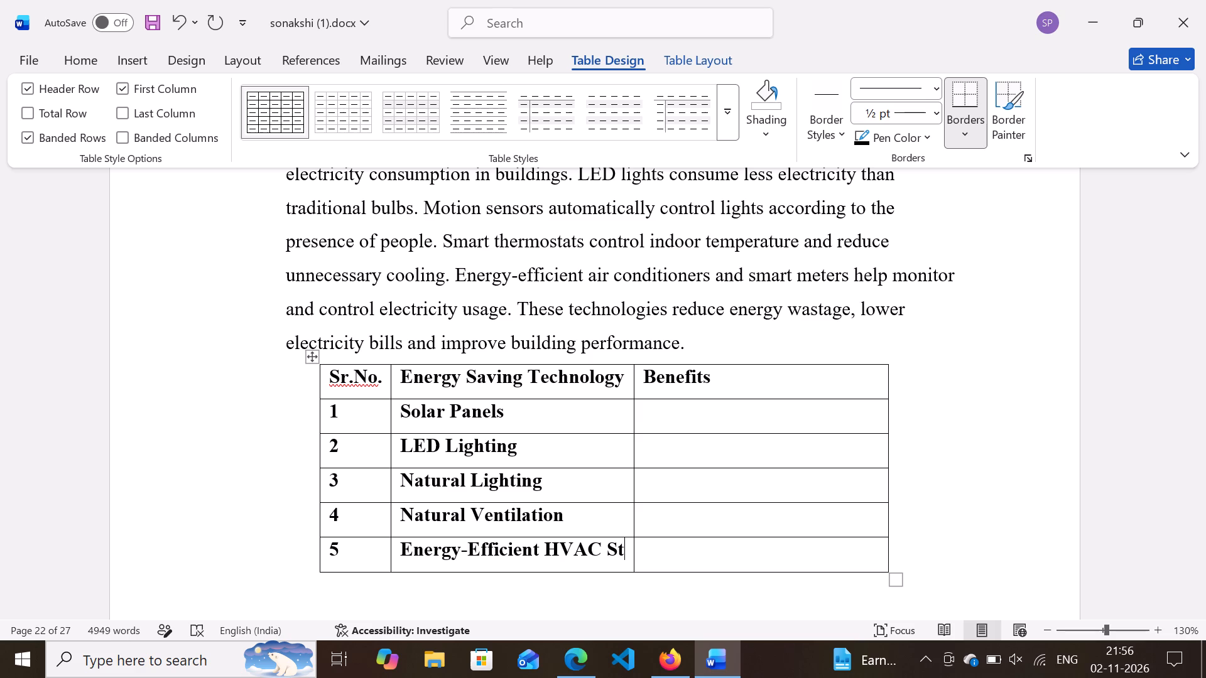
key(BackSpace)
text(ys)
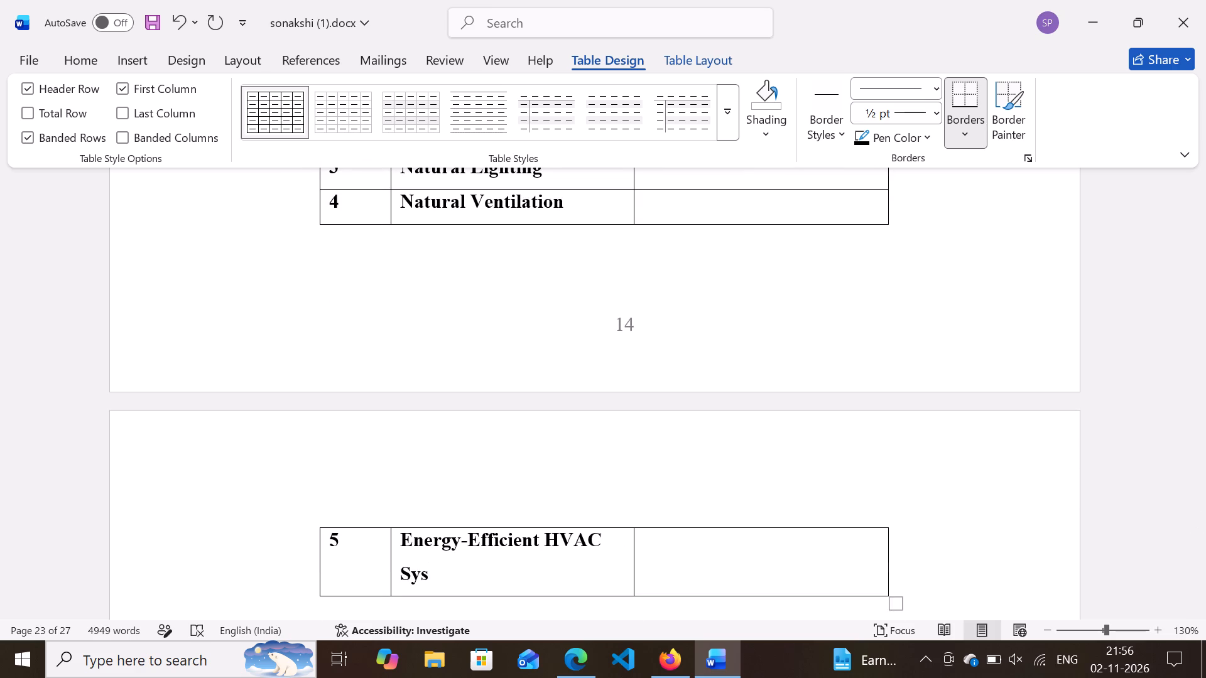
text(en)
key(BackSpace)
key(m)
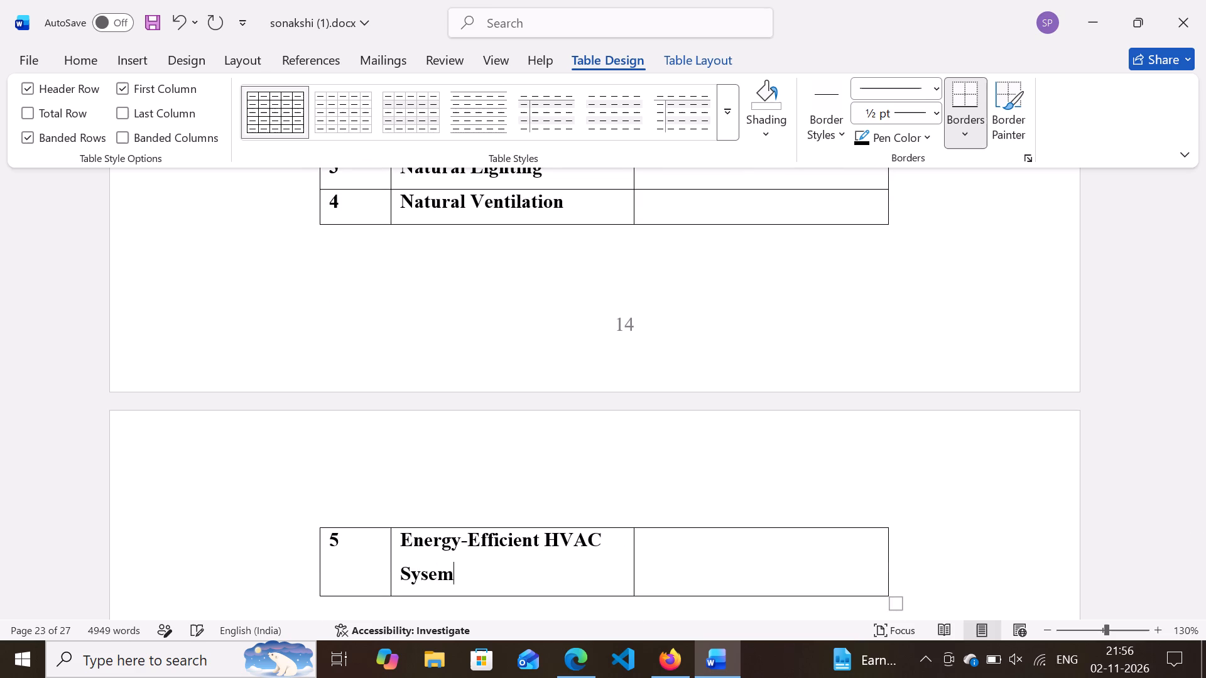
key(BackSpace)
key(BackSpace)
key(t)
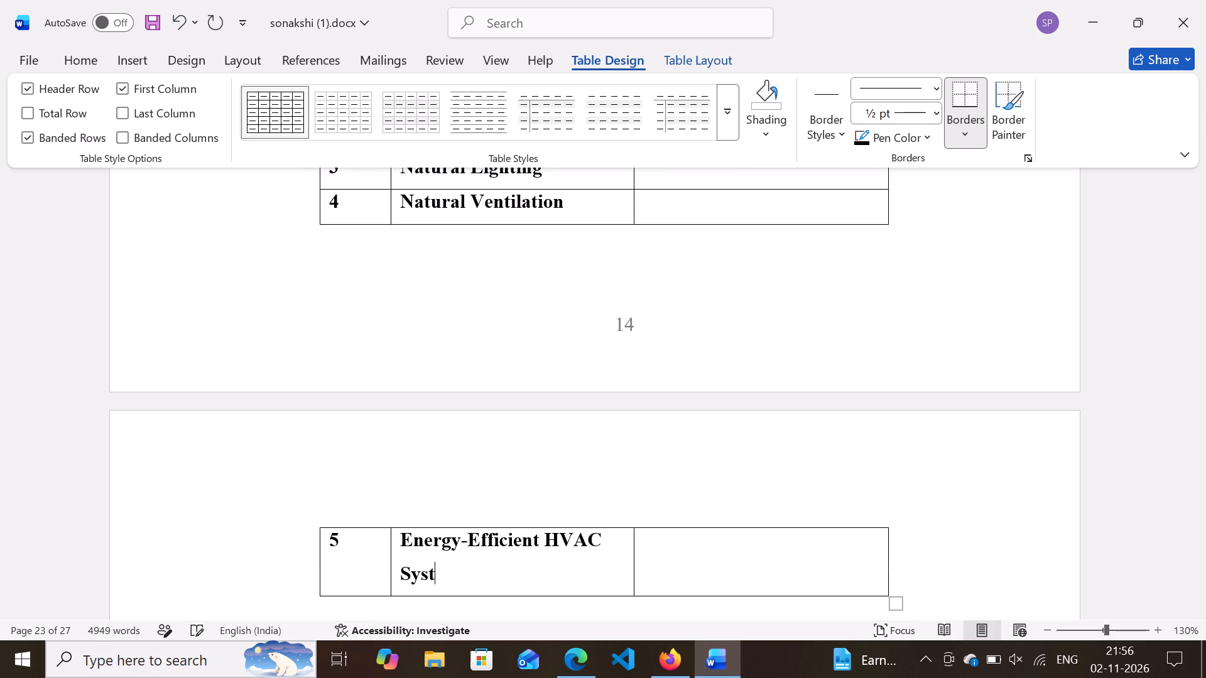
key(BackSpace)
text(tem)
Place the text cursor in the empty Benefits cell of the Solar Panels row.
scroll(454, 547, up, 1)
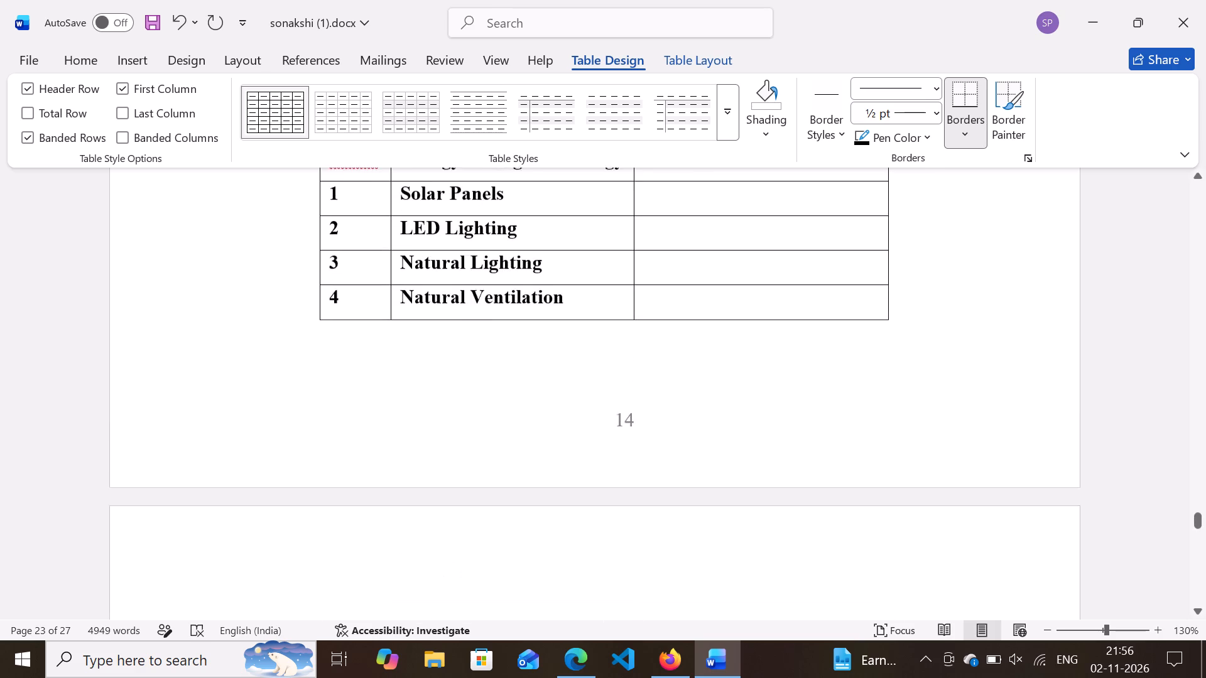
scroll(454, 547, up, 1)
scroll(454, 547, down, 1)
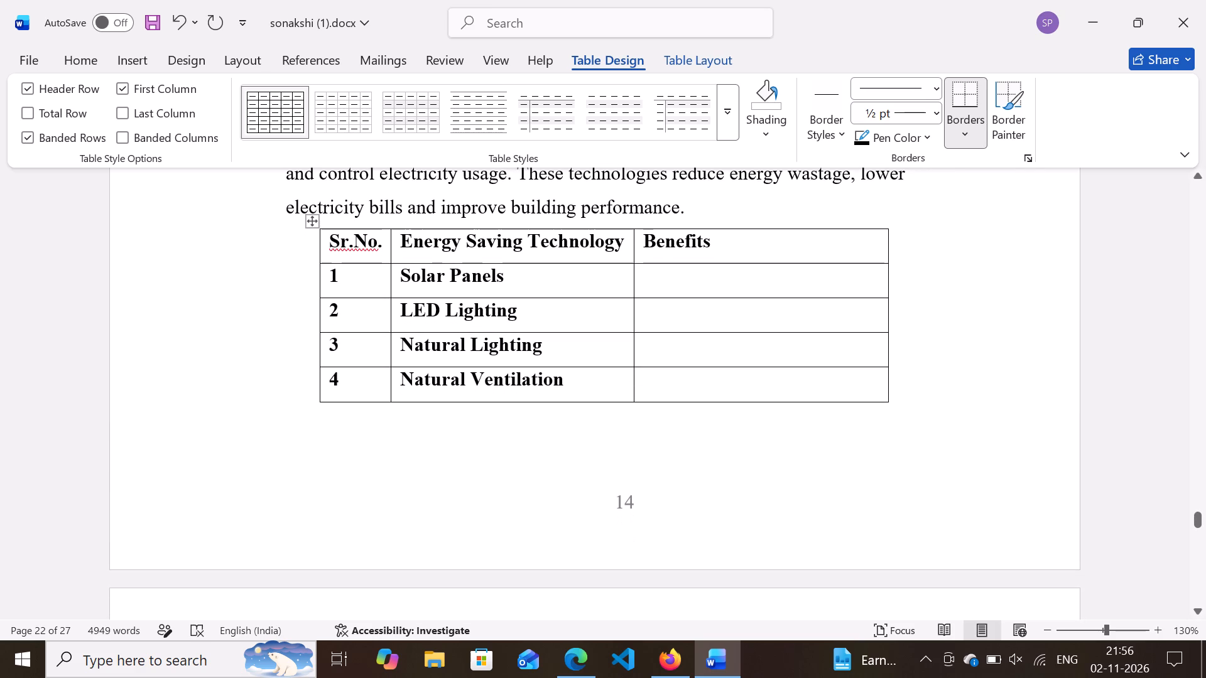
click(682, 282)
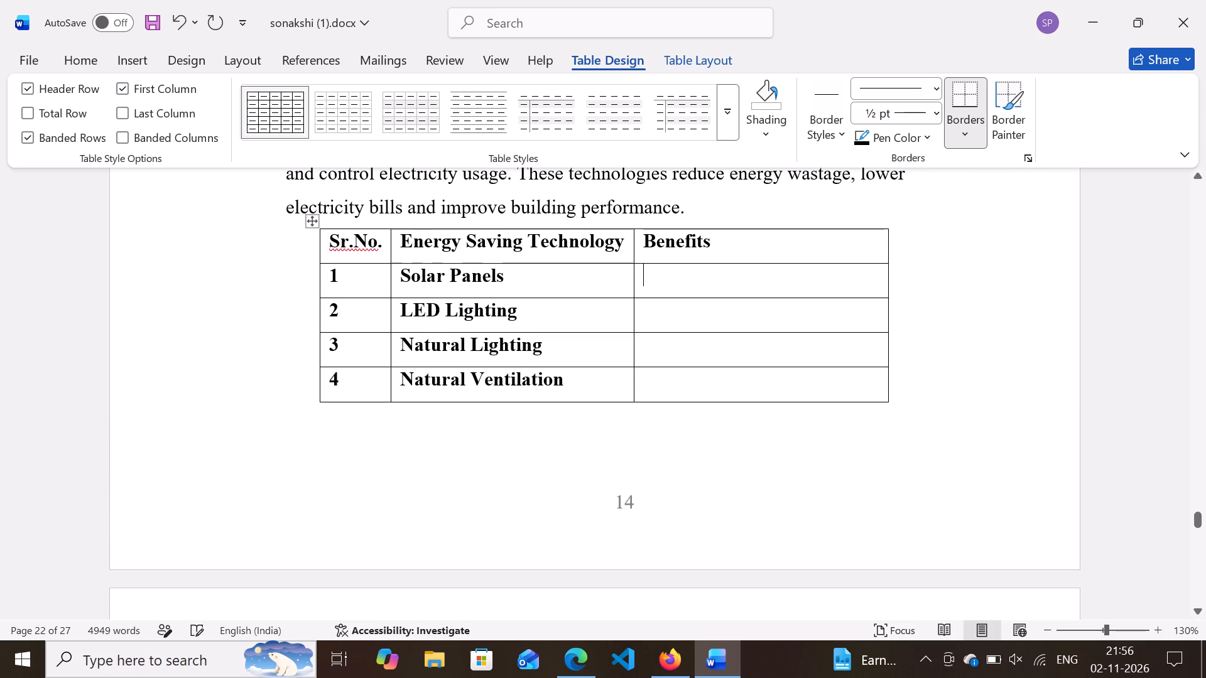
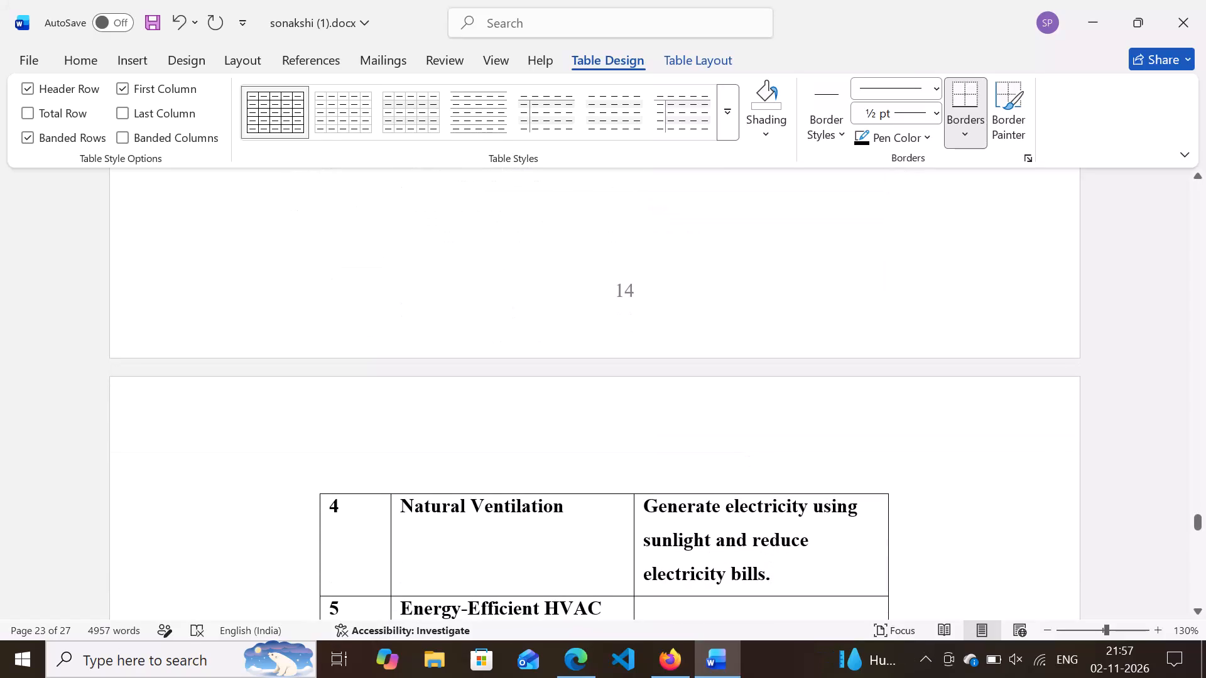
Undo the benefit text pasted into the Natural Ventilation row.
click(744, 481)
key(ctrl+z)
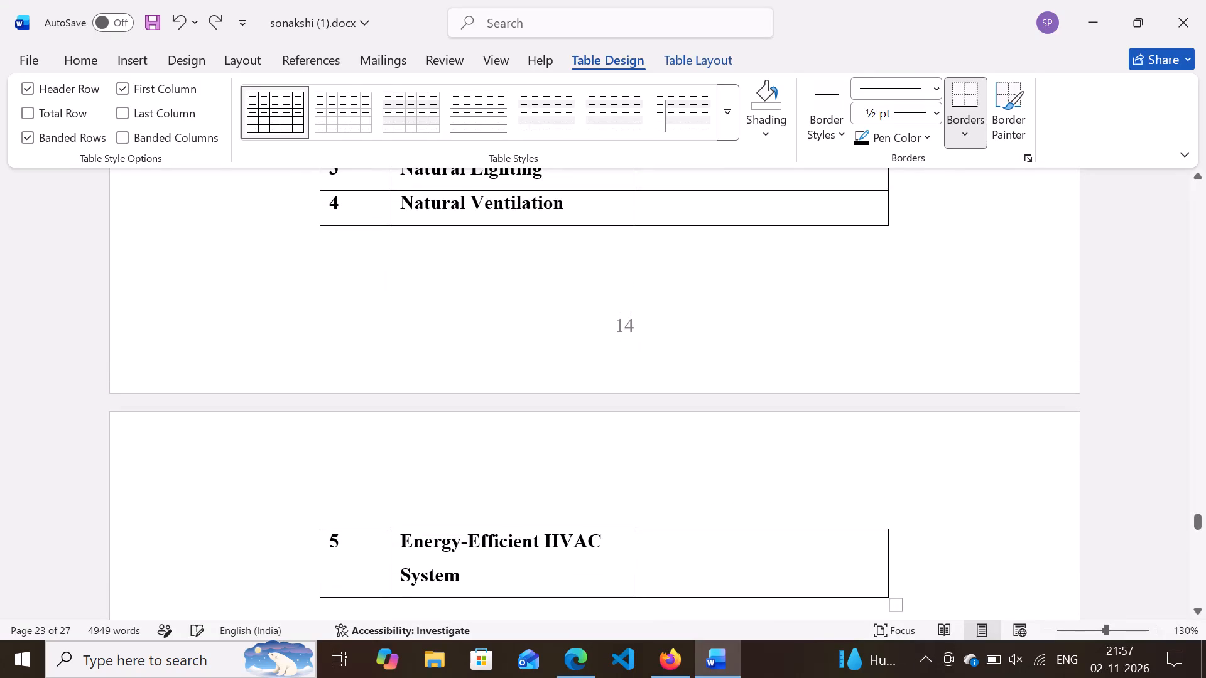
Paste "Generate electricity using sunlight and reduce electricity bills." as the benefit in the Solar Panels row.
scroll(742, 546, up, 2)
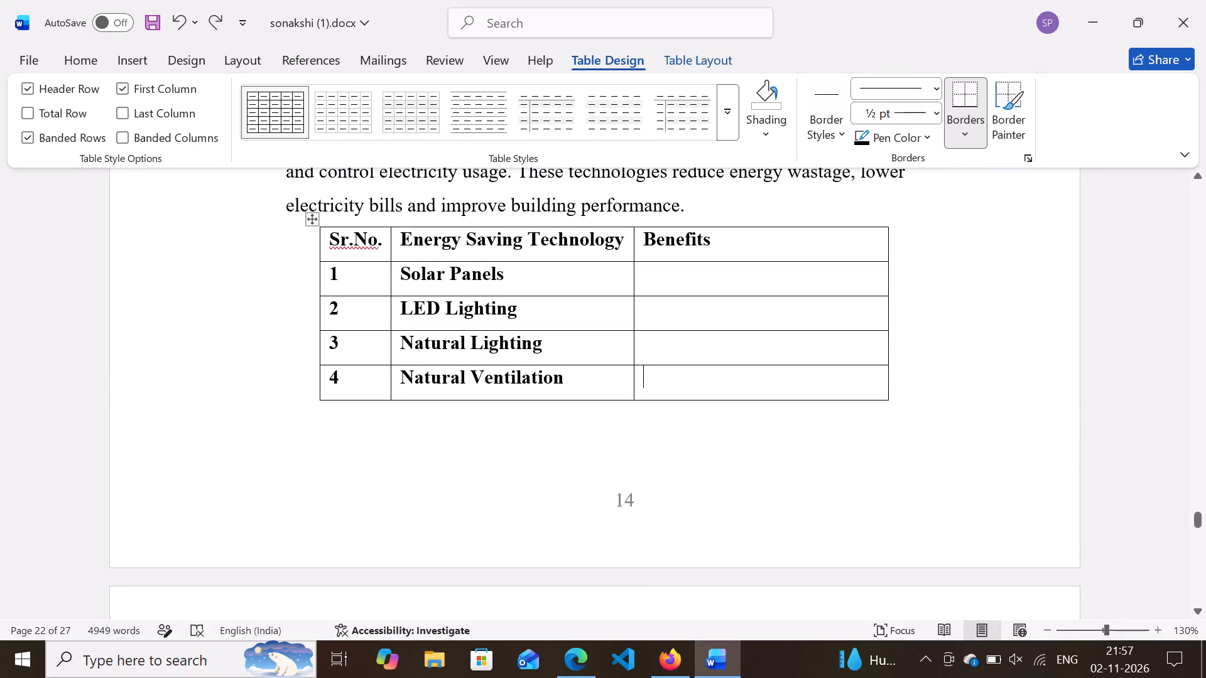
click(686, 277)
key(ctrl+v)
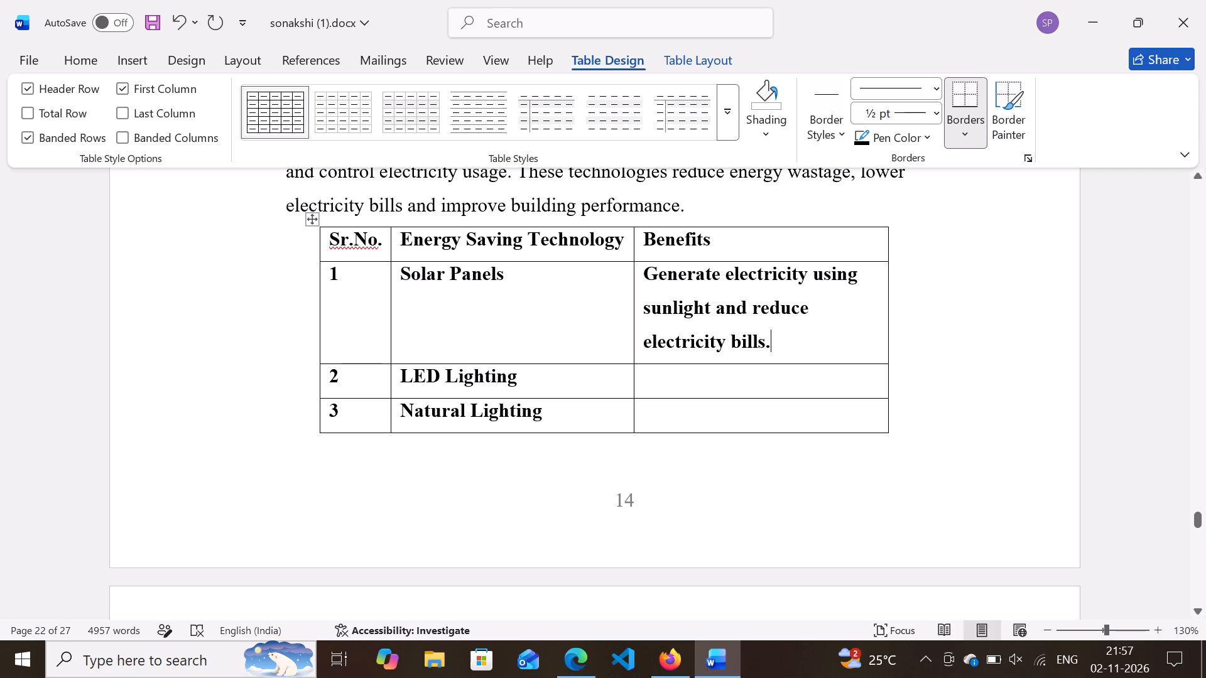
Place the text cursor in the empty Benefits cell of the LED Lighting row.
click(695, 373)
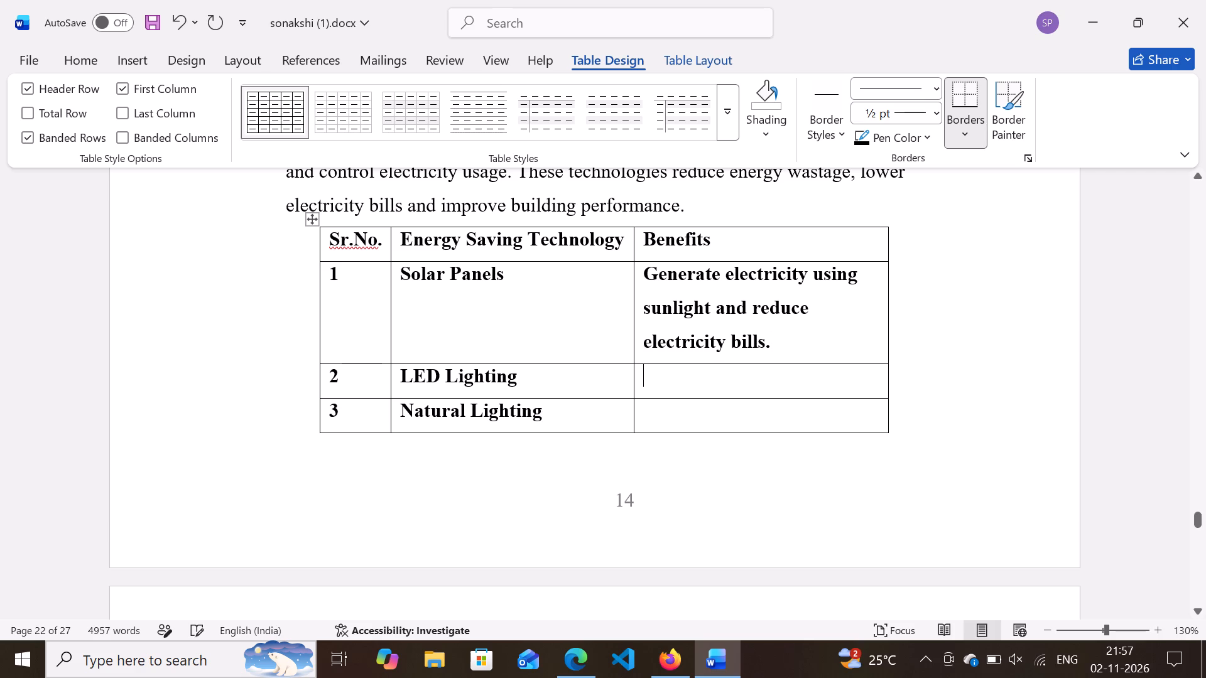
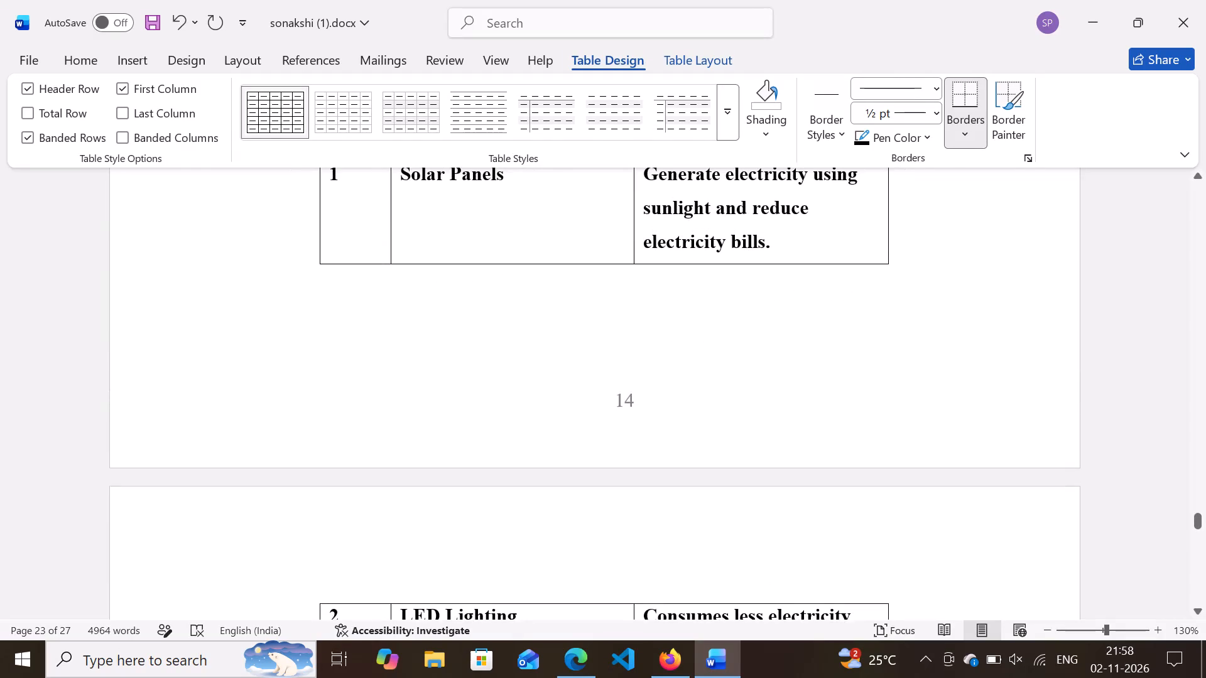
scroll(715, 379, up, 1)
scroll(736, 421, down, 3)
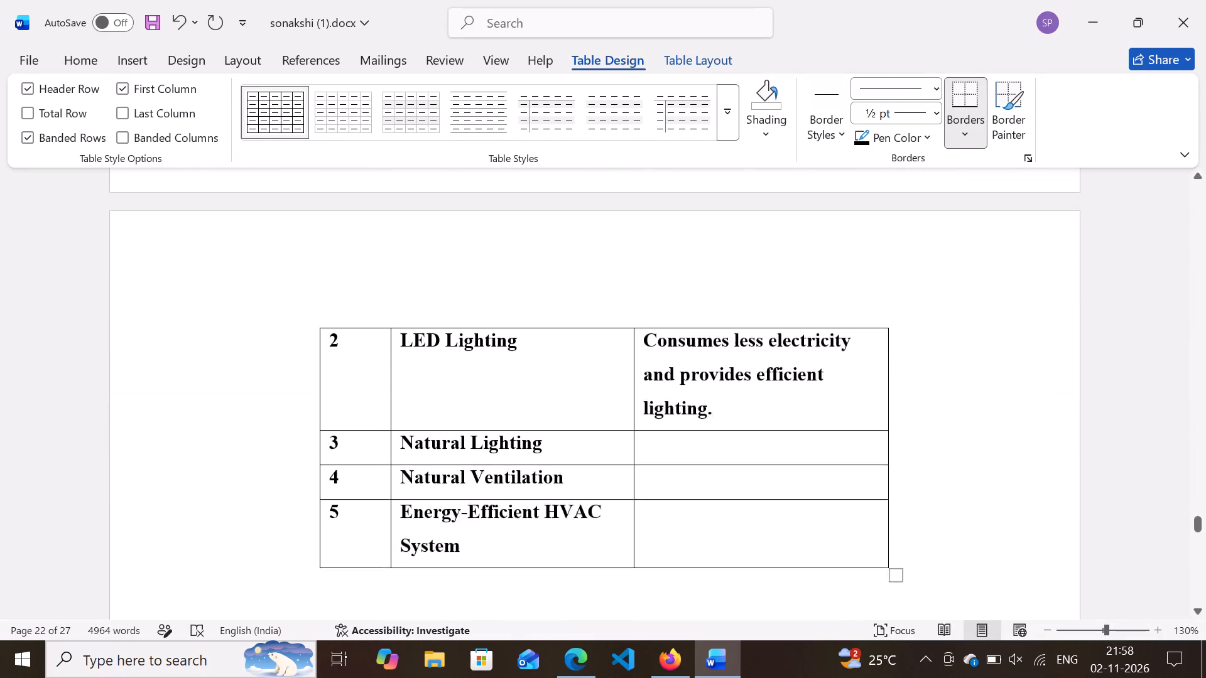
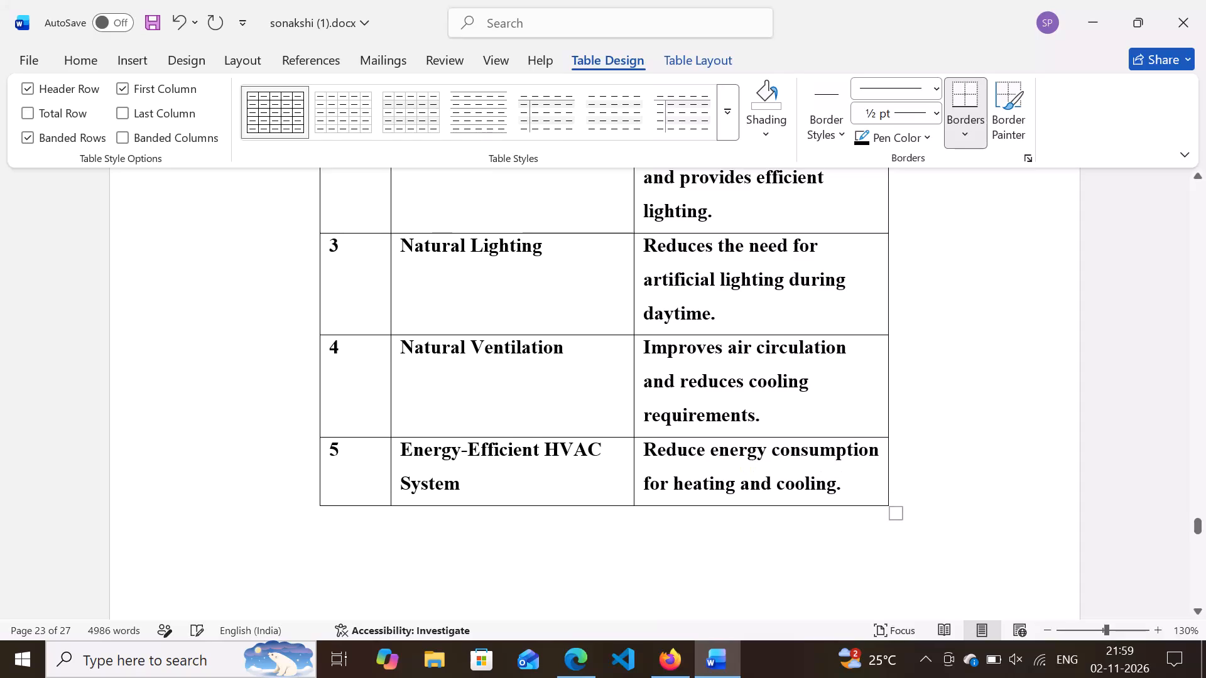
Remove the bold formatting from all table rows below the header, from Solar Panels through Energy-Efficient HVAC System.
scroll(751, 473, right, 1)
scroll(751, 473, up, 2)
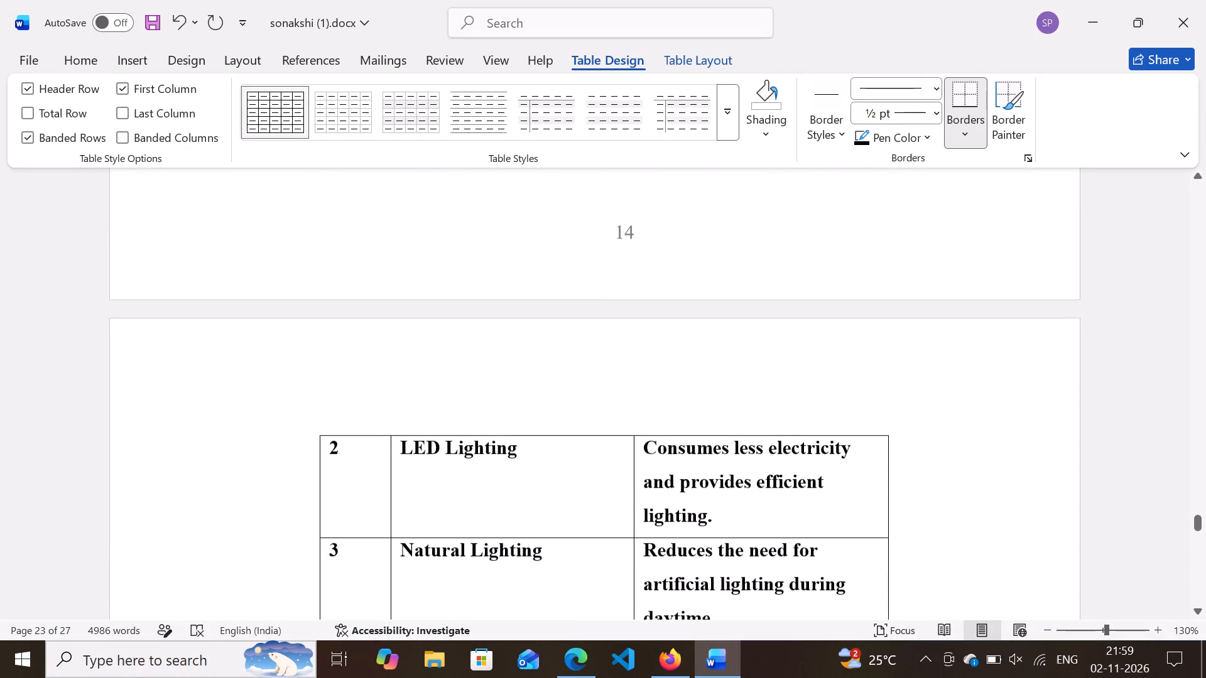
scroll(751, 473, up, 3)
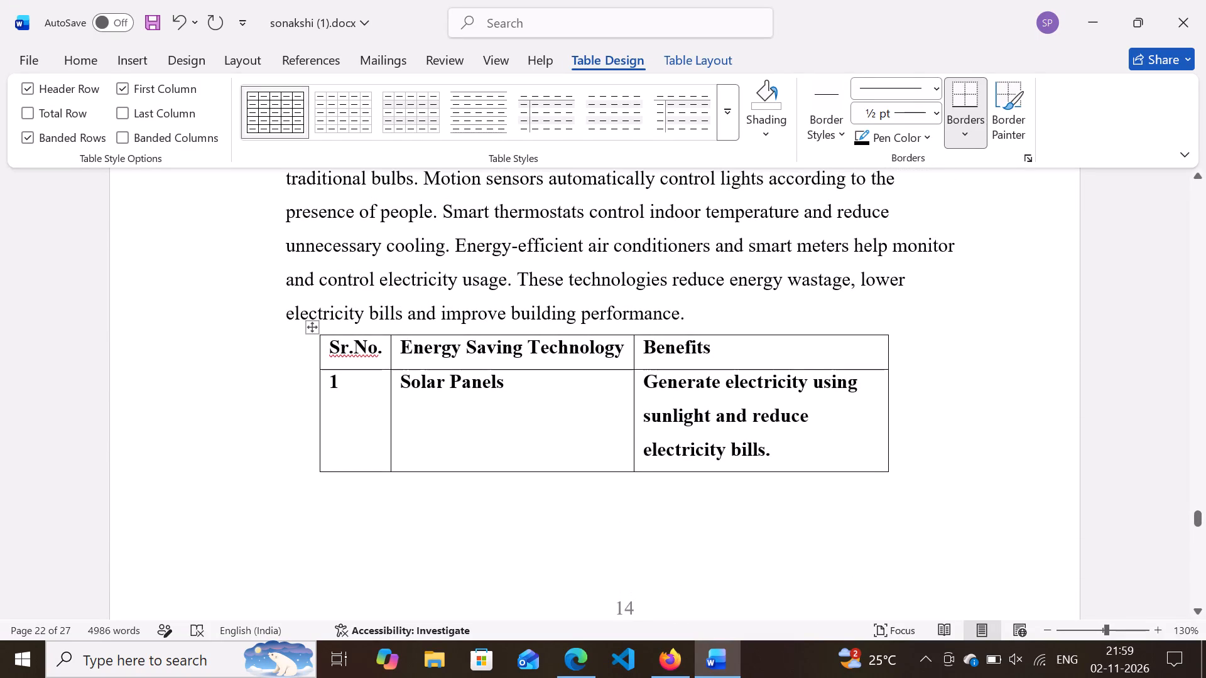
click(405, 384)
drag(405, 384, 417, 387)
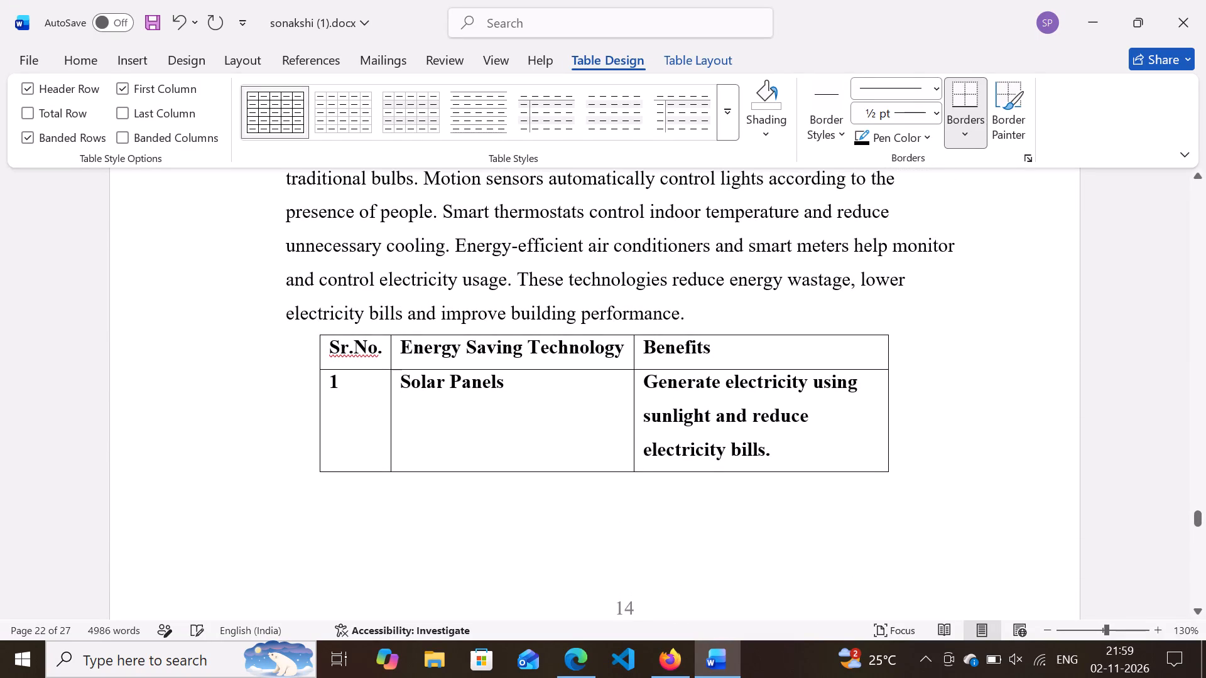
drag(417, 387, 776, 584)
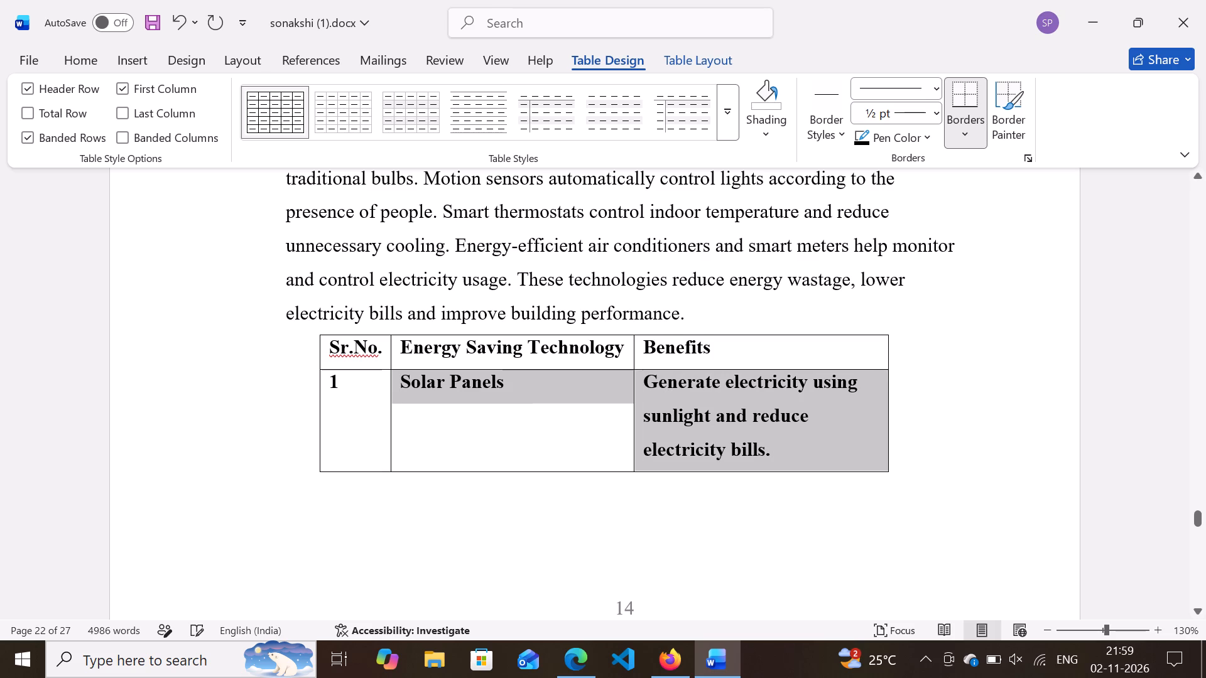
drag(776, 584, 764, 338)
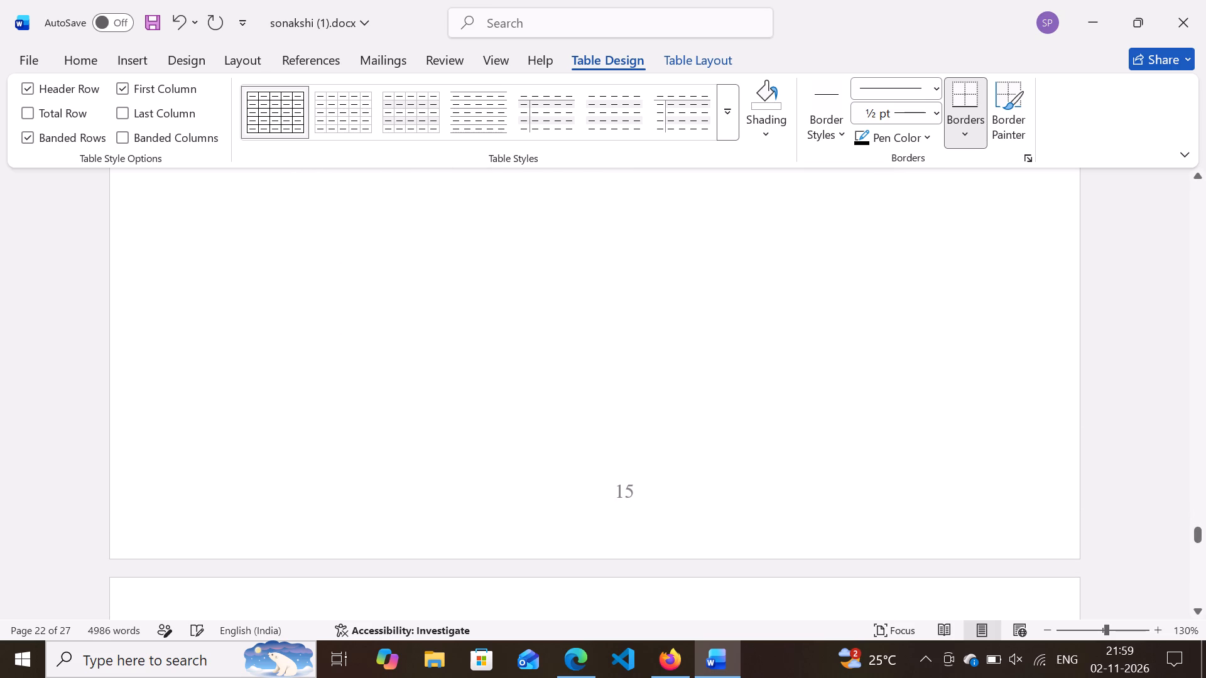
drag(764, 338, 780, 465)
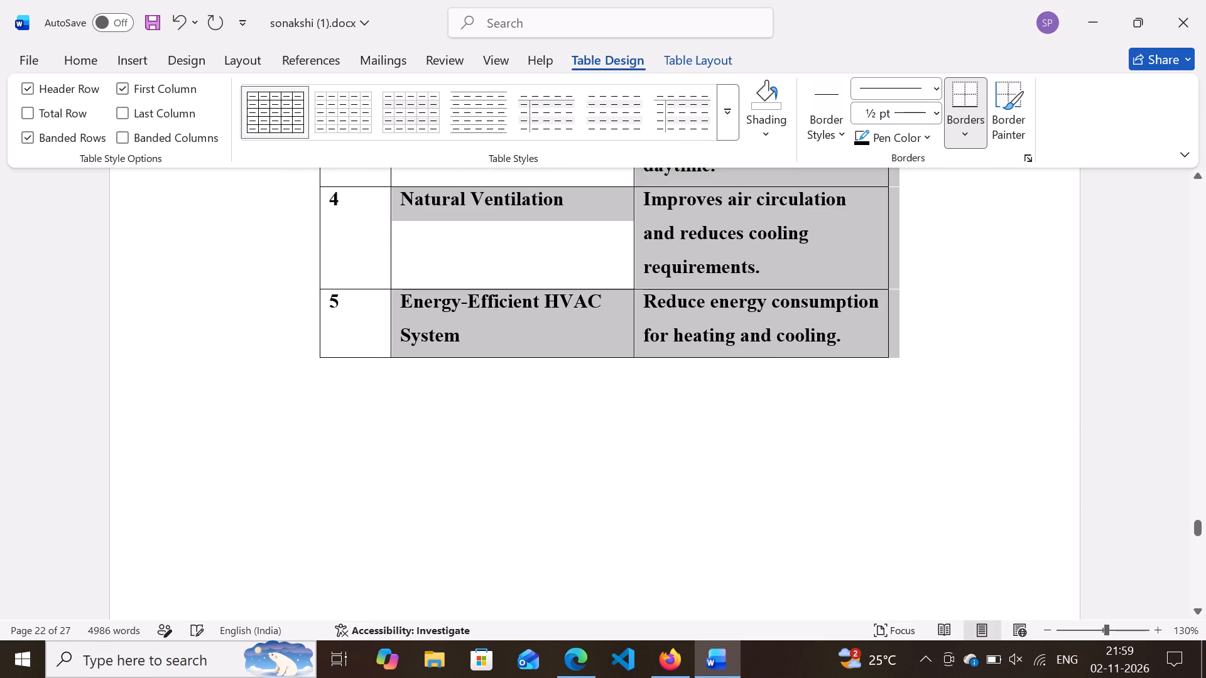
drag(780, 465, 784, 439)
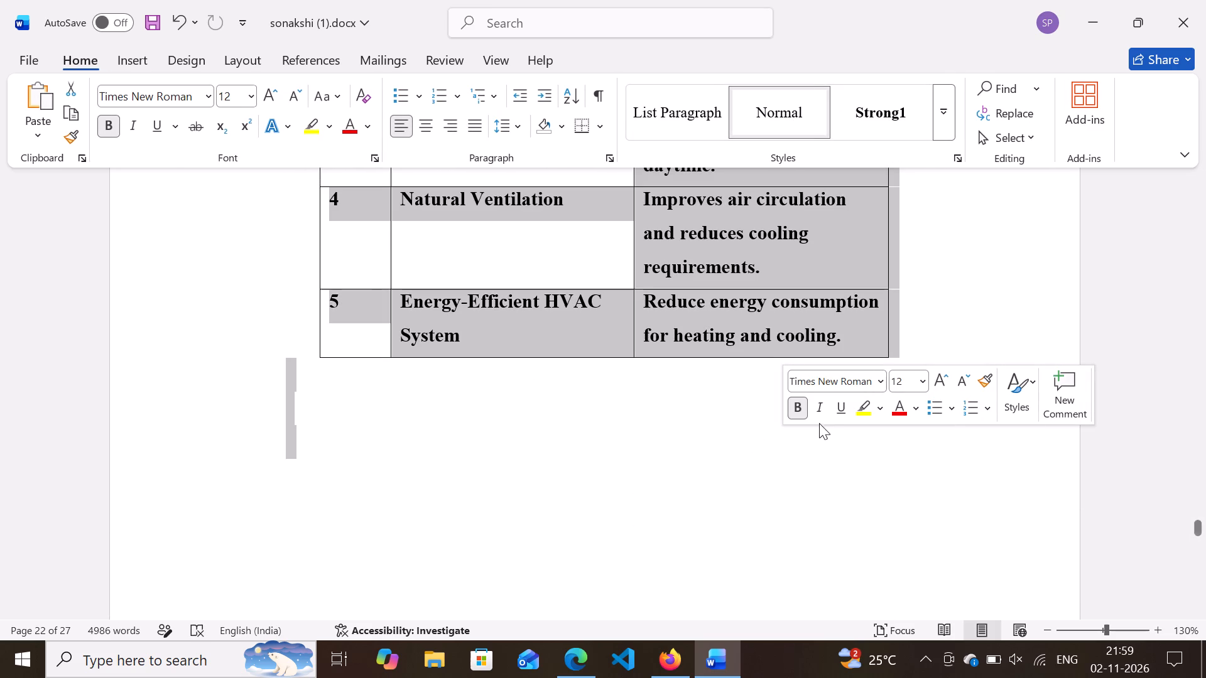
click(800, 407)
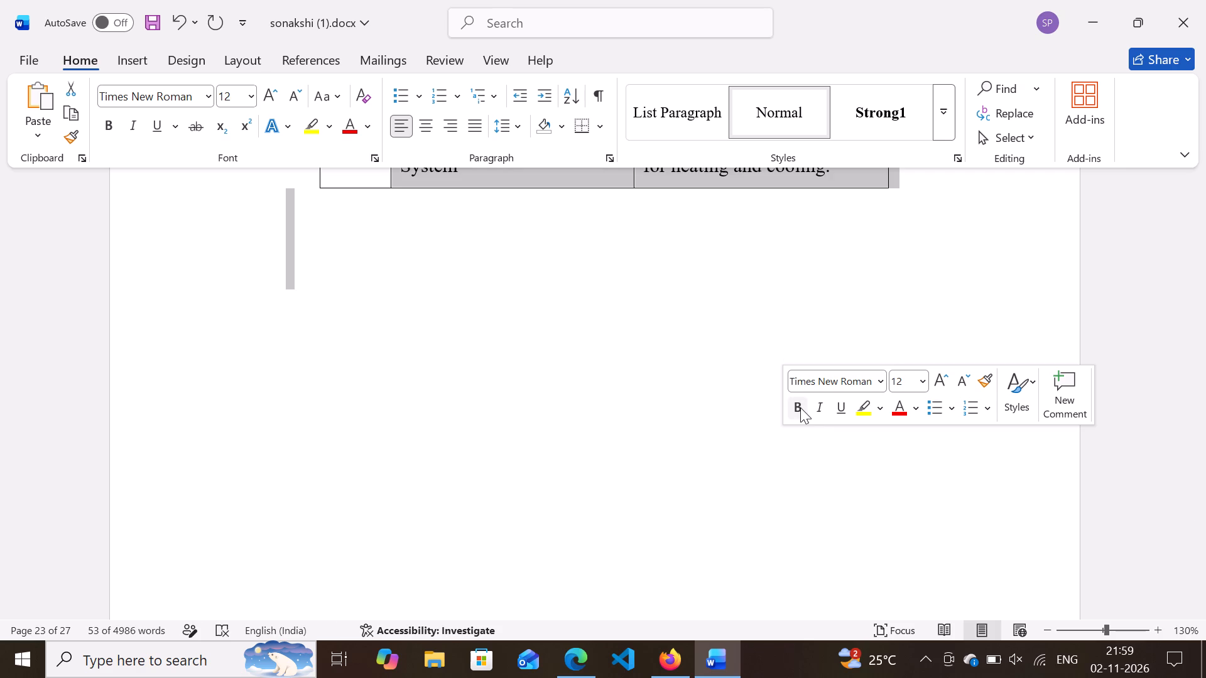
scroll(800, 407, up, 3)
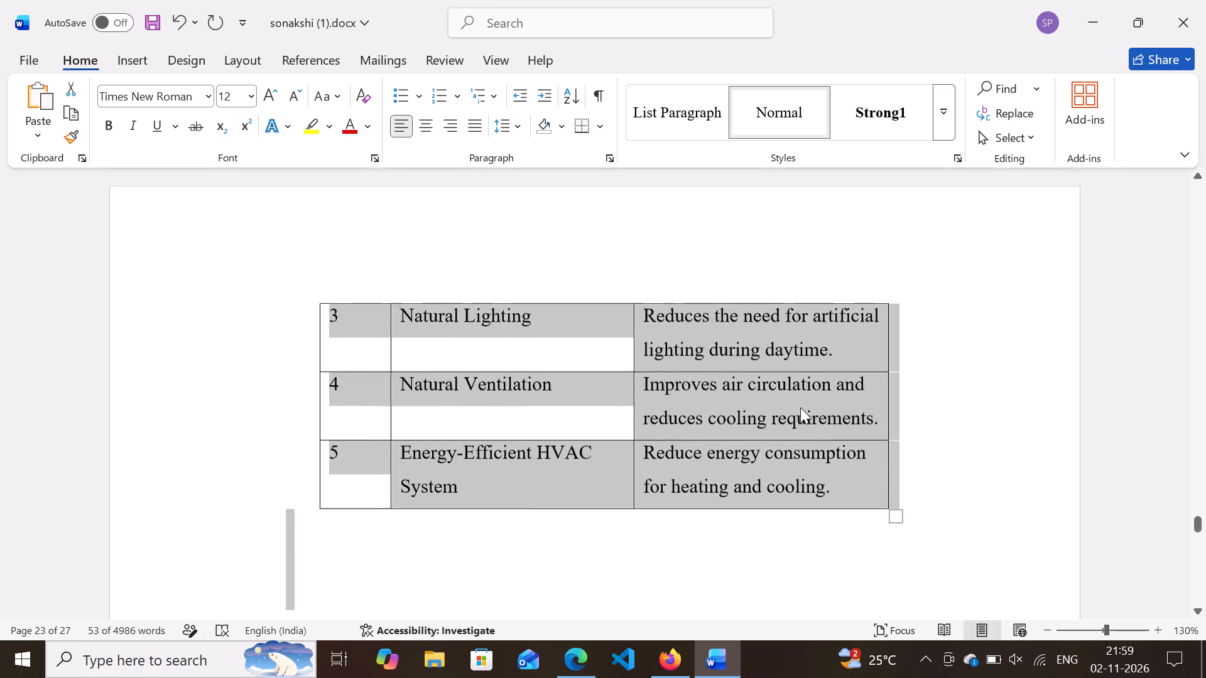
scroll(800, 407, up, 4)
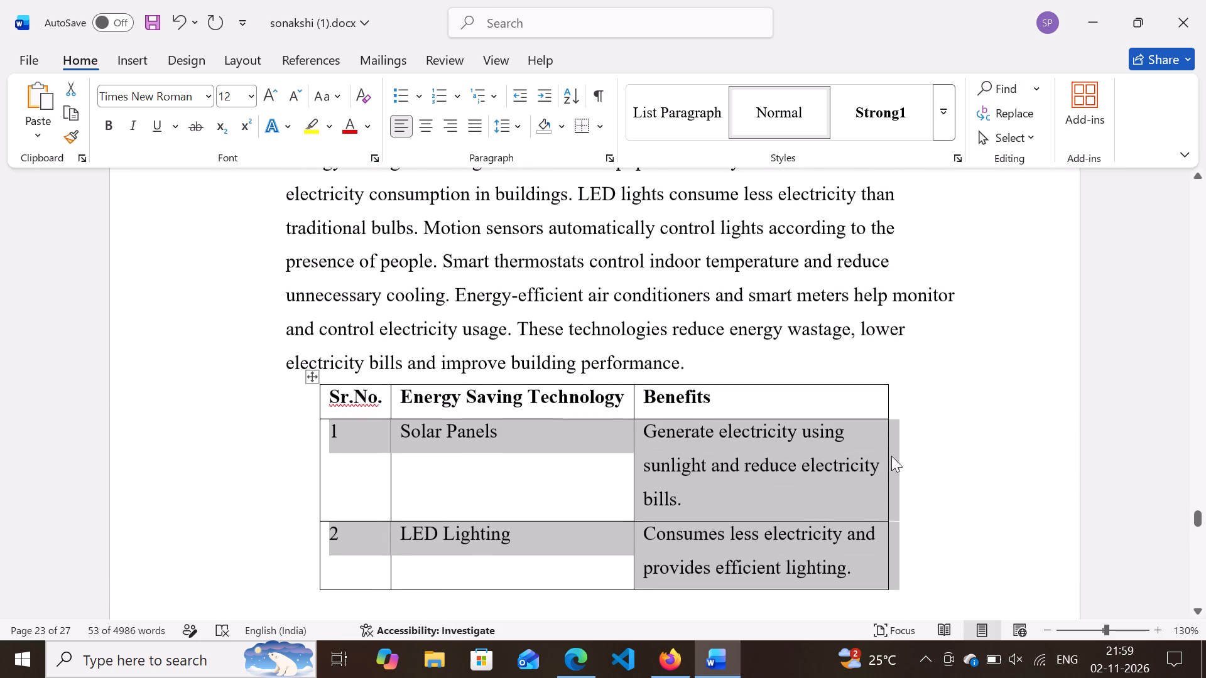
click(783, 500)
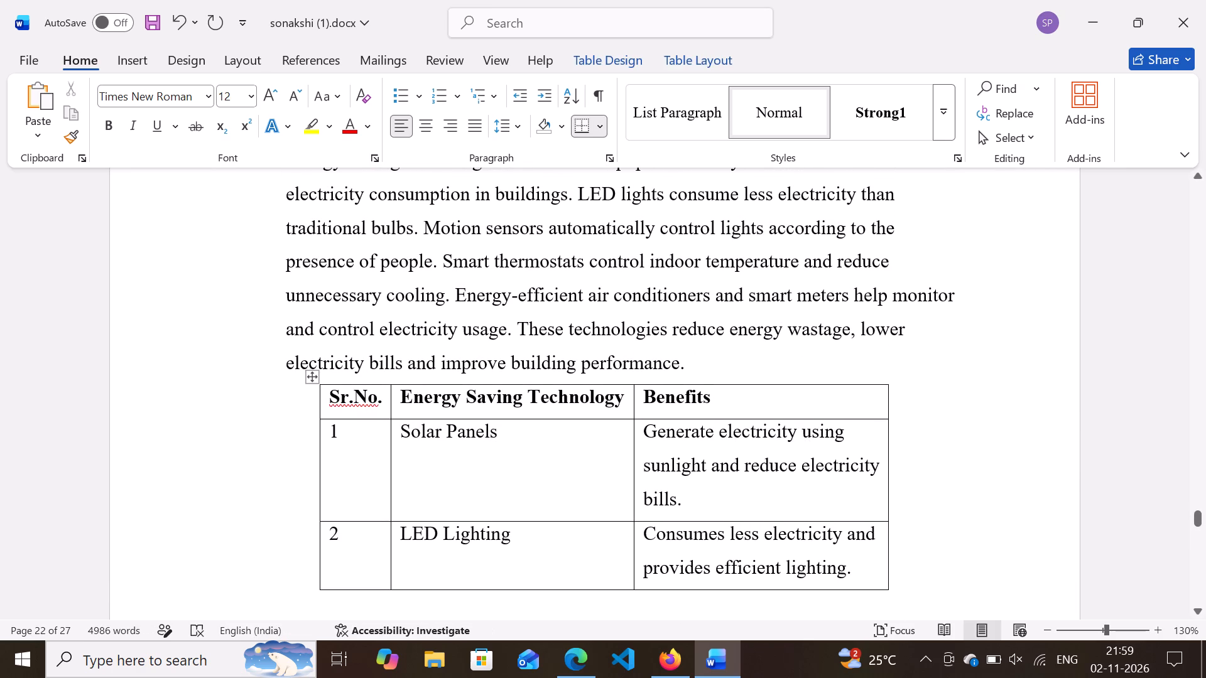
Add a row at the end of the table with serial number 6 and the technology "Green Roofs".
scroll(783, 500, down, 6)
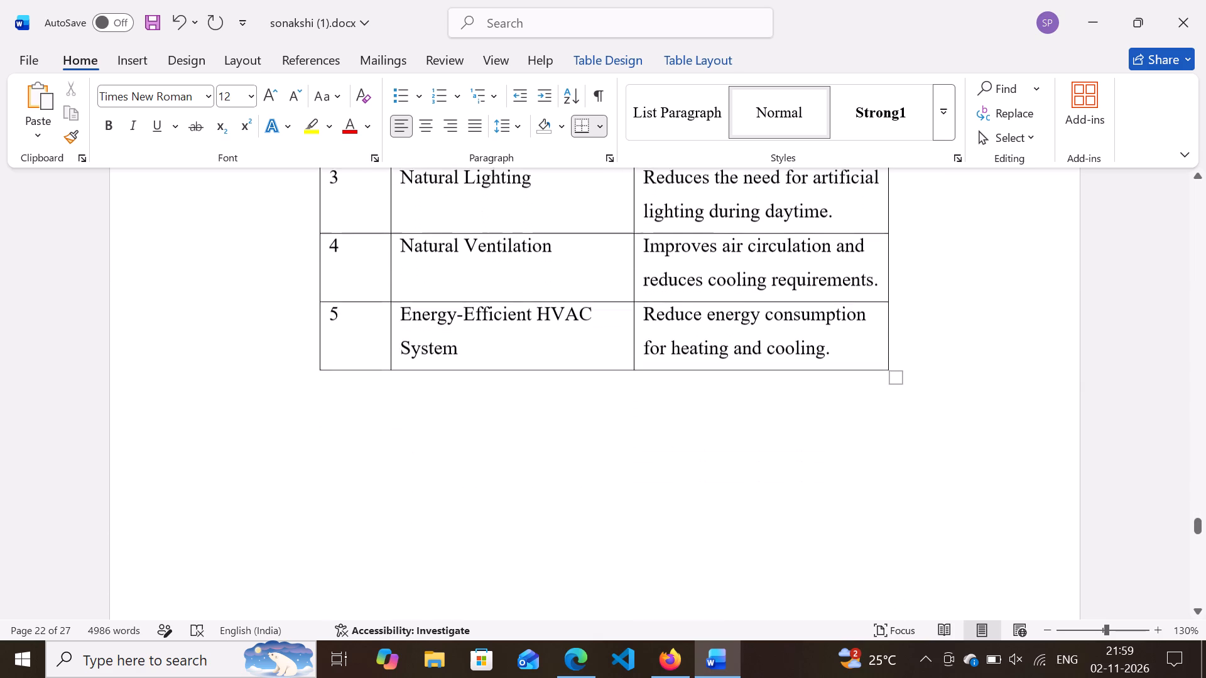
scroll(783, 500, up, 2)
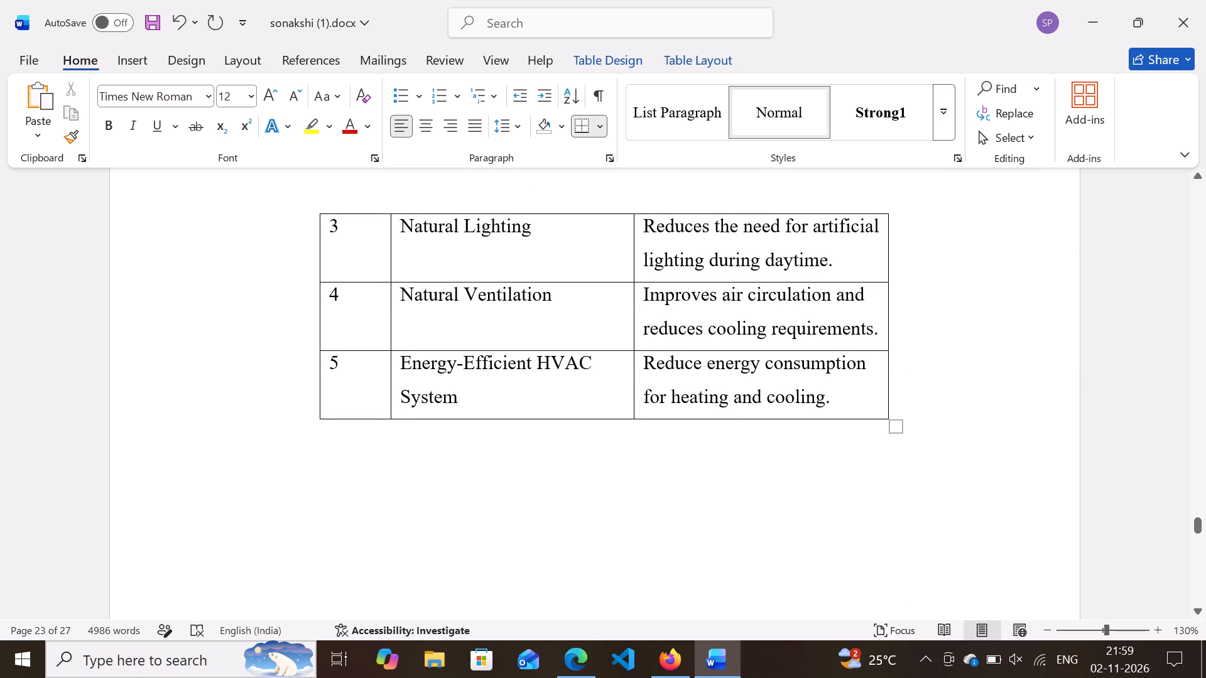
scroll(783, 500, up, 1)
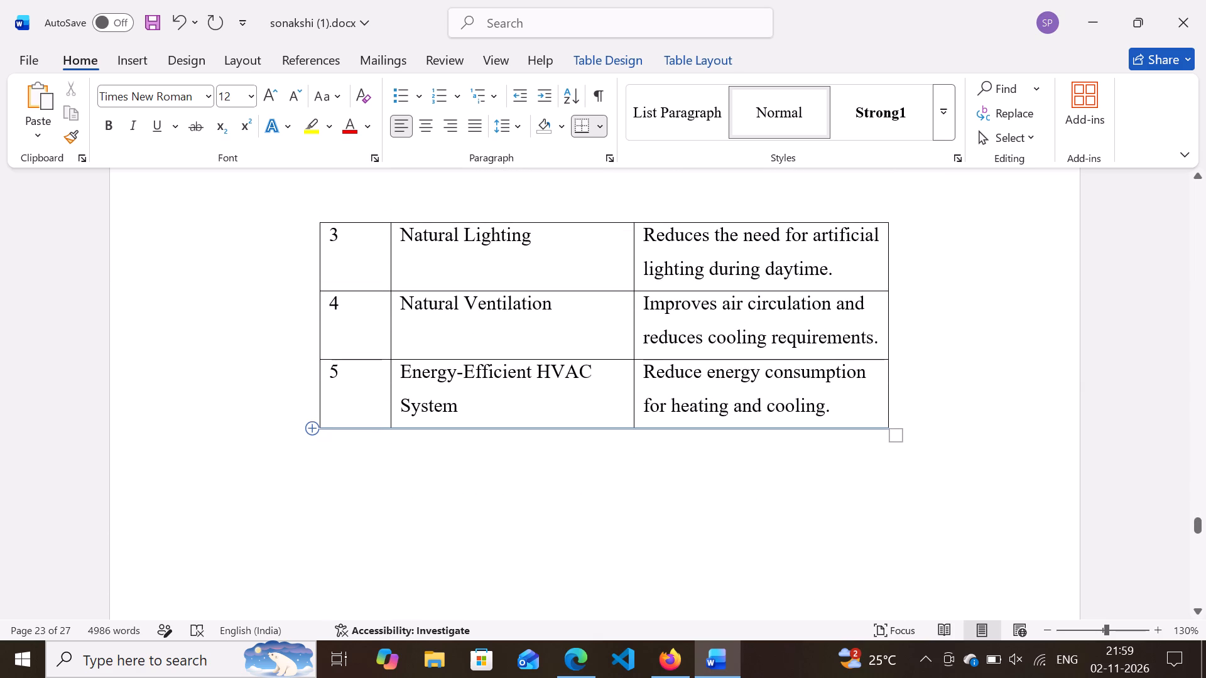
click(313, 428)
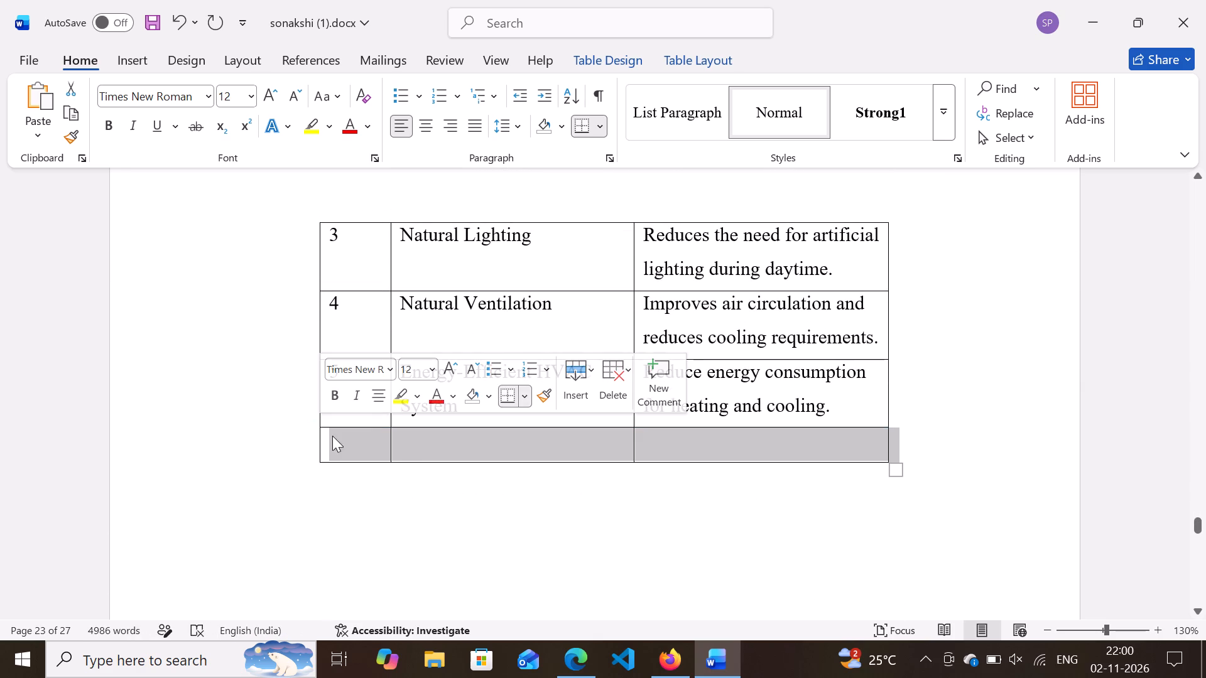
click(342, 436)
key(6)
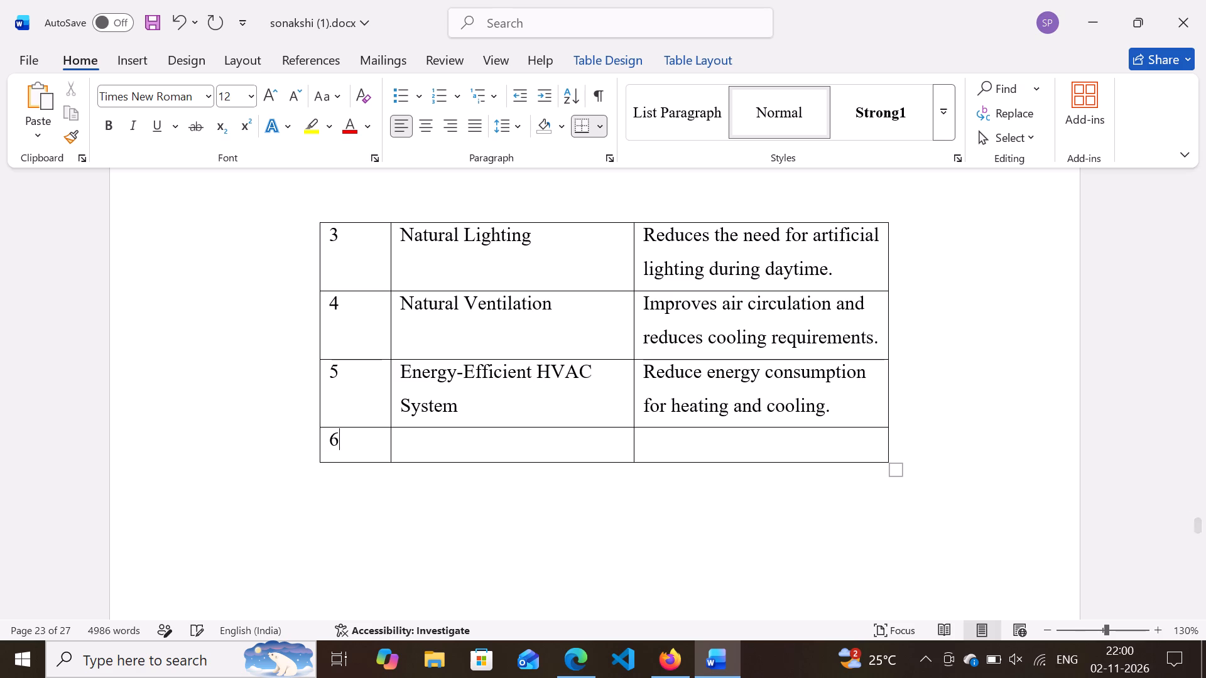
click(406, 443)
text(oofs)
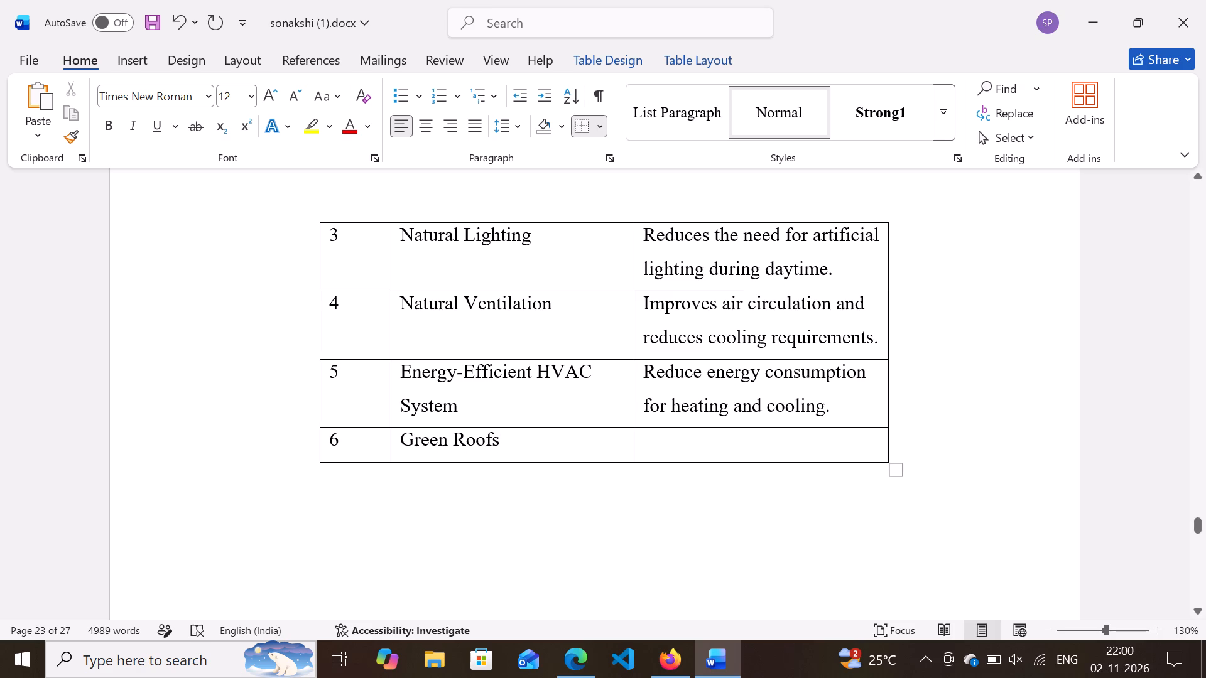
Enter "Reduce roof tenprature and improve thermal insulation." as the benefit for Green Roofs.
click(665, 446)
key(BackSpace)
text(duce roofs)
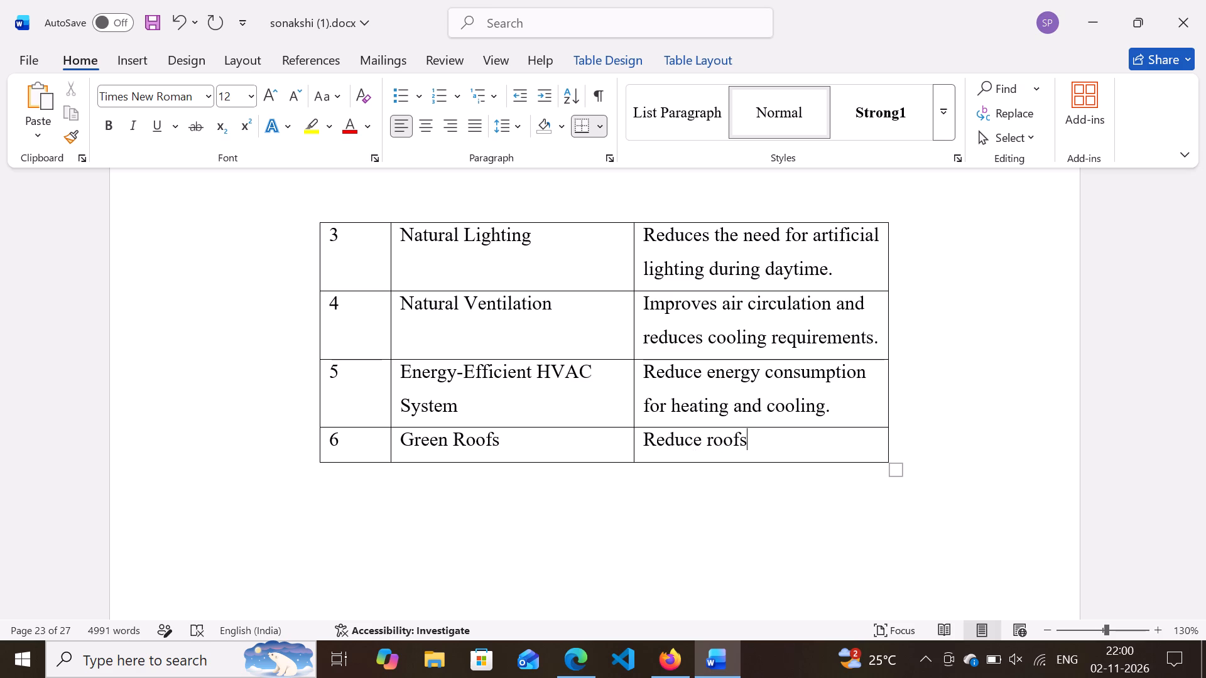
key(BackSpace)
key(space)
text(ten)
key(p)
text(rae)
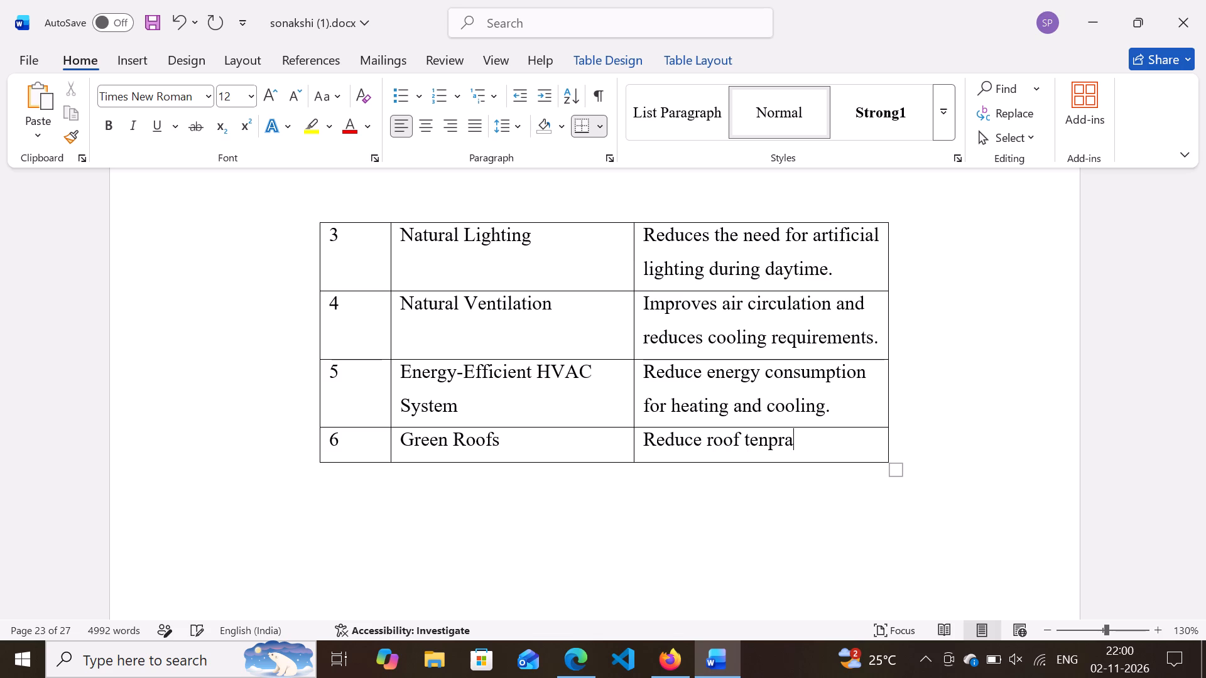
key(BackSpace)
text(ture and)
key(space)
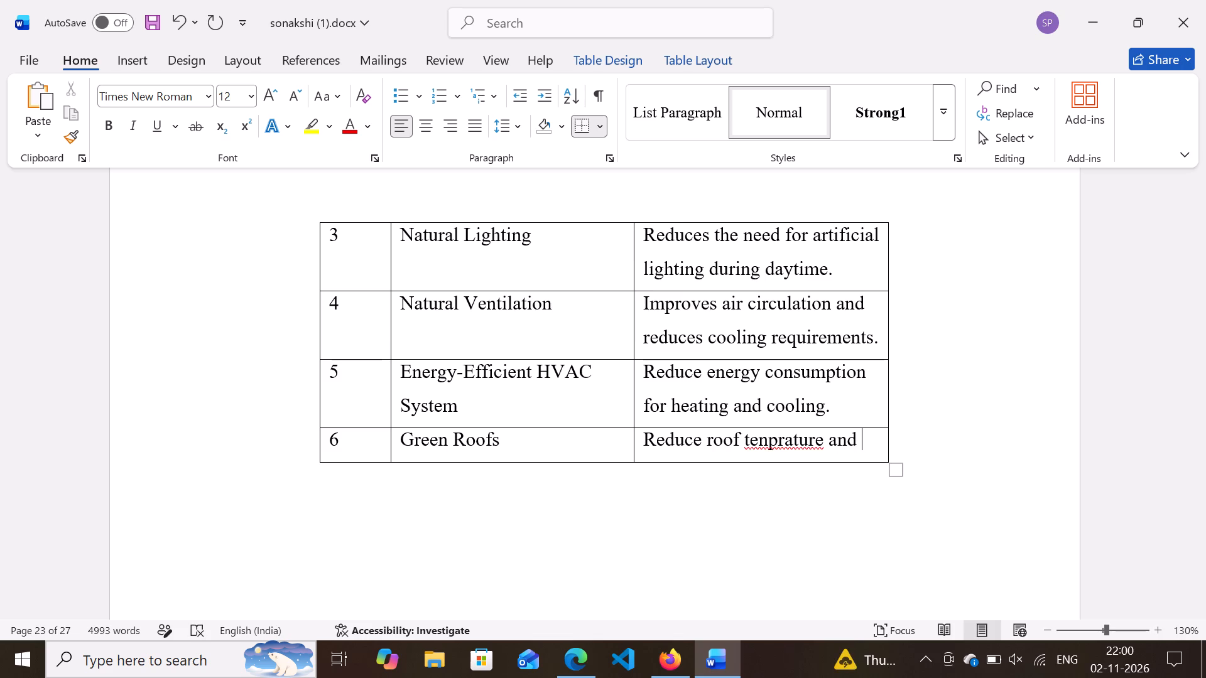
text(improve)
key(space)
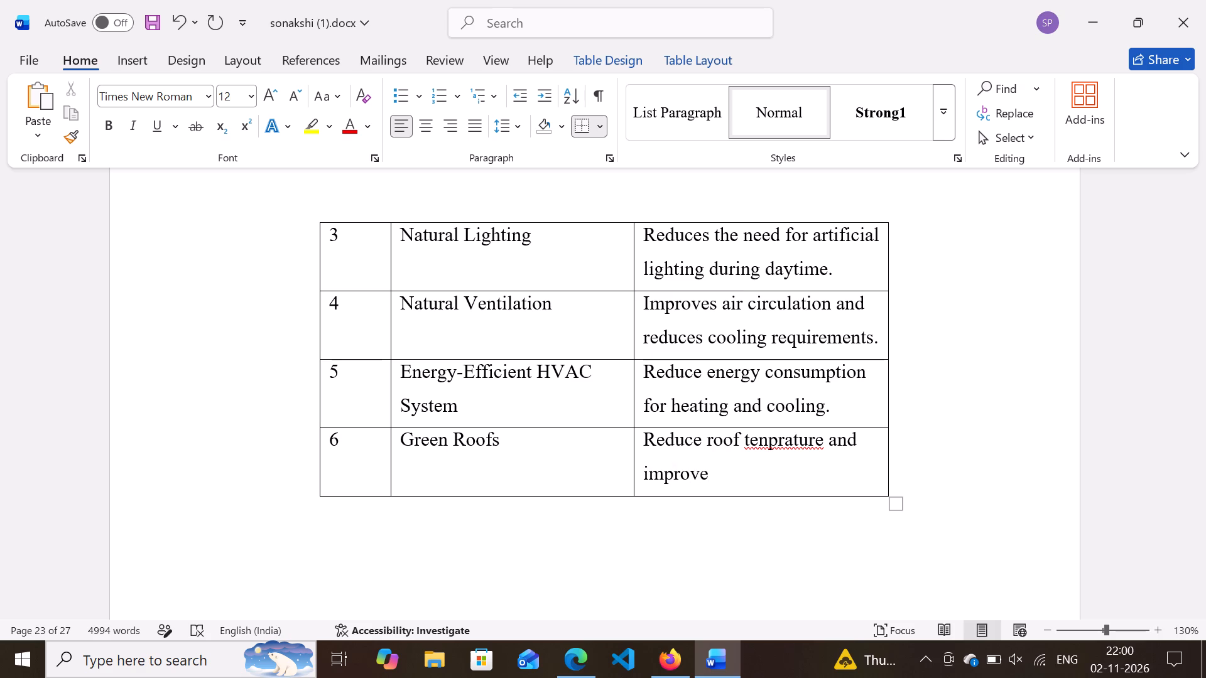
text(thern)
key(BackSpace)
text(mal)
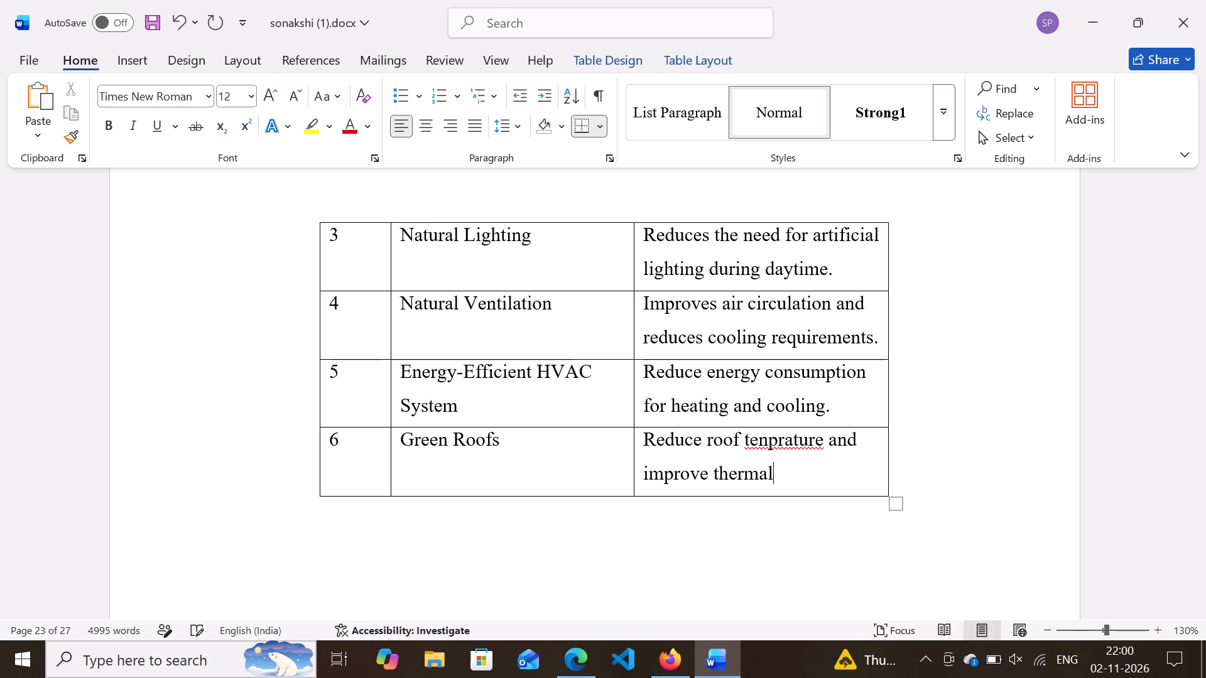
key(space)
text(insulation.)
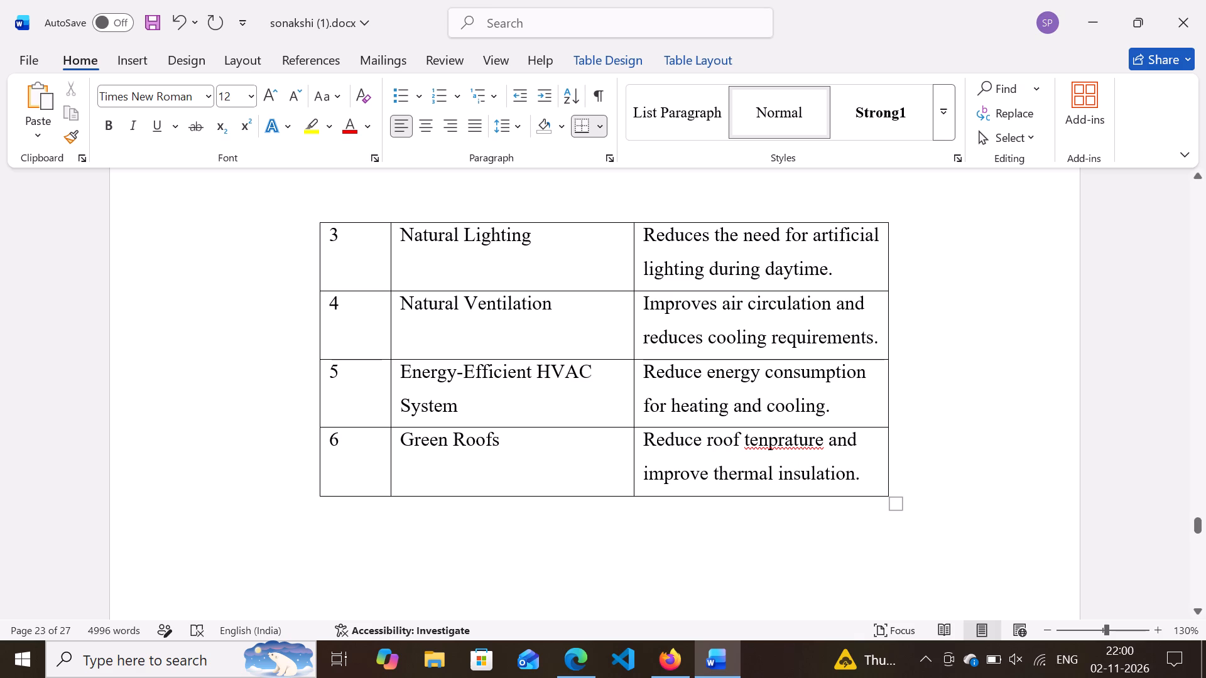
Correct the misspelled word after "Reduce roof" in the Green Roofs benefit to "temperature".
click(773, 434)
key(BackSpace)
key(m)
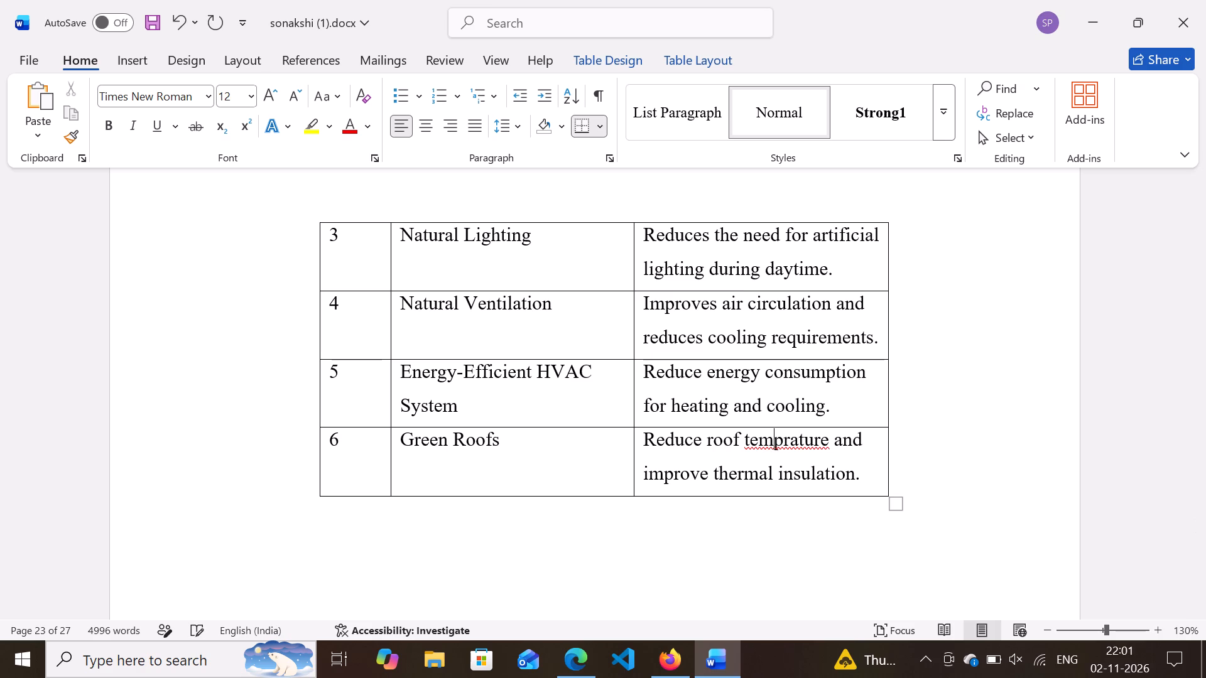
click(826, 434)
key(BackSpace)
key(BackSpace)
key(BackSpace)
key(BackSpace)
key(BackSpace)
key(BackSpace)
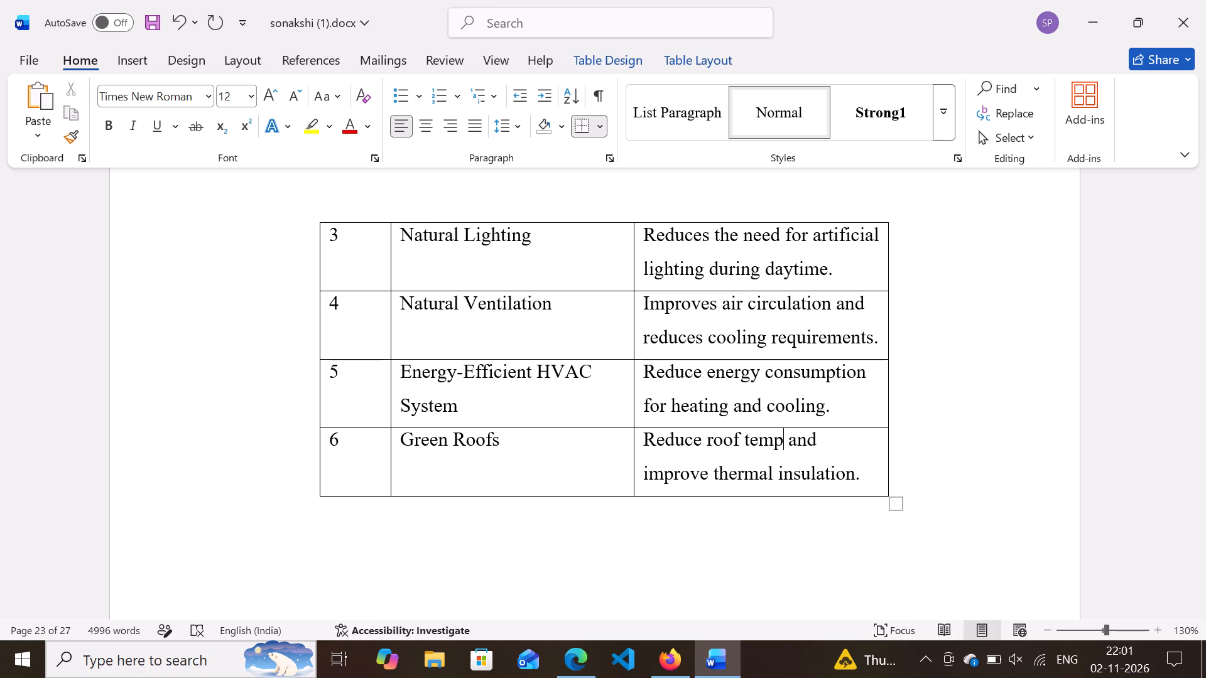
text(et)
key(BackSpace)
text(rat)
text(ure)
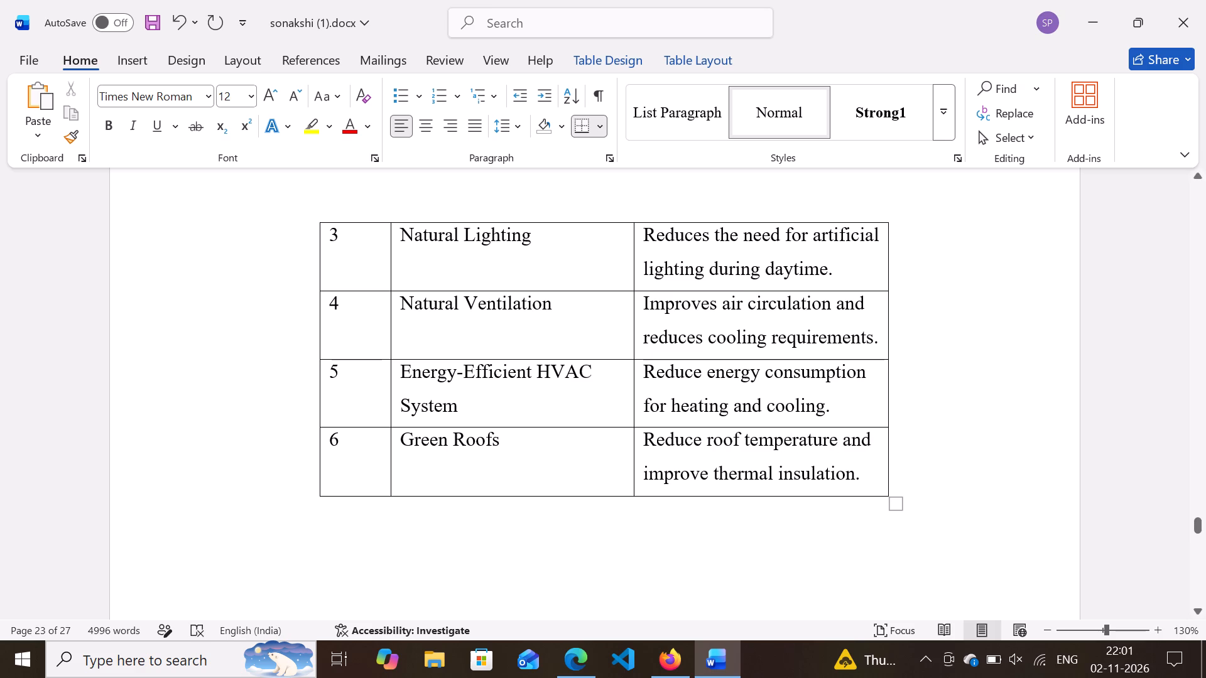
Add a row at the end of the table with serial number 7 and the technology "Building Insulation".
scroll(833, 456, down, 2)
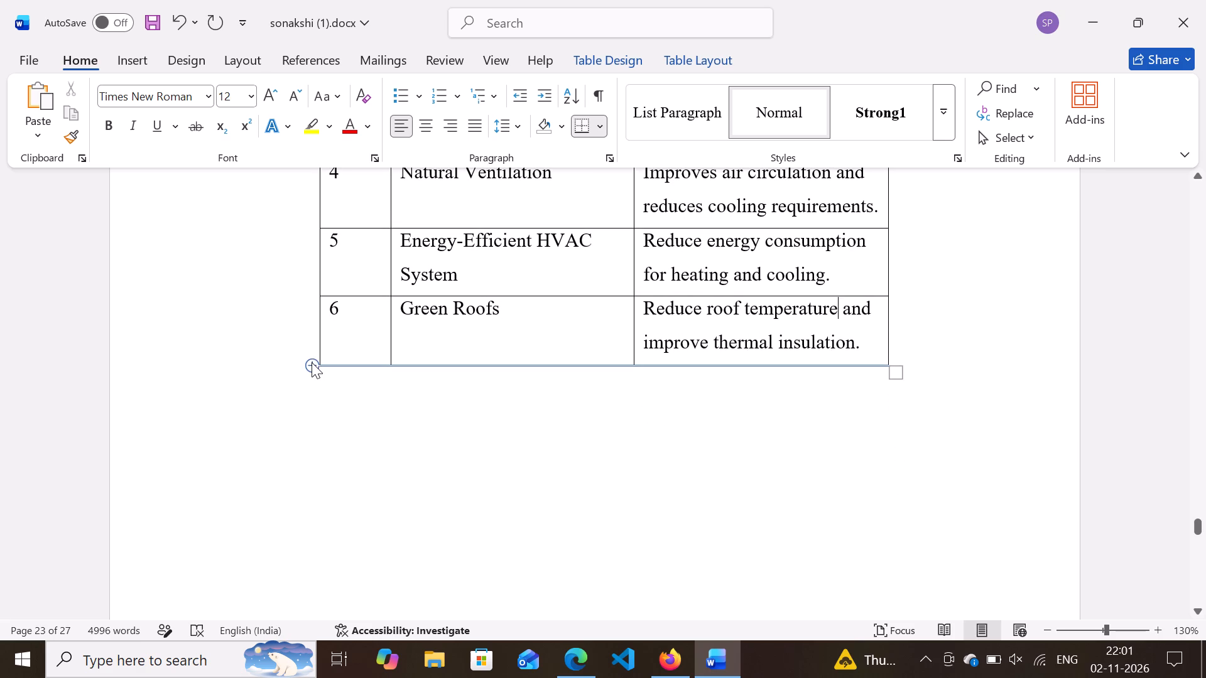
click(312, 362)
click(341, 379)
key(7)
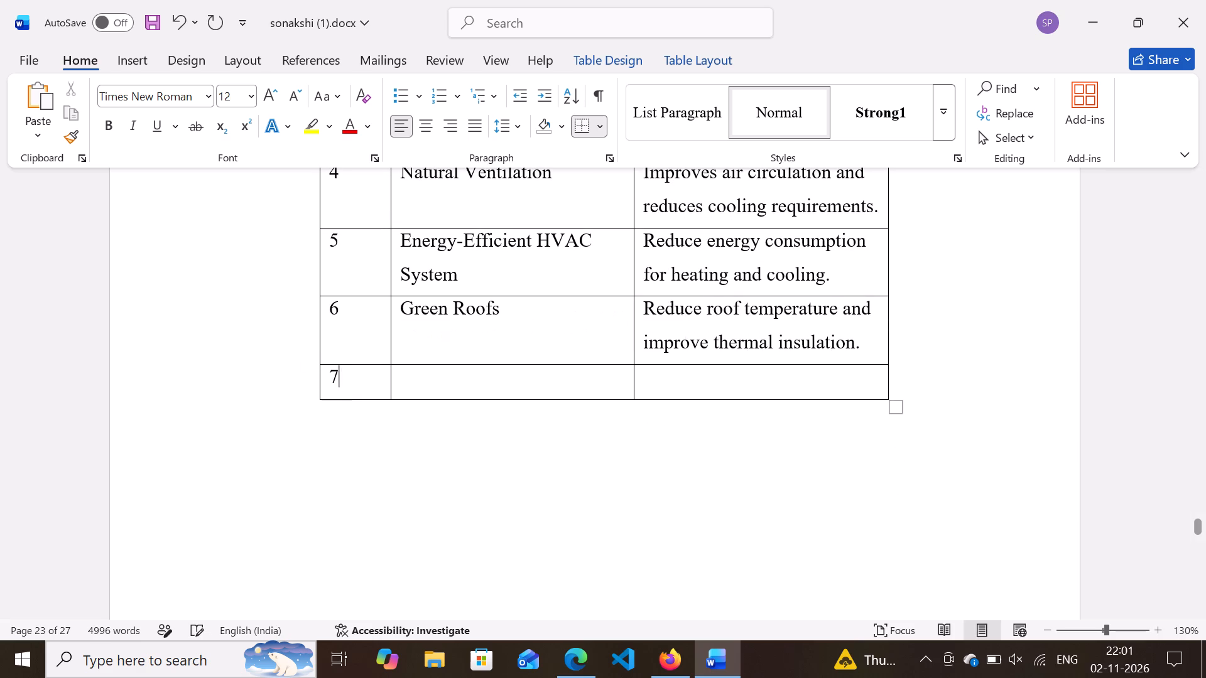
click(426, 382)
text(uil)
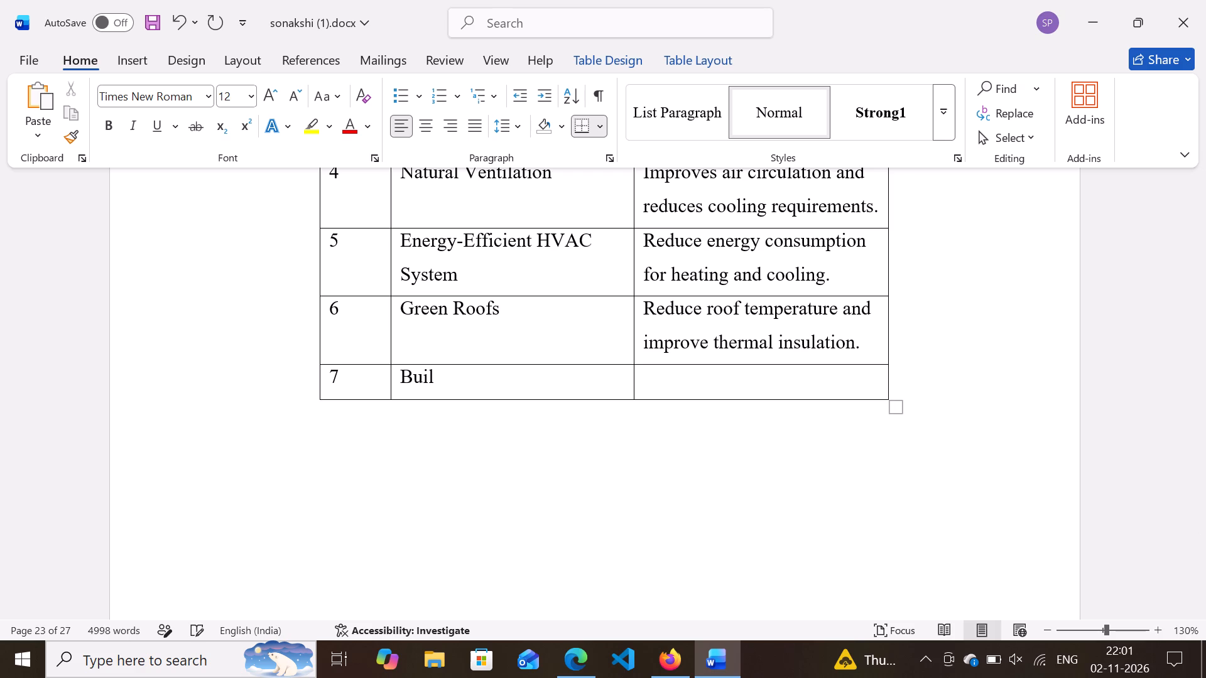
text(dinf)
key(BackSpace)
text(g)
key(space)
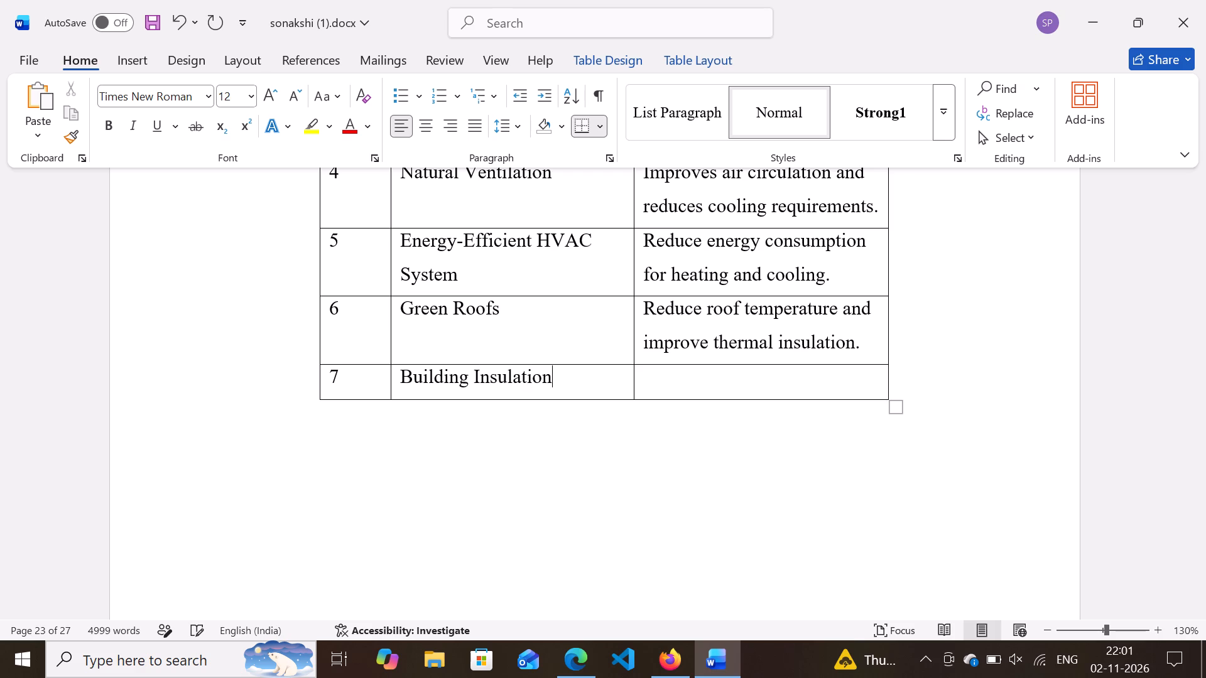
Enter "Reduce heat gain and heat loss in buildings." as the benefit for Building Insulation.
click(688, 387)
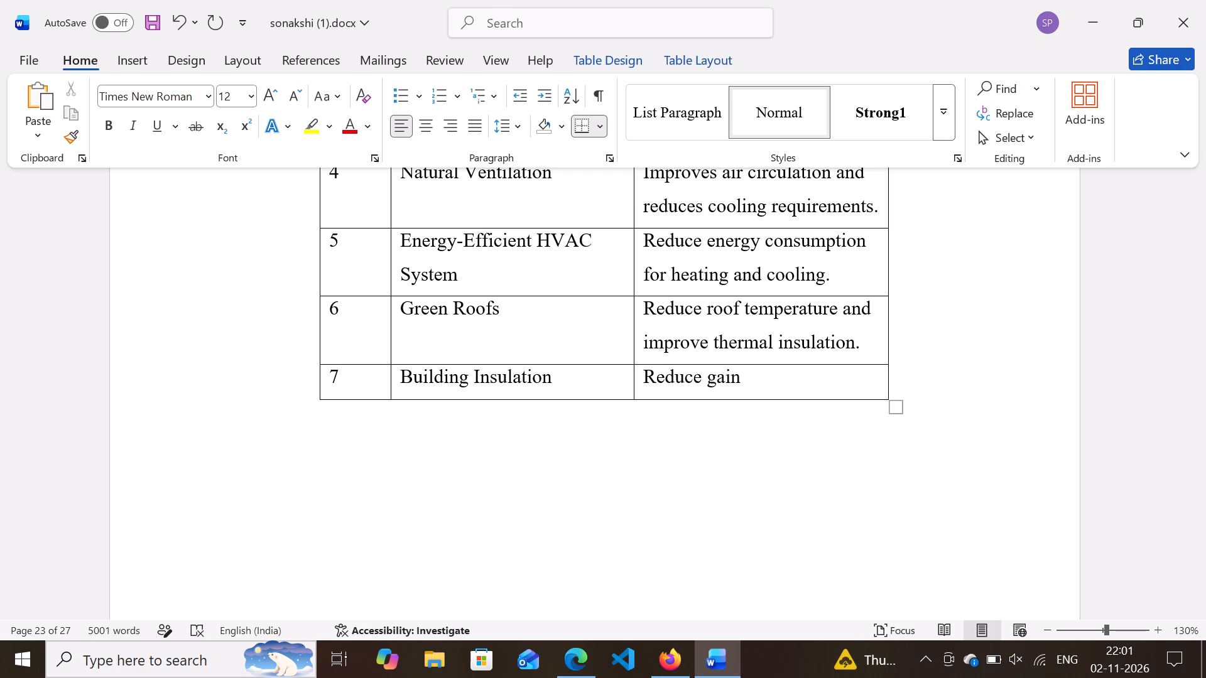
click(703, 378)
key(space)
text(heat)
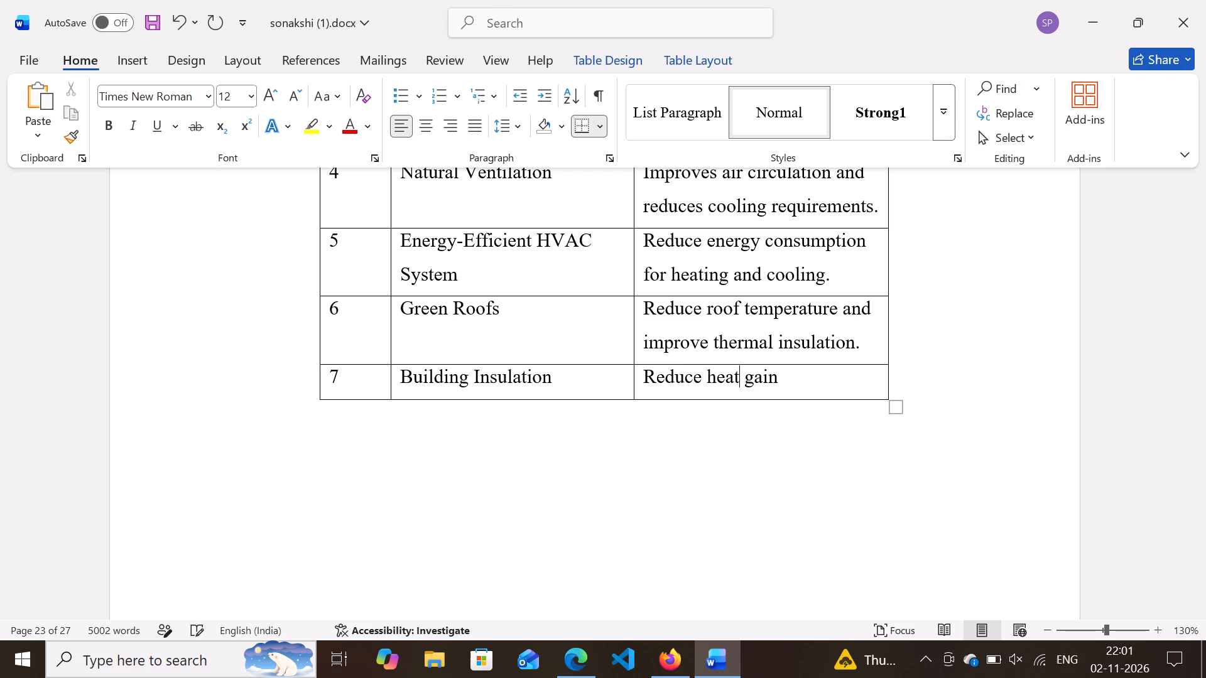
click(797, 381)
text(and)
key(space)
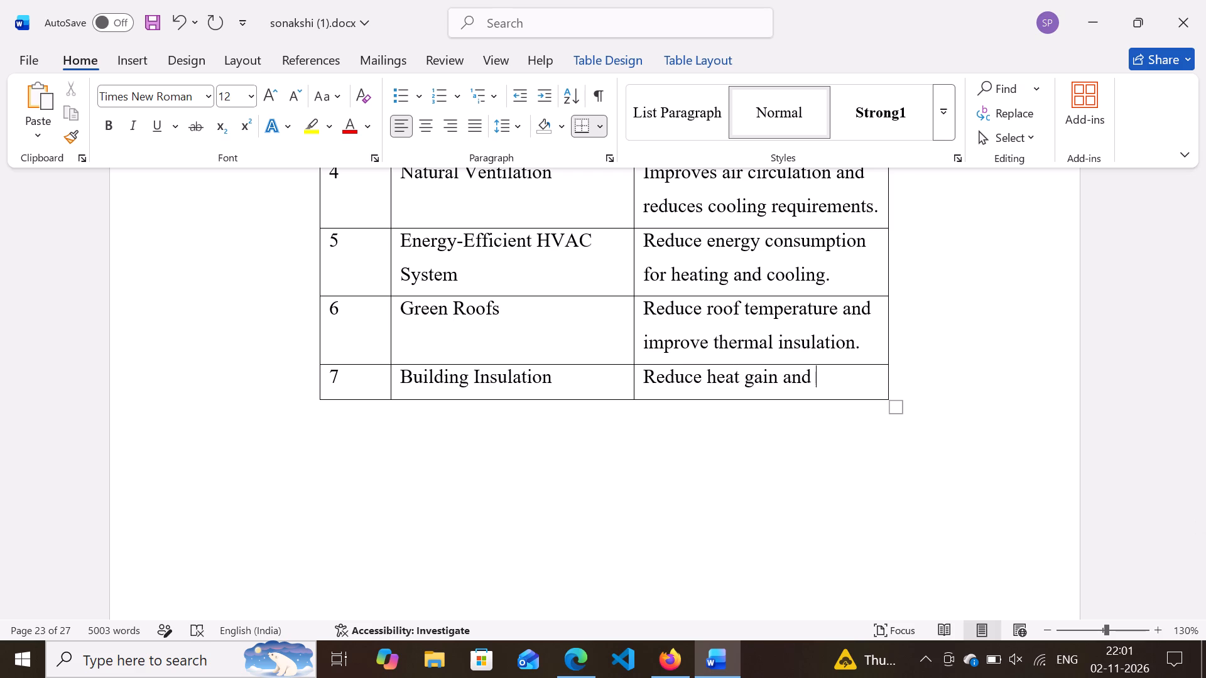
text(heat loss)
key(space)
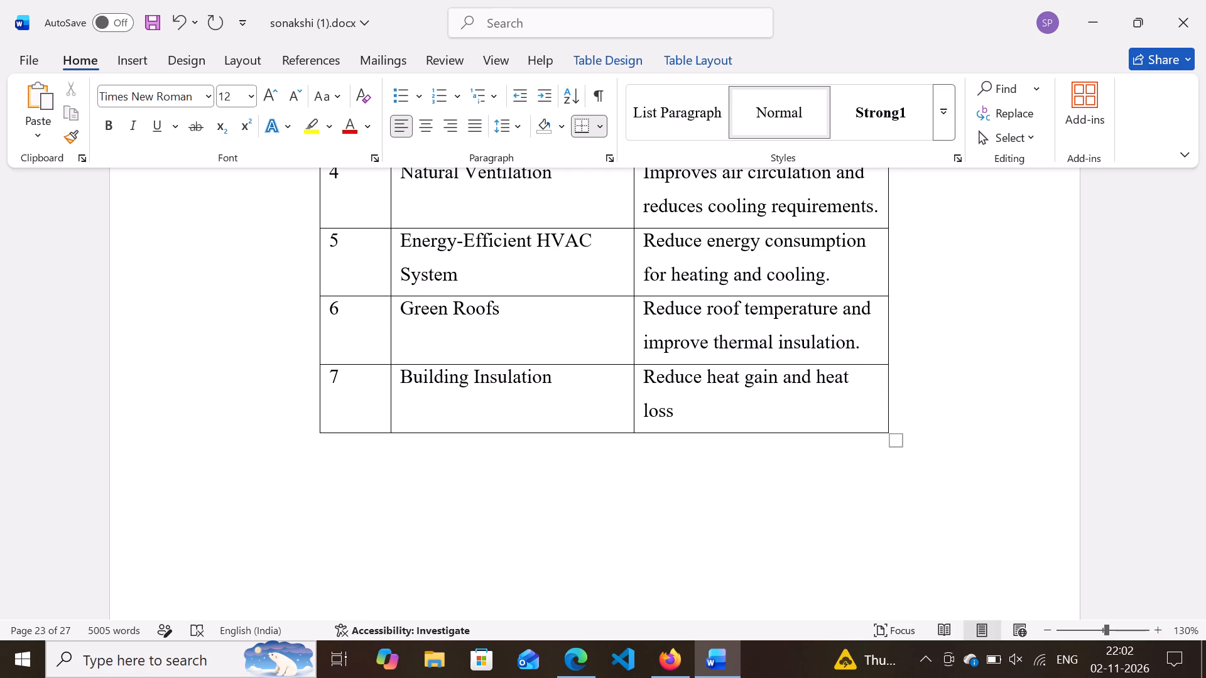
text(in buildind)
key(BackSpace)
key(n)
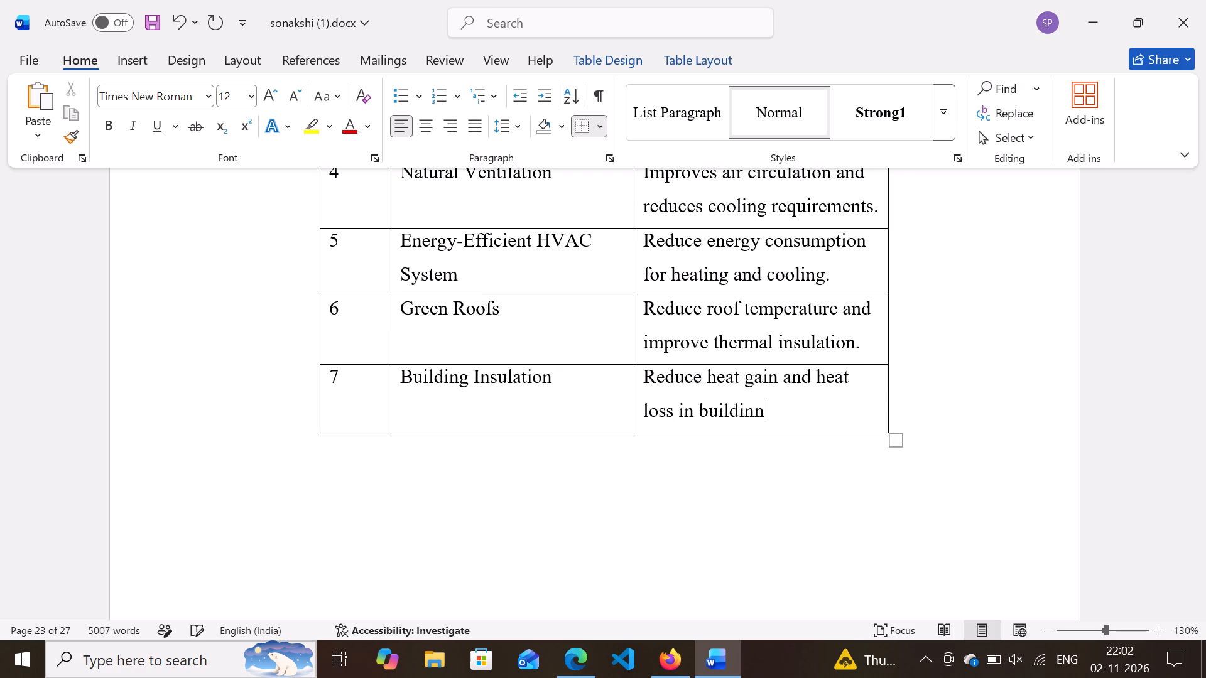
text(gs)
key(BackSpace)
key(BackSpace)
key(BackSpace)
text(gs)
key(period)
Insert a blank line between the paragraph ending "improve building performance." and the energy saving technology table.
scroll(797, 381, up, 1)
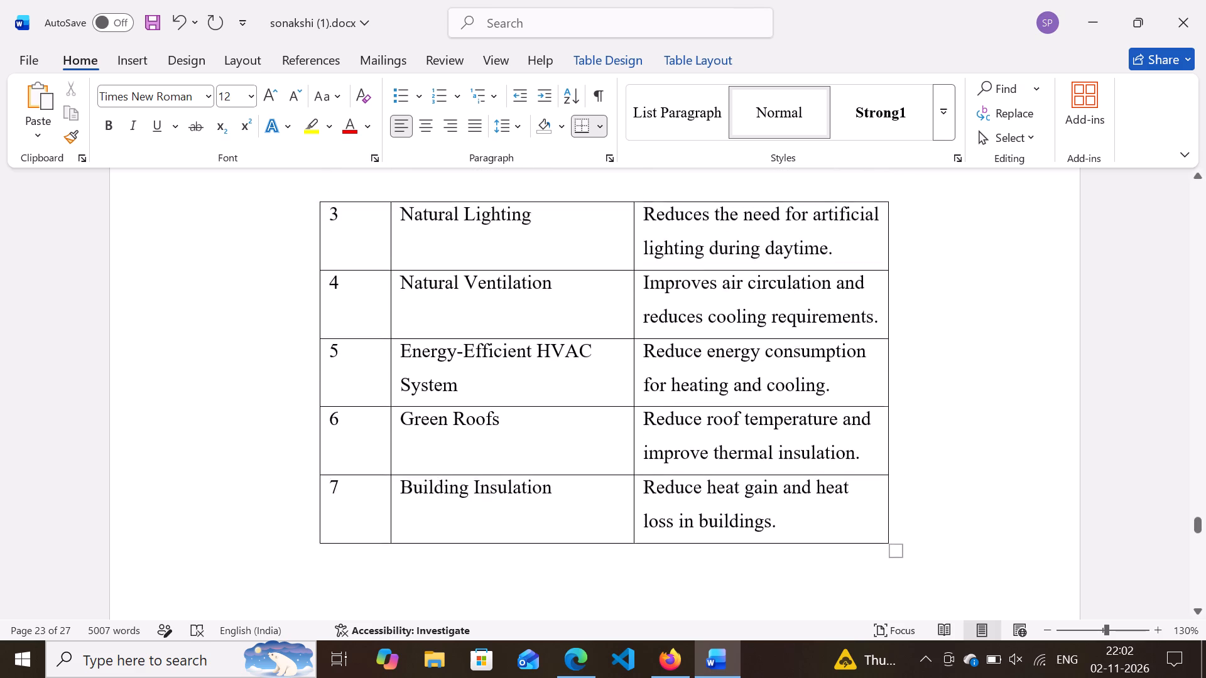
scroll(797, 381, up, 5)
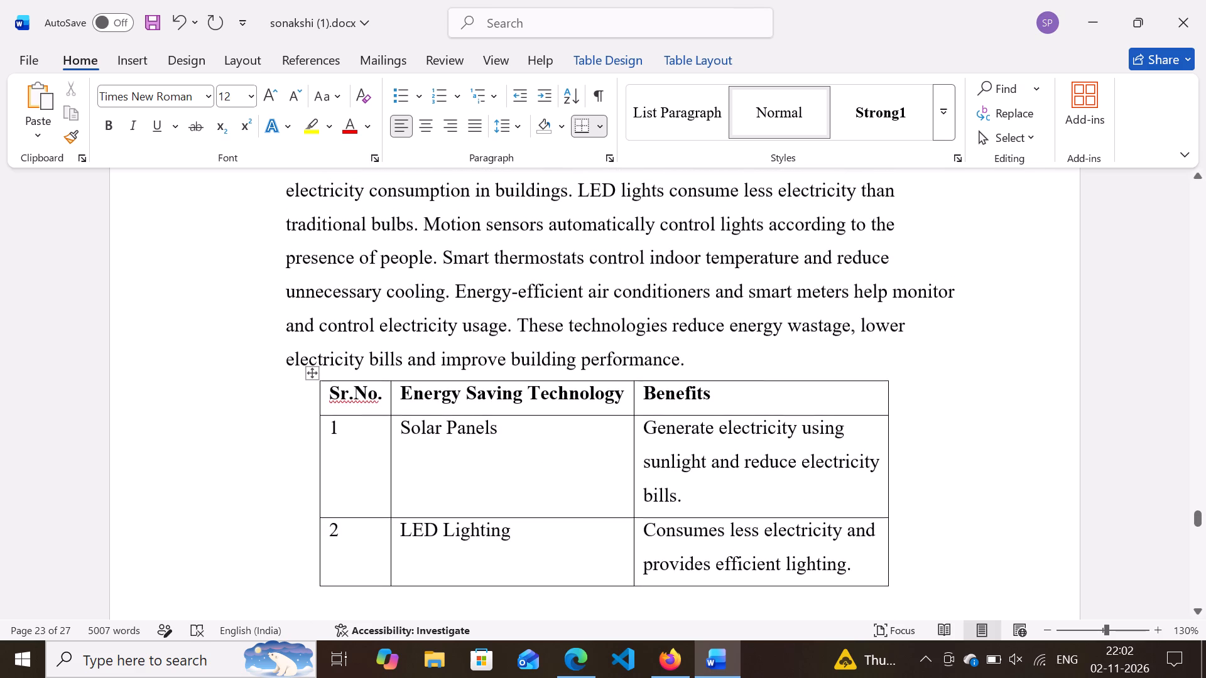
click(692, 364)
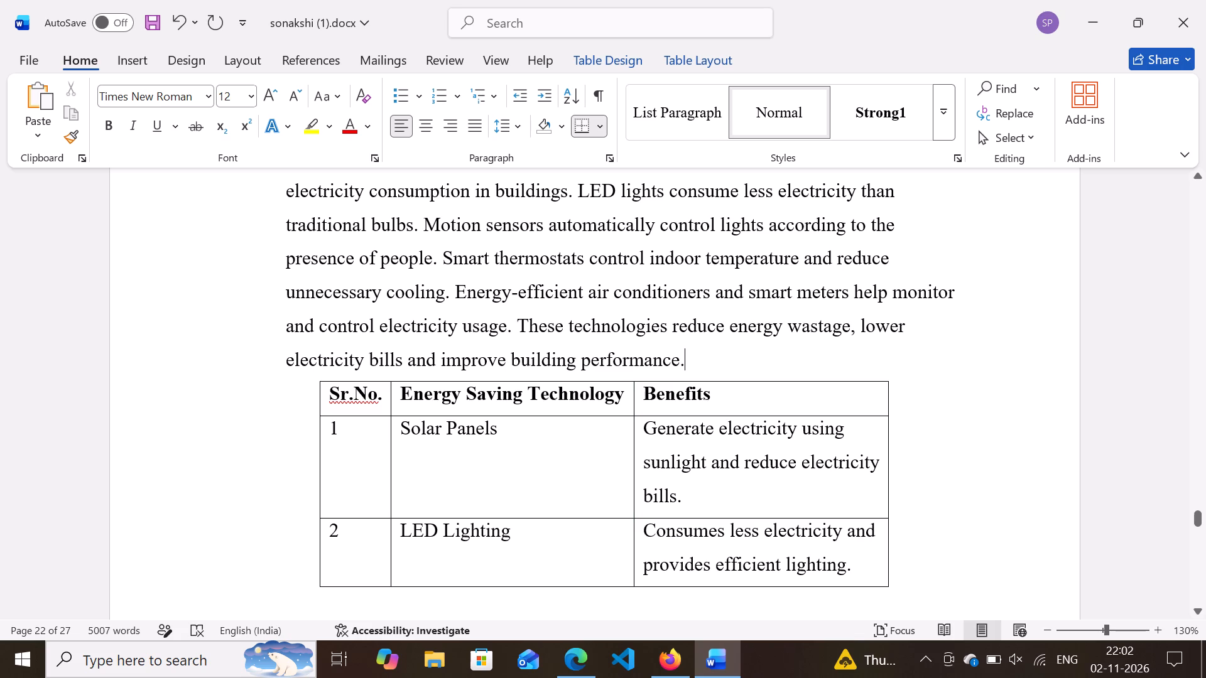
key(Return)
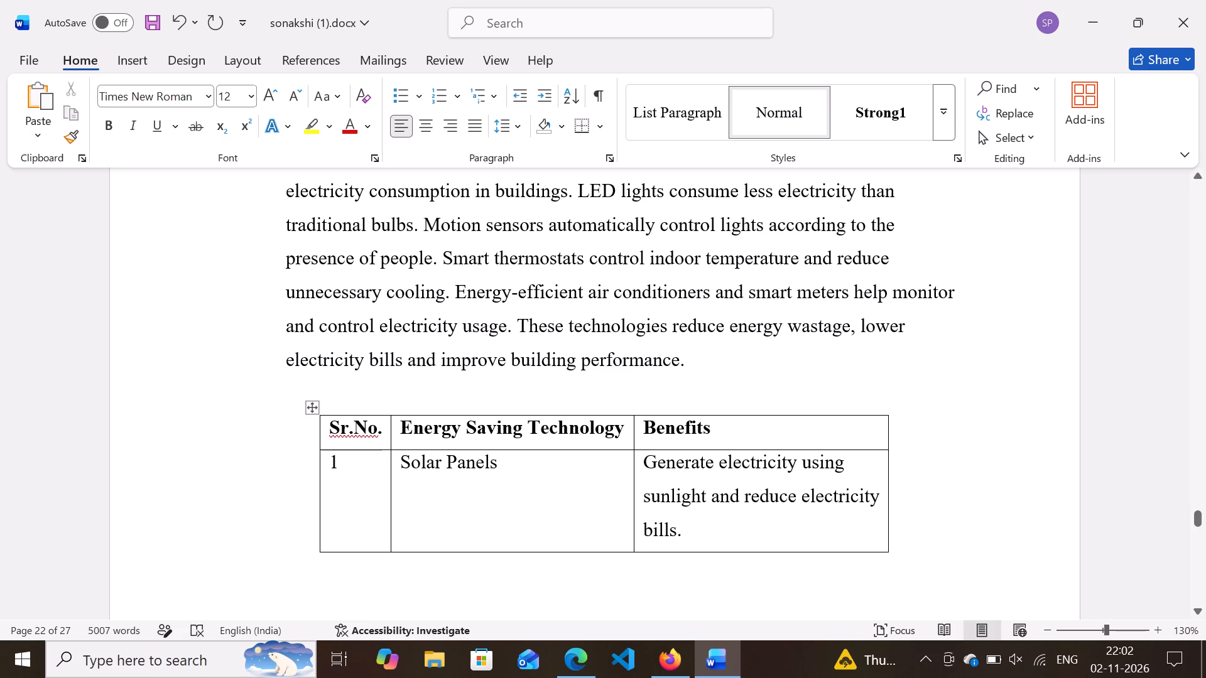
Start a caption for the whole energy saving technology table, using the label Table.
click(312, 415)
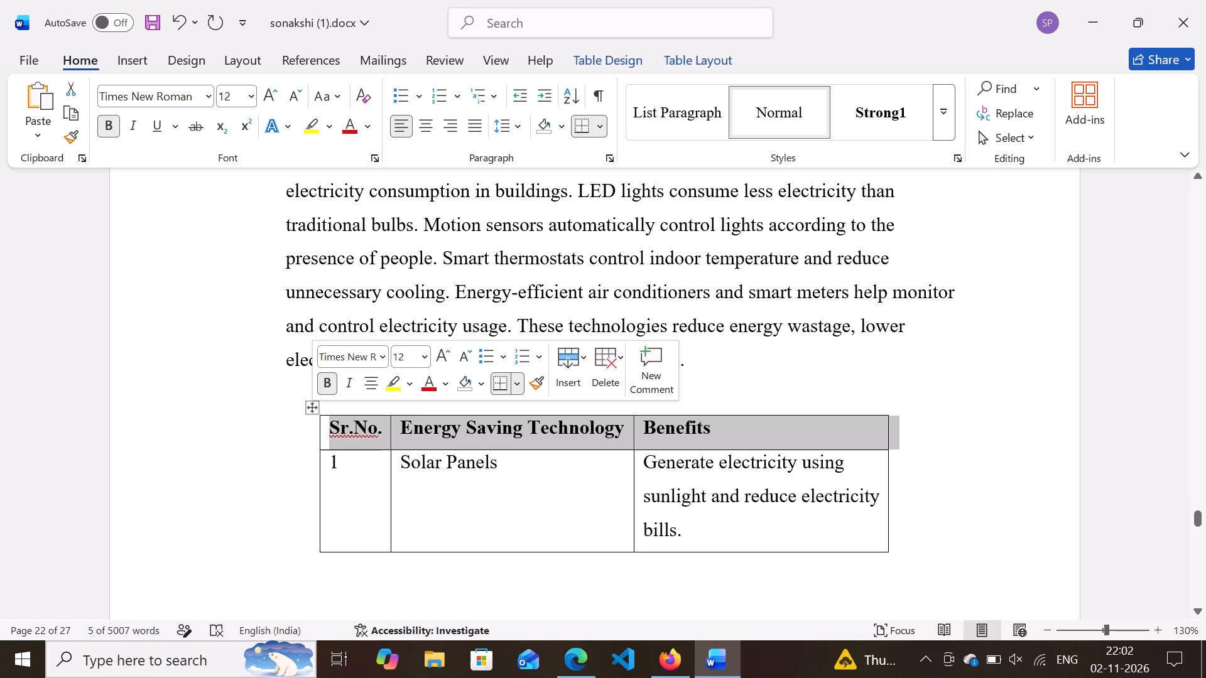
click(271, 416)
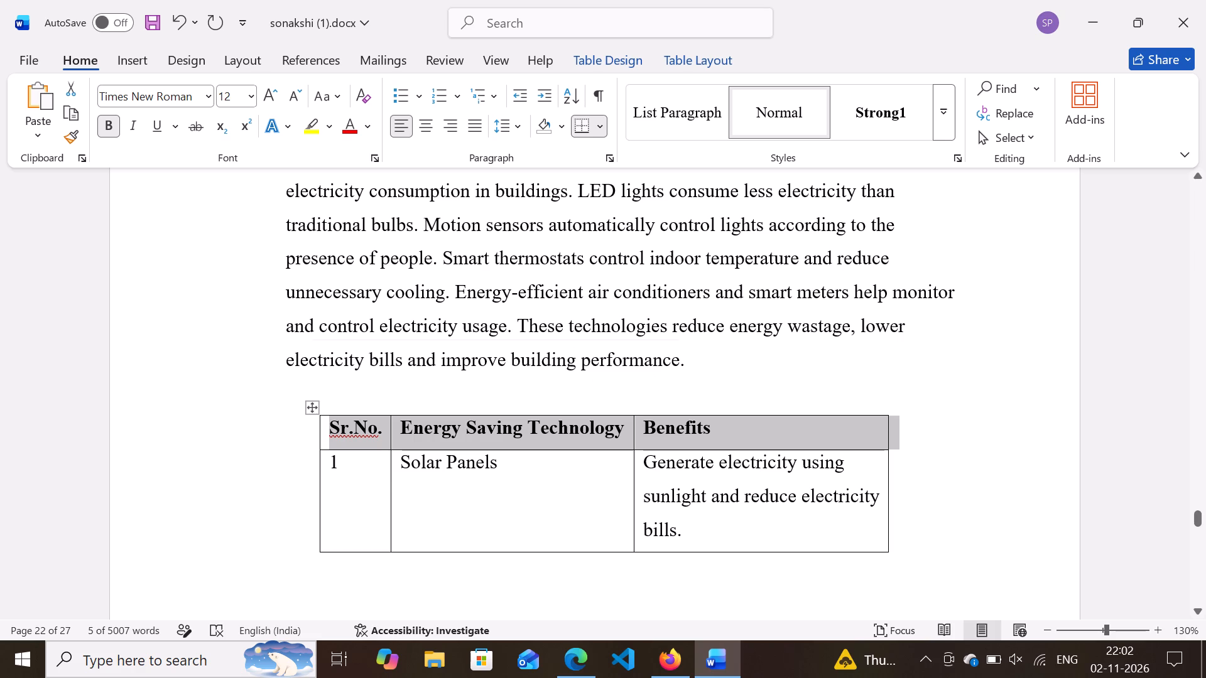
click(313, 411)
click(313, 411)
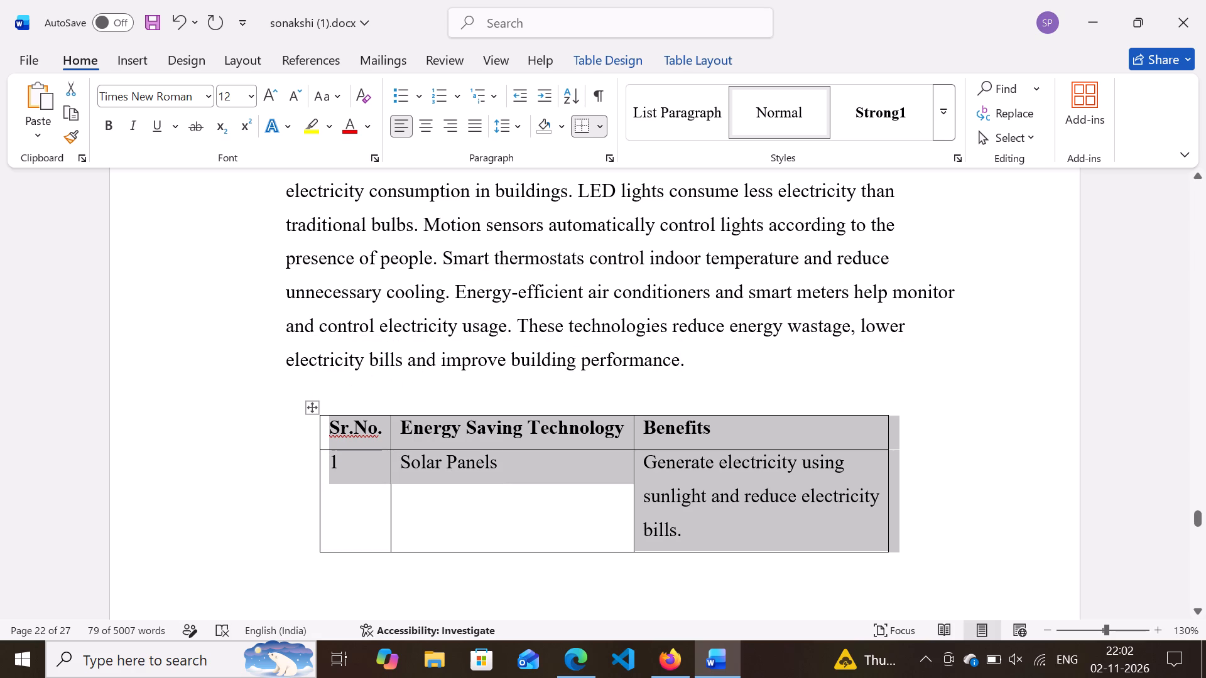
right_click(313, 411)
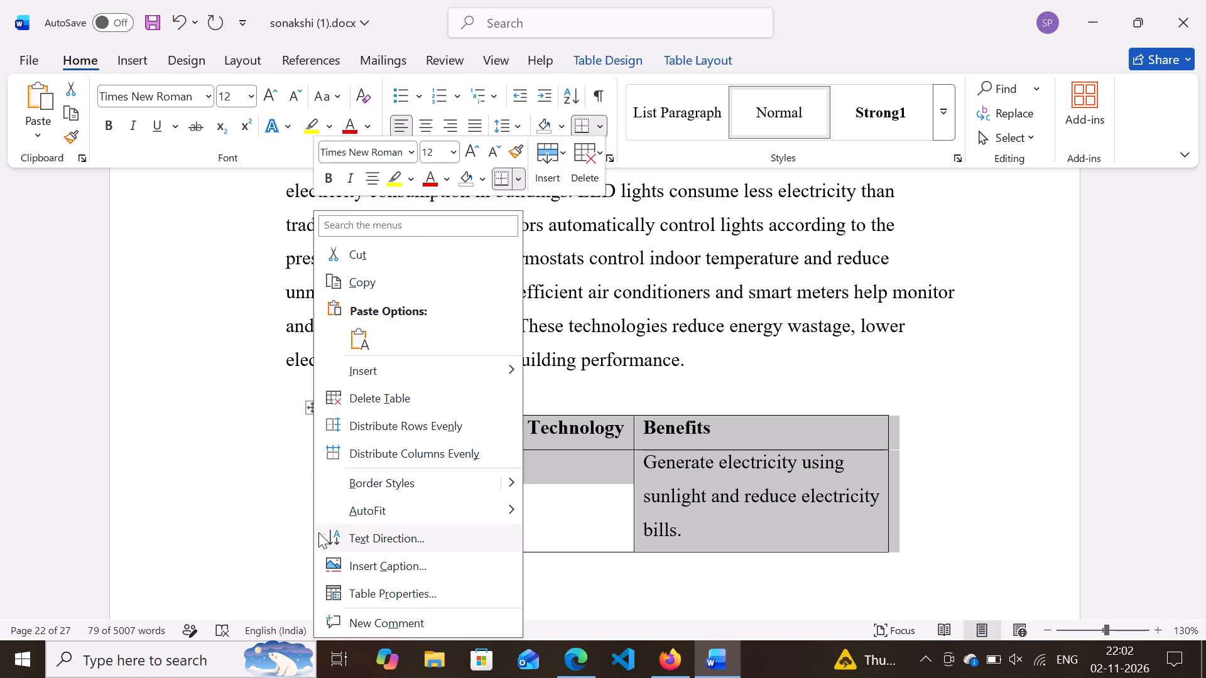
click(353, 556)
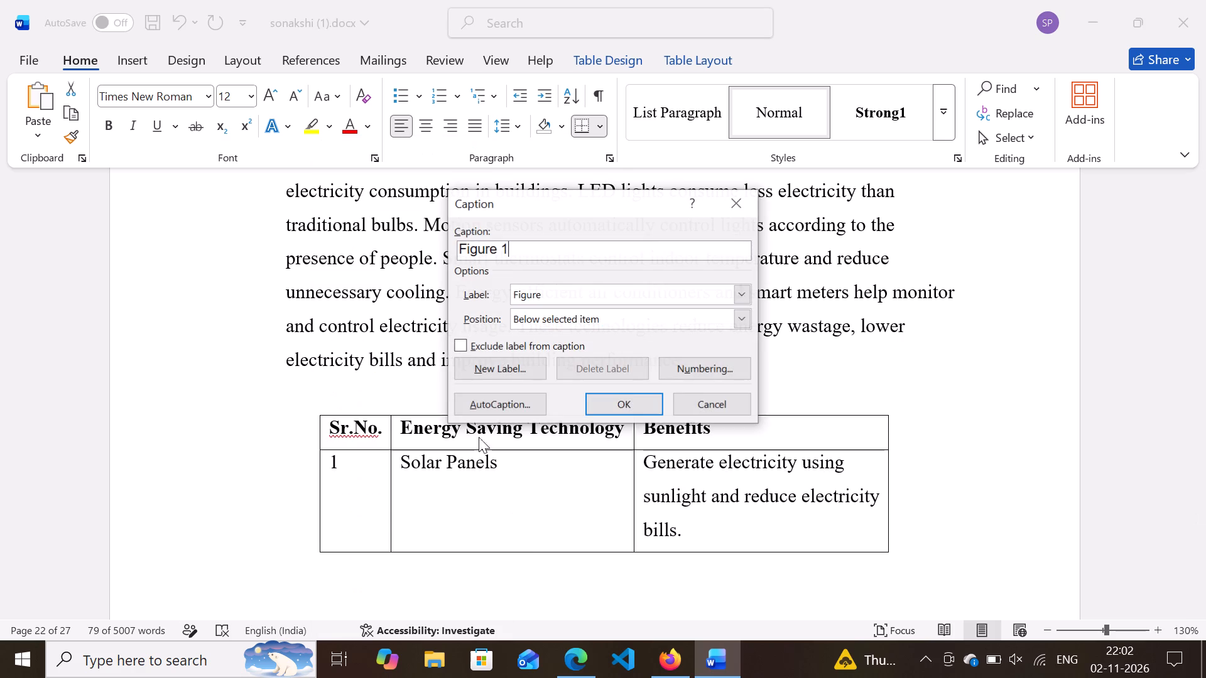
click(557, 250)
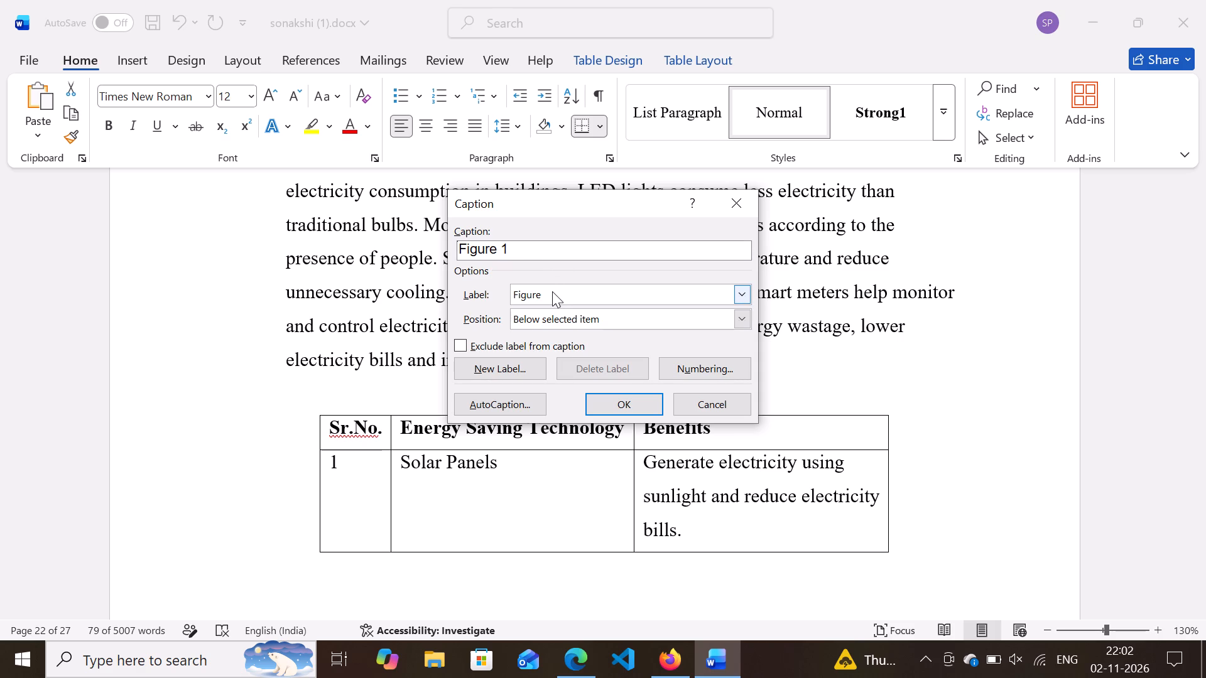
click(552, 291)
click(551, 333)
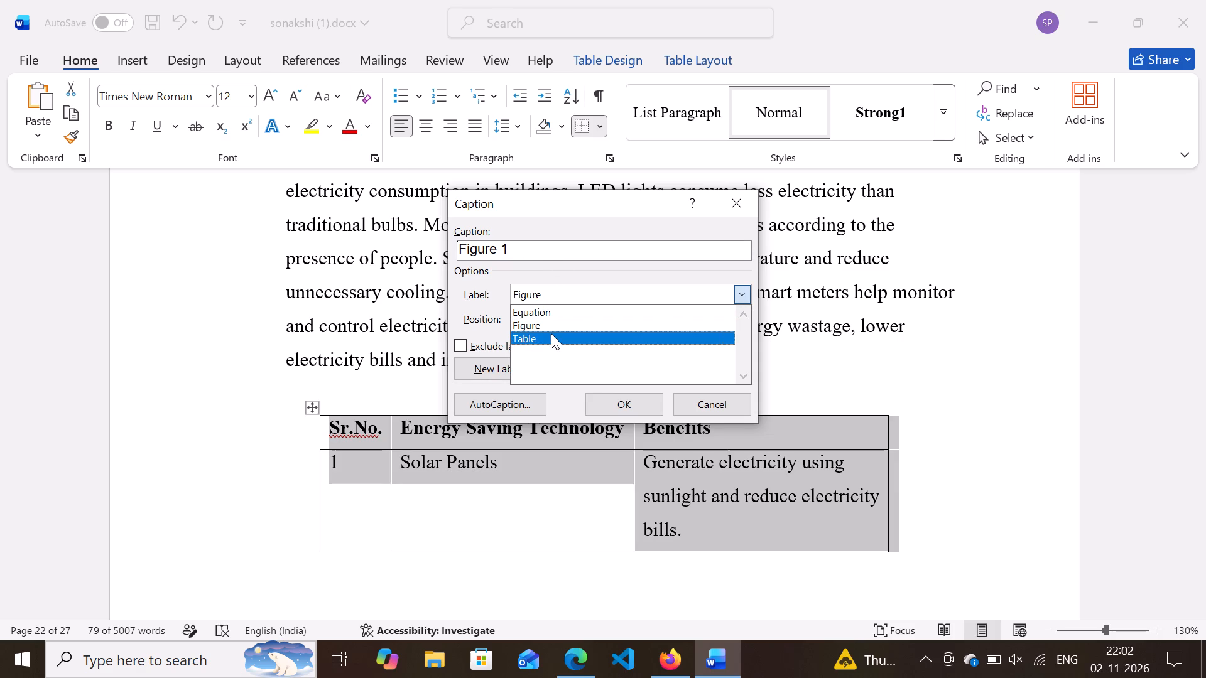
click(543, 252)
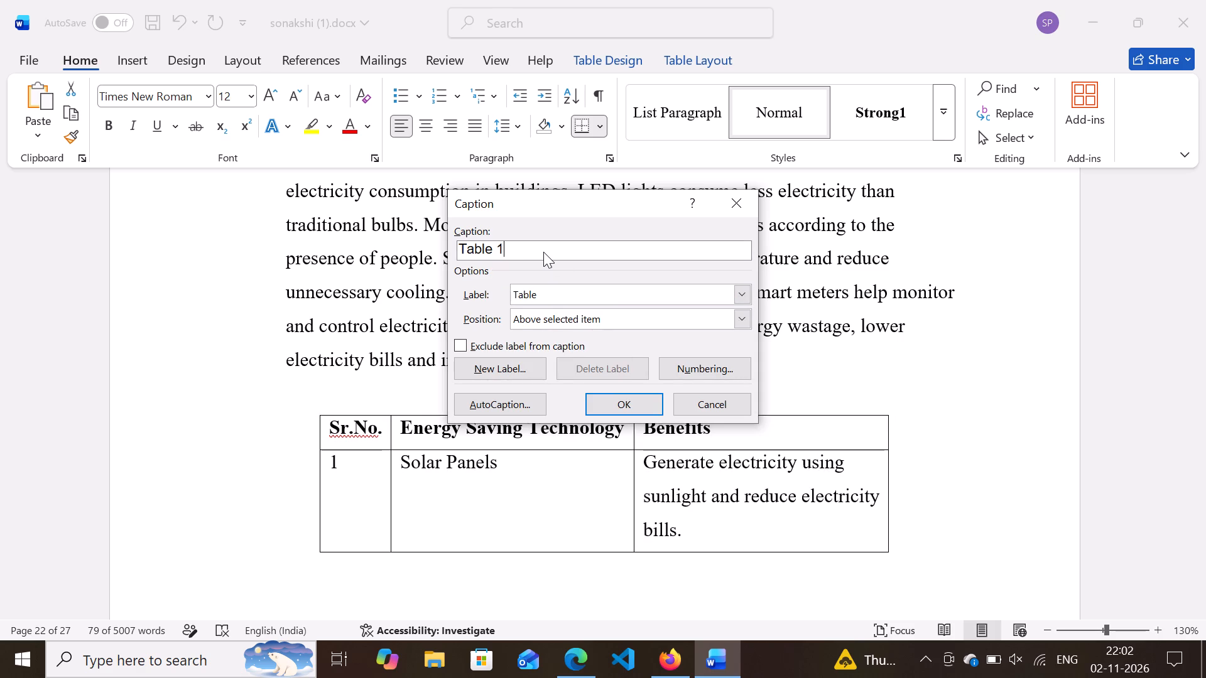
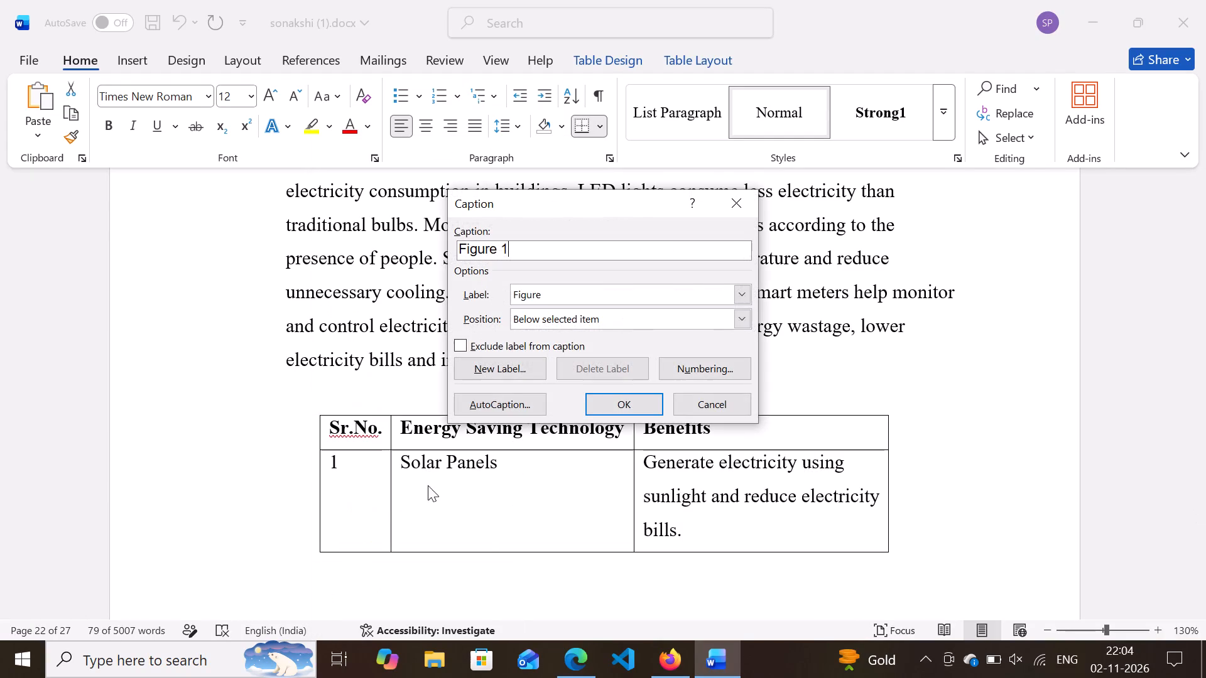
Insert the caption "Modern Technologies for Energy Consumption Management" above the energy saving technology table, using the label Table.
click(555, 298)
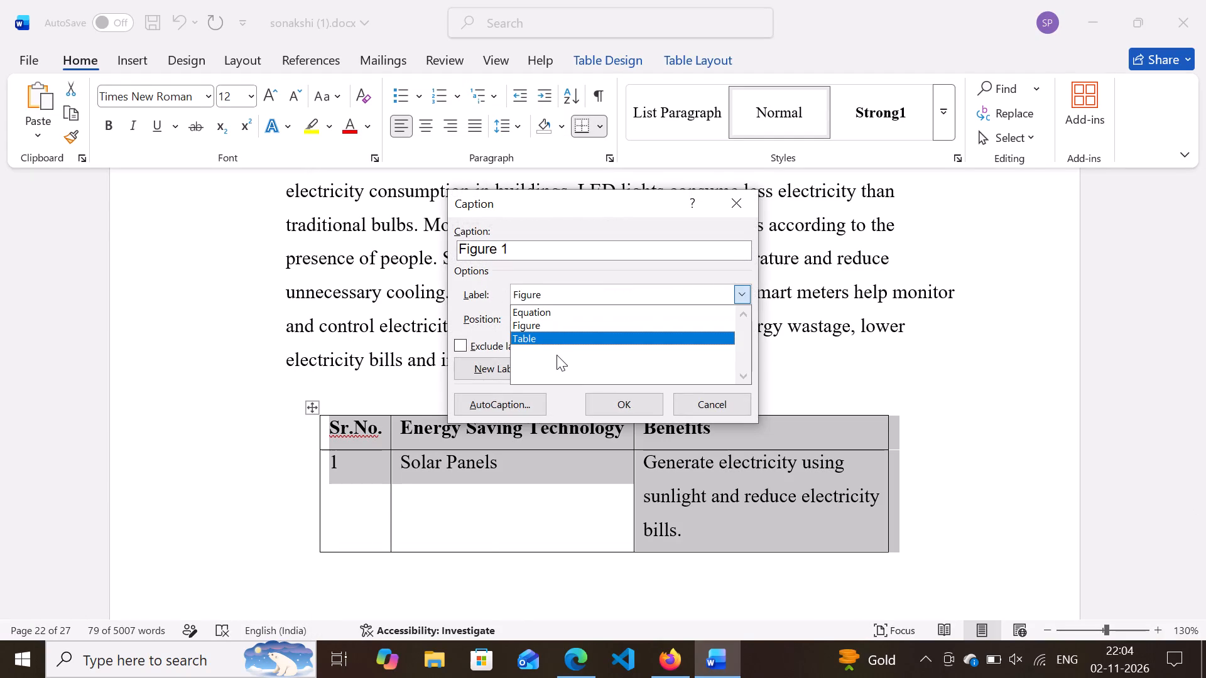
click(557, 343)
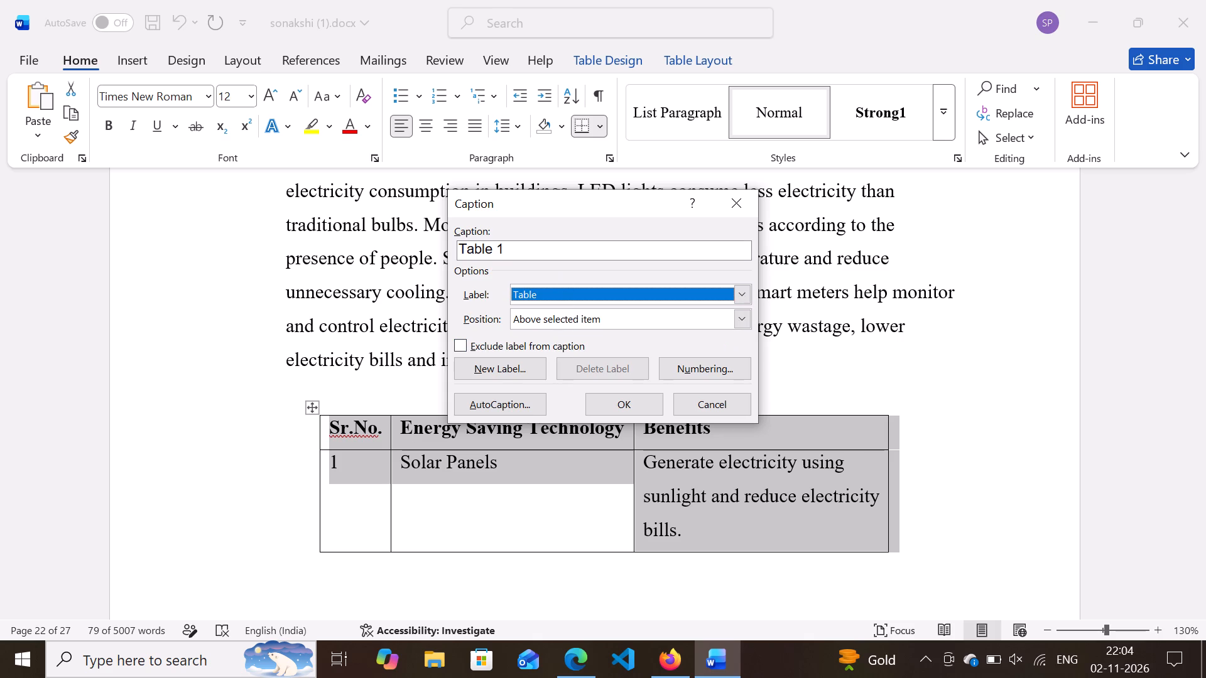
click(560, 252)
key(ctrl+v)
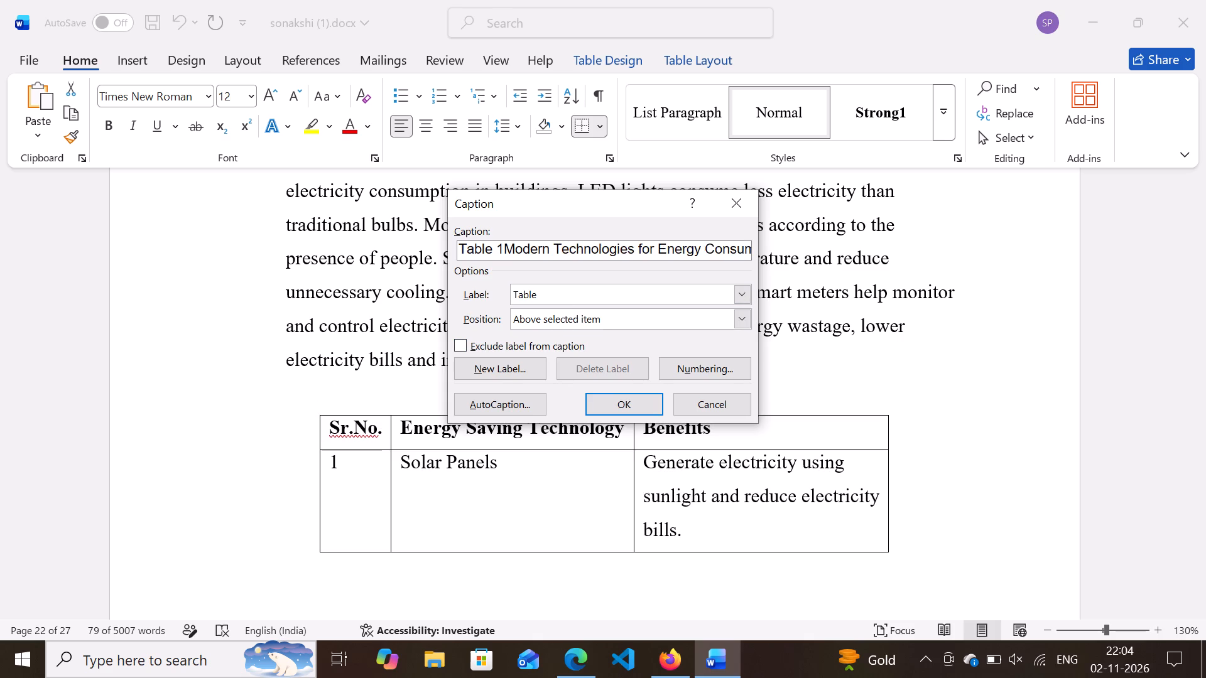
click(732, 322)
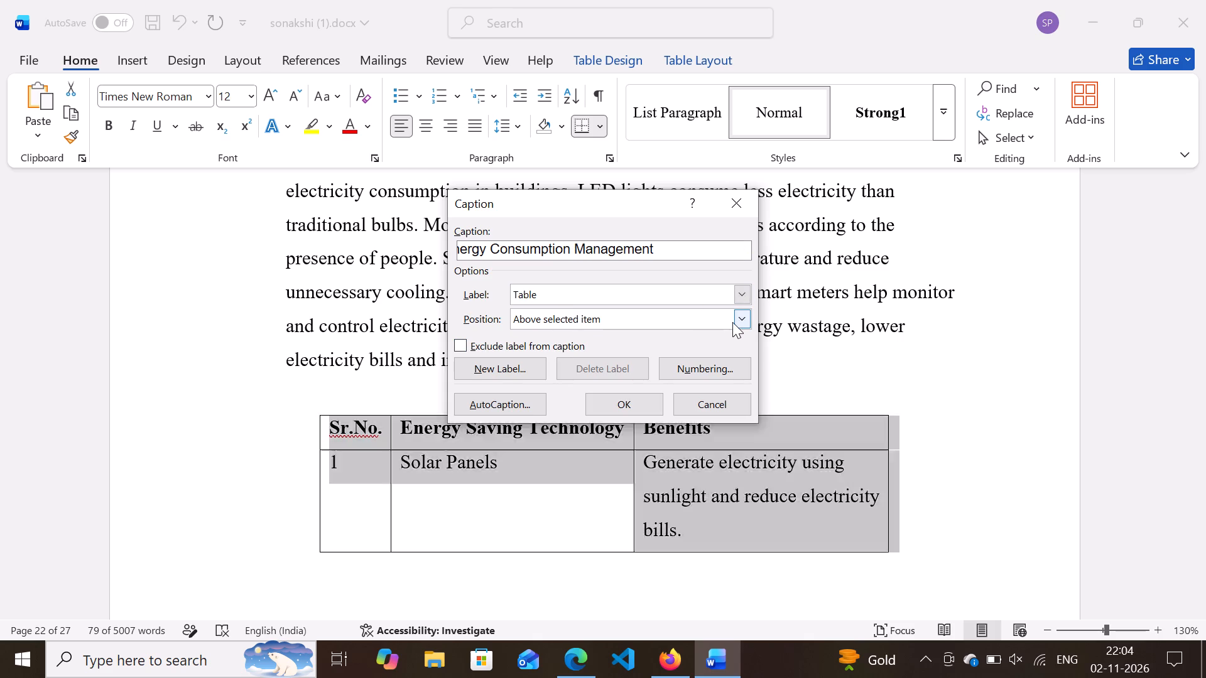
click(673, 311)
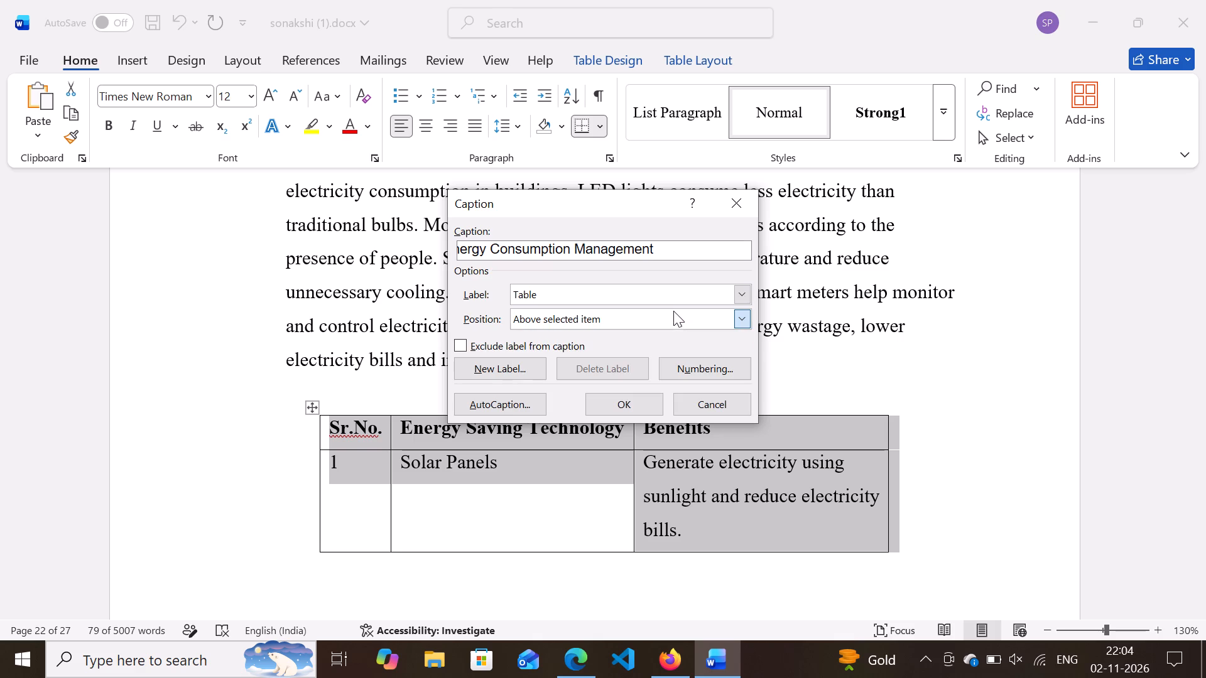
click(644, 408)
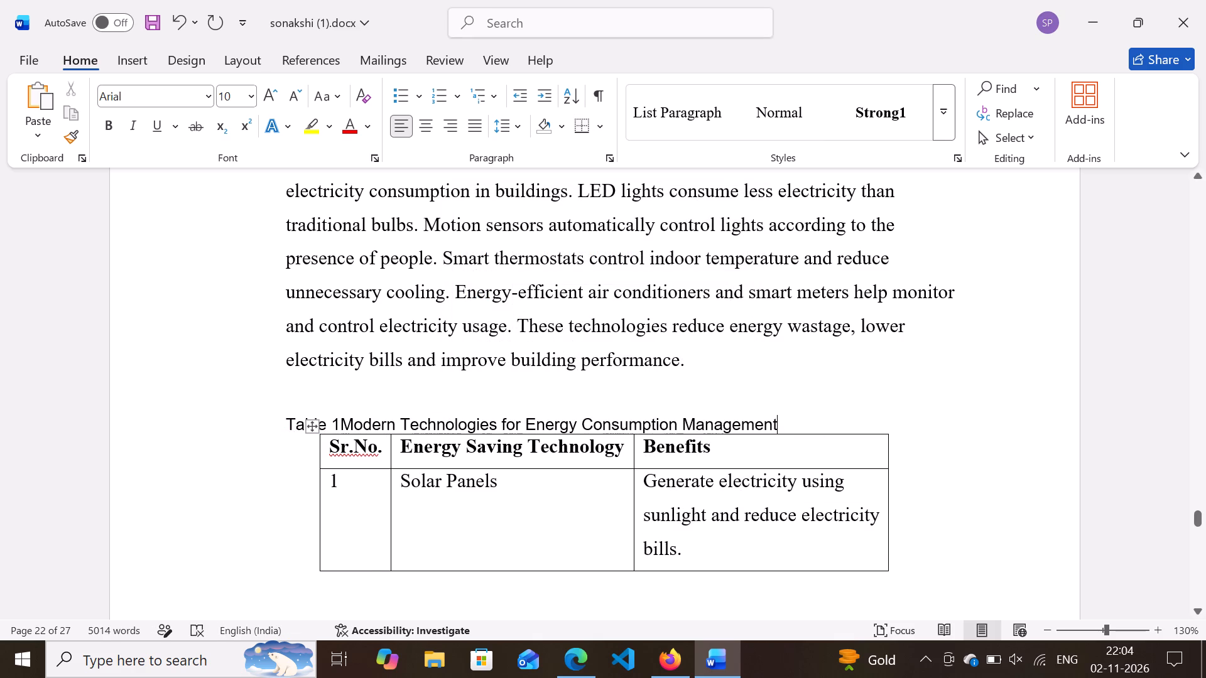
Remove the blank line between the section 3.9 paragraph and the table caption.
click(288, 422)
key(BackSpace)
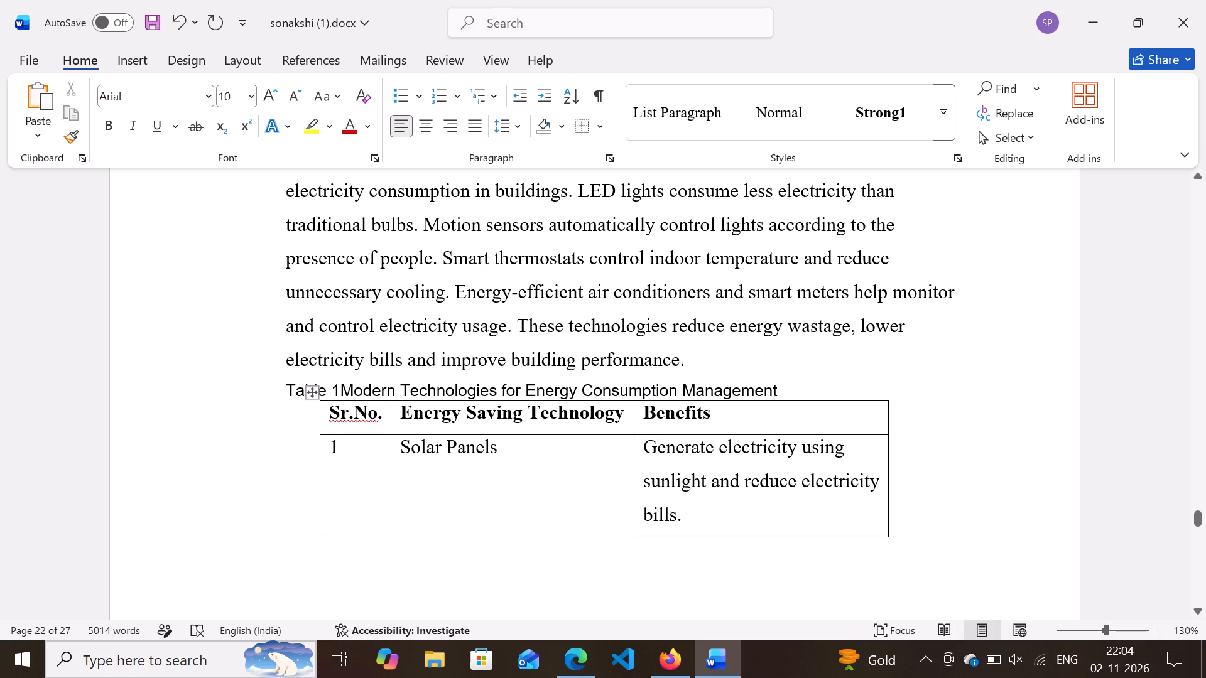
Replace the automatic number in the table caption with "3.9: ", keeping a space after the word Table.
click(342, 385)
key(BackSpace)
key(BackSpace)
key(BackSpace)
key(space)
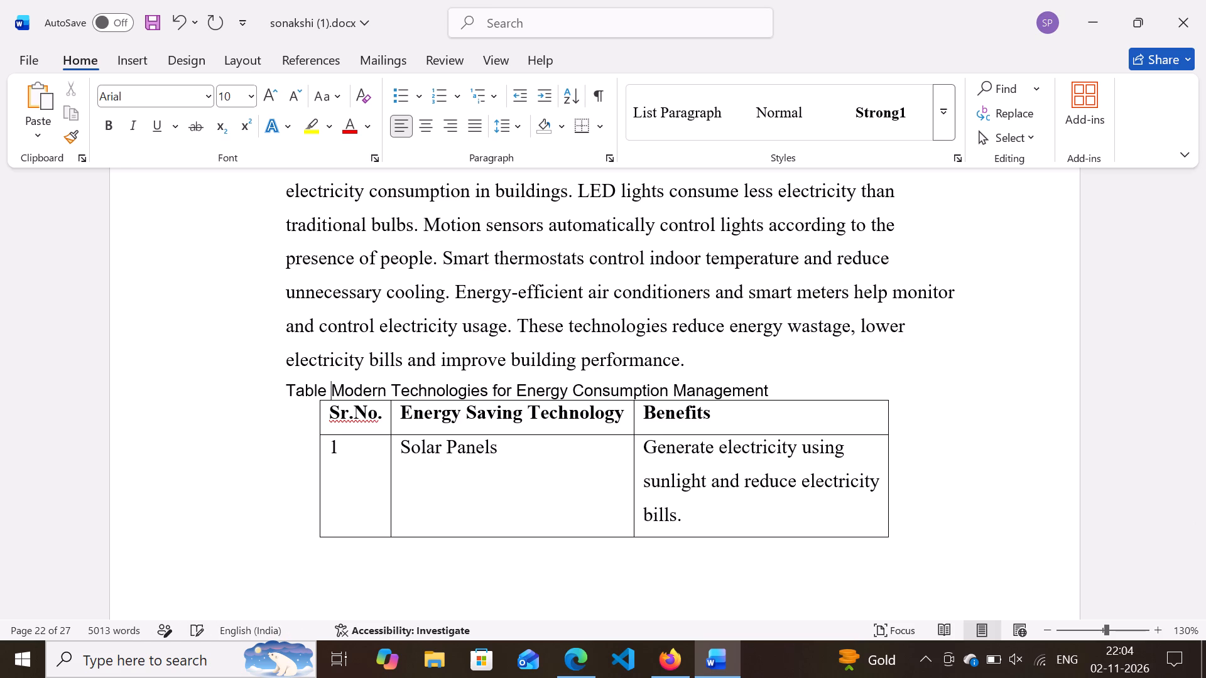
scroll(342, 385, up, 3)
scroll(342, 385, down, 1)
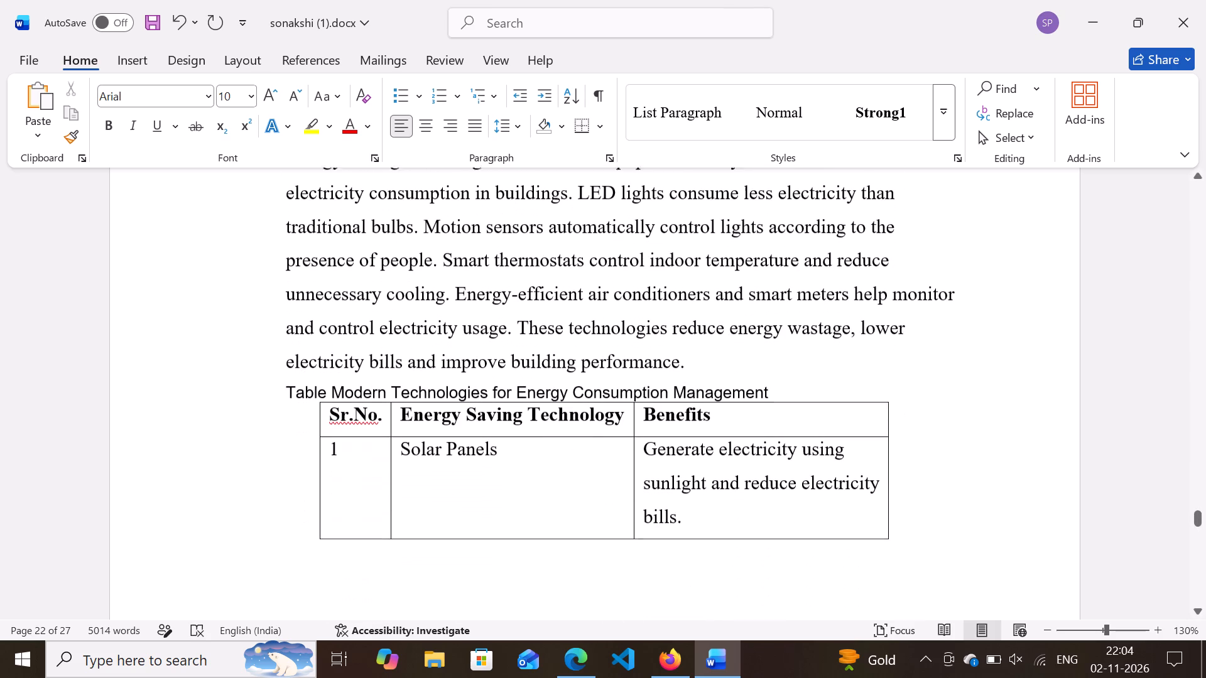
scroll(342, 385, down, 1)
text(3.)
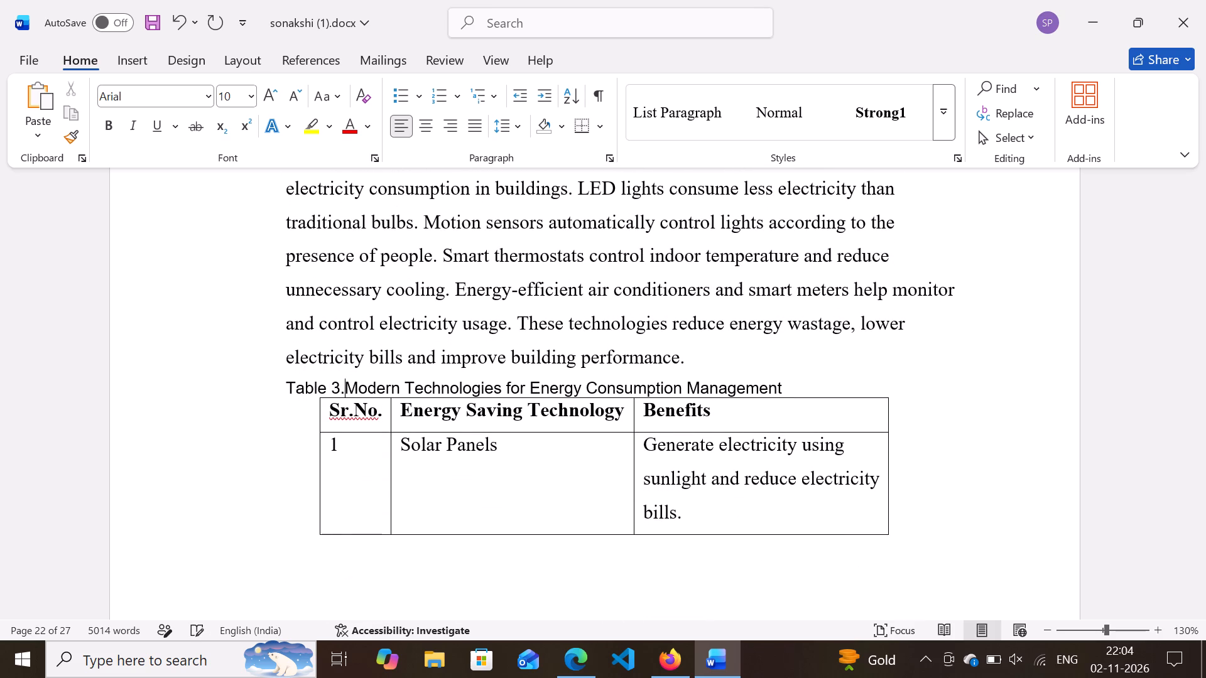
key(9)
text(:)
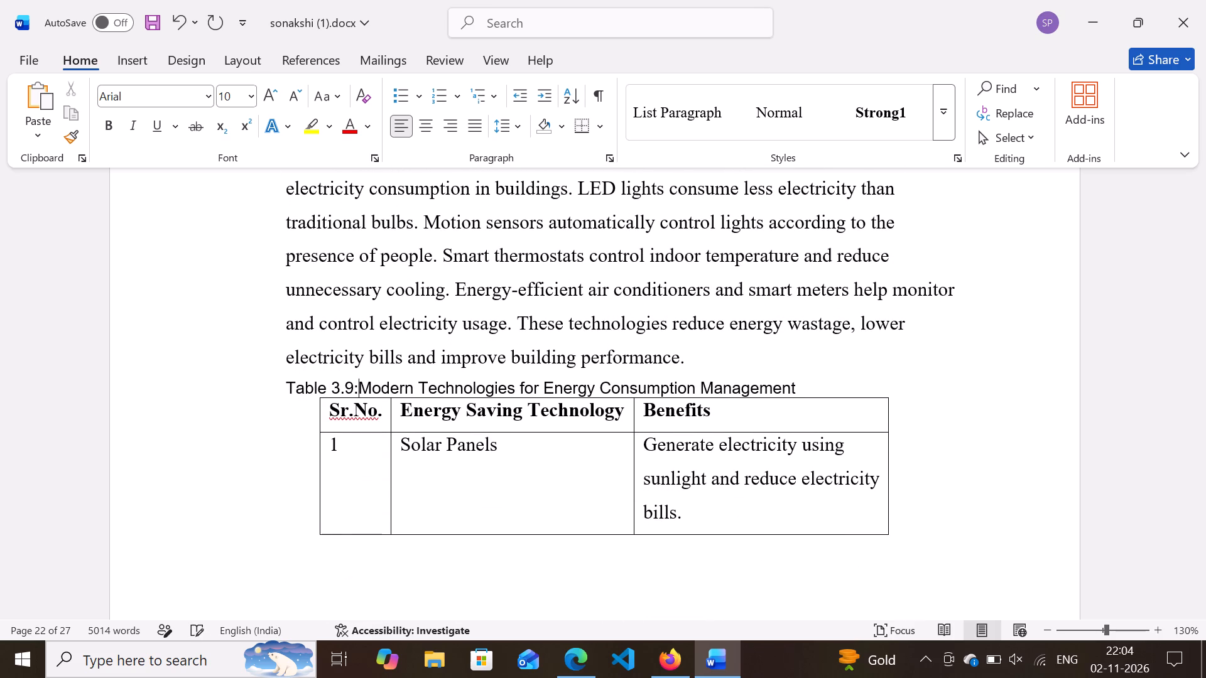
key(space)
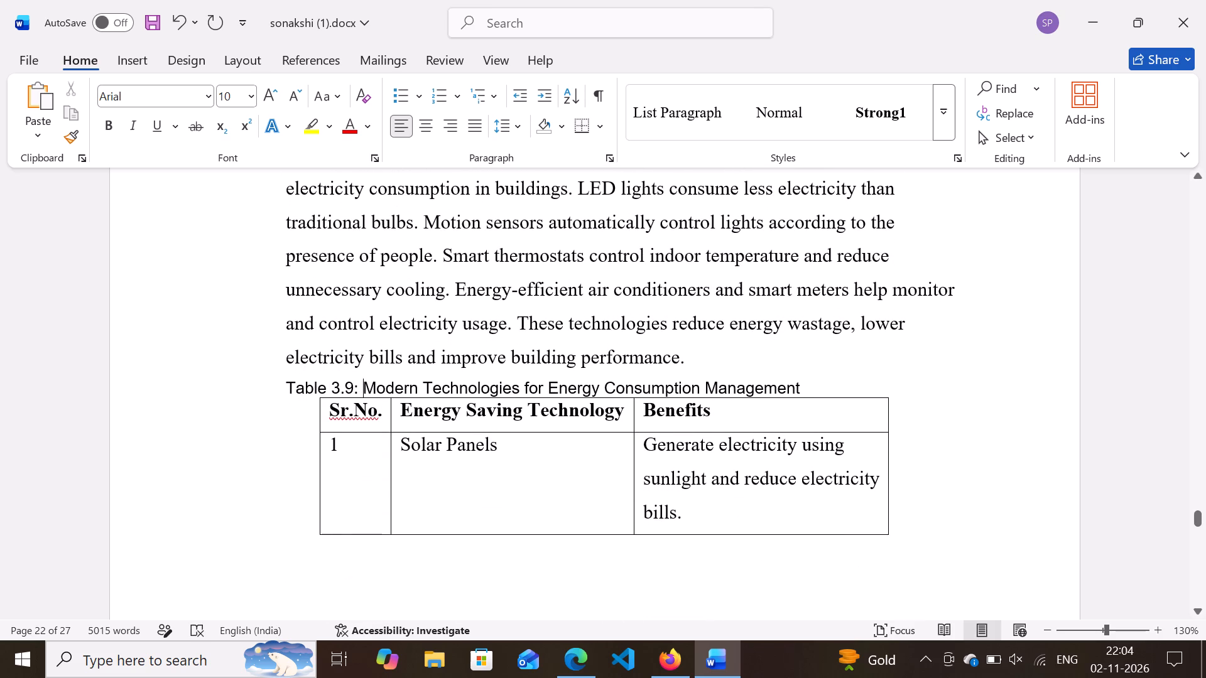
Format the whole Table 3.9 caption as 12 pt Times New Roman, centred and bold.
drag(803, 383, 632, 381)
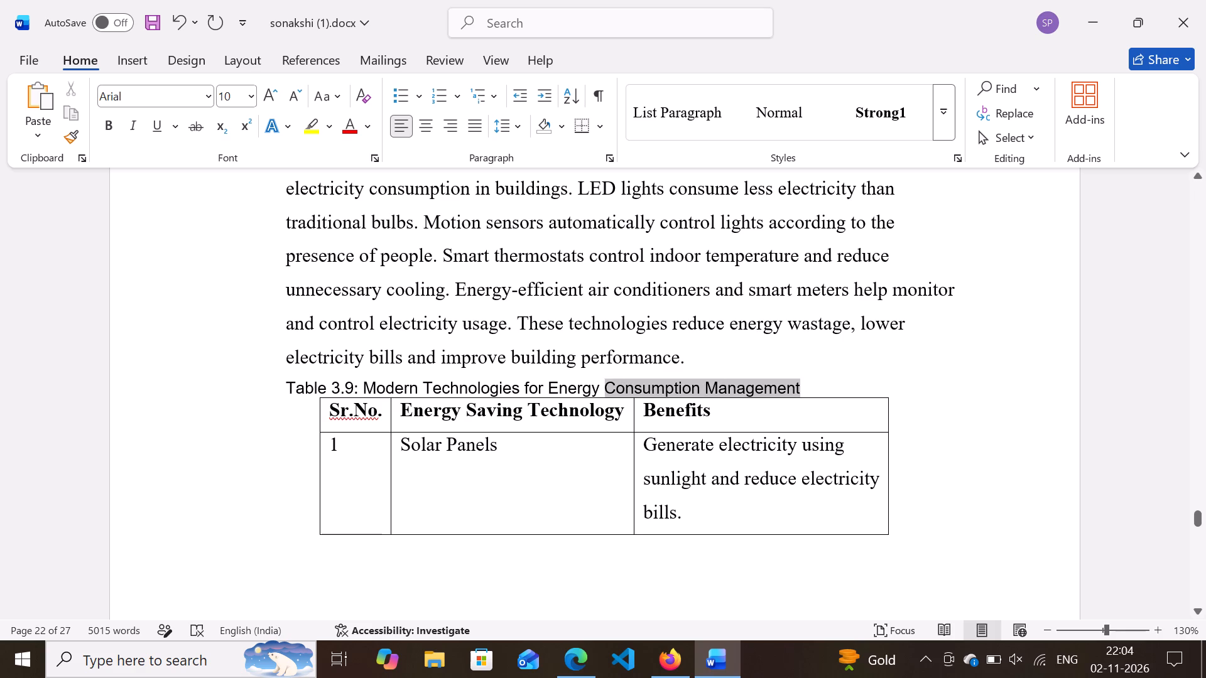
drag(632, 381, 287, 383)
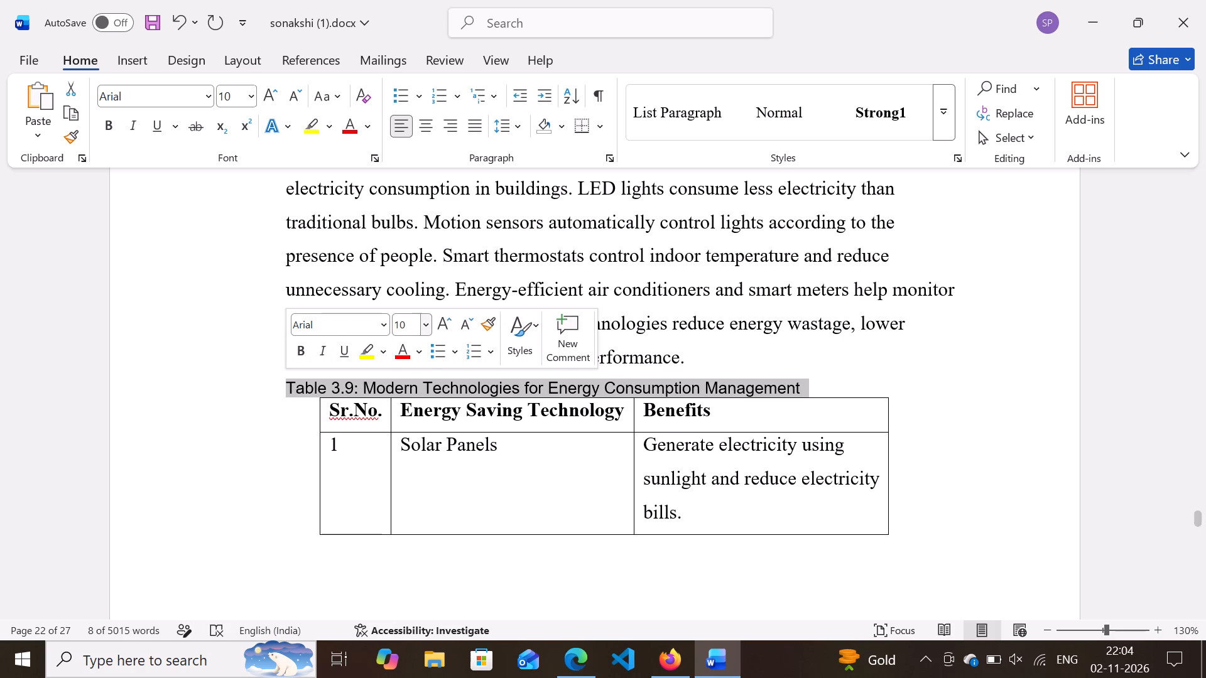
click(418, 318)
key(BackSpace)
text(12)
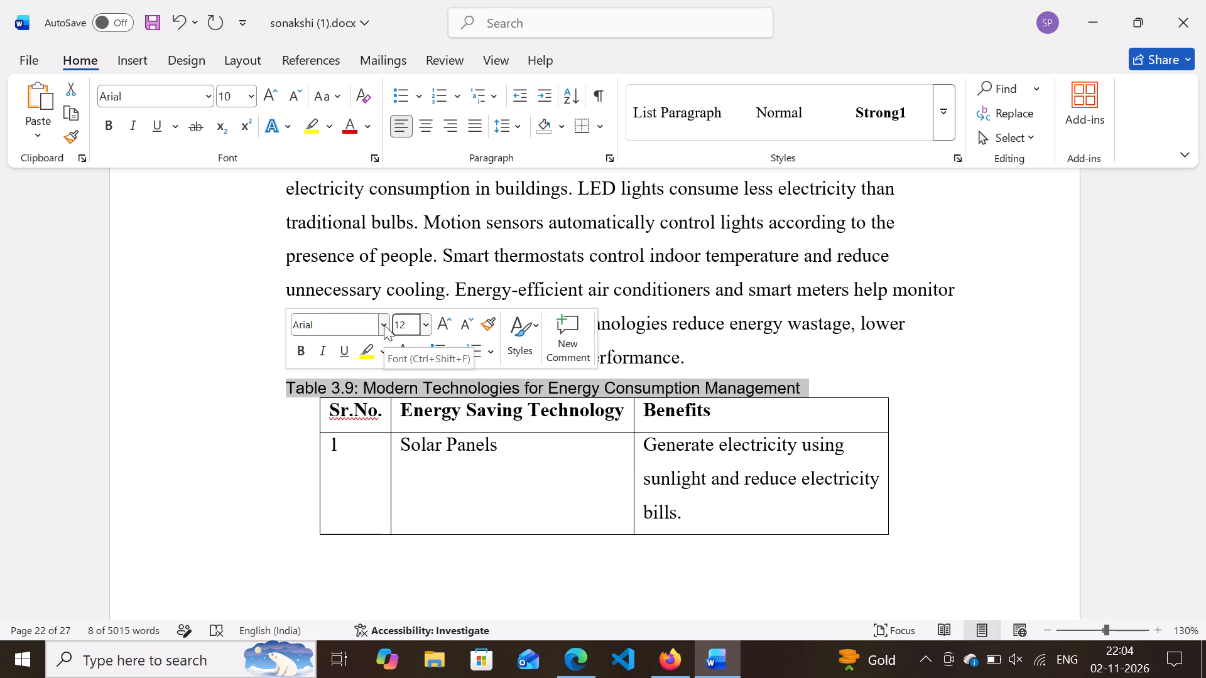
click(384, 325)
click(384, 325)
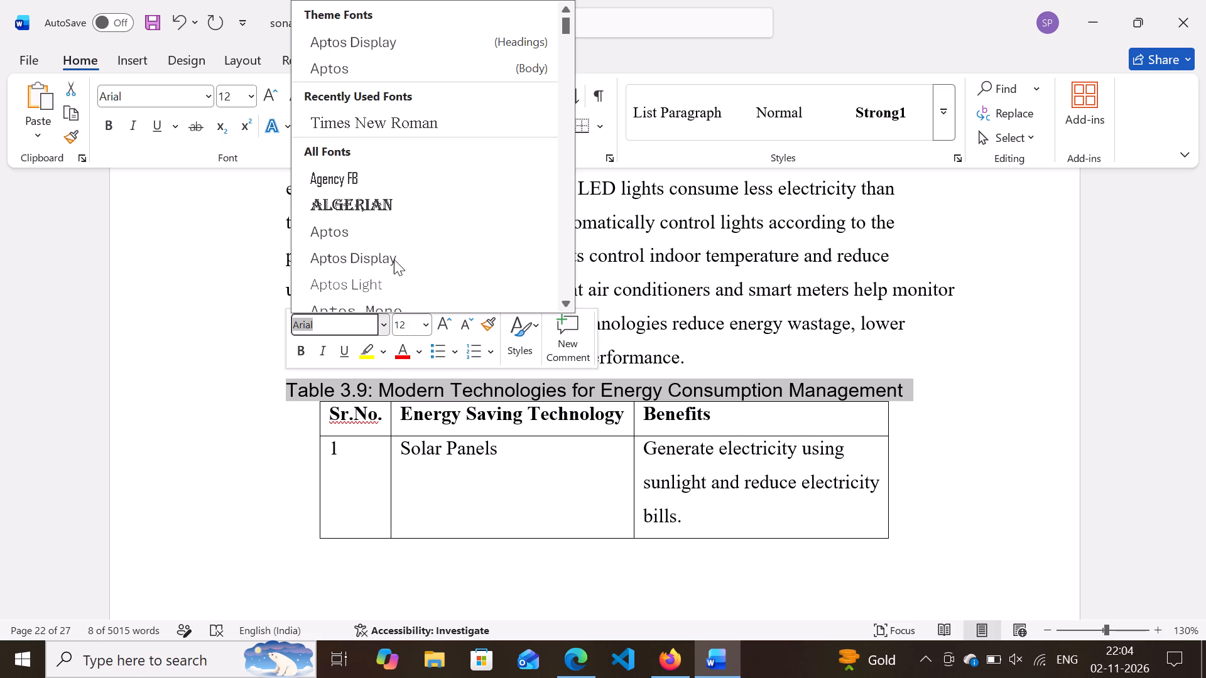
click(432, 121)
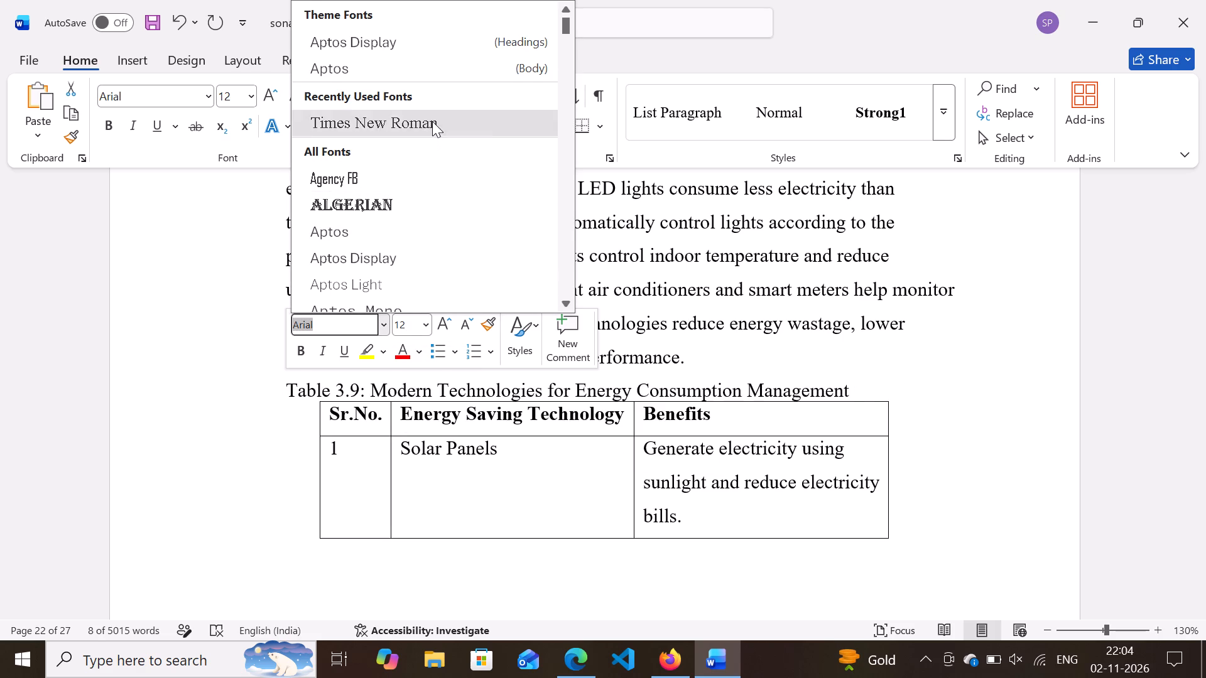
click(426, 127)
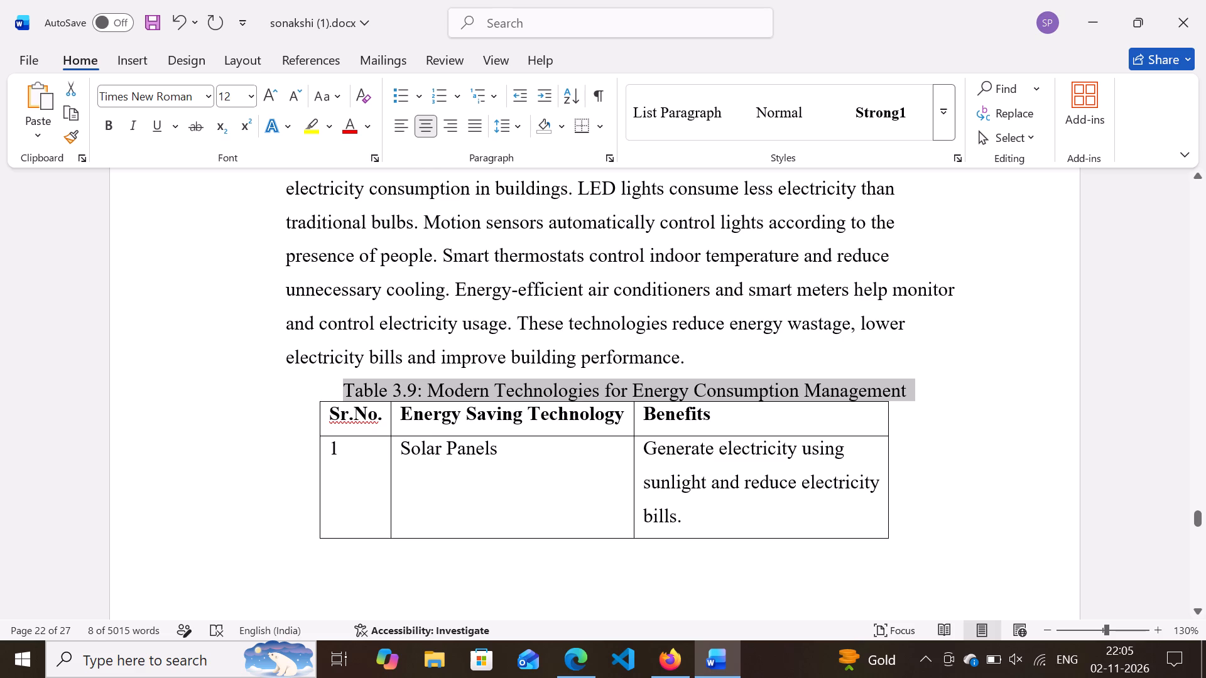
click(106, 136)
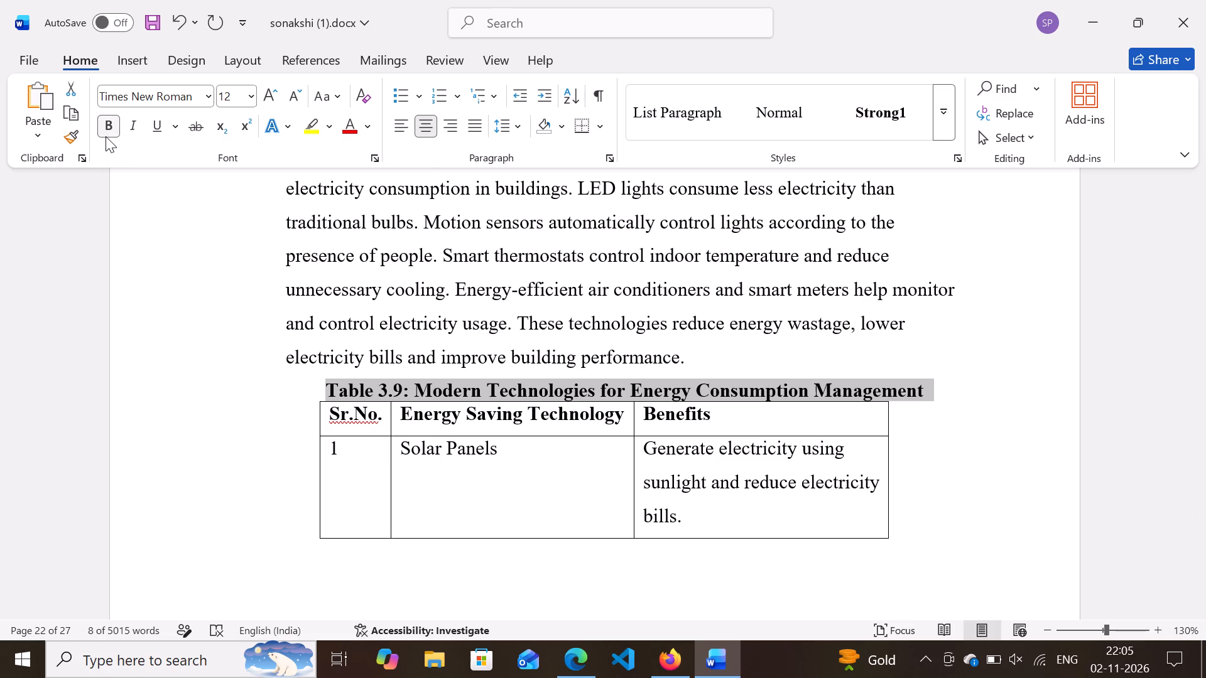
Widen the Benefits column so the table's outer edge ends just inside the body text margin.
click(246, 481)
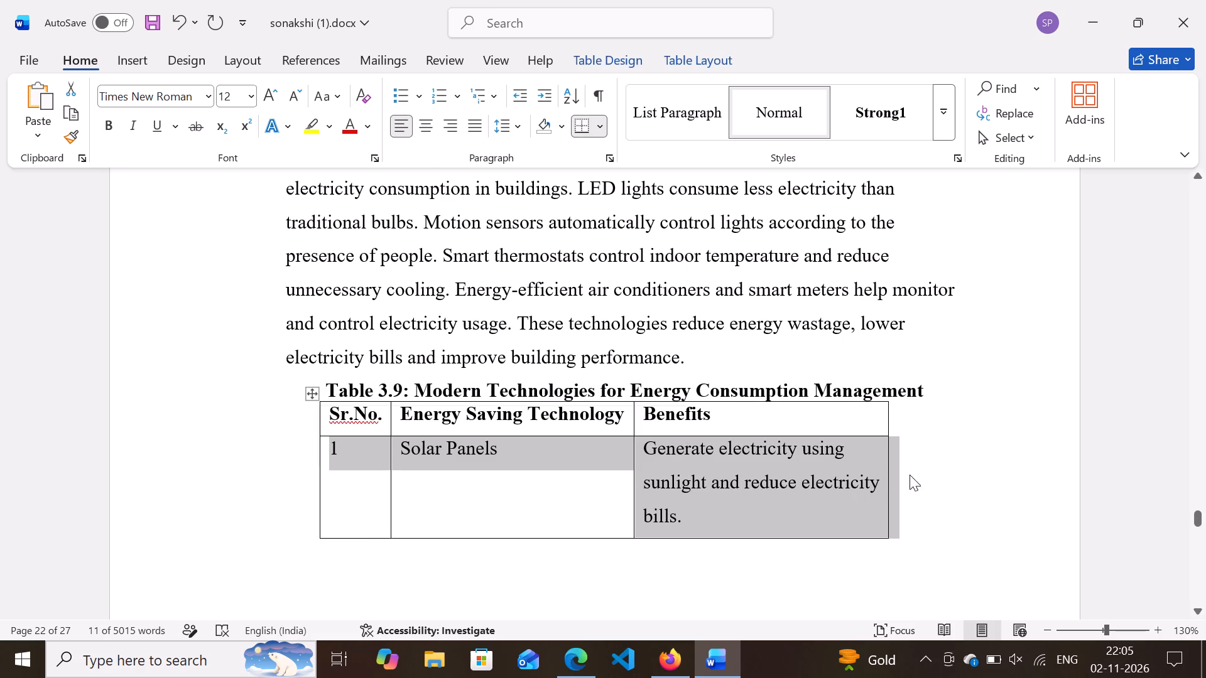
click(880, 424)
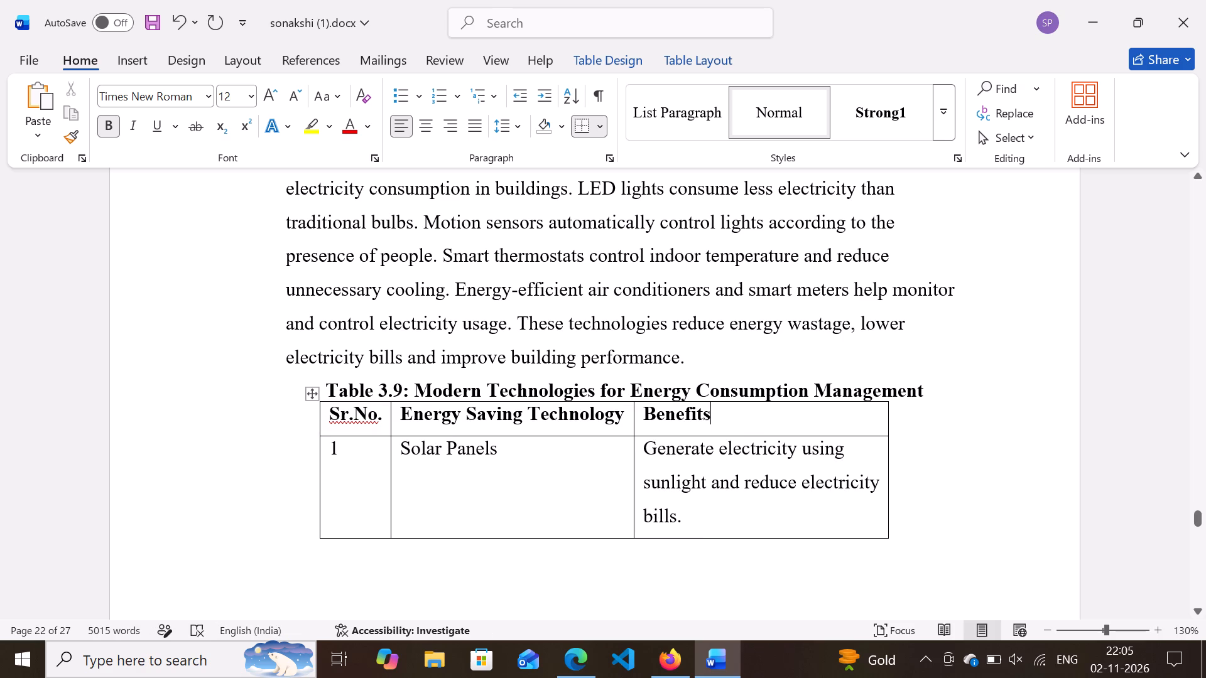
drag(888, 442, 957, 449)
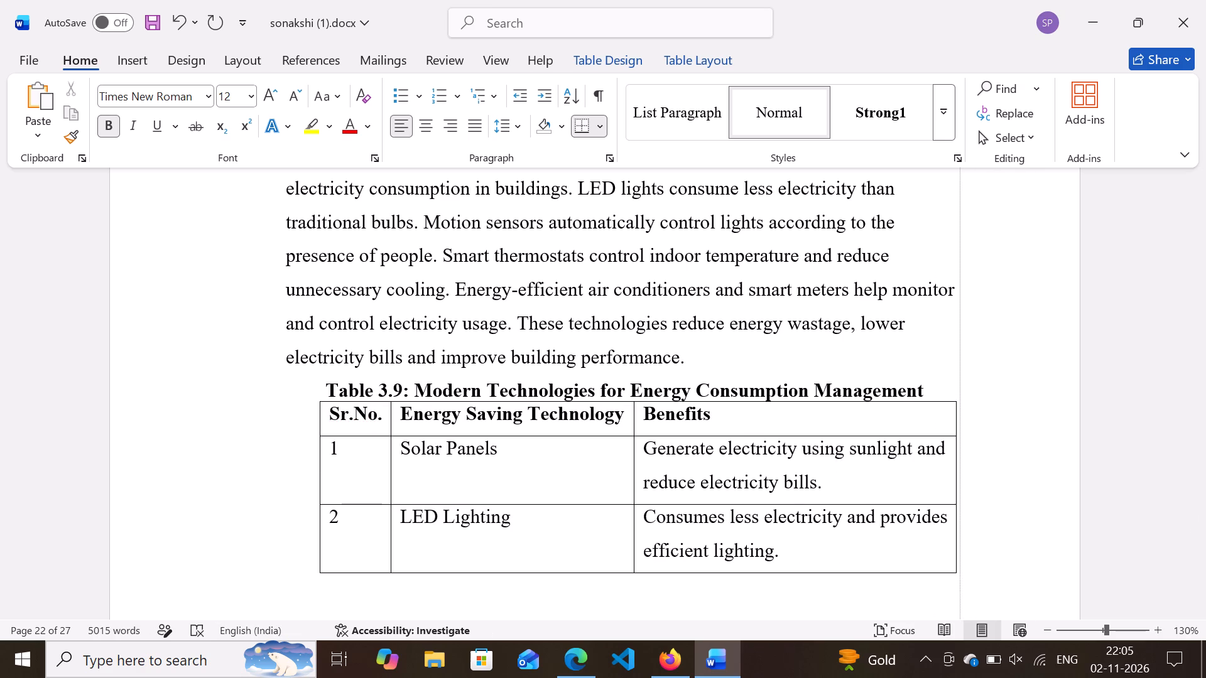
drag(957, 449, 950, 449)
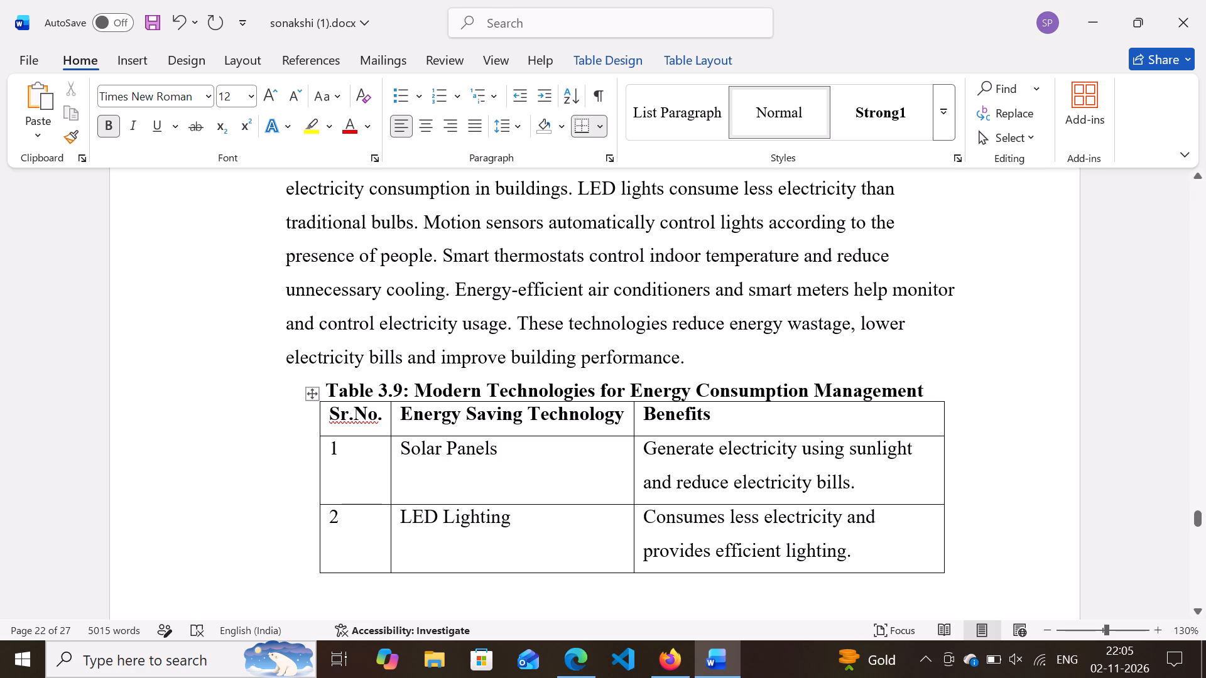
Justify everything from the "3.9 Energy Saving Technologies" heading through the end of the energy saving technology table.
scroll(494, 379, up, 2)
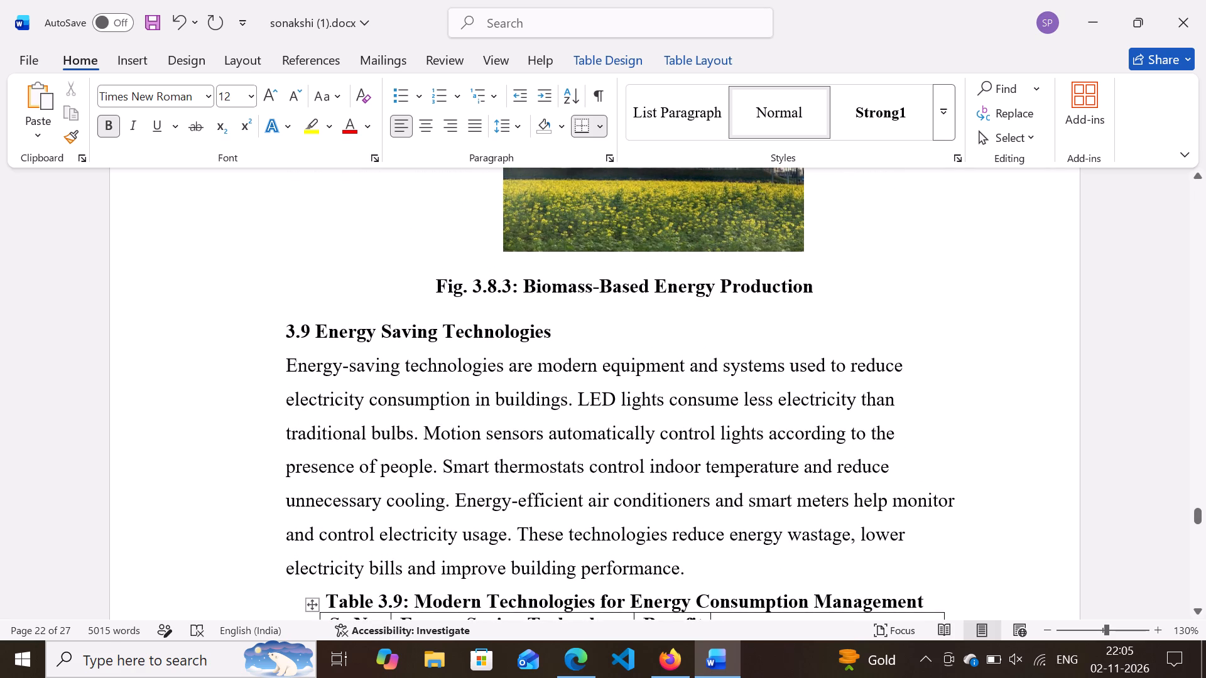
click(284, 330)
drag(284, 330, 500, 498)
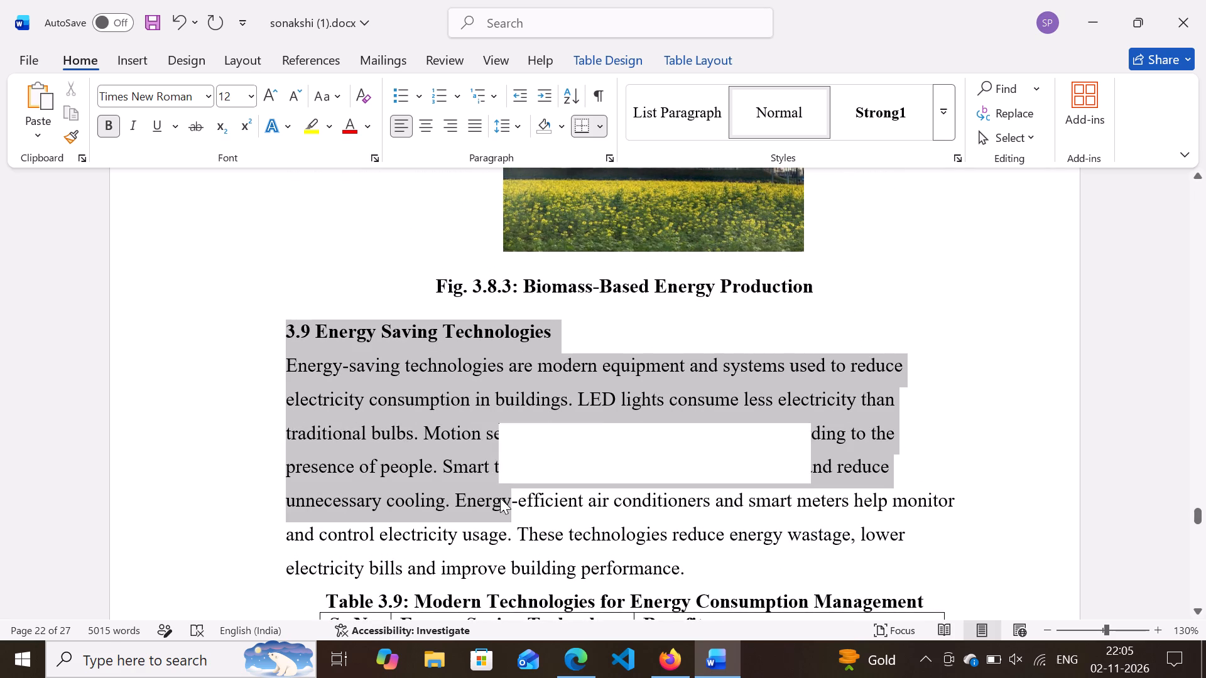
click(521, 522)
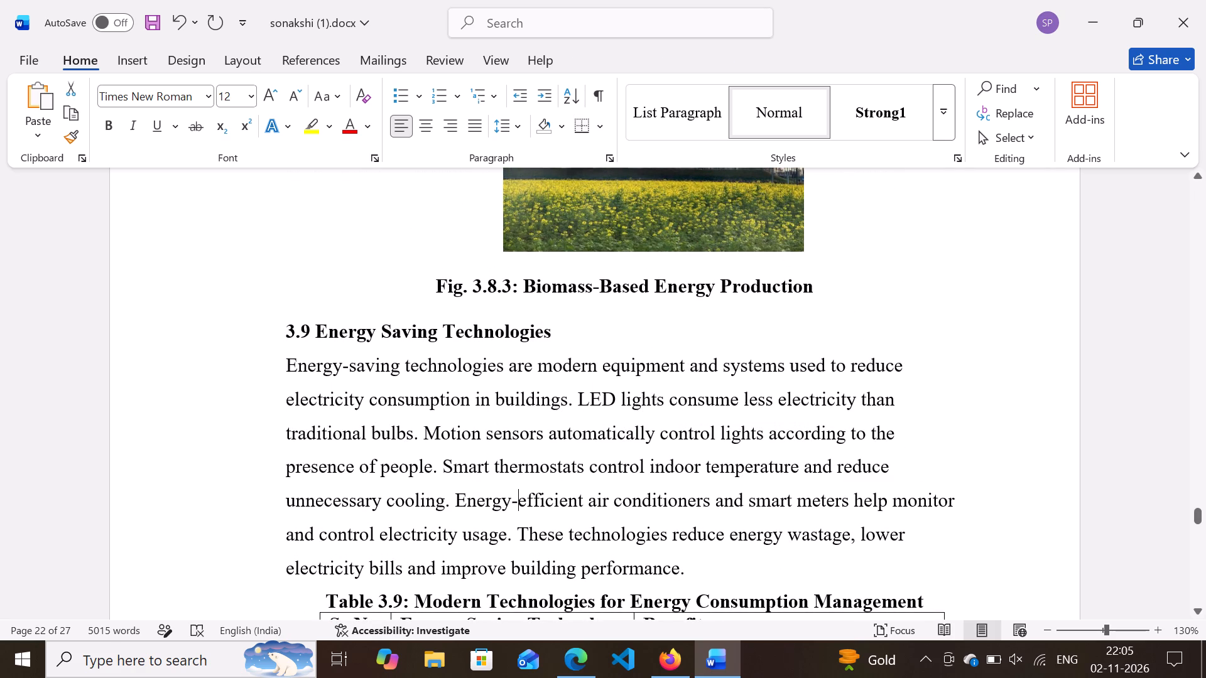
click(279, 330)
drag(279, 330, 501, 547)
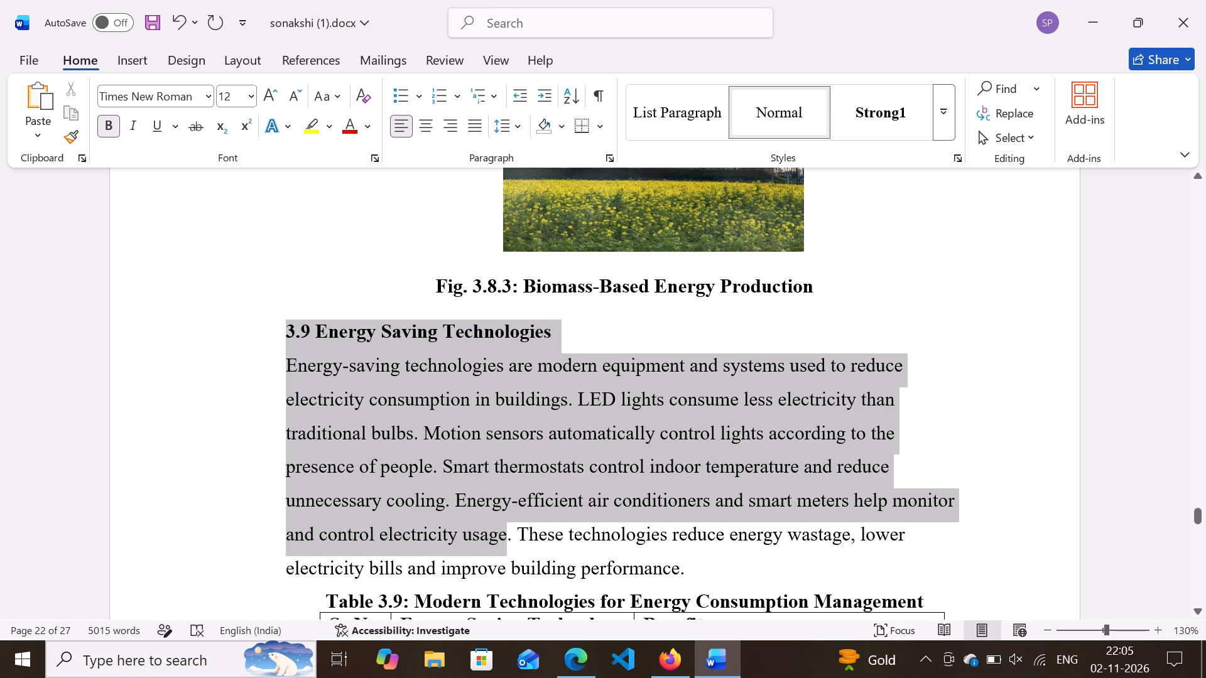
drag(501, 547, 739, 600)
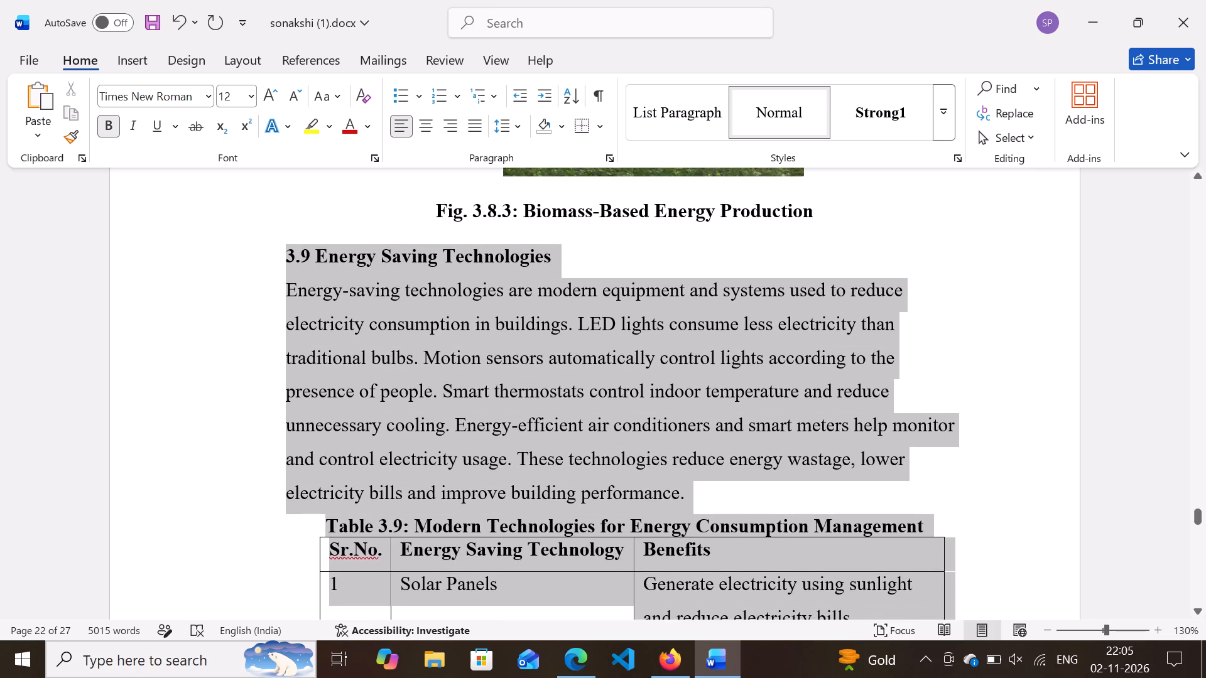
drag(739, 600, 852, 650)
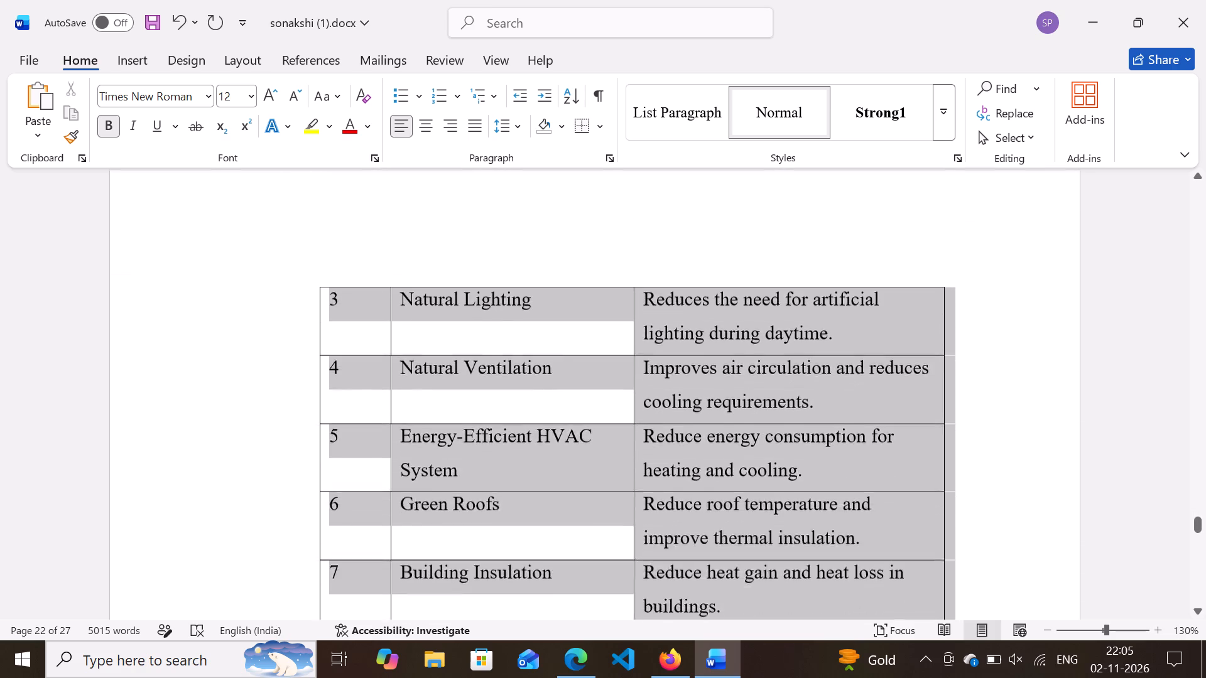
drag(852, 650, 840, 557)
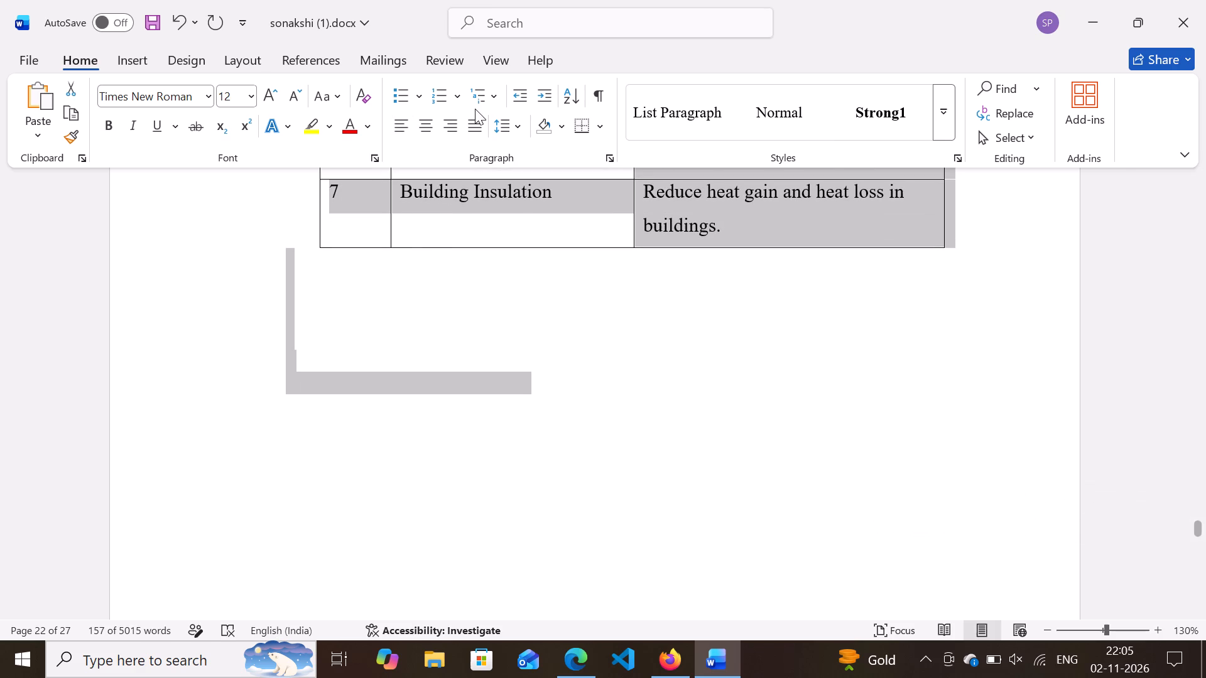
click(472, 122)
Set the line spacing to 1.5 from the "3.9 Energy Saving Technologies" heading through the end of its table.
scroll(472, 122, up, 1)
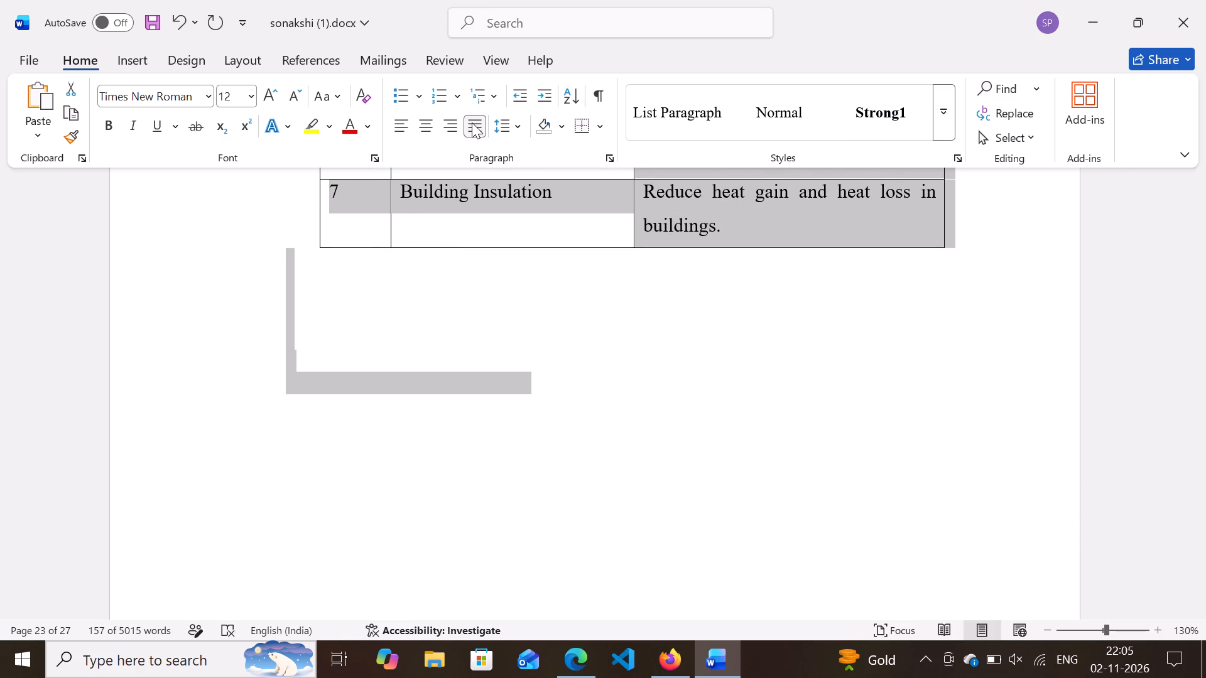
click(513, 128)
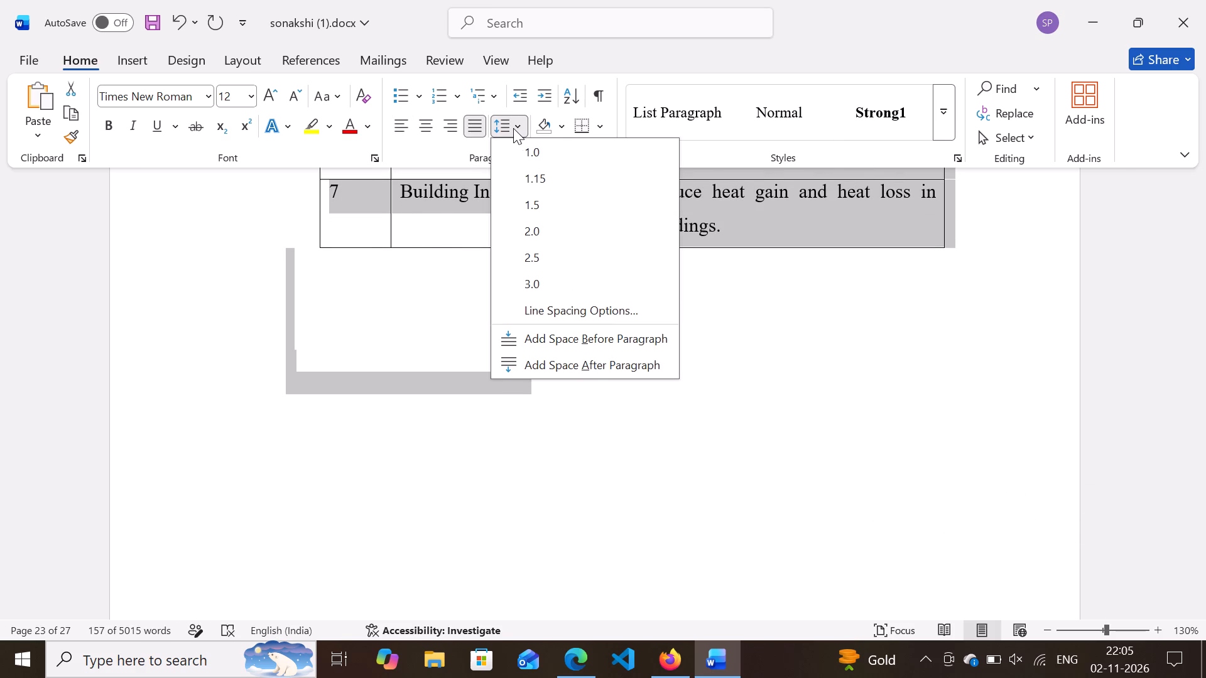
click(517, 203)
Centre the "Table 3.9: Modern Technologies for Energy Consumption Management" caption again above its table.
scroll(517, 203, up, 2)
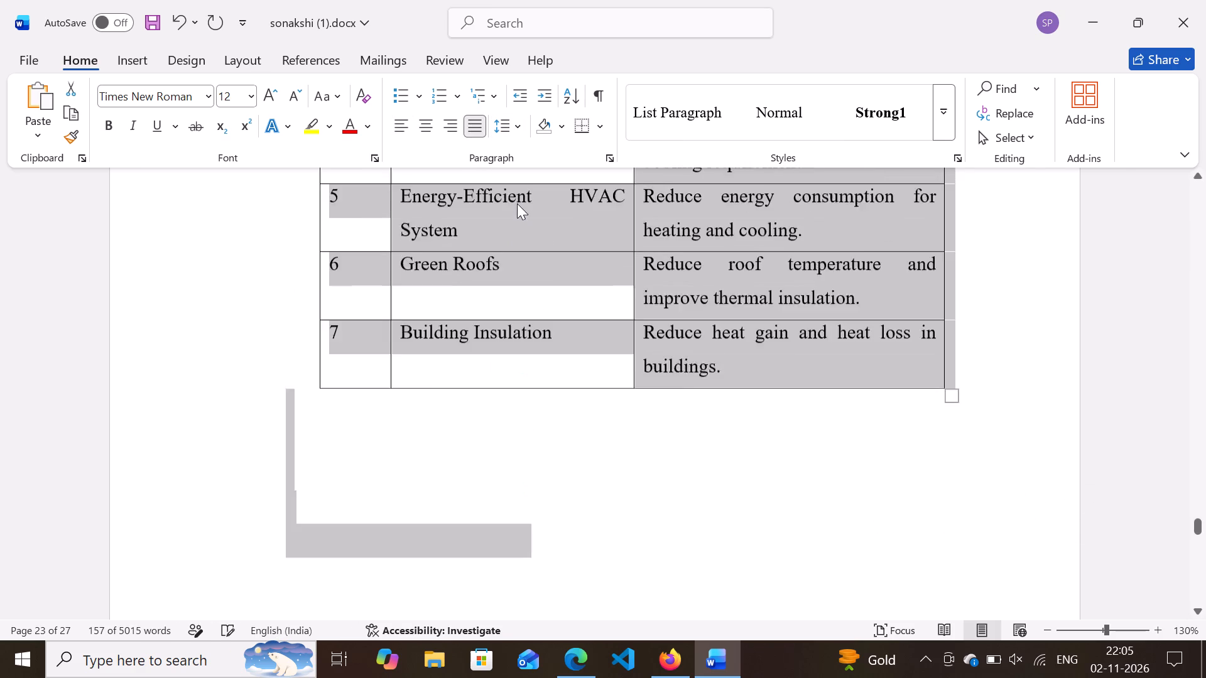
scroll(517, 203, up, 5)
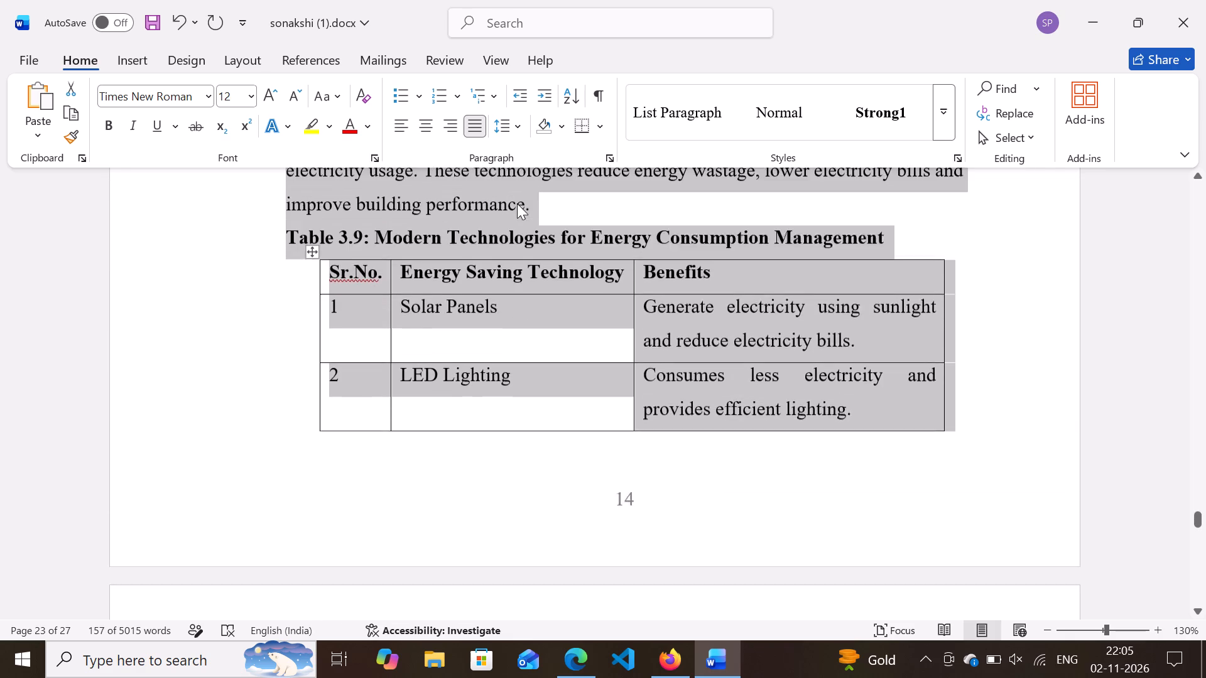
scroll(517, 203, up, 3)
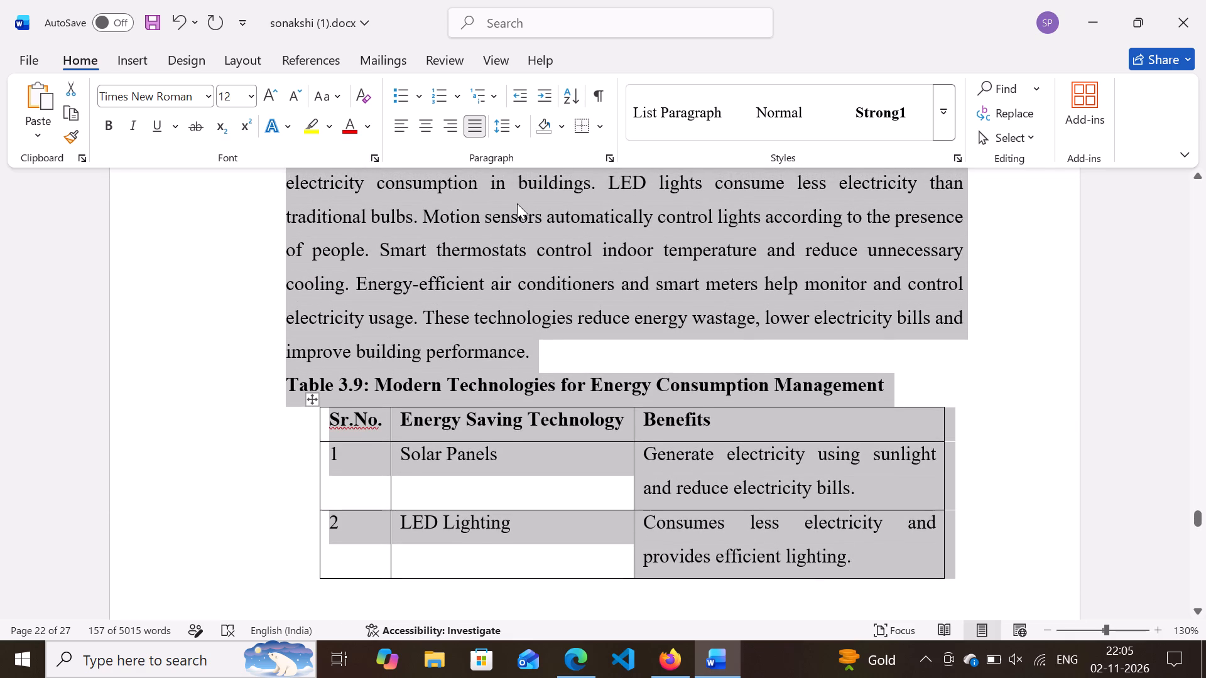
scroll(517, 203, up, 1)
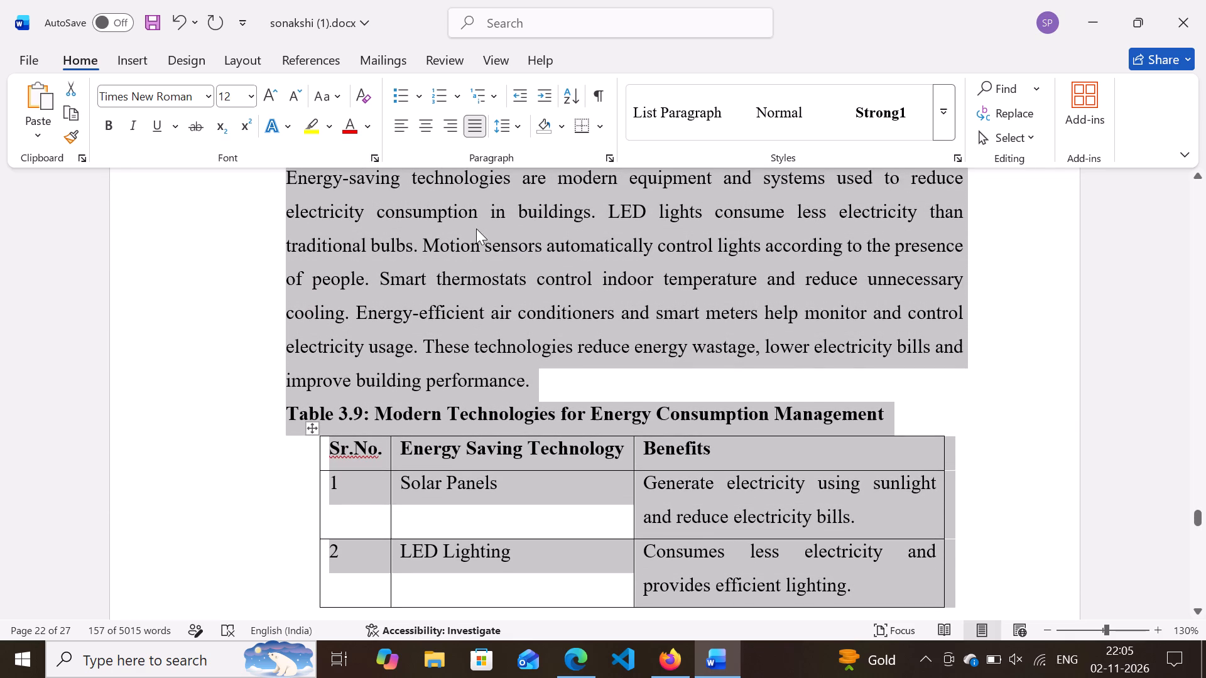
click(585, 380)
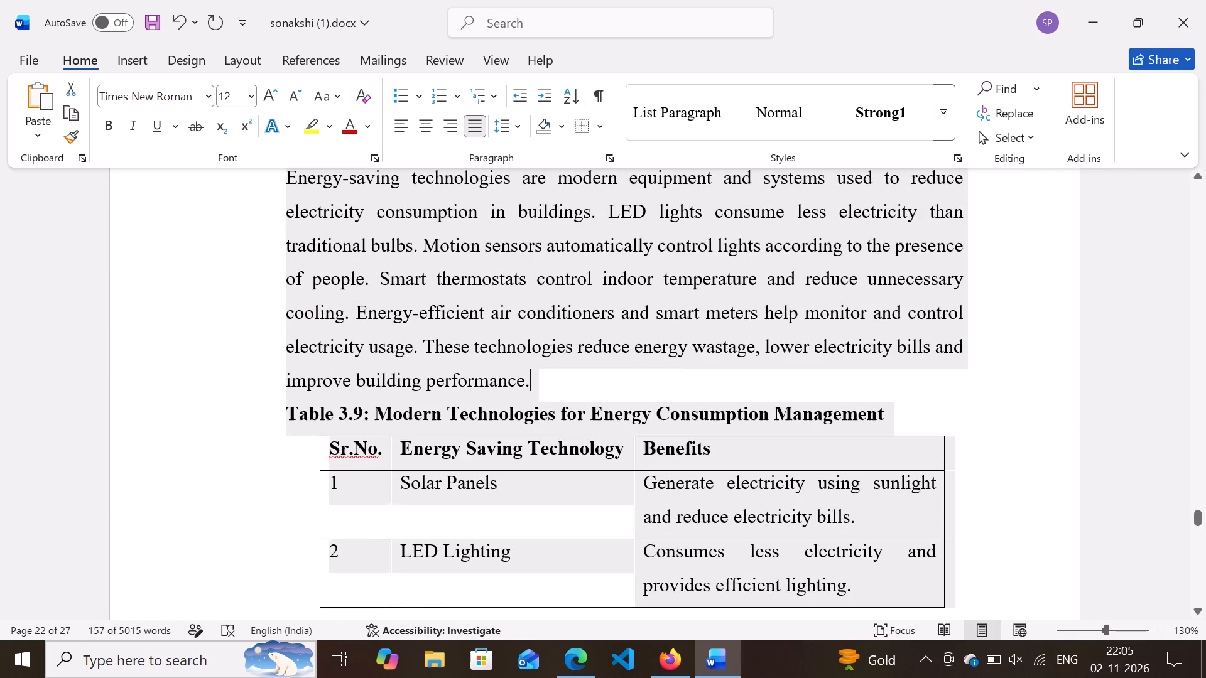
click(279, 413)
drag(279, 413, 683, 414)
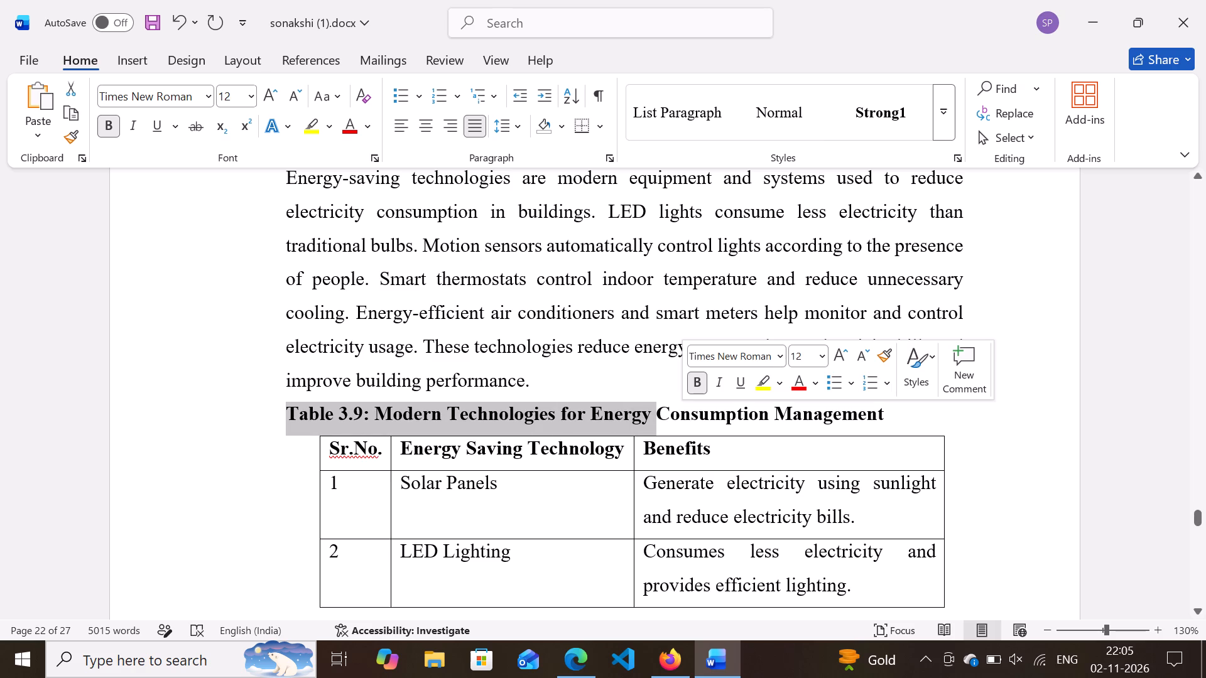
click(421, 124)
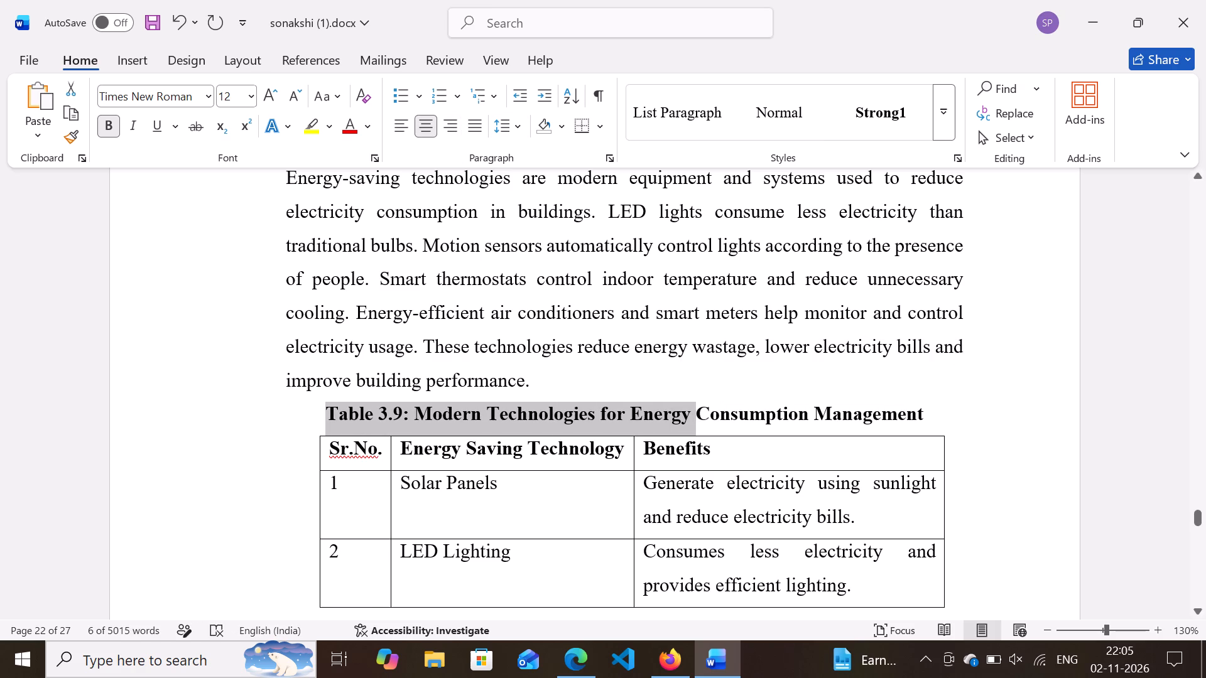
click(975, 406)
Look over the layout of Table 3.9 across the page break down to the Building Insulation row.
scroll(872, 439, down, 2)
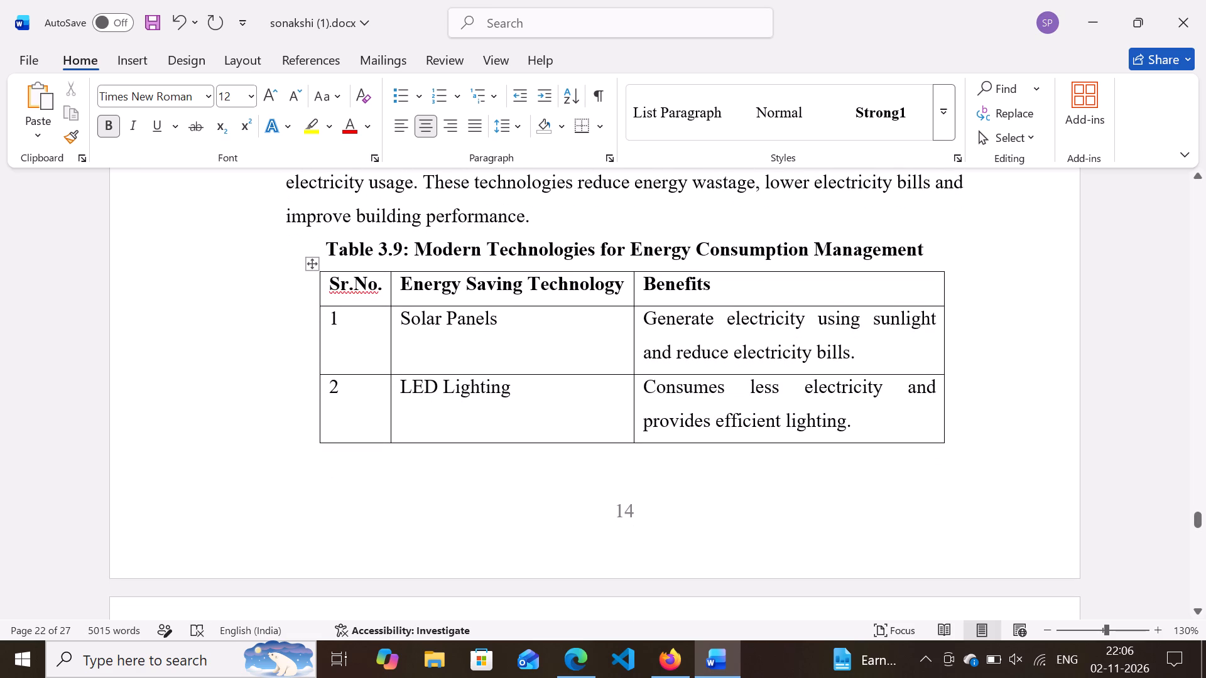
scroll(872, 439, down, 1)
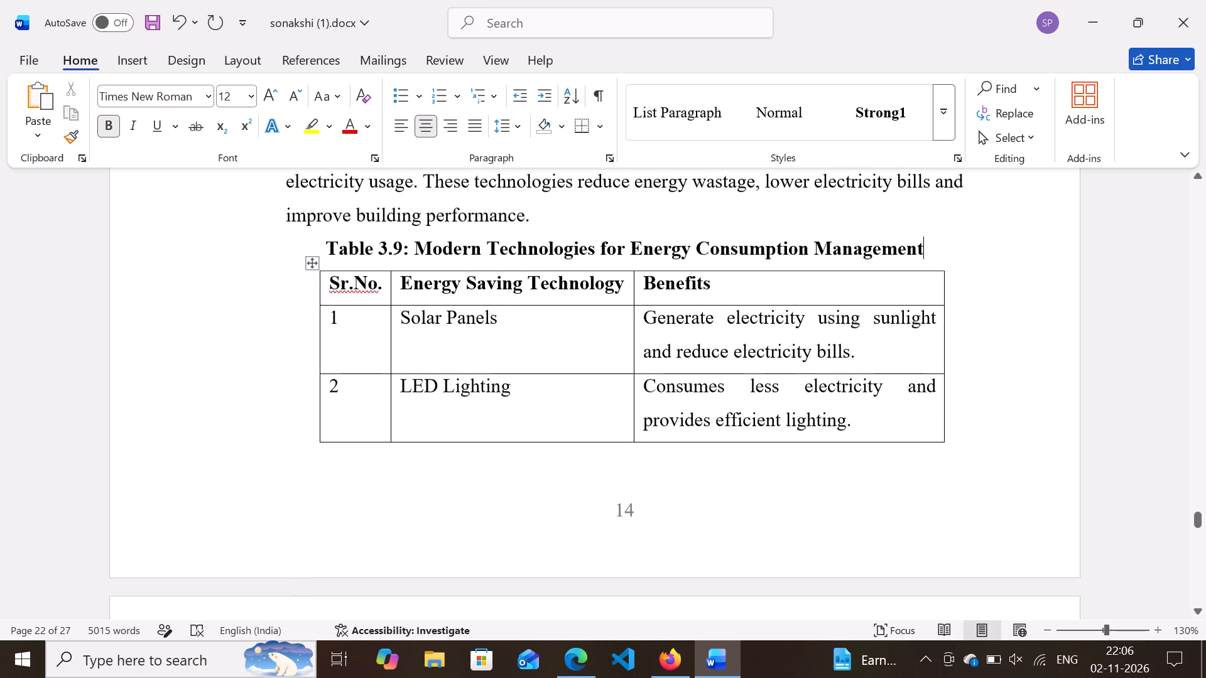
scroll(872, 439, down, 2)
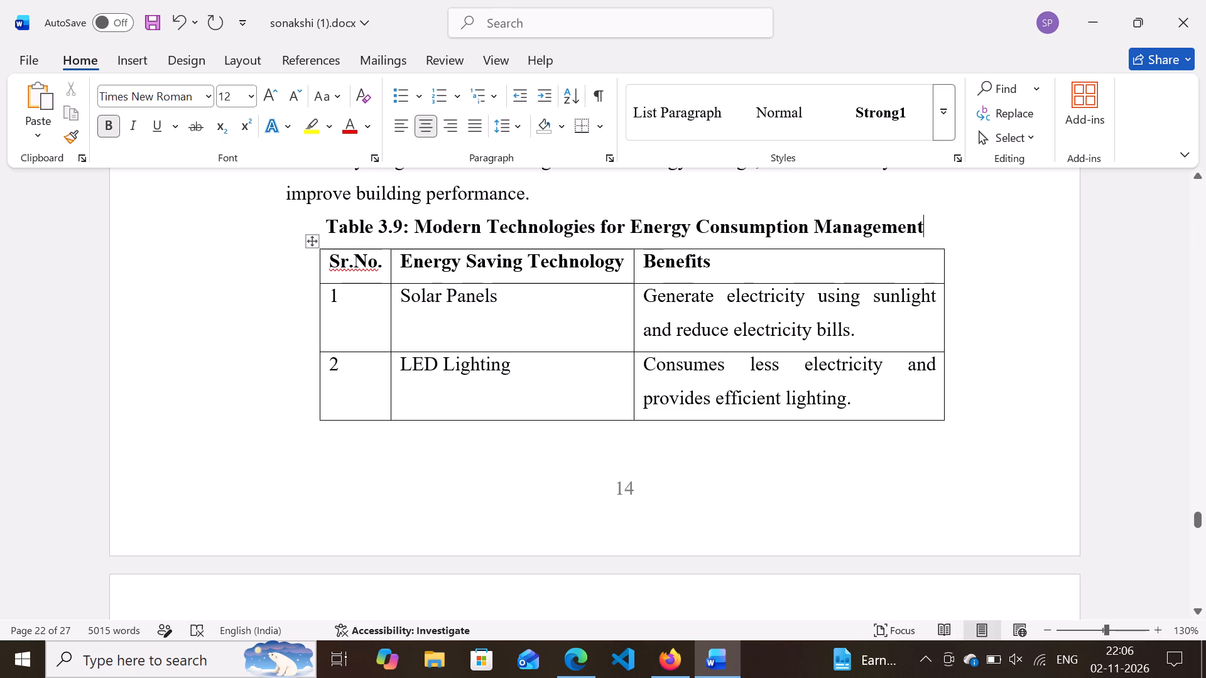
scroll(834, 417, down, 3)
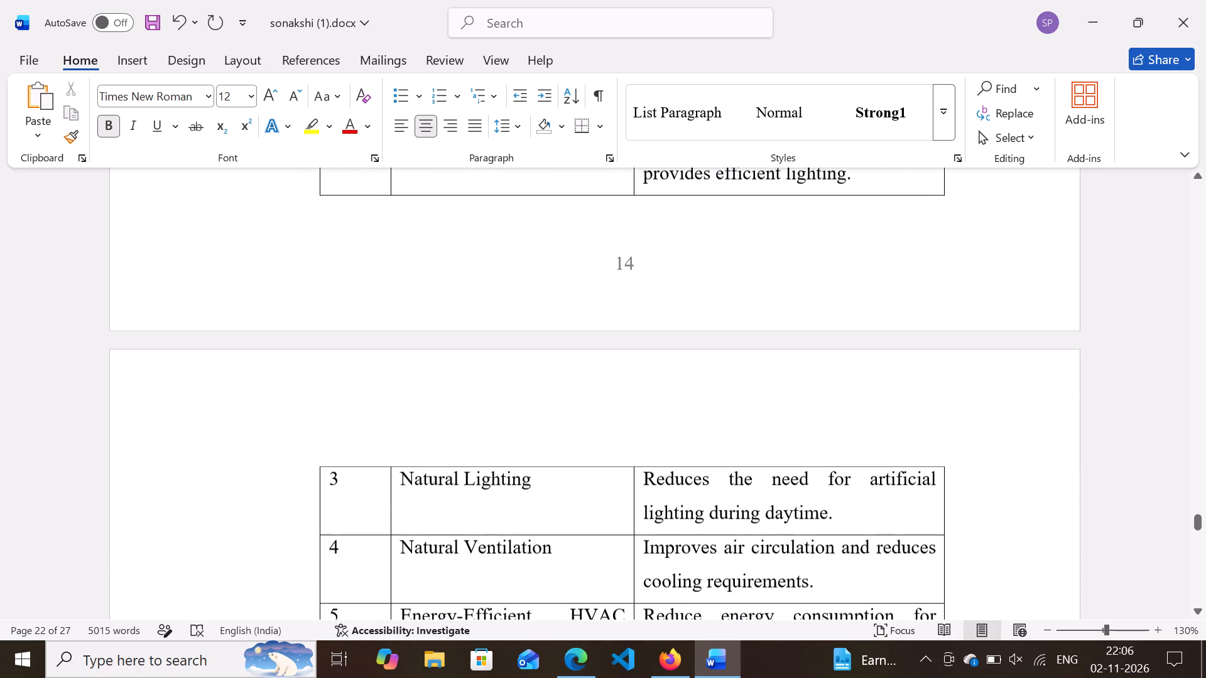
scroll(834, 417, down, 3)
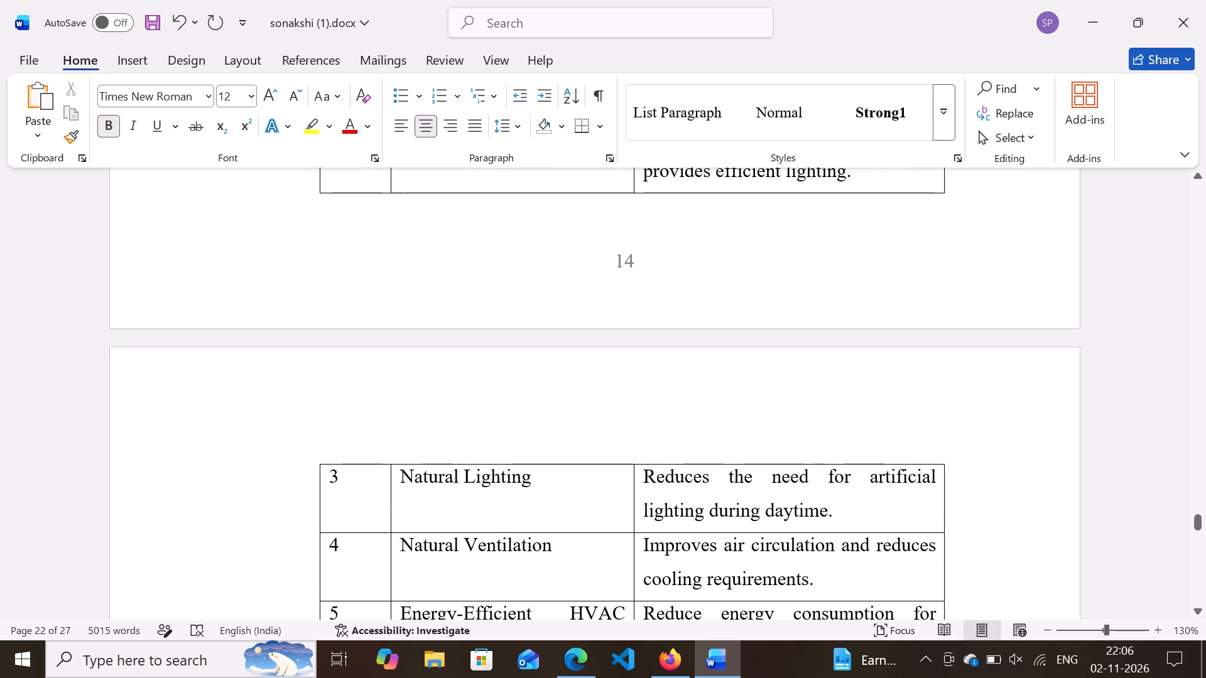
scroll(834, 417, down, 3)
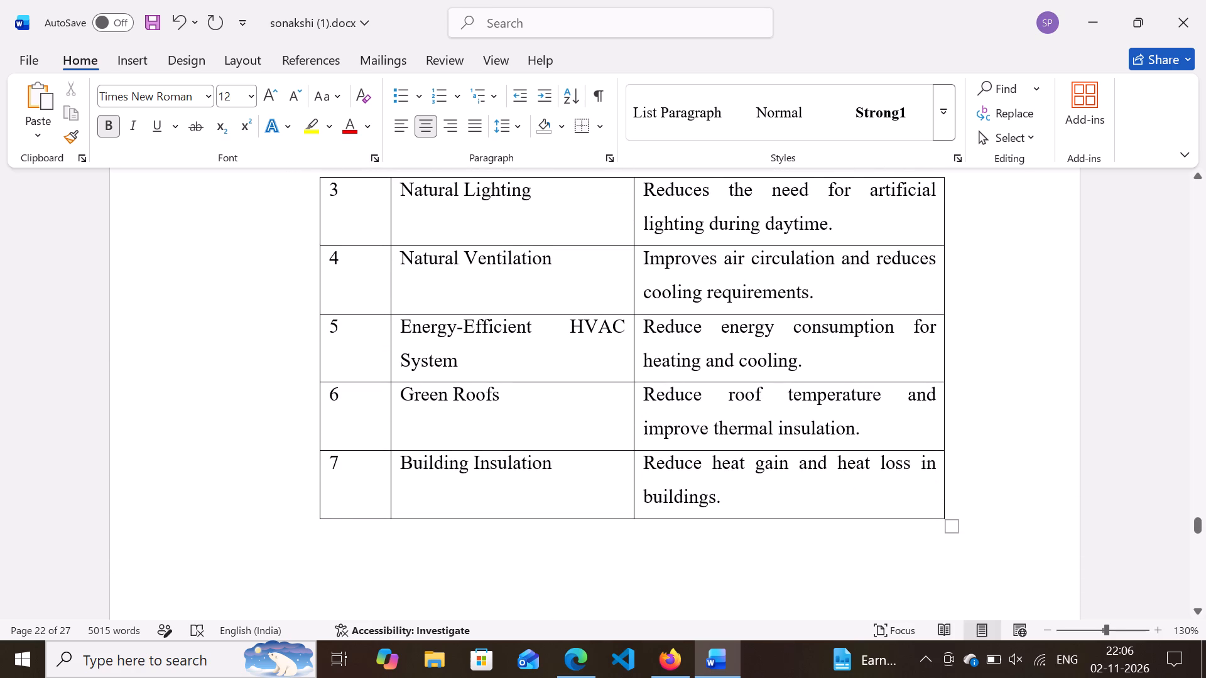
scroll(834, 417, up, 2)
scroll(834, 417, down, 3)
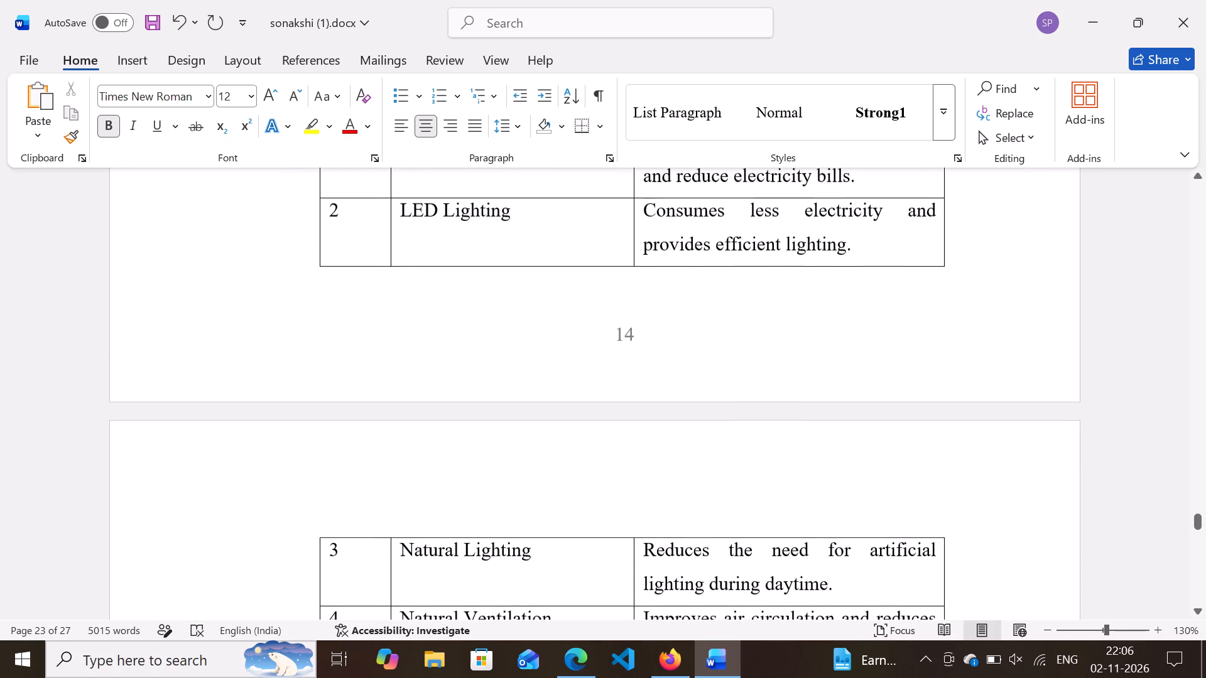
scroll(834, 417, down, 4)
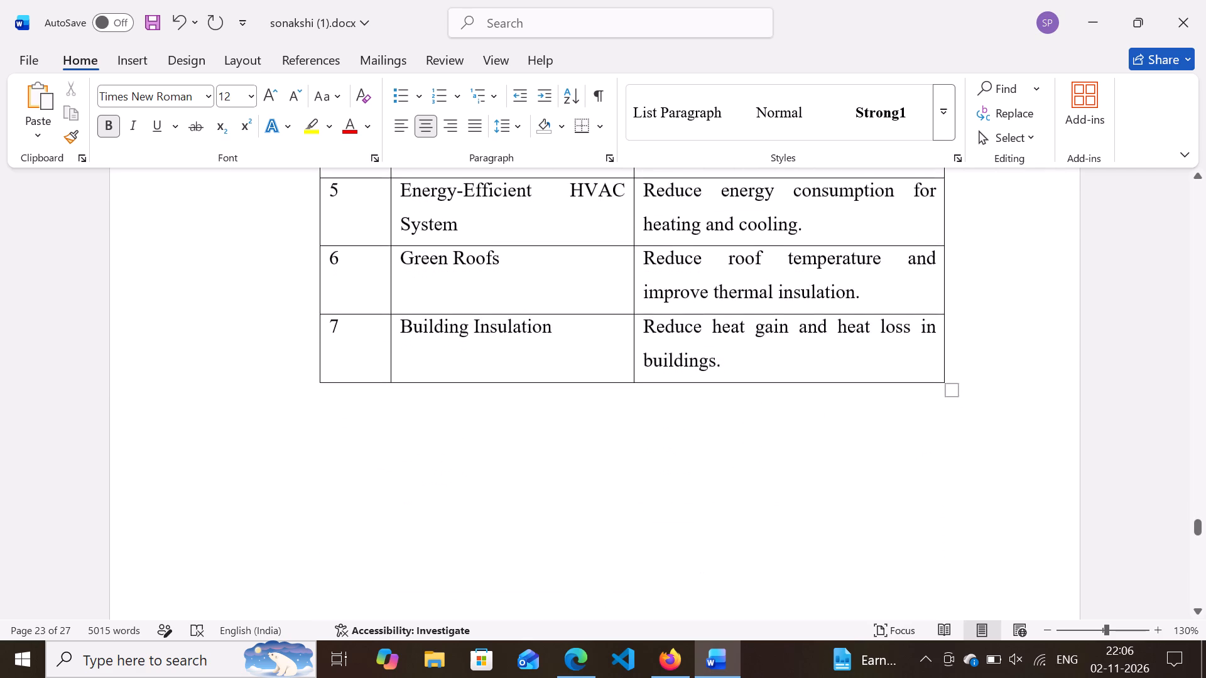
Justify the whole body text of the Chapter 4 Conclusion and set its line spacing to 1.5.
scroll(834, 417, down, 4)
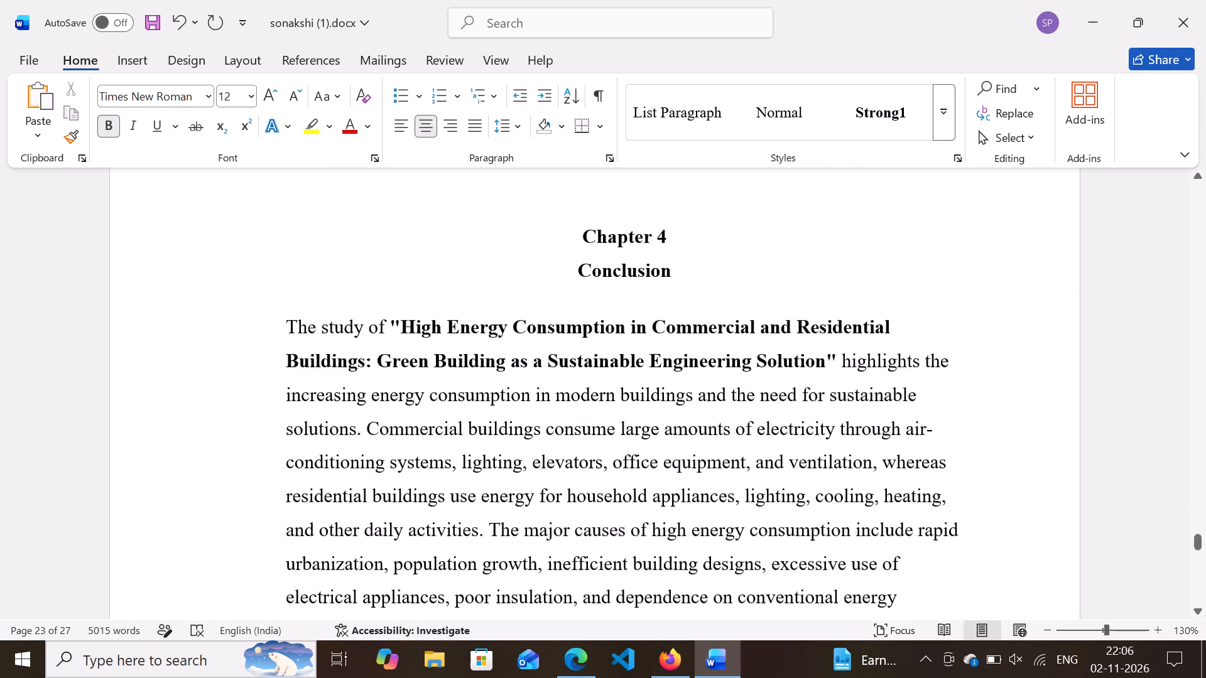
scroll(834, 417, down, 4)
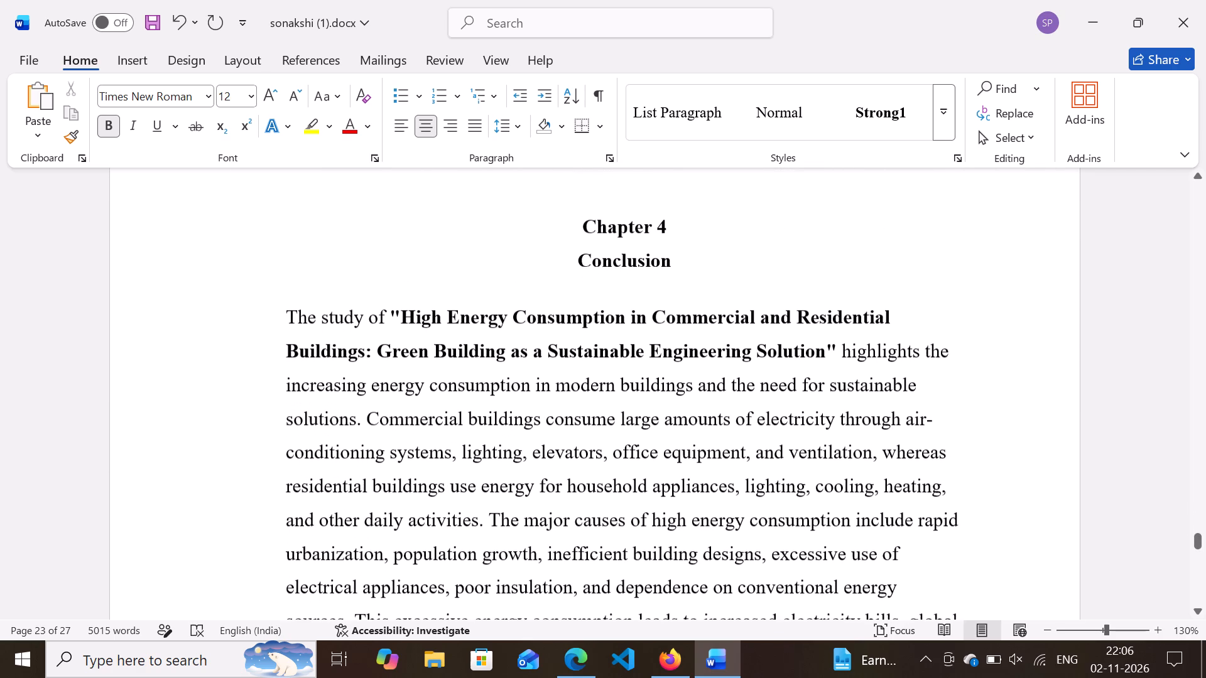
scroll(834, 417, down, 2)
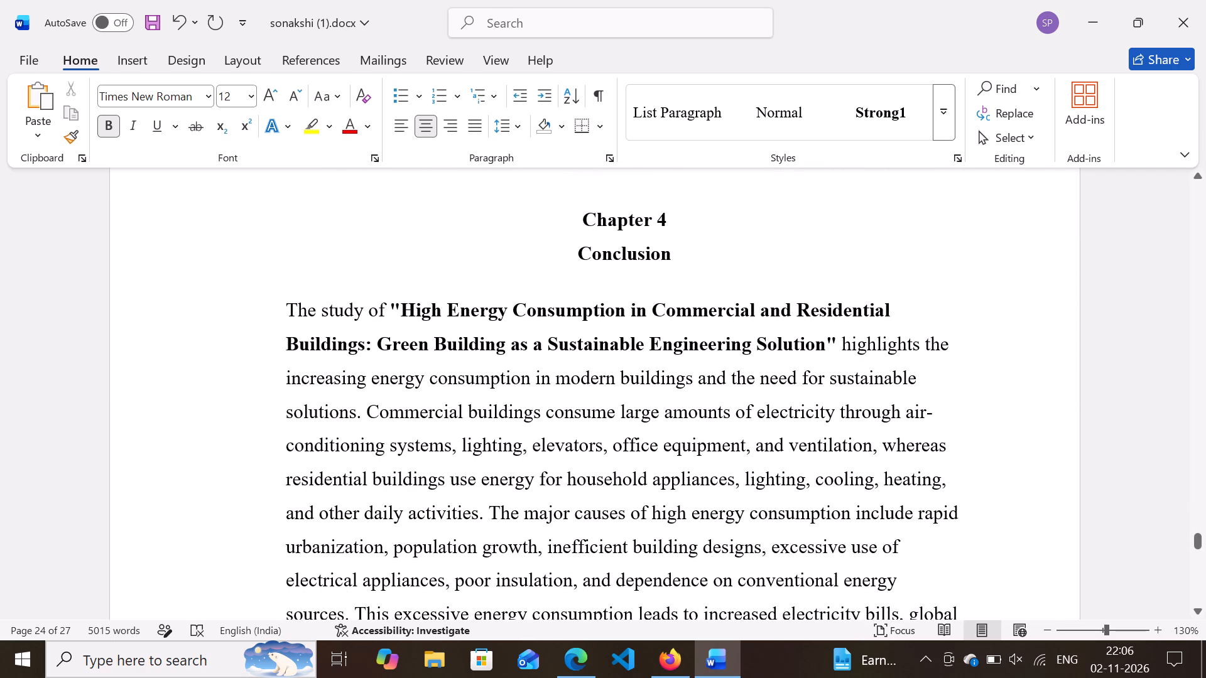
click(280, 314)
drag(280, 314, 442, 546)
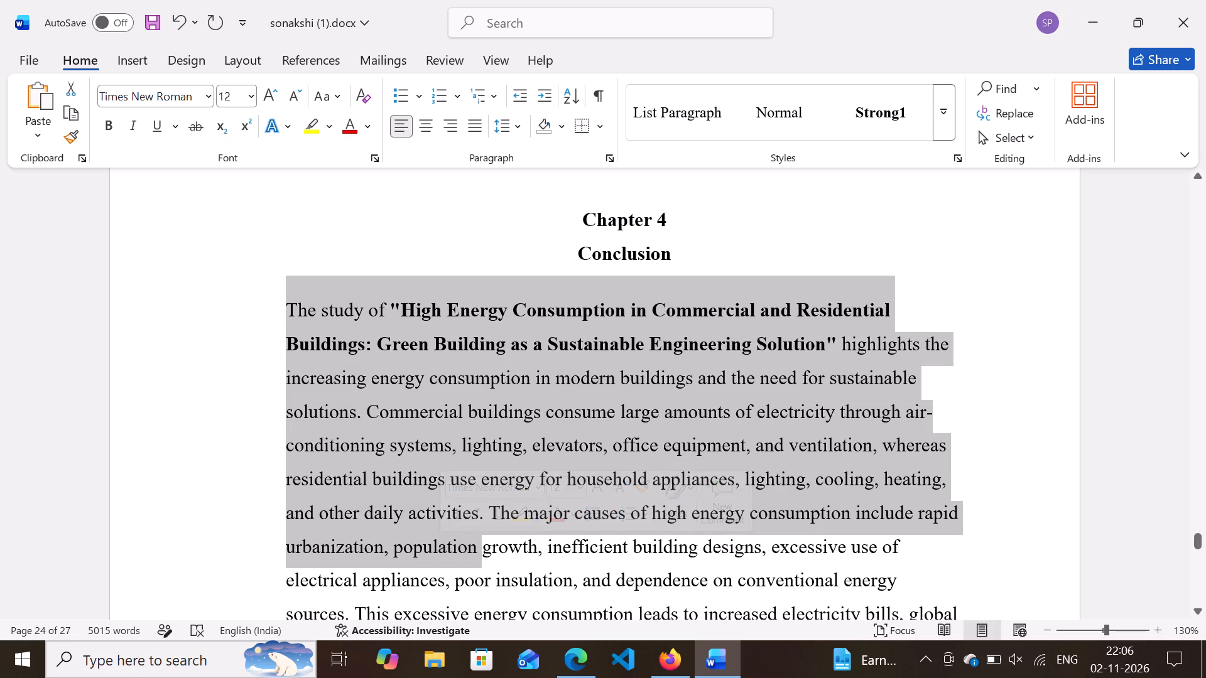
click(243, 291)
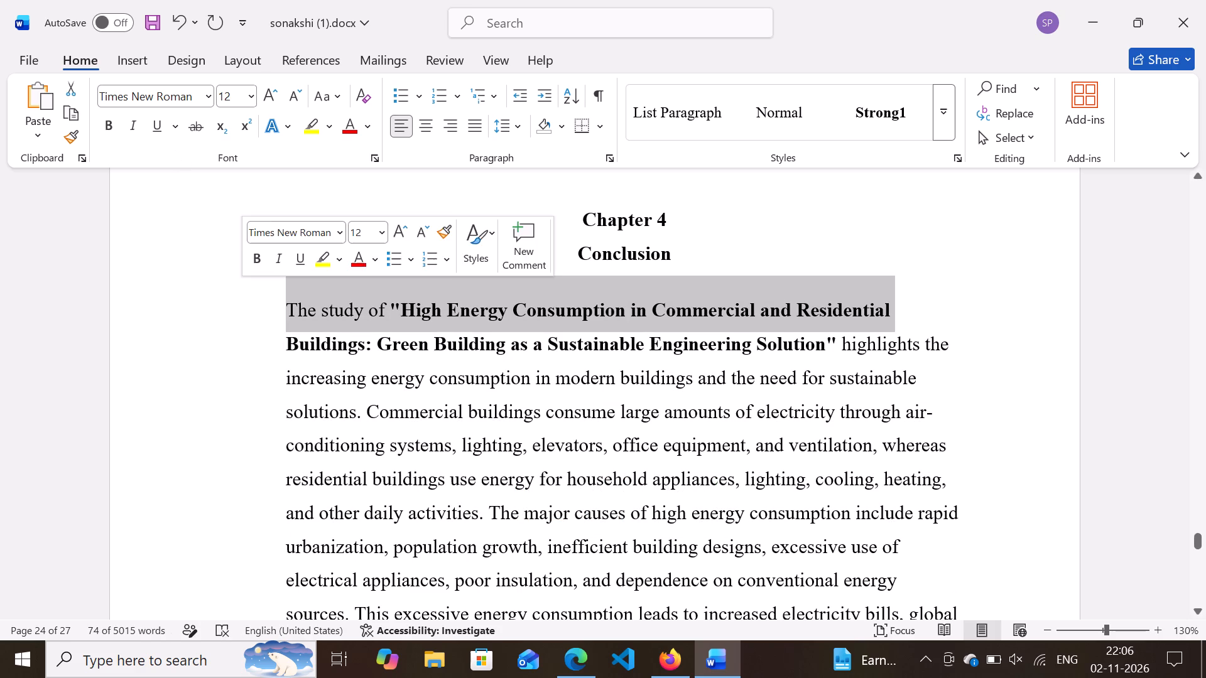
click(293, 304)
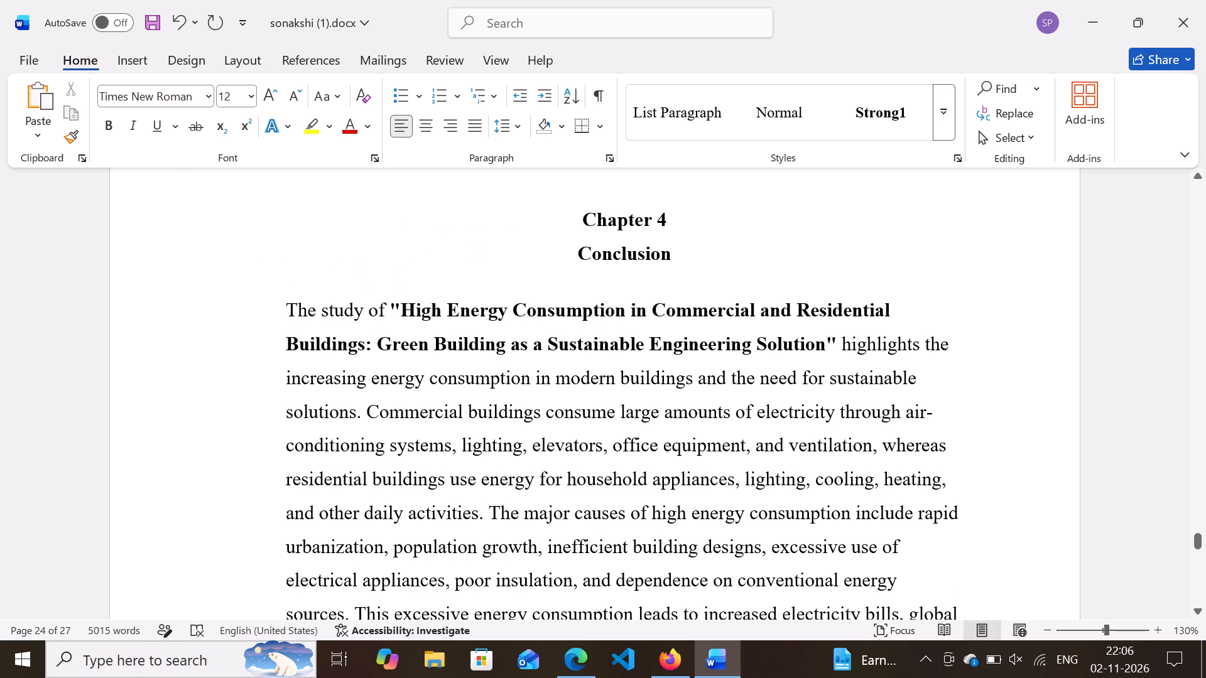
double_click(283, 305)
drag(283, 305, 399, 408)
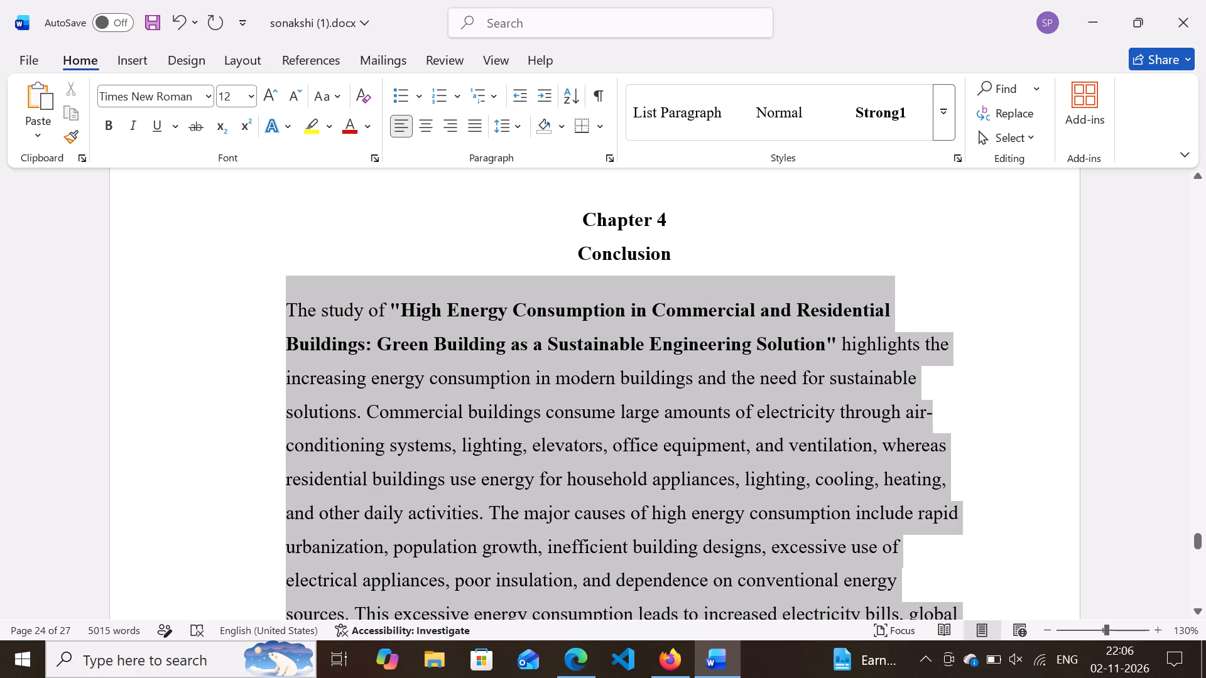
drag(399, 408, 449, 526)
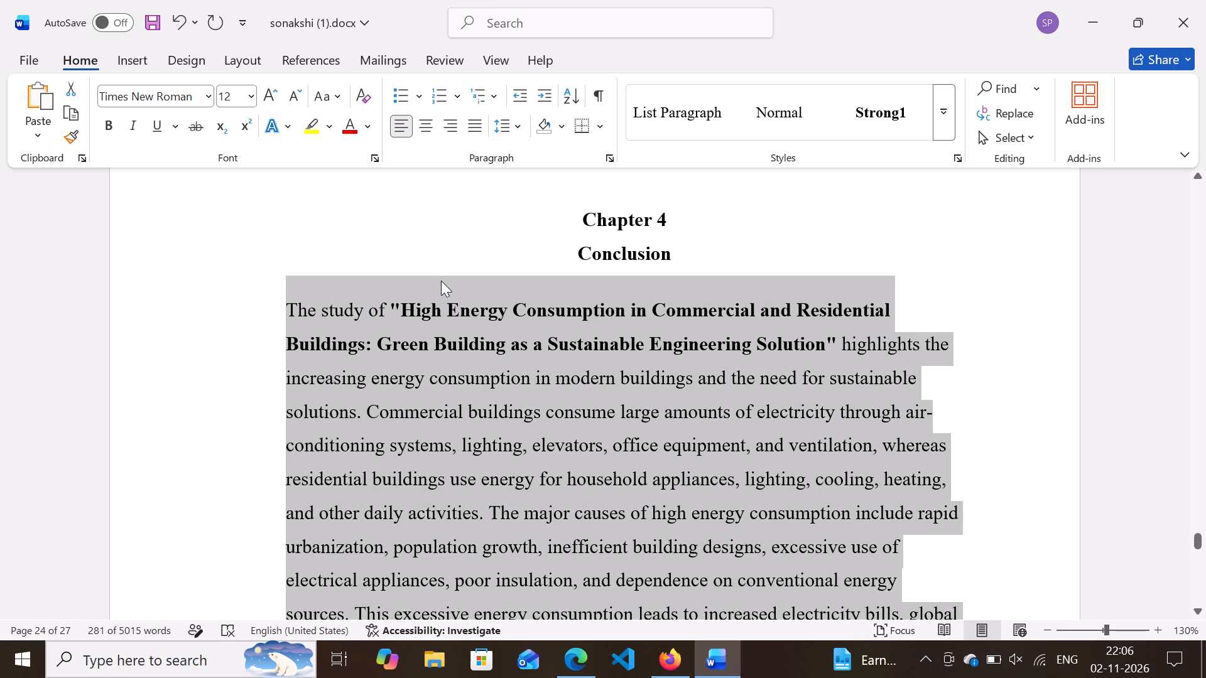
click(479, 136)
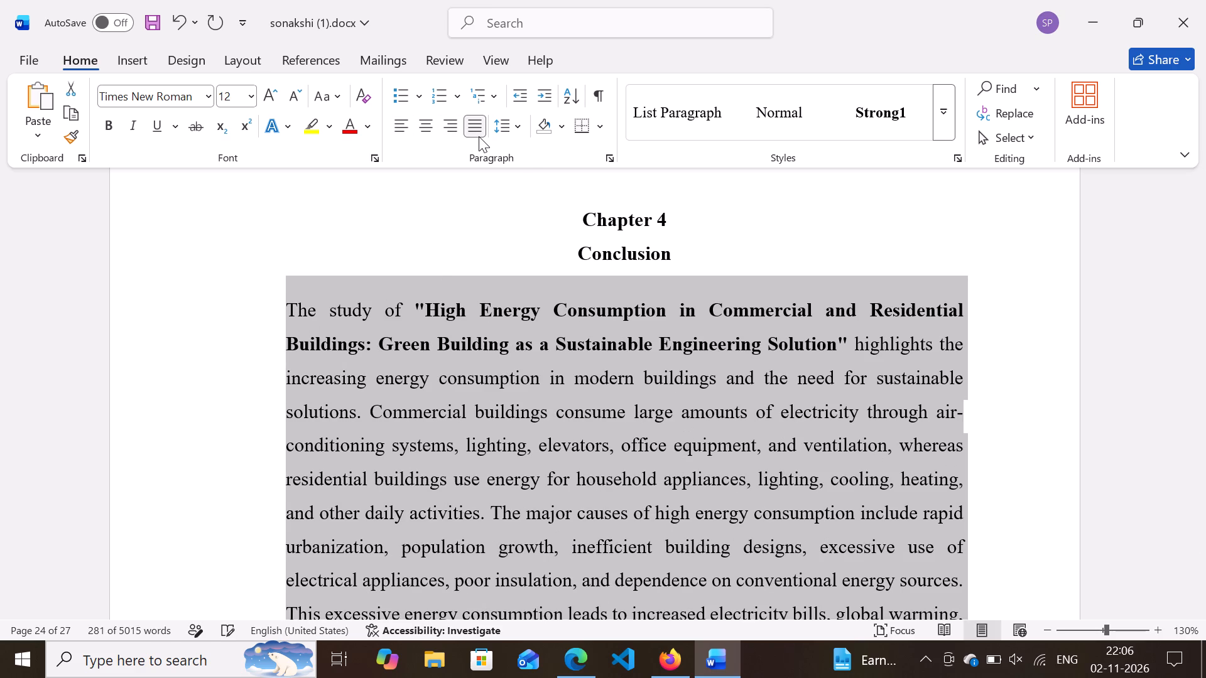
click(519, 126)
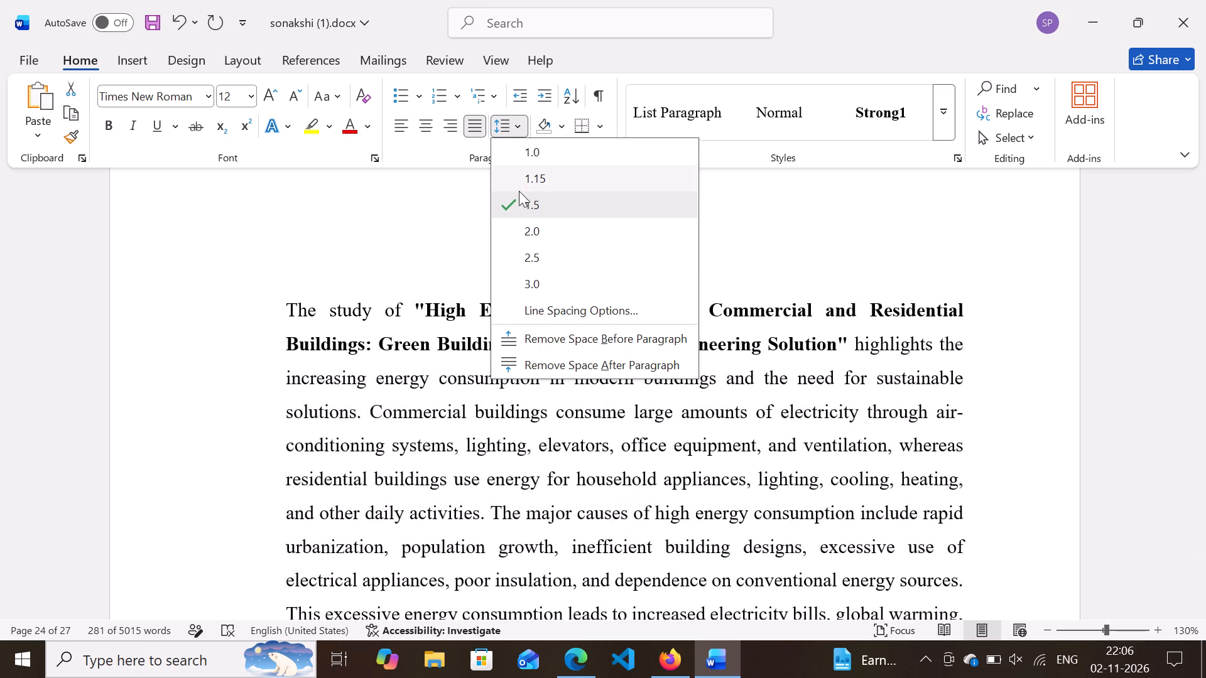
click(519, 209)
Insert a paragraph break directly before the "References" heading, moving it onto the page after the Conclusion.
scroll(519, 209, down, 2)
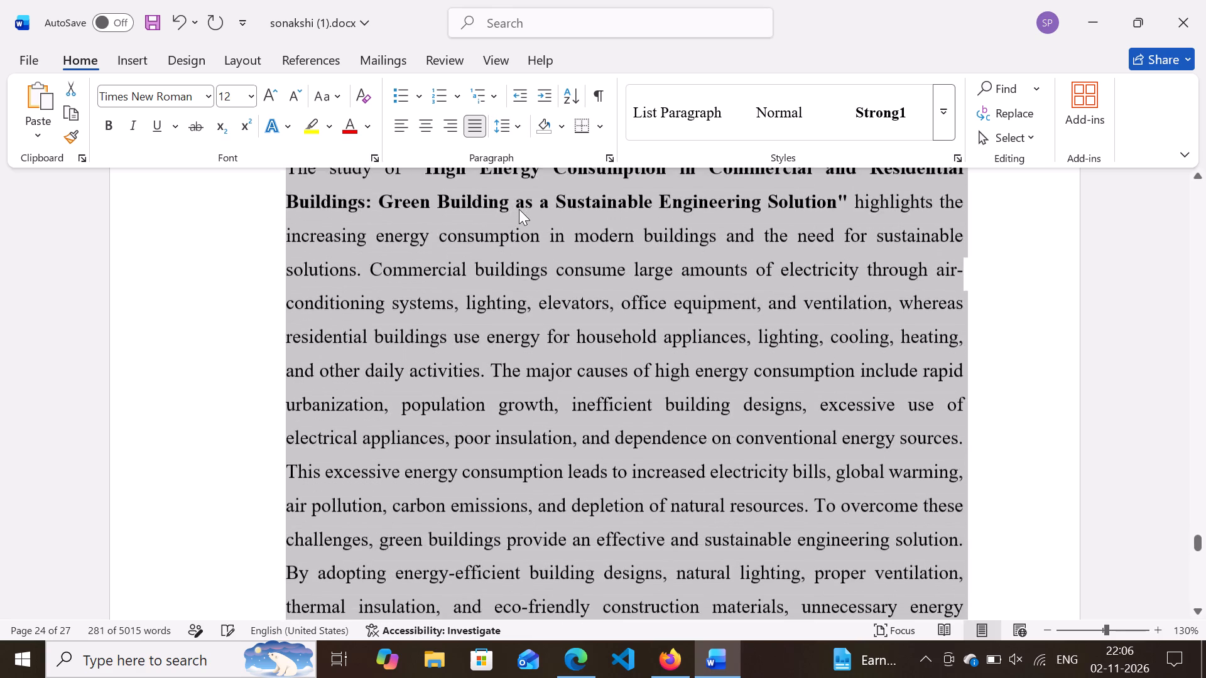
scroll(519, 209, down, 5)
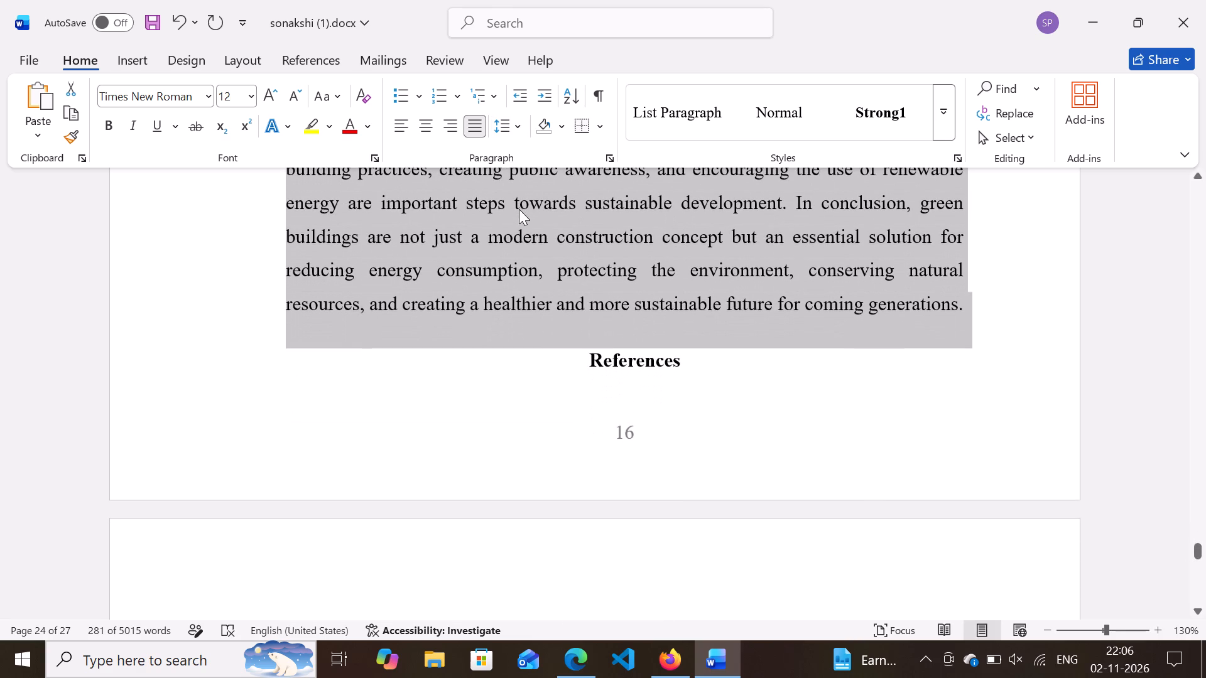
click(835, 370)
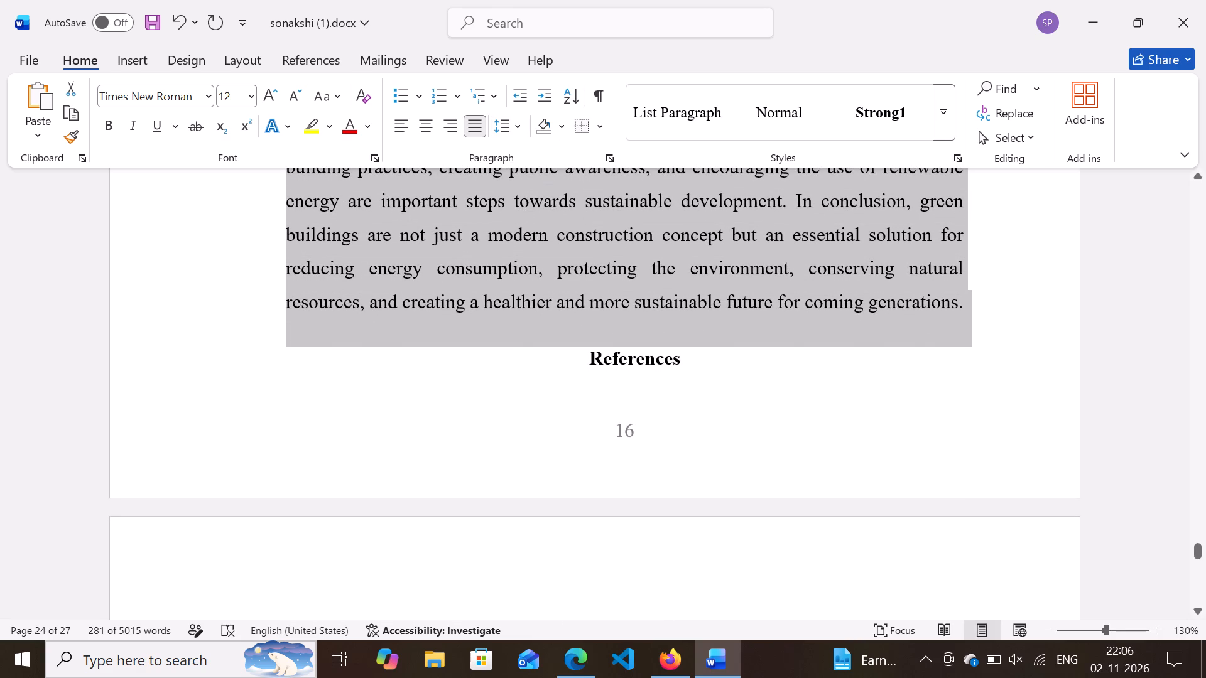
click(584, 350)
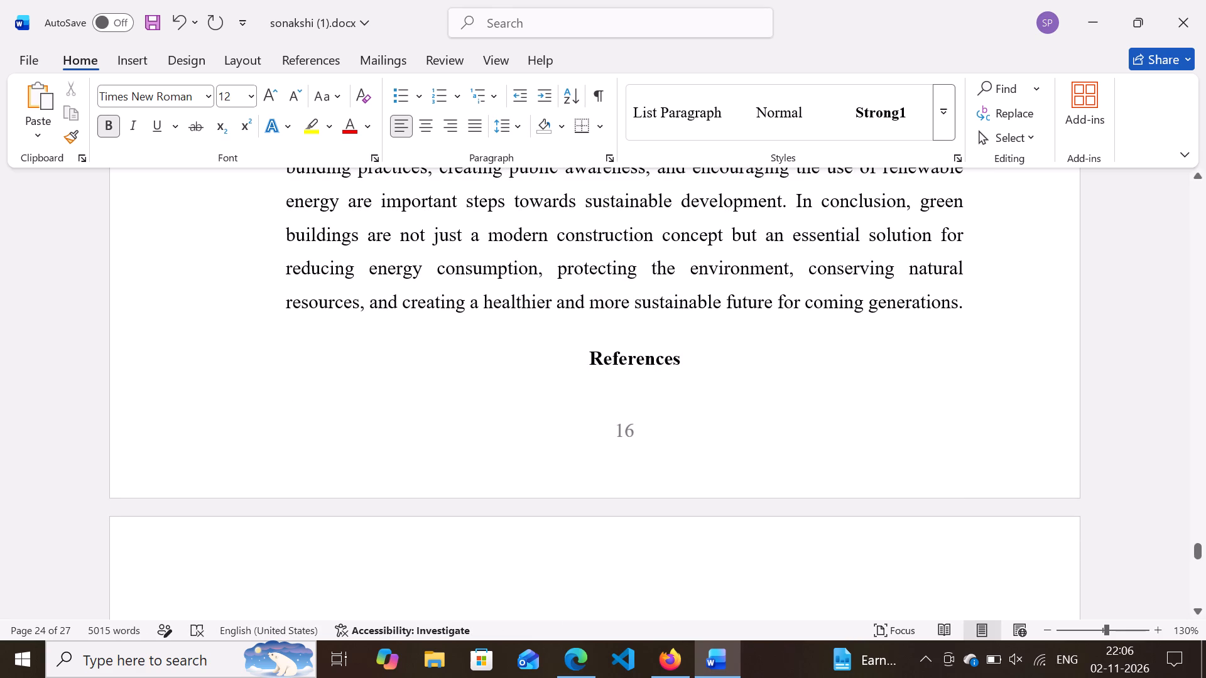
key(Return)
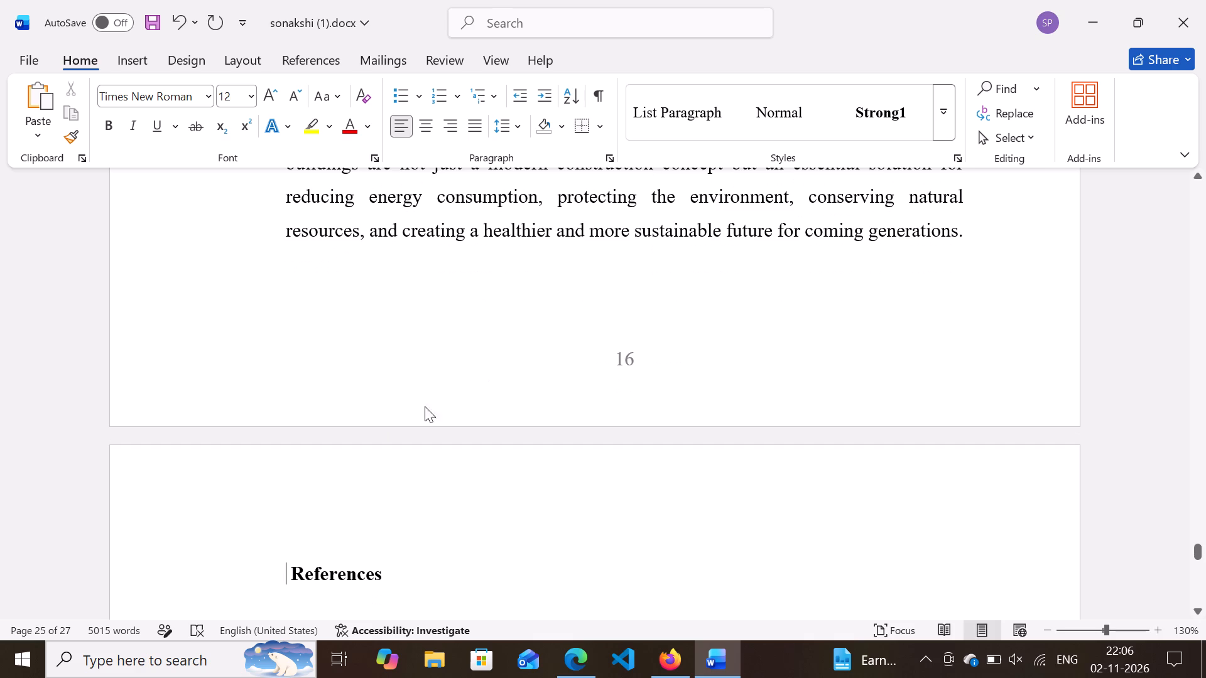
Shift the "References" heading to roughly the middle of its line using leading spaces.
key(space)
key(space)
key(space)
key(space)
key(space)
key(space)
key(space)
key(space)
key(space)
key(space)
key(space)
key(space)
key(space)
key(space)
key(space)
key(space)
key(space)
key(space)
key(space)
key(space)
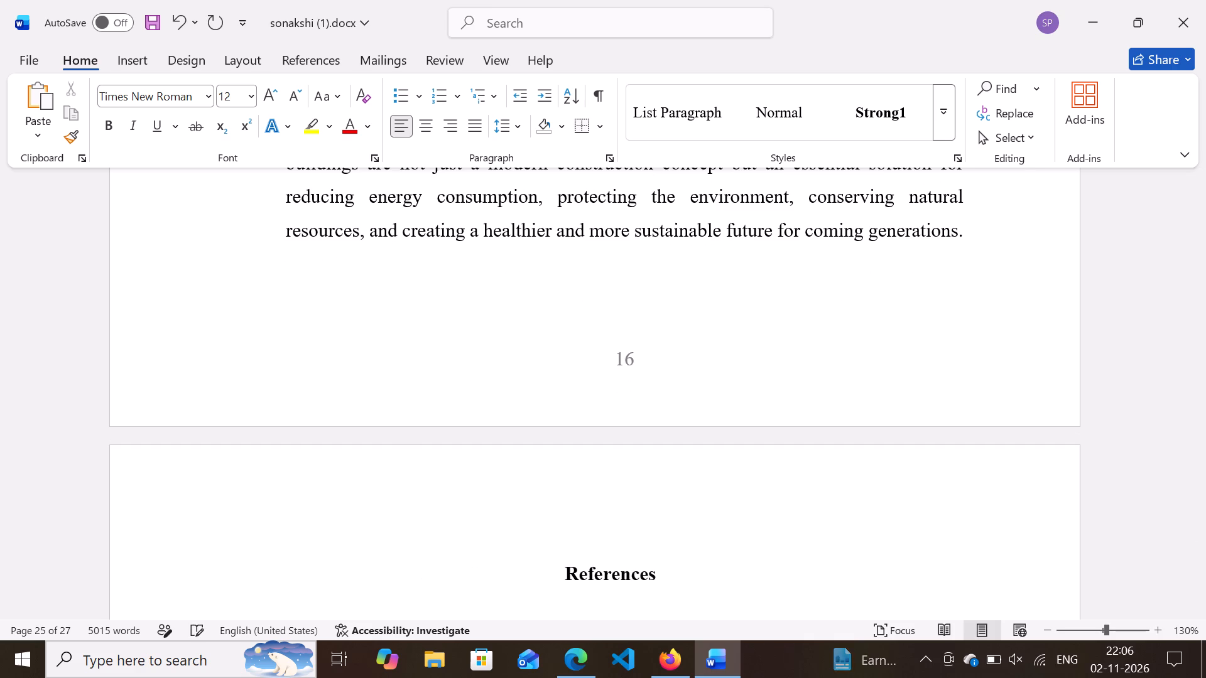
Justify the entire numbered reference list under "References", from entry 1 to entry 19, with line spacing of 1.5.
scroll(290, 534, down, 4)
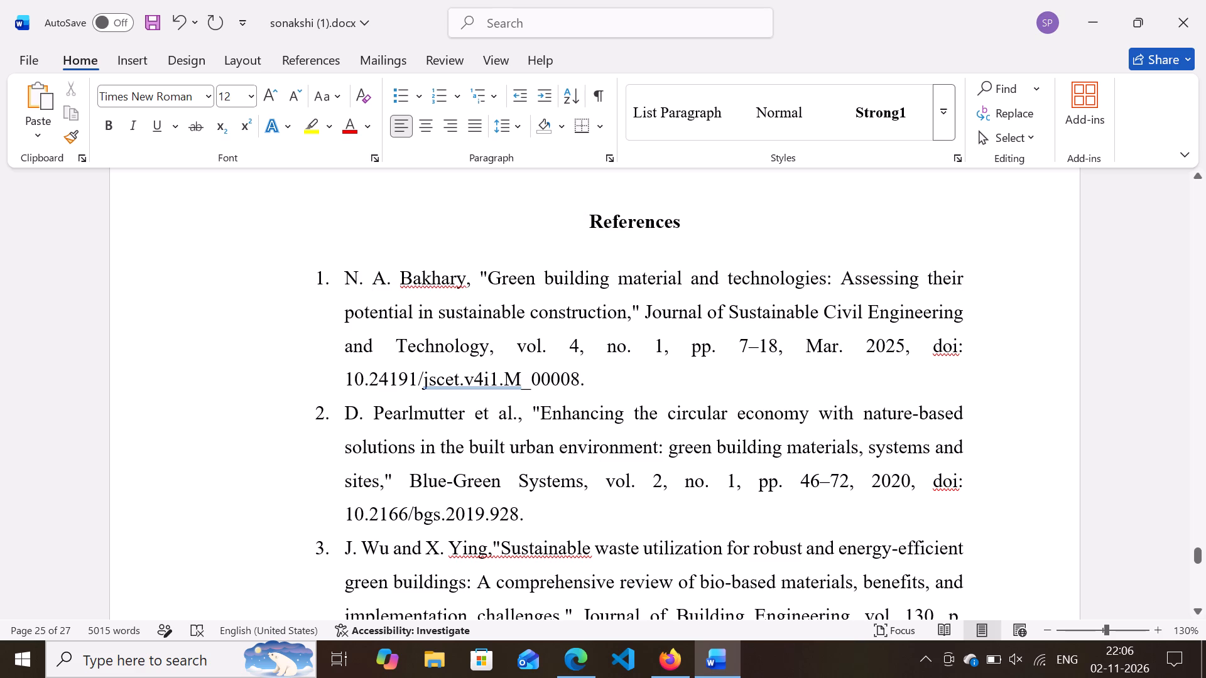
double_click(314, 266)
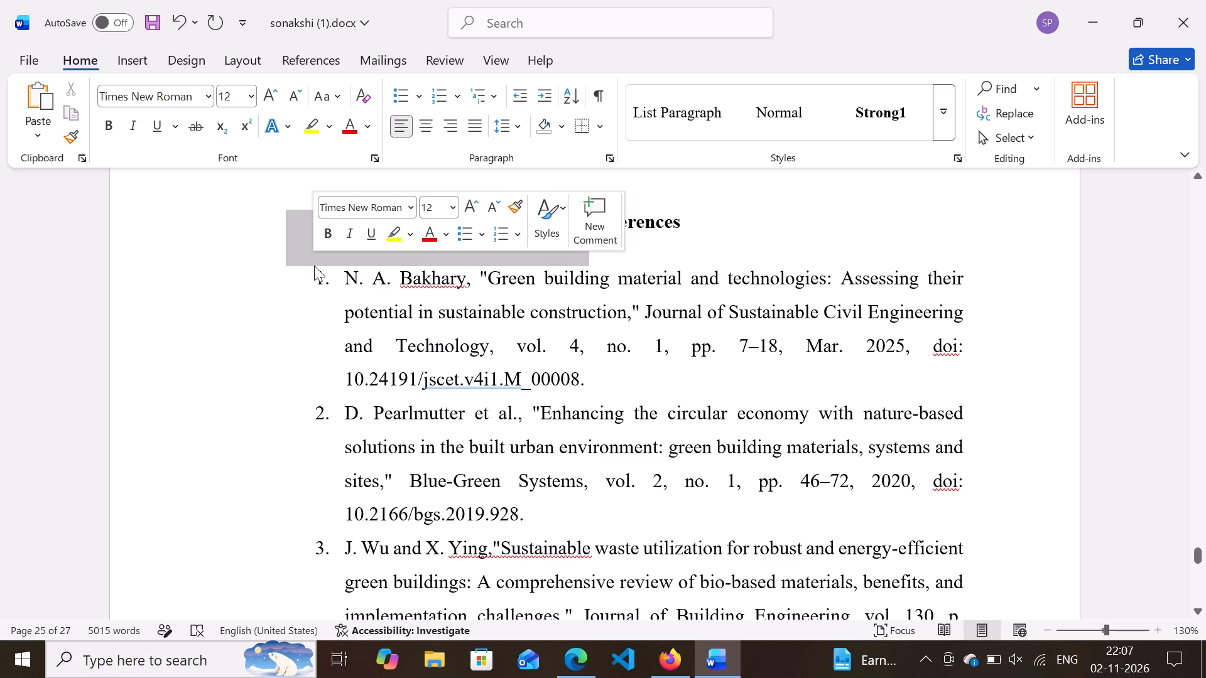
click(313, 286)
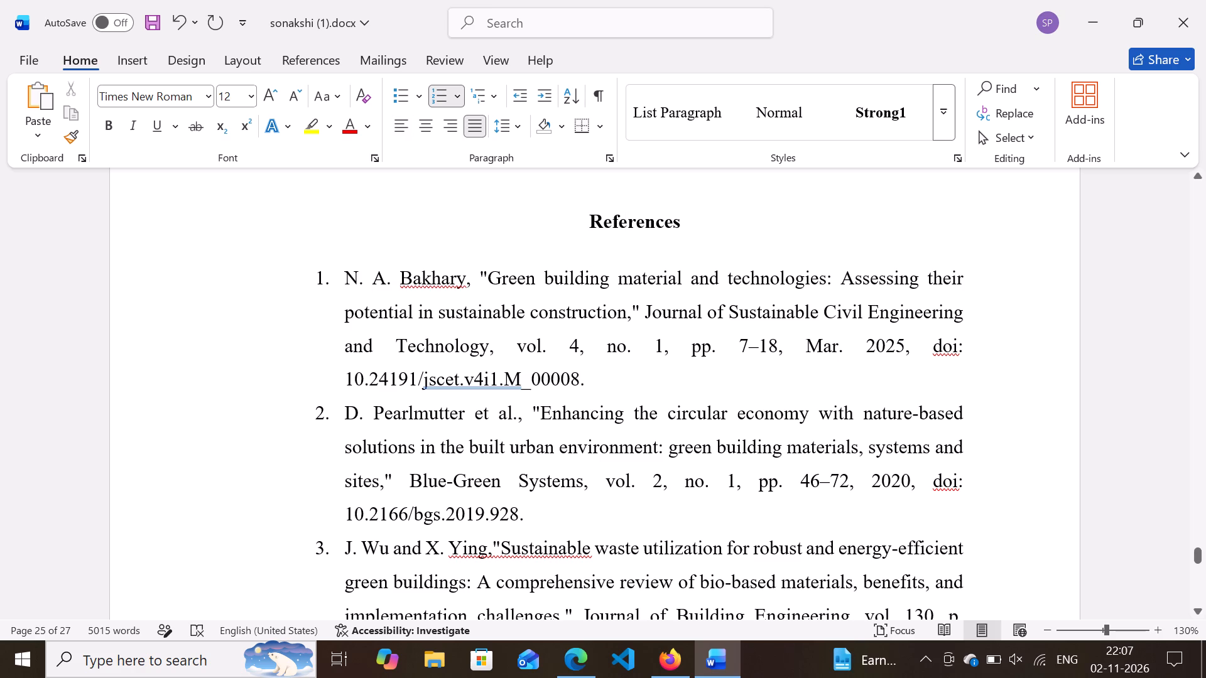
click(312, 276)
click(312, 276)
drag(312, 276, 394, 463)
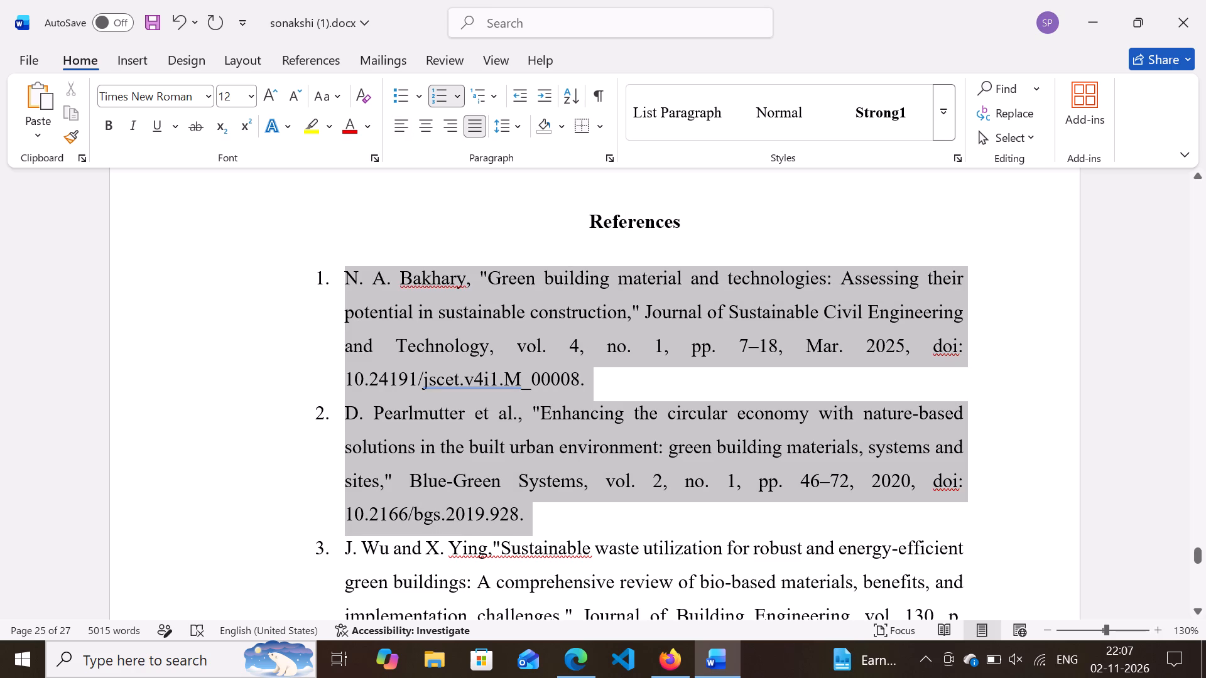
drag(394, 463, 433, 677)
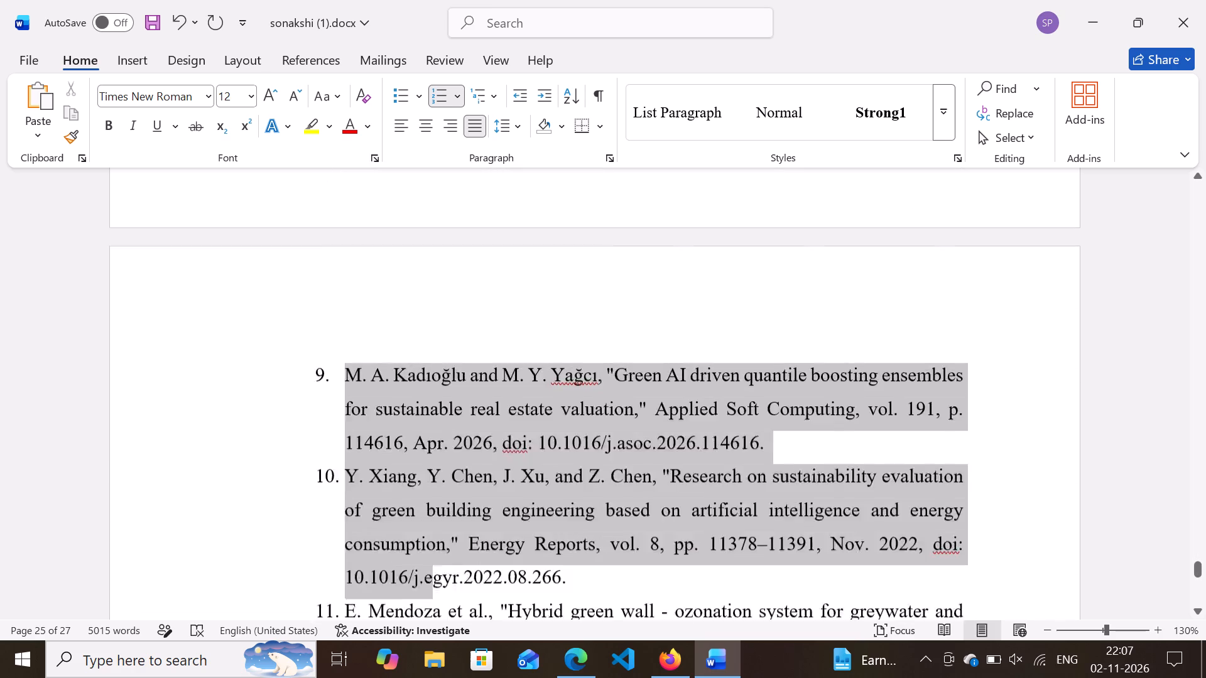
drag(433, 677, 481, 597)
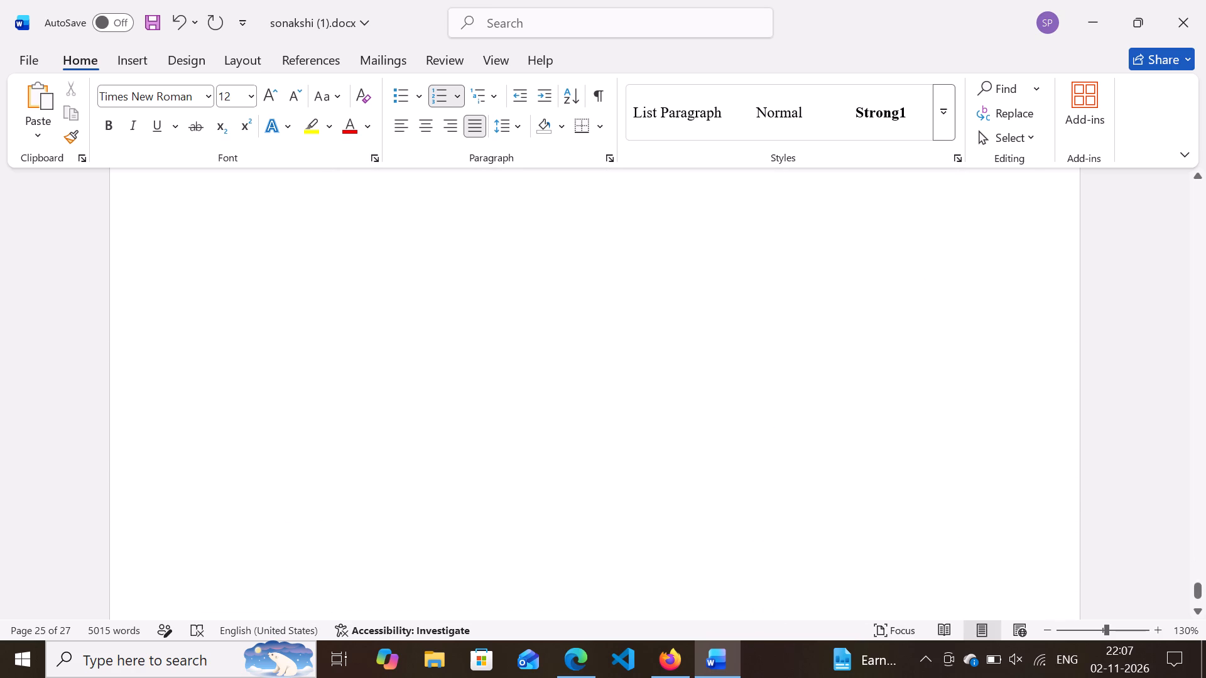
drag(481, 597, 492, 474)
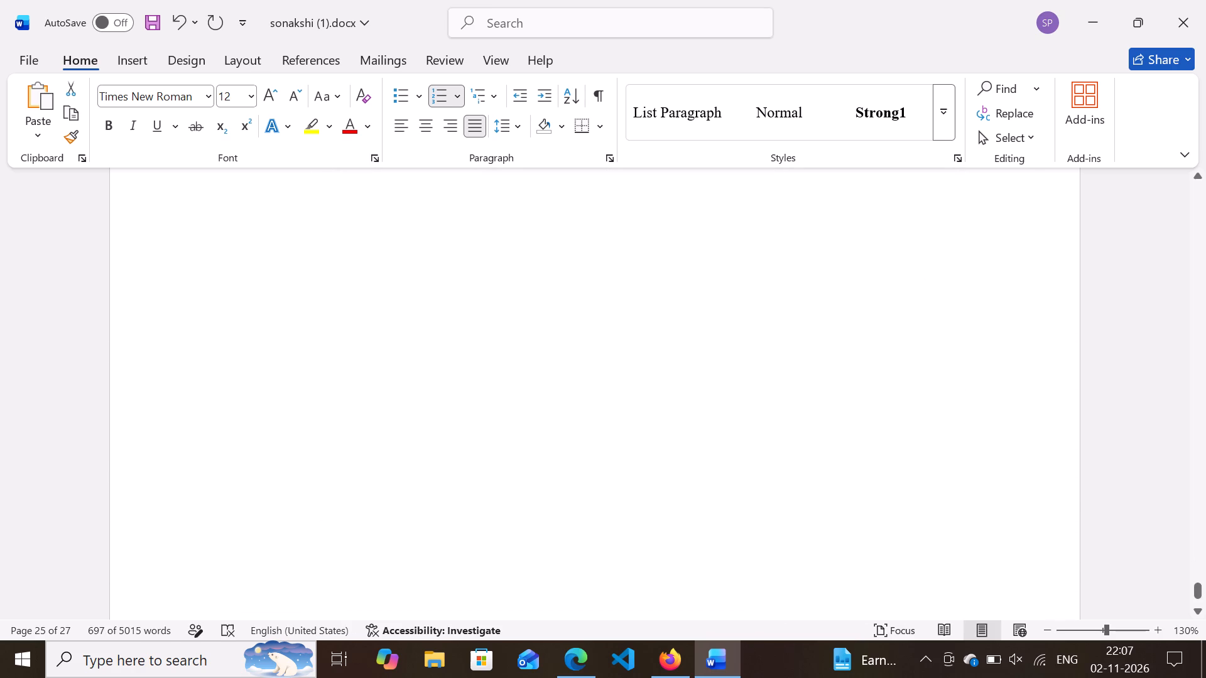
click(477, 126)
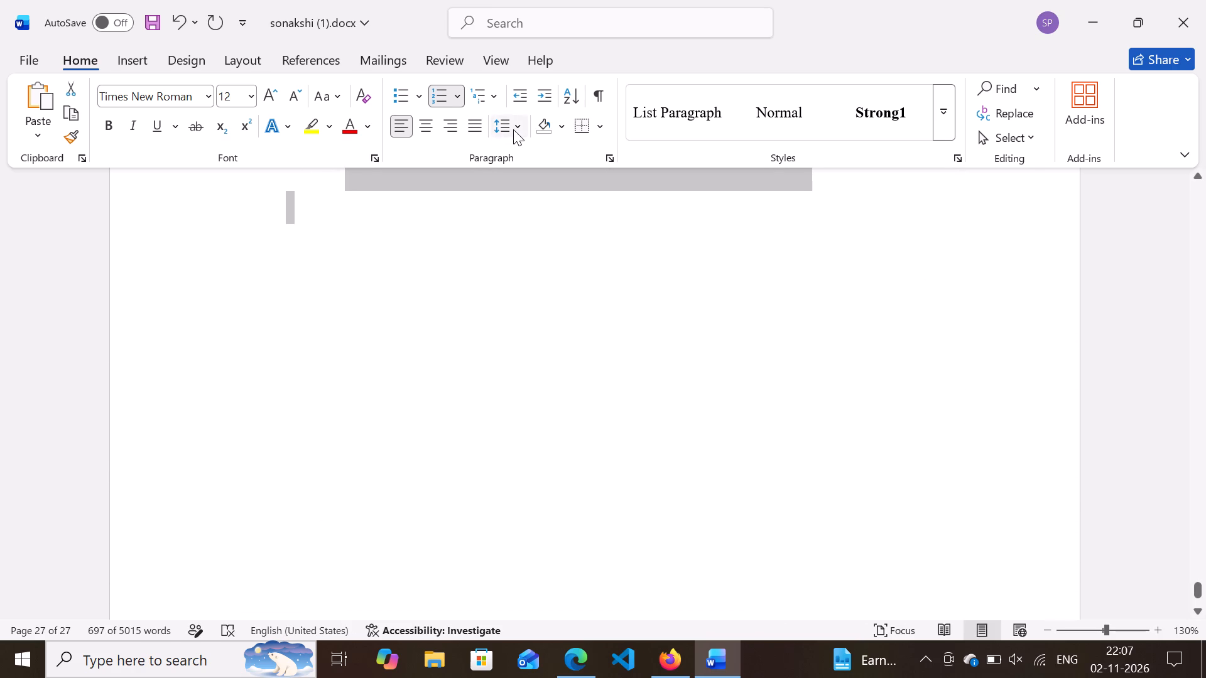
click(513, 129)
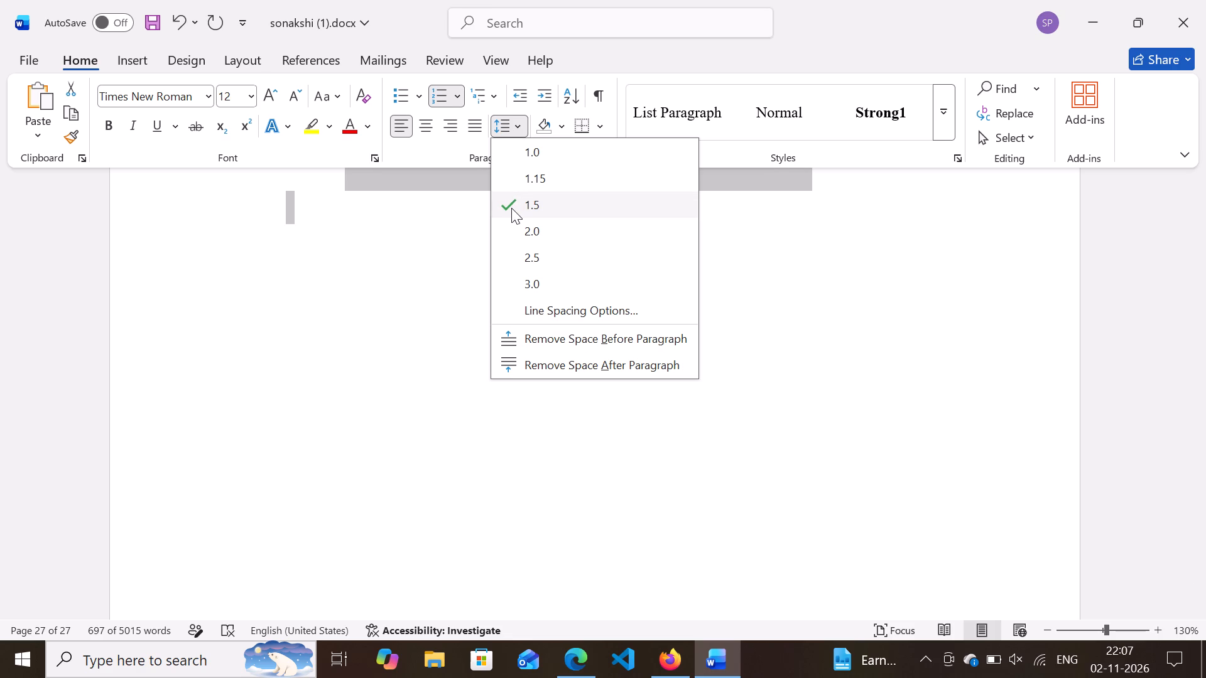
click(511, 208)
scroll(365, 242, up, 3)
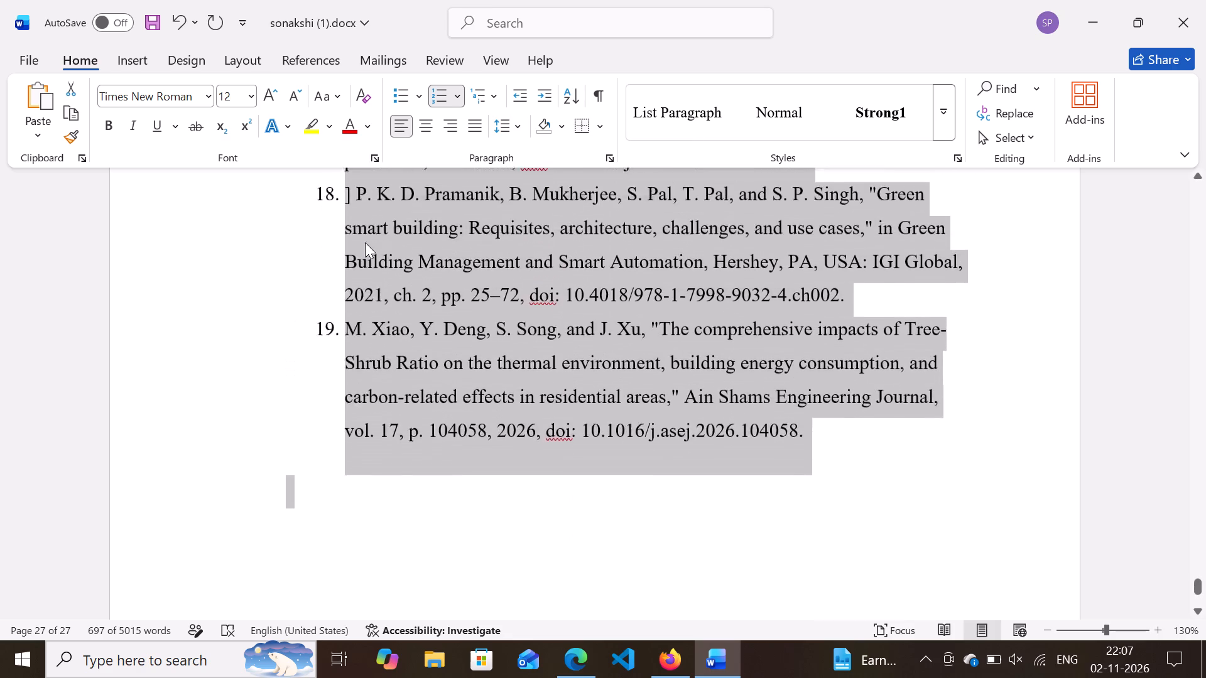
scroll(365, 242, up, 2)
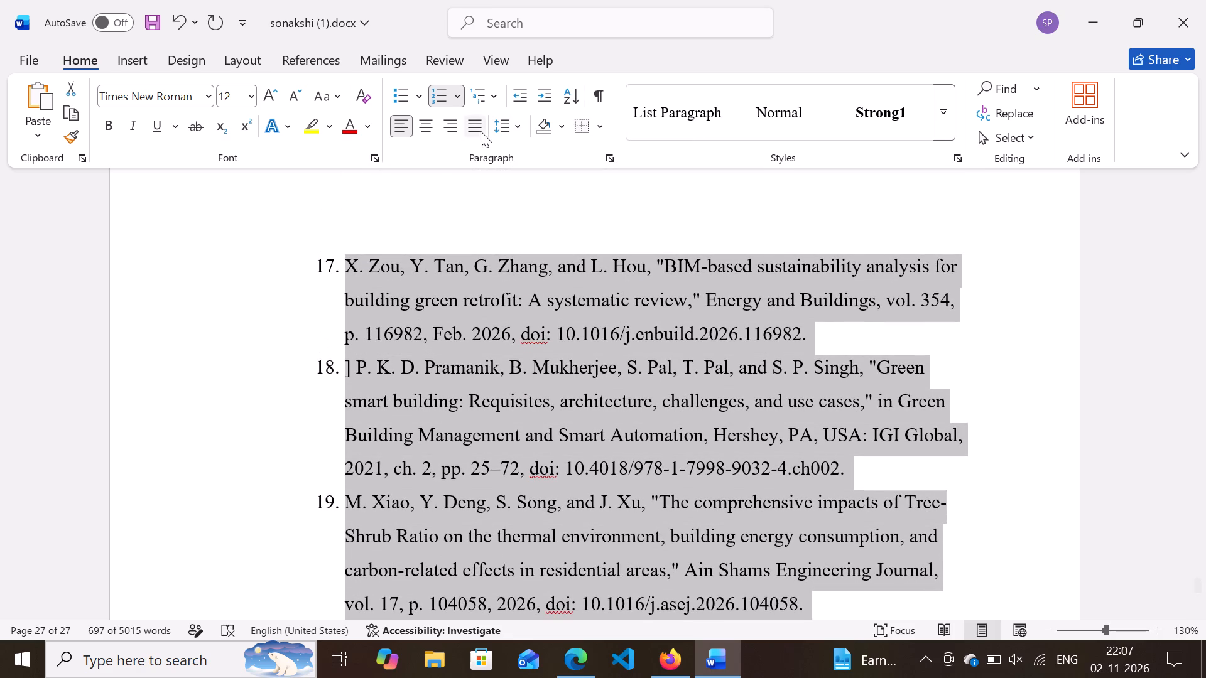
click(479, 131)
Look over the formatting of the reference list from its last entries back to the "References" heading and the preceding page.
scroll(479, 131, up, 4)
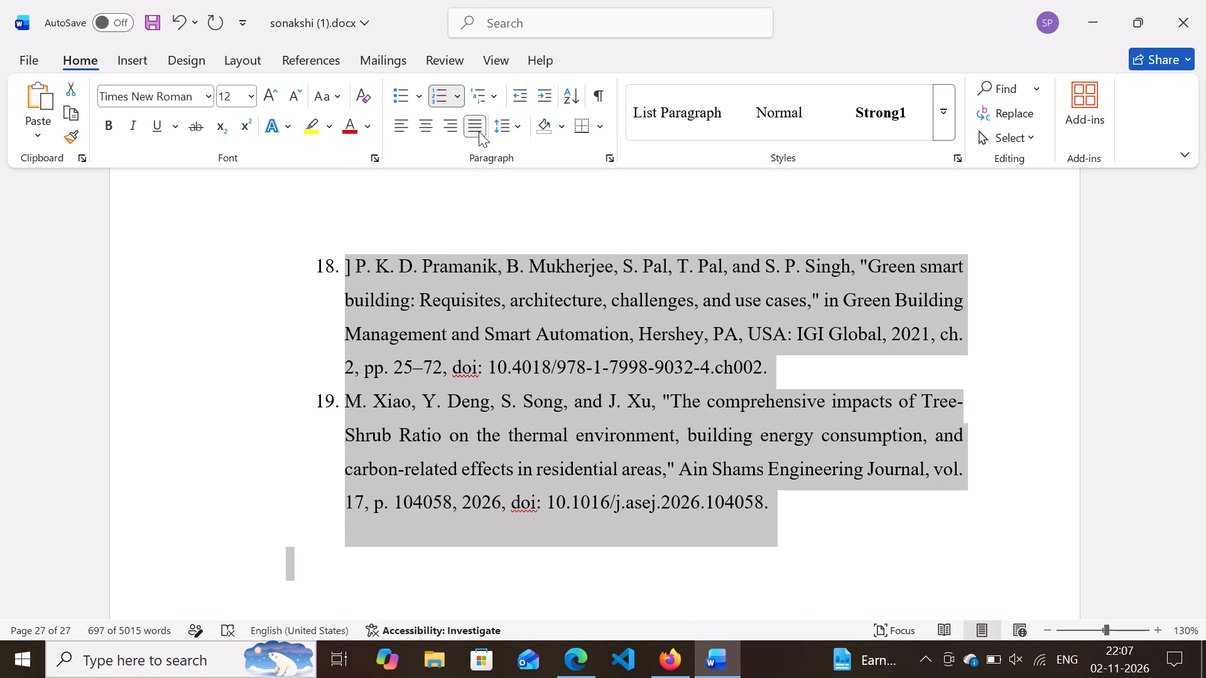
scroll(546, 240, up, 4)
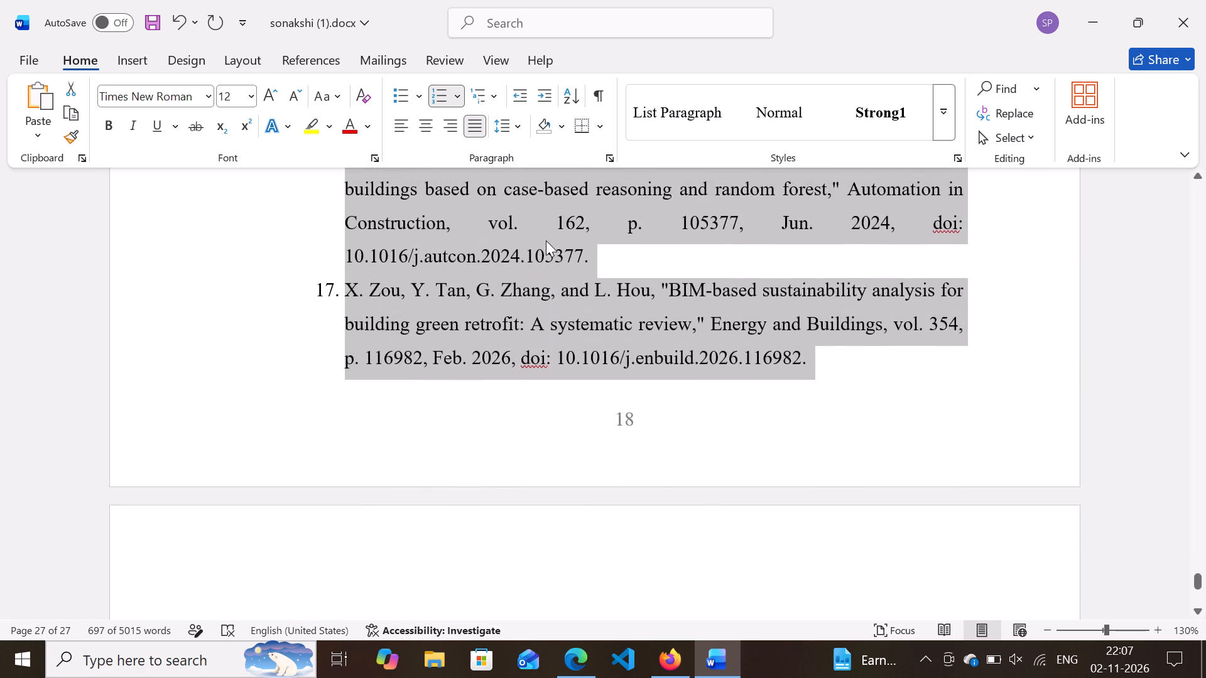
scroll(546, 240, up, 8)
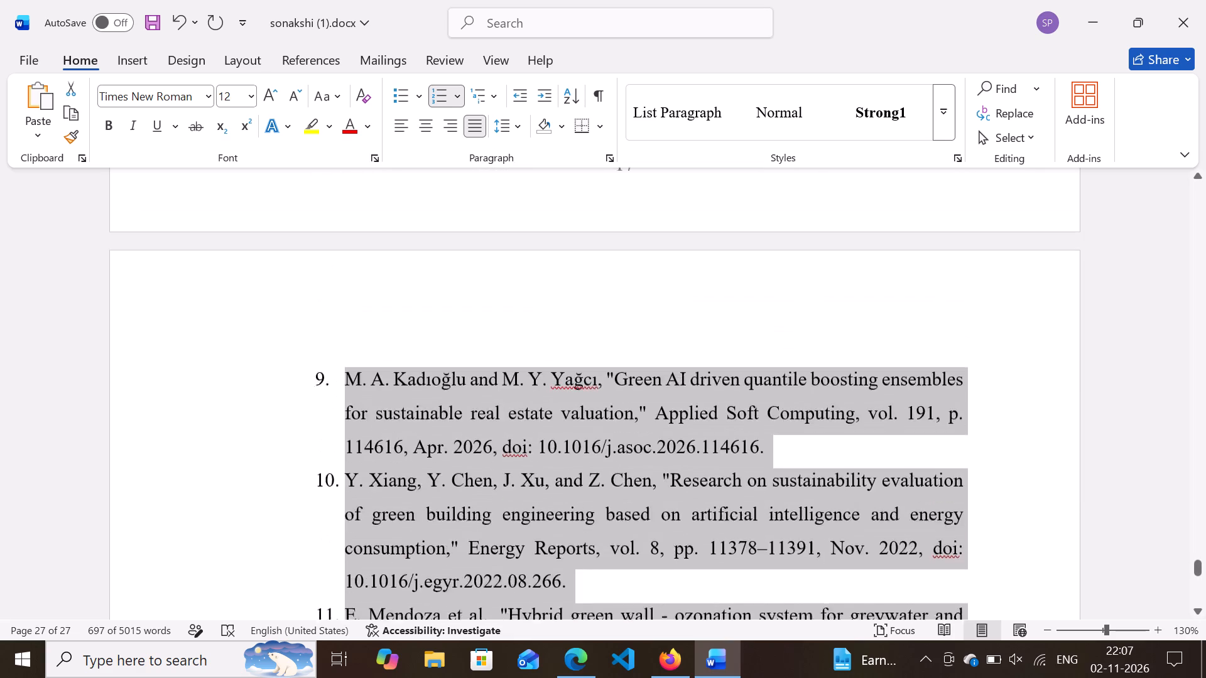
scroll(546, 240, up, 1)
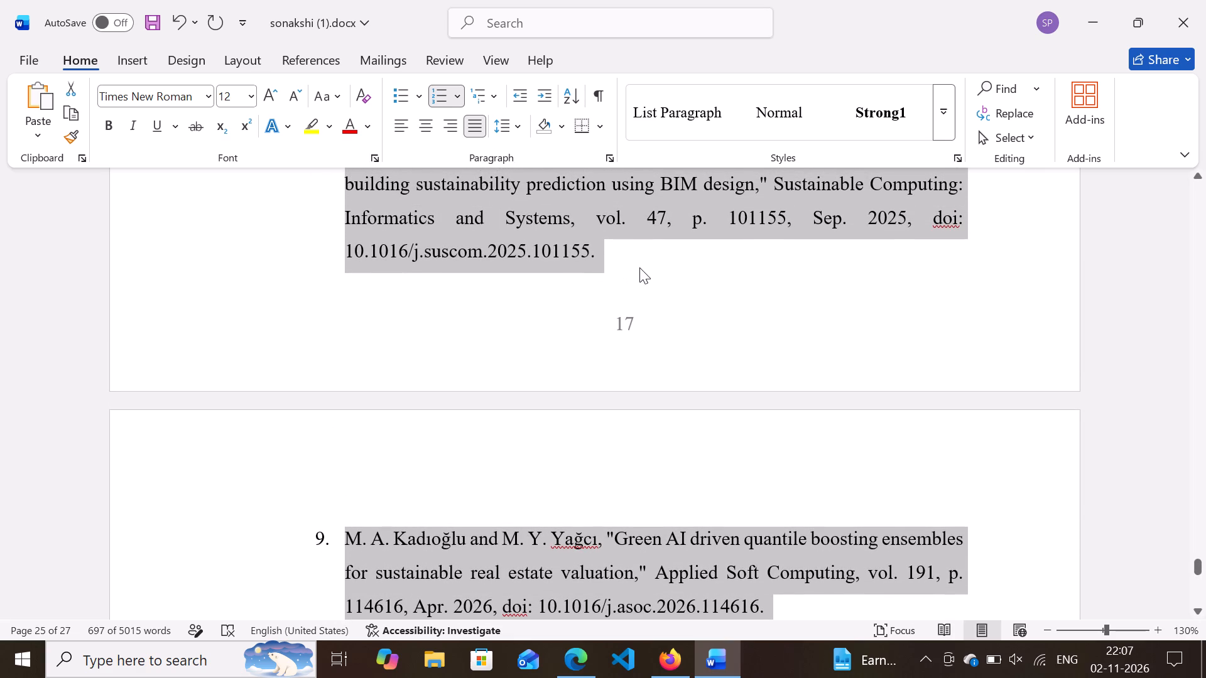
click(639, 267)
scroll(639, 267, up, 6)
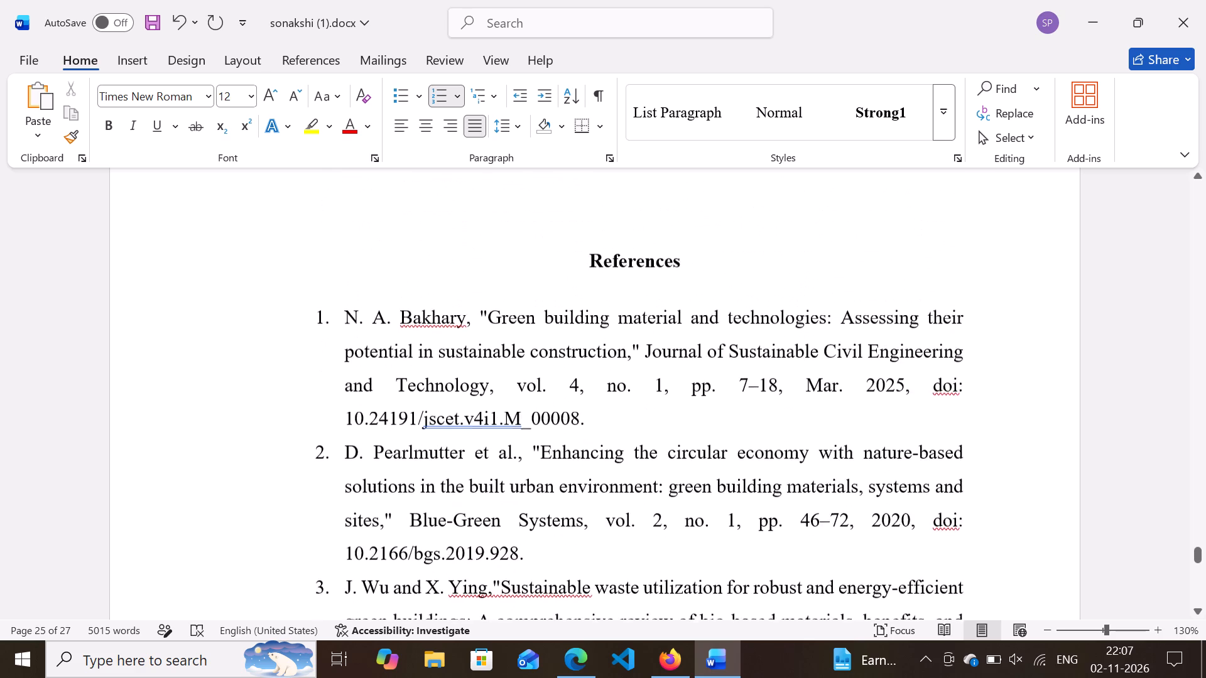
scroll(639, 267, up, 4)
scroll(639, 267, down, 3)
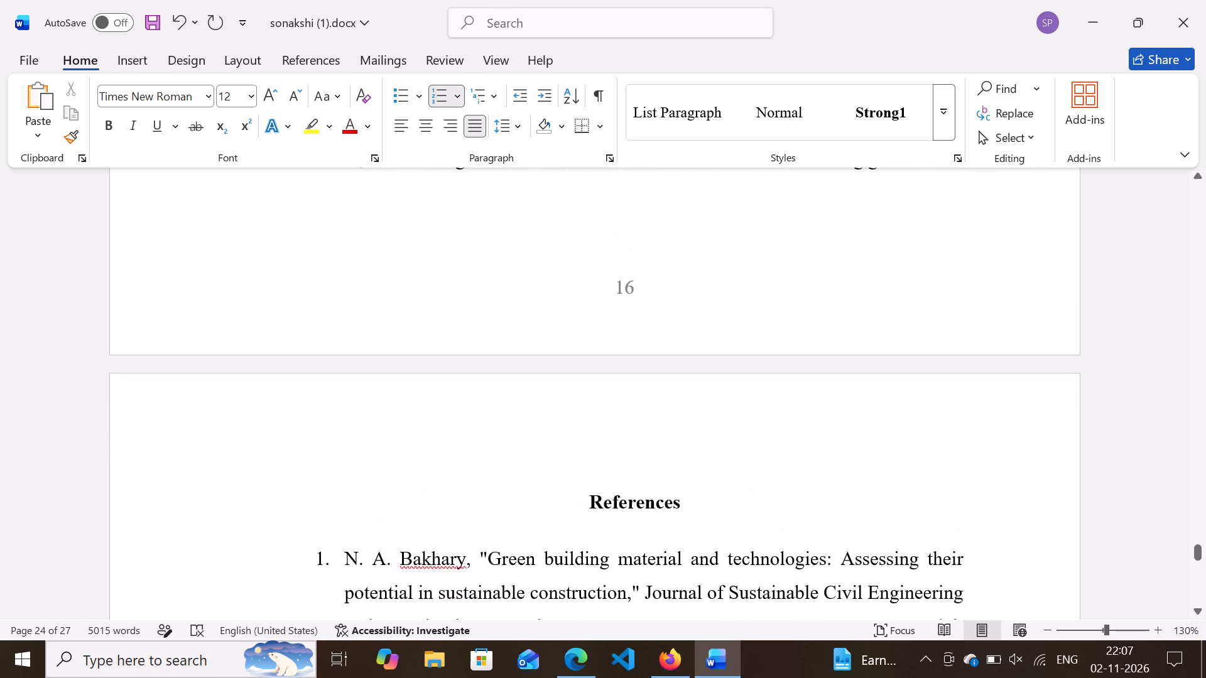
Set the font size of the "References" heading to 14.
scroll(639, 267, up, 1)
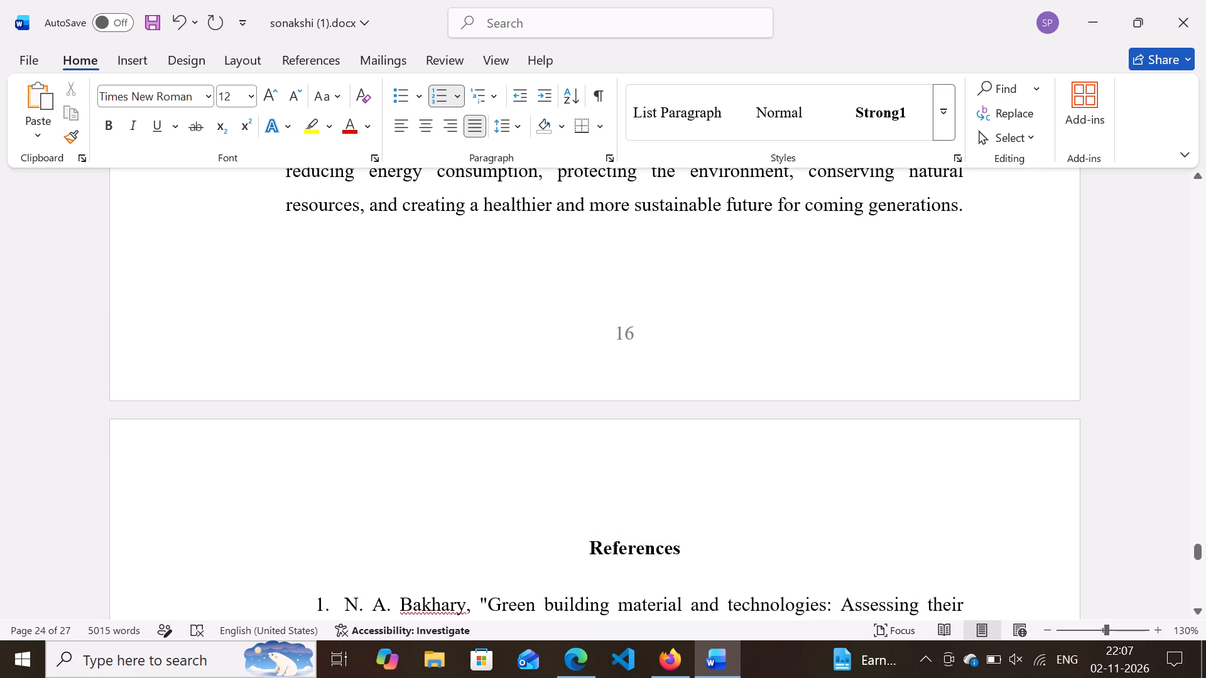
click(590, 549)
drag(590, 549, 698, 539)
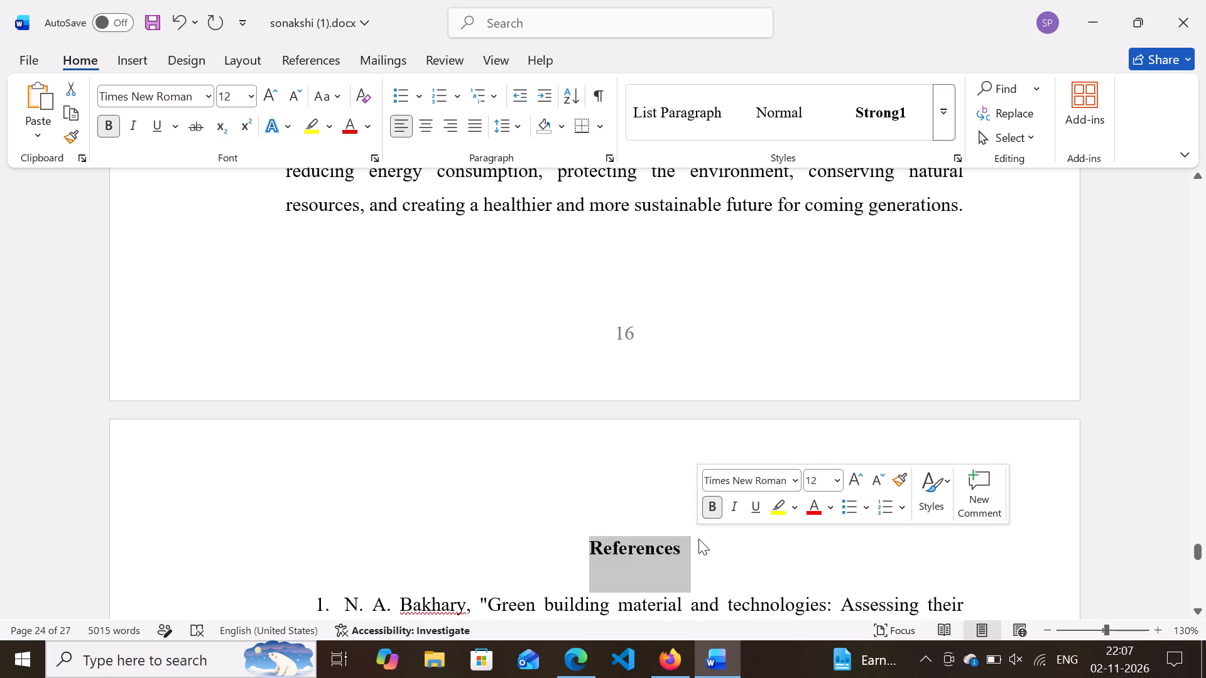
click(829, 477)
key(BackSpace)
text(14)
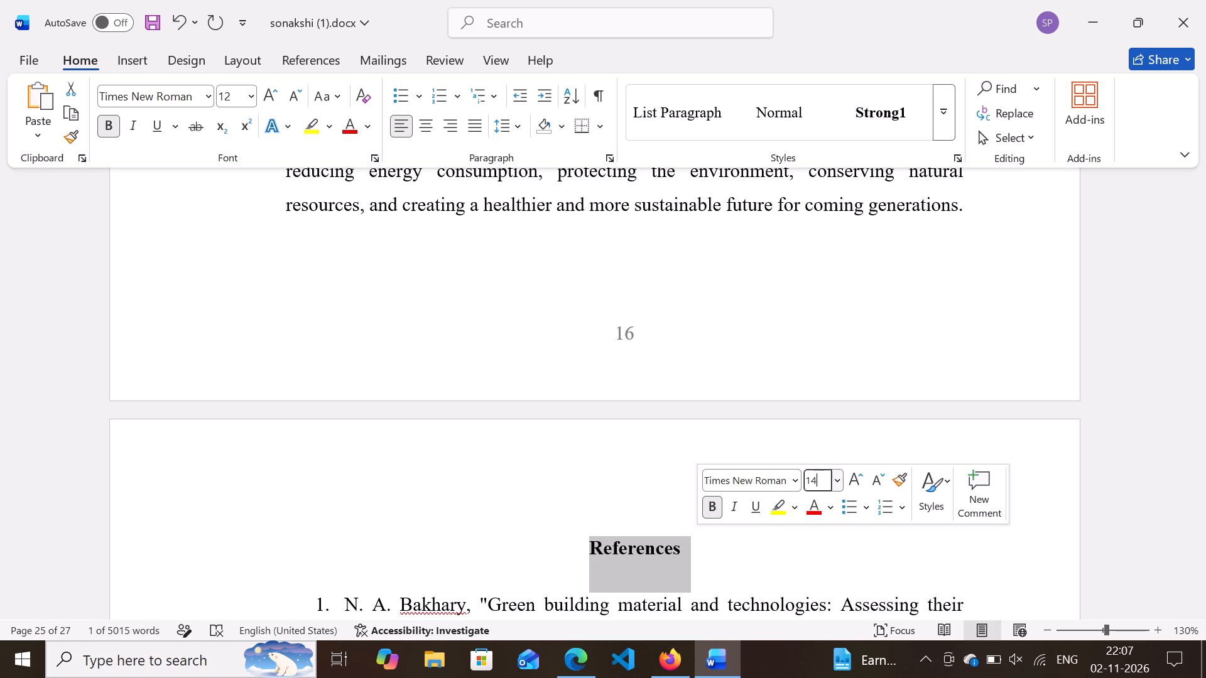
key(Return)
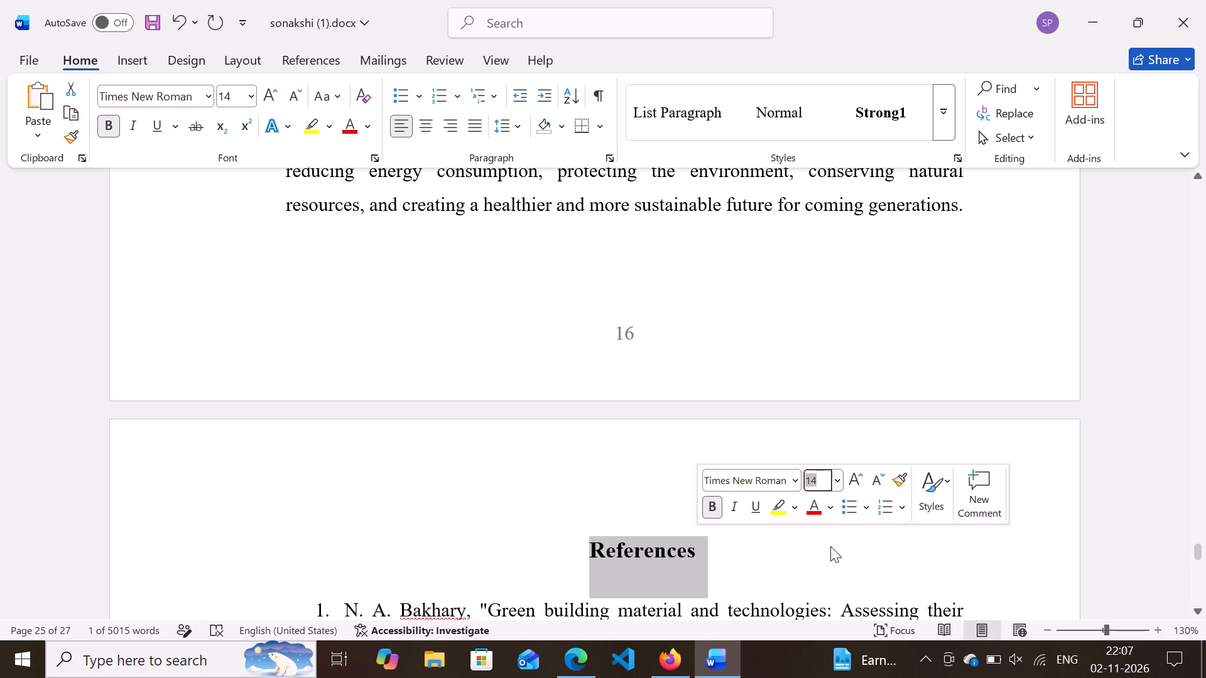
Set the "Chapter 4" and "Conclusion" heading lines to font size 14 with centred alignment.
scroll(848, 269, up, 8)
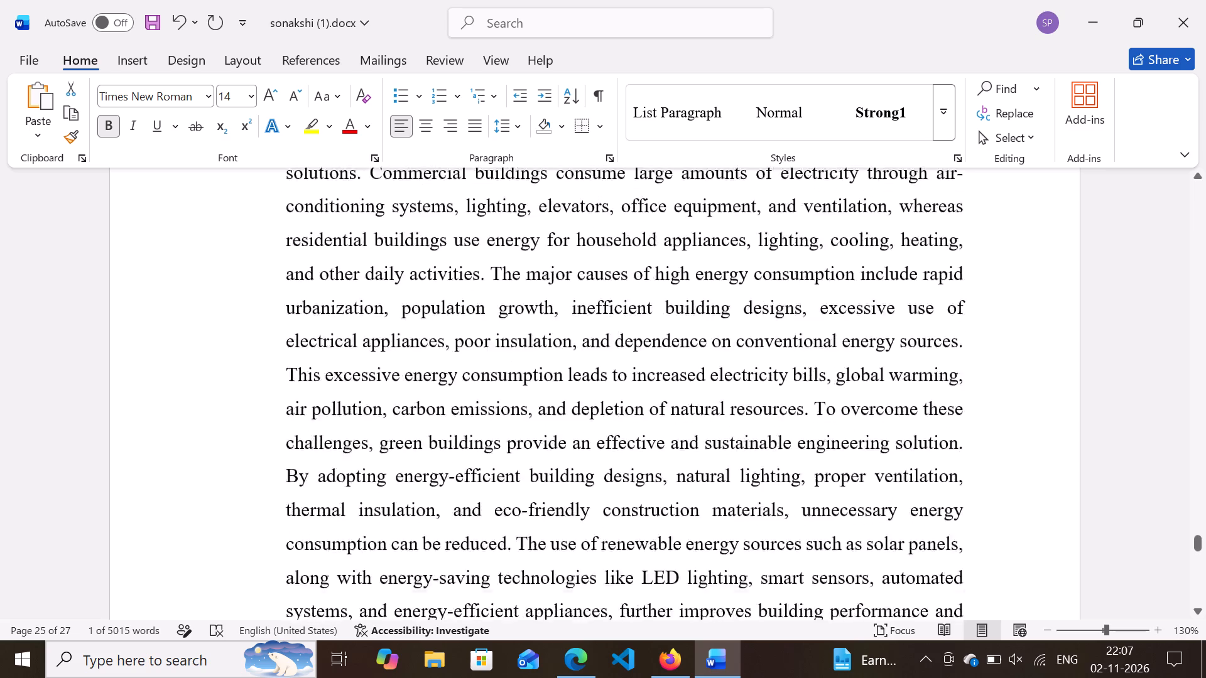
scroll(848, 269, up, 2)
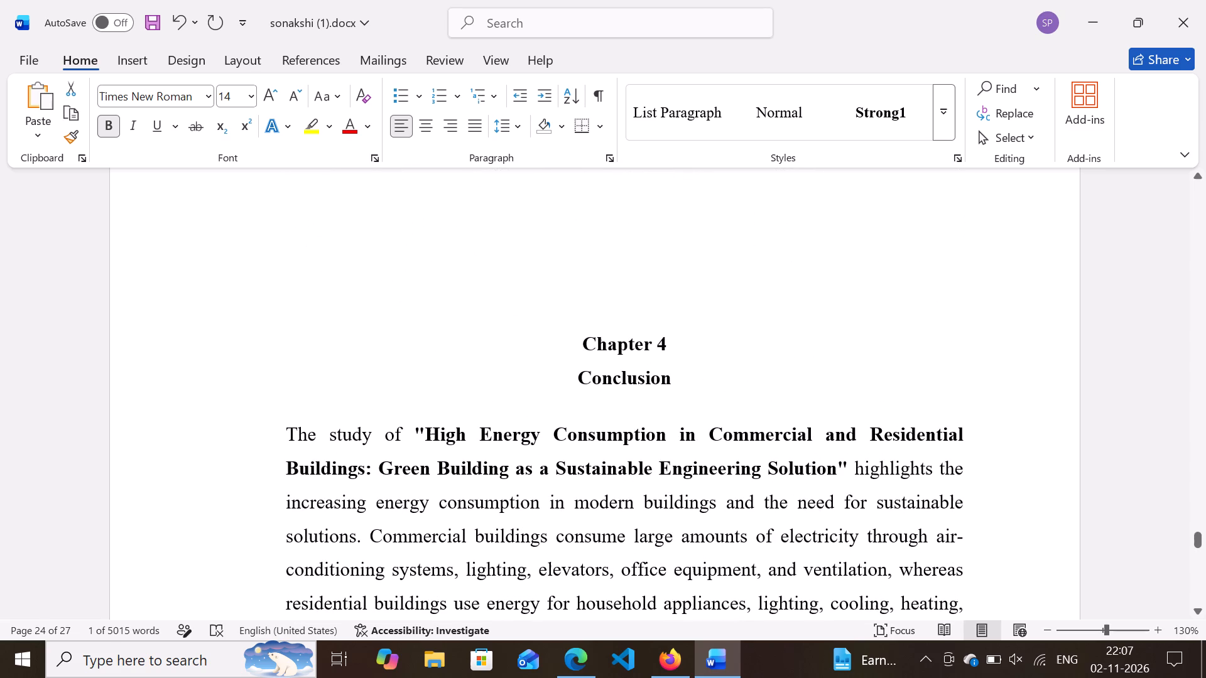
drag(579, 340, 674, 391)
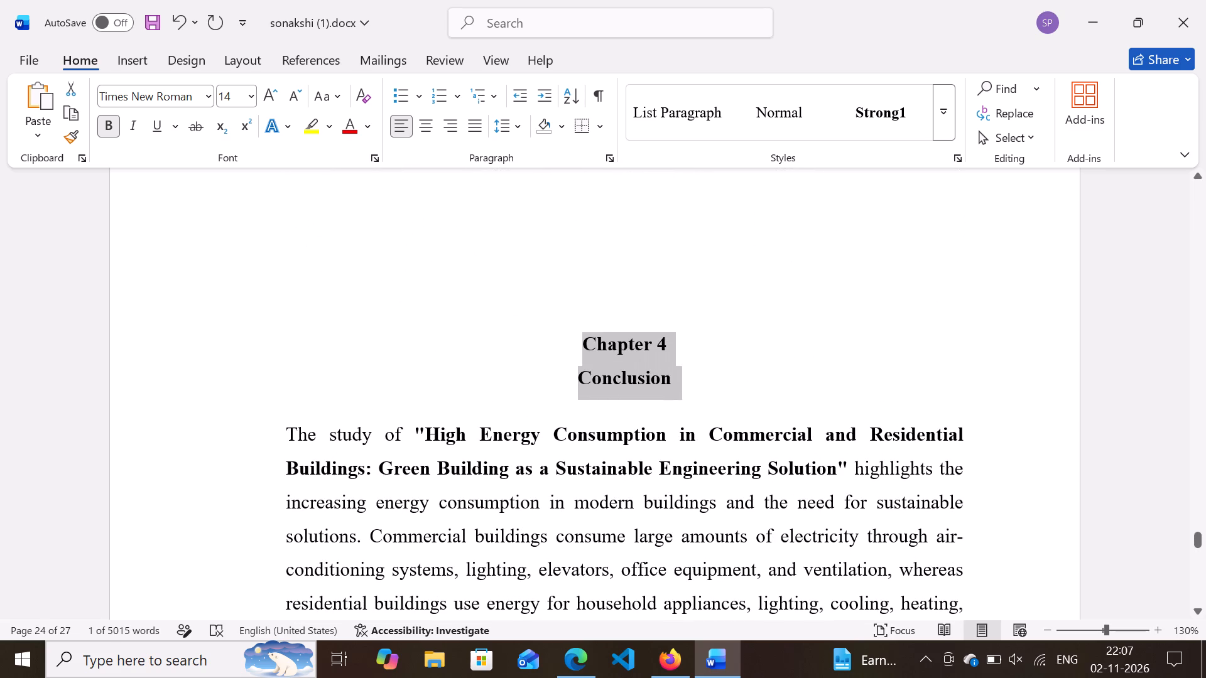
drag(674, 391, 674, 392)
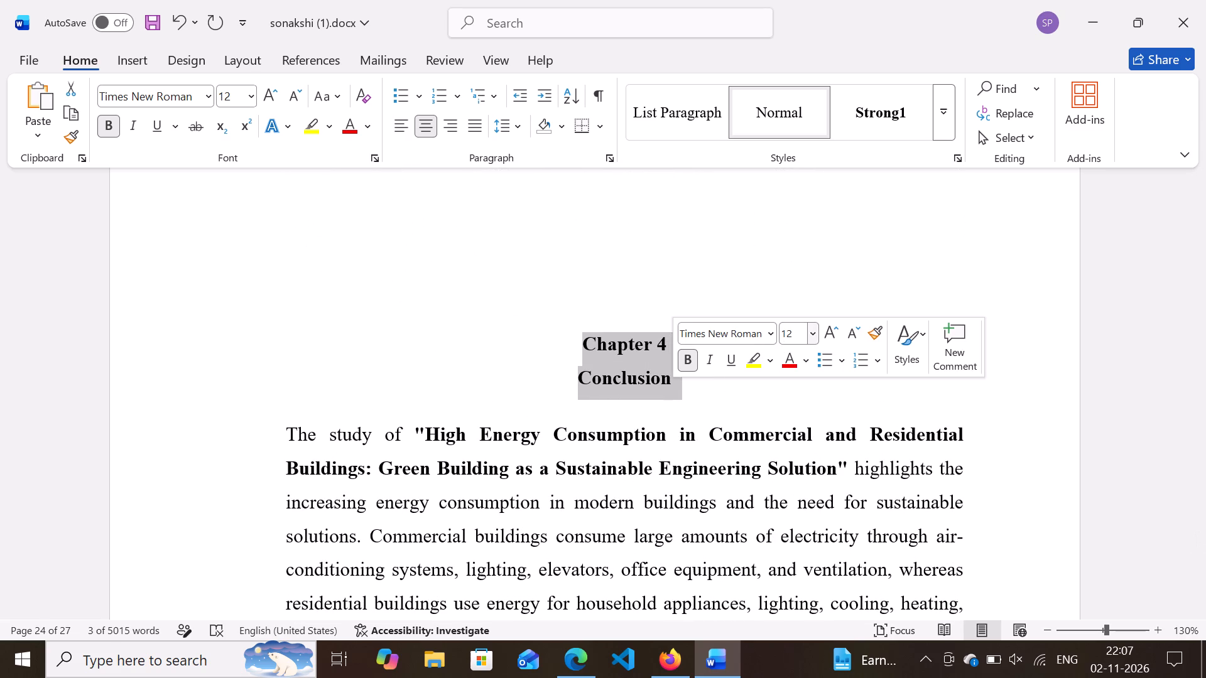
click(791, 335)
key(Delete)
text(14)
key(Return)
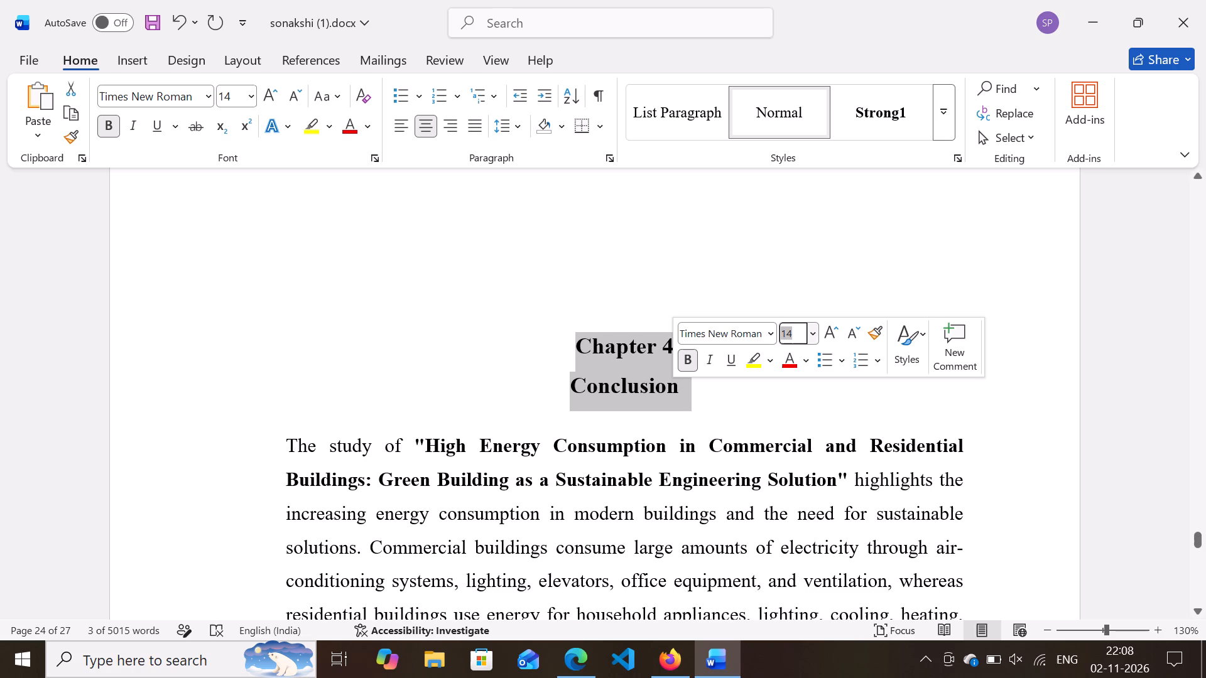
click(429, 131)
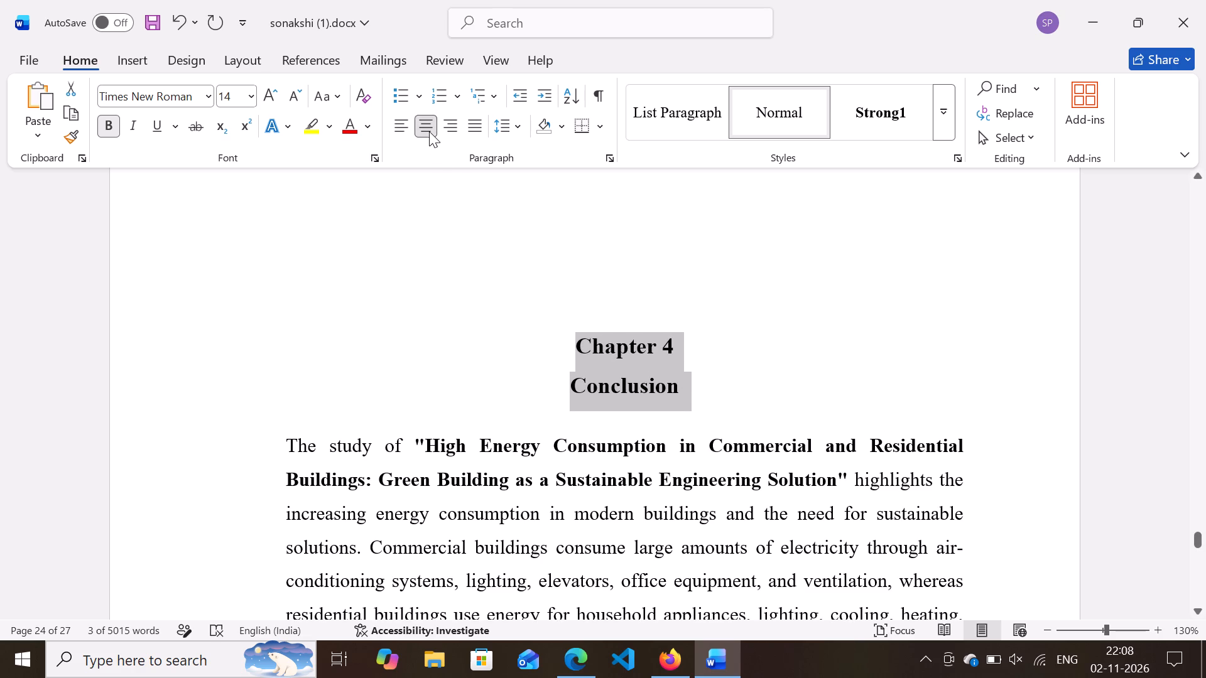
click(429, 131)
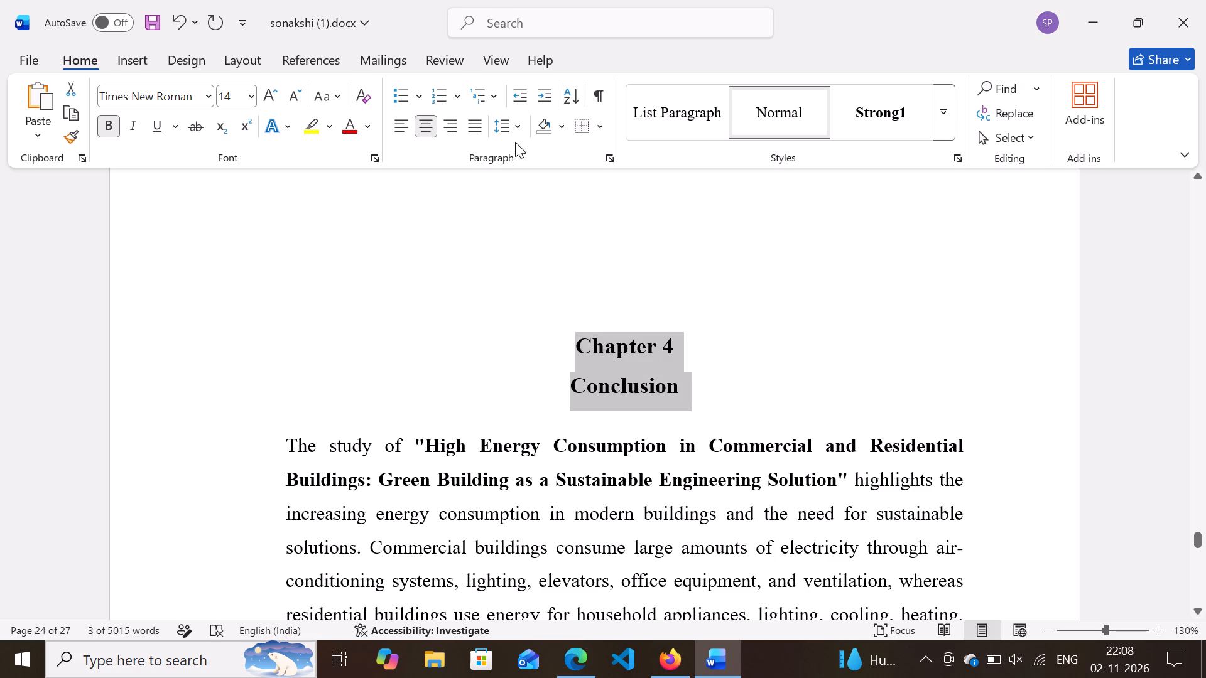
click(509, 126)
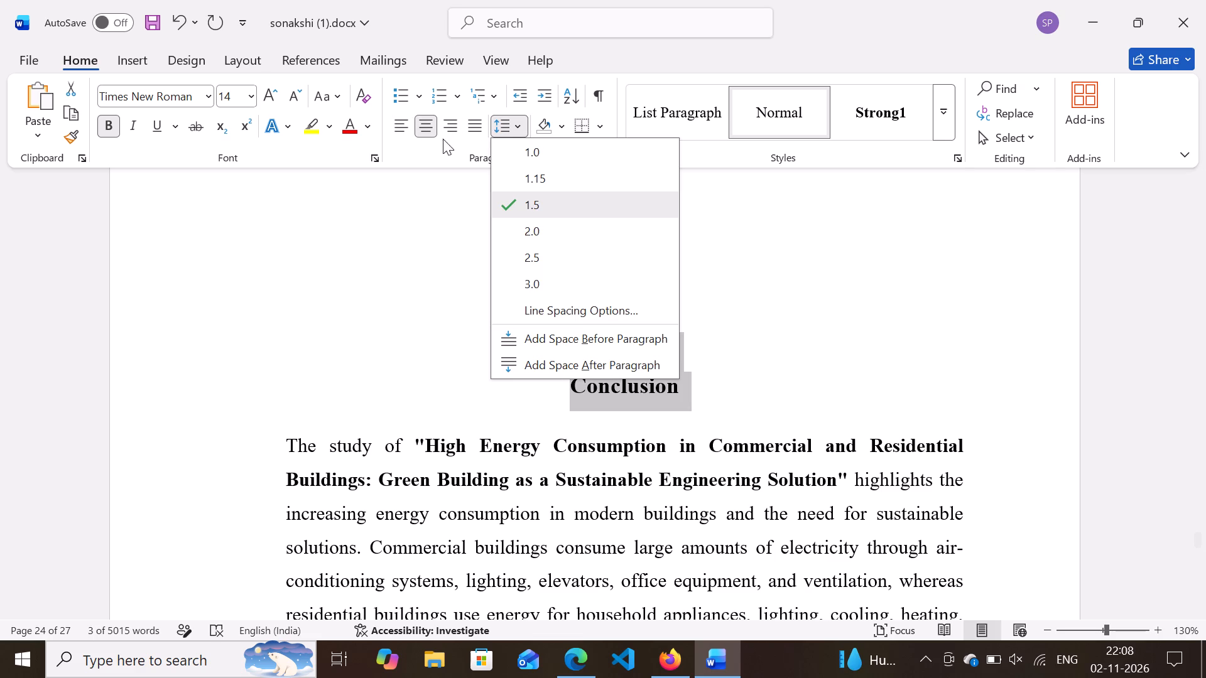
click(447, 252)
Insert a blank line between the section 3.9 body paragraph and the Table 3.9 caption.
scroll(638, 347, up, 3)
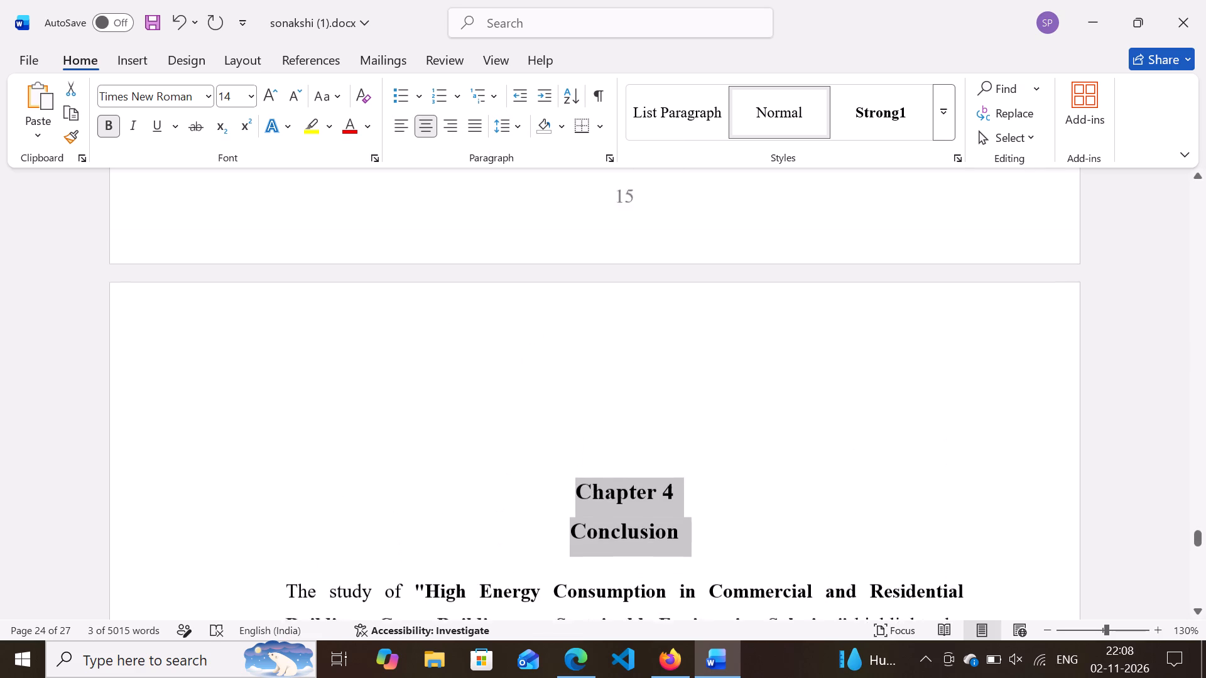
scroll(638, 347, up, 11)
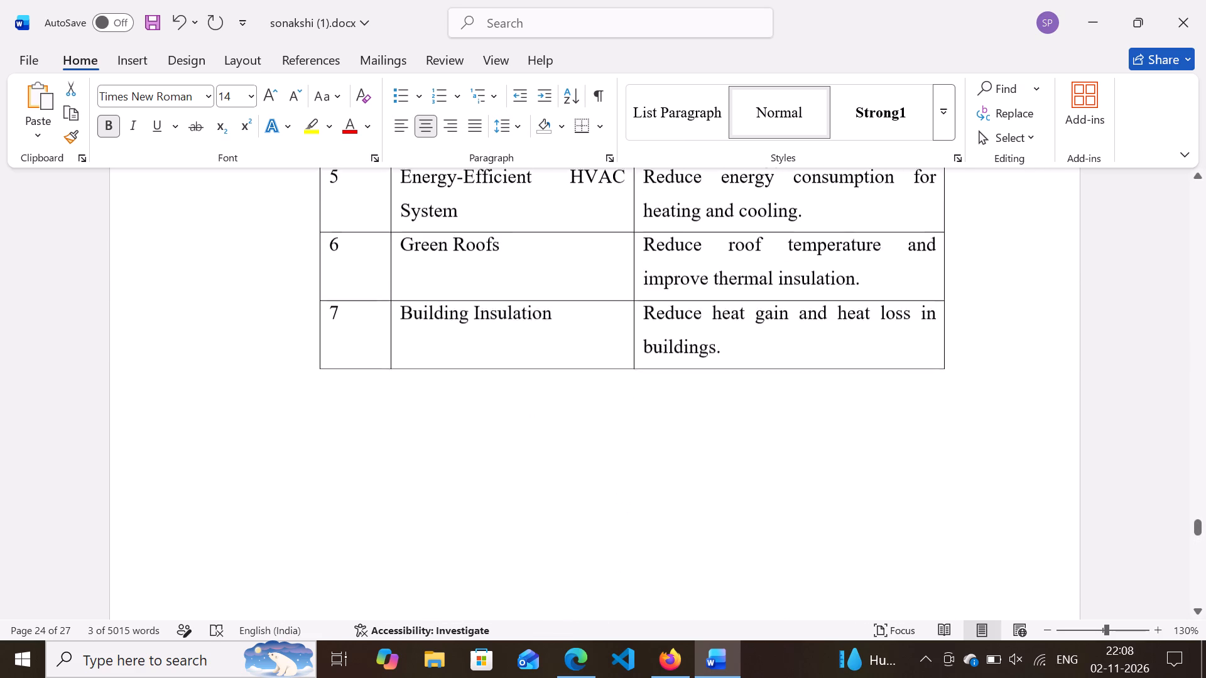
scroll(638, 347, up, 8)
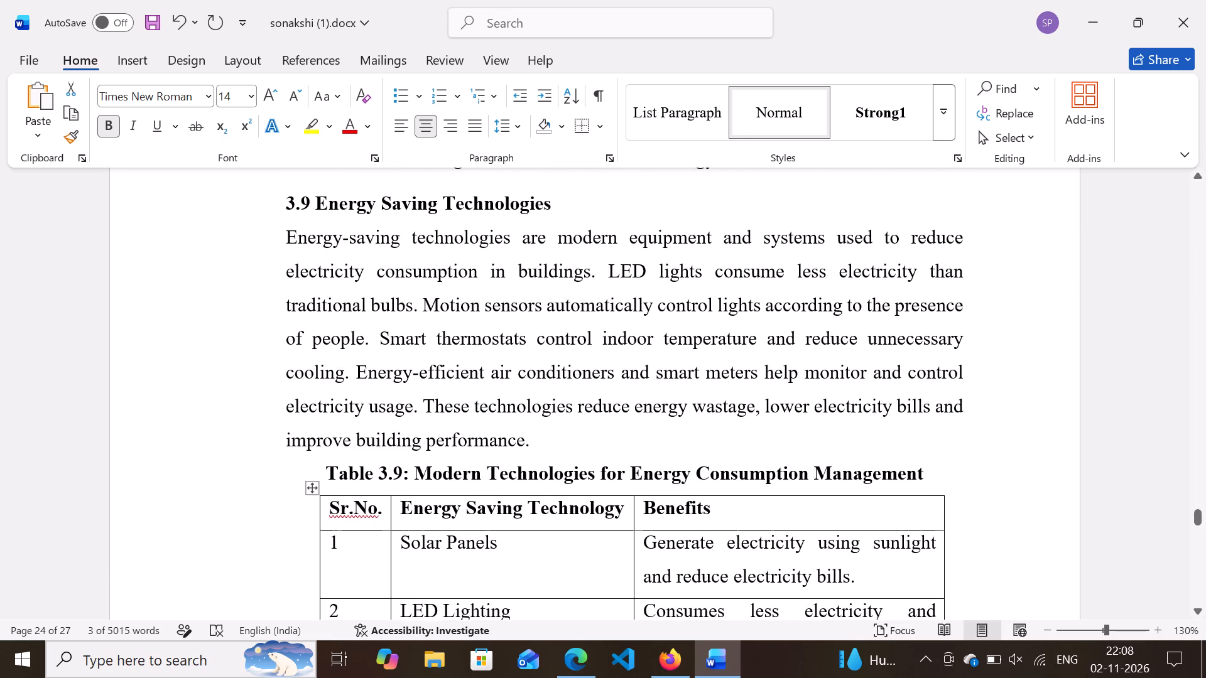
click(533, 430)
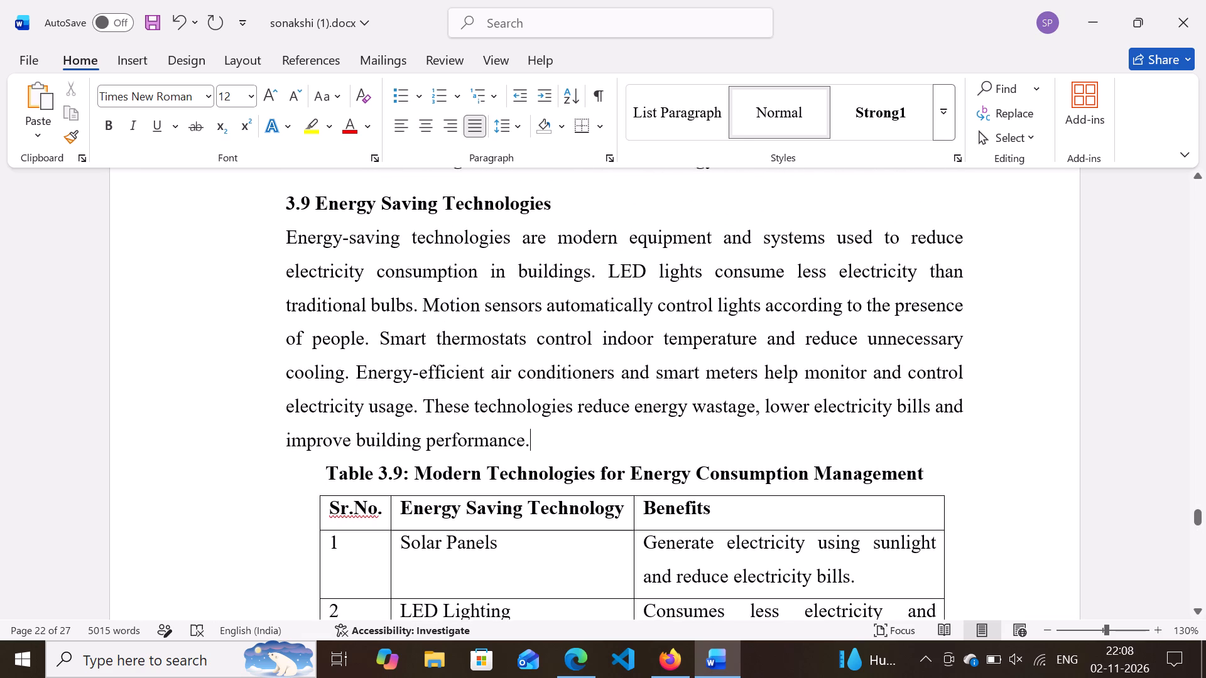
key(Return)
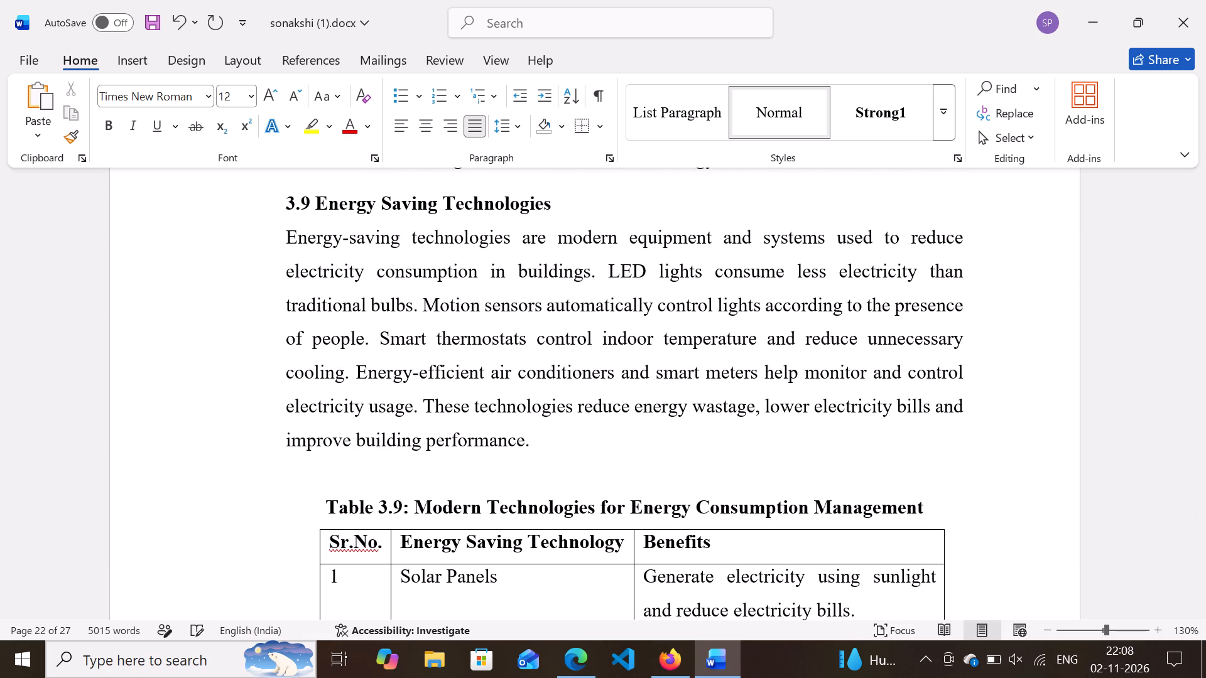
Remove the blank line between the section 3.9 body paragraph and the Table 3.9 caption.
key(BackSpace)
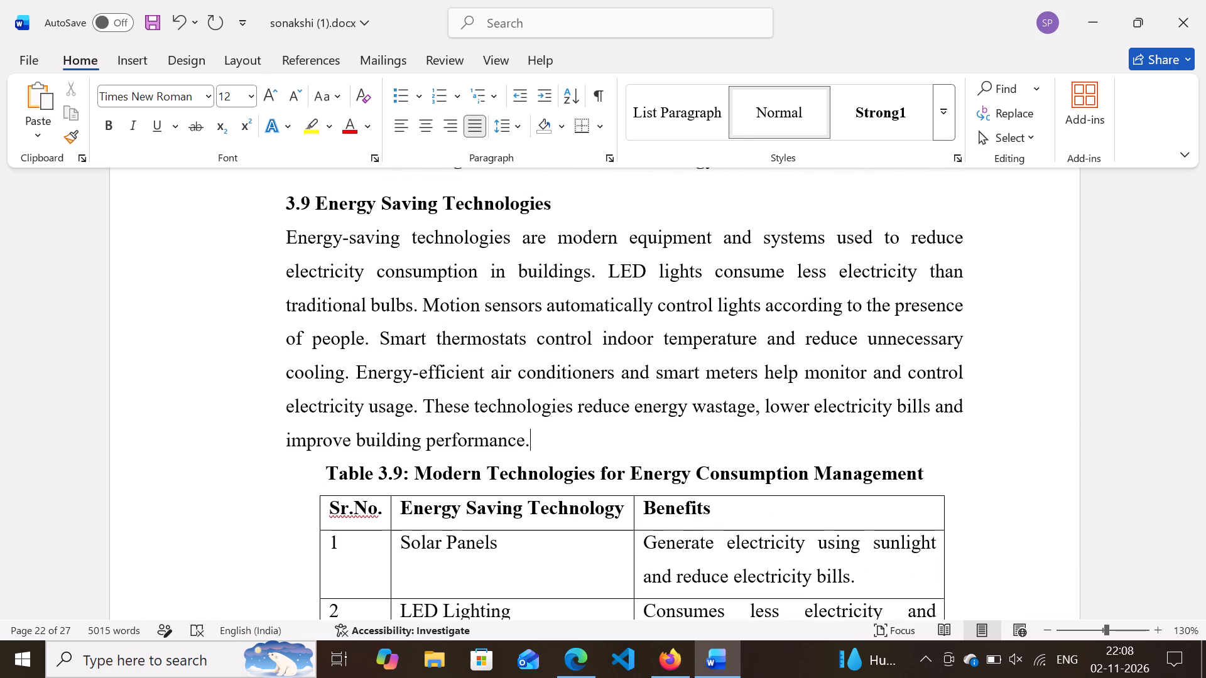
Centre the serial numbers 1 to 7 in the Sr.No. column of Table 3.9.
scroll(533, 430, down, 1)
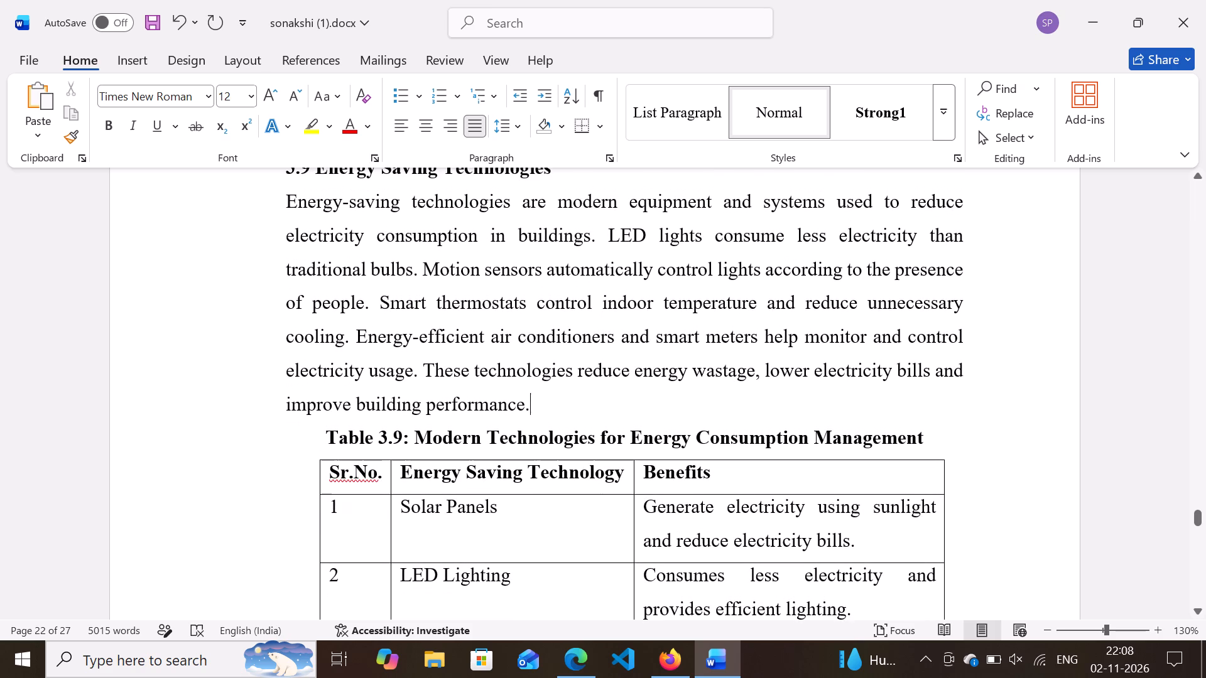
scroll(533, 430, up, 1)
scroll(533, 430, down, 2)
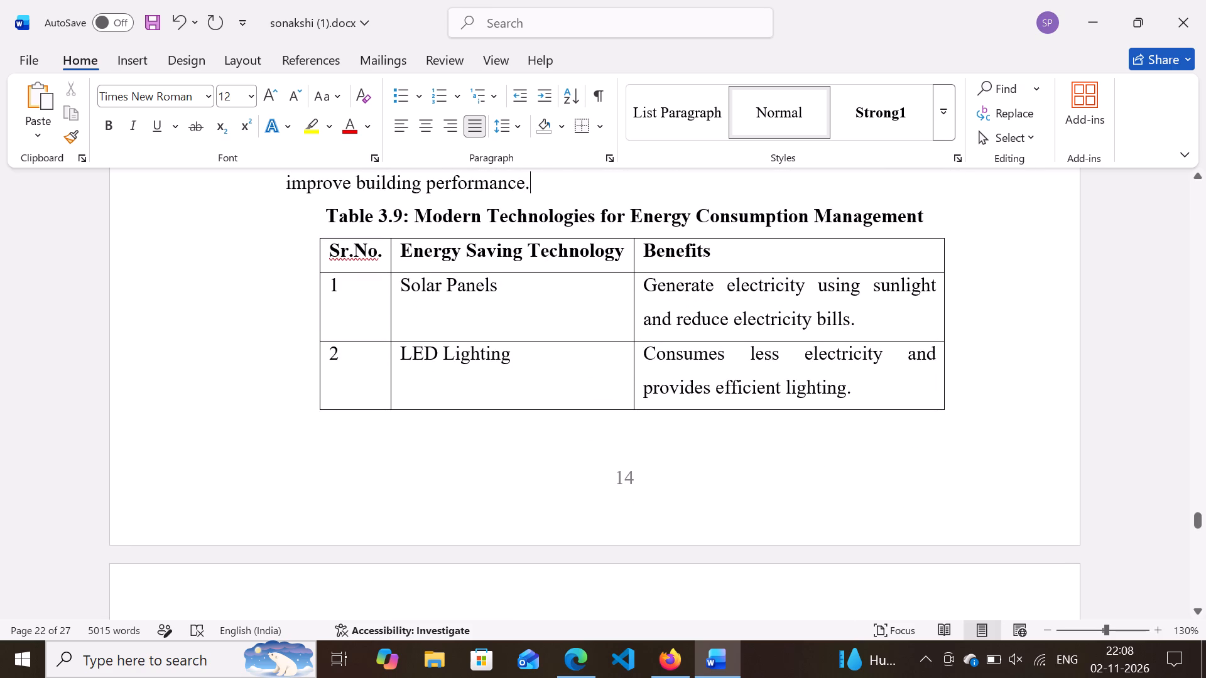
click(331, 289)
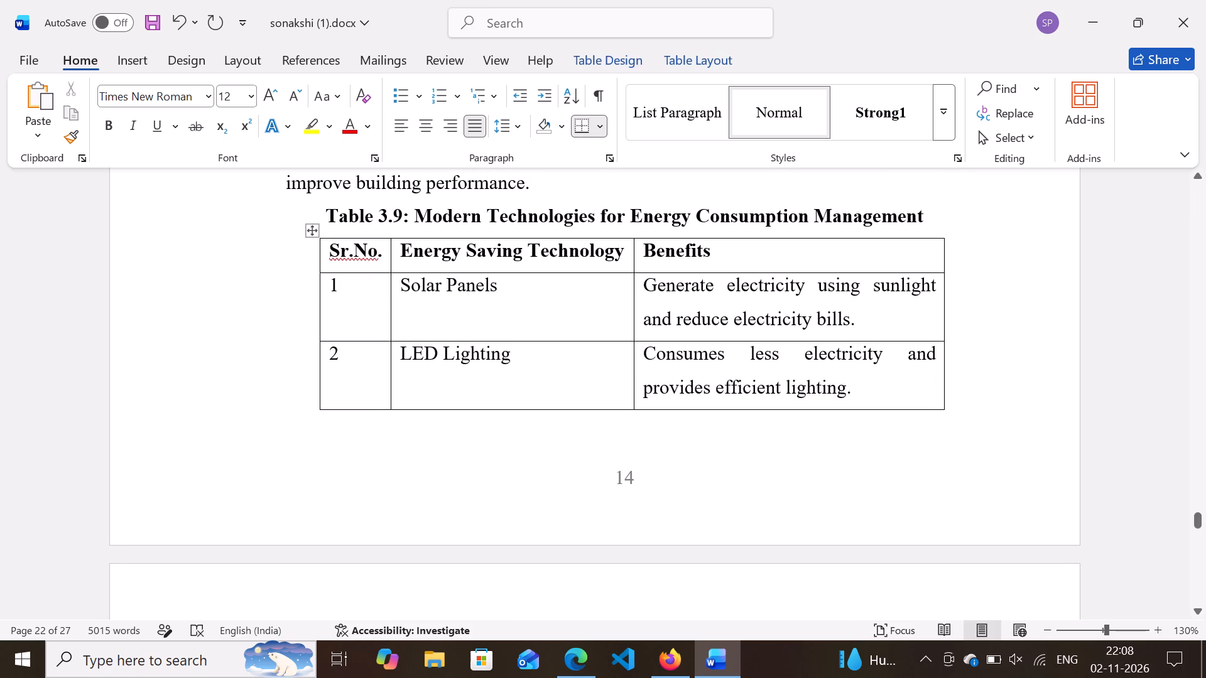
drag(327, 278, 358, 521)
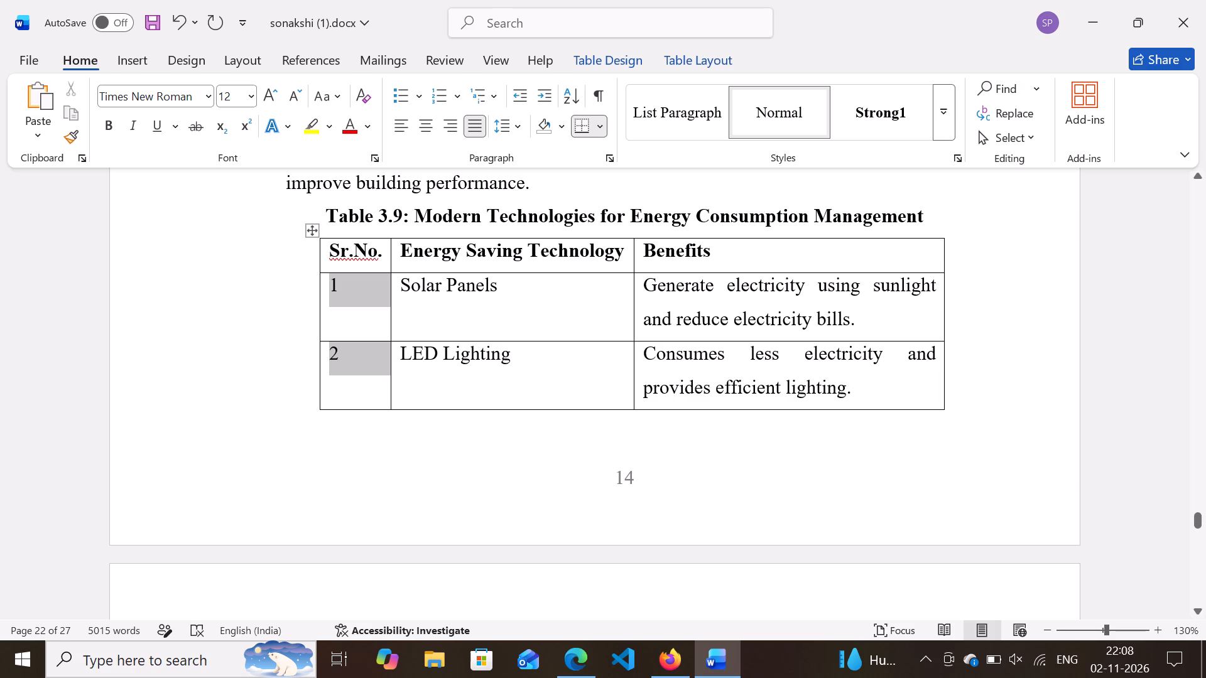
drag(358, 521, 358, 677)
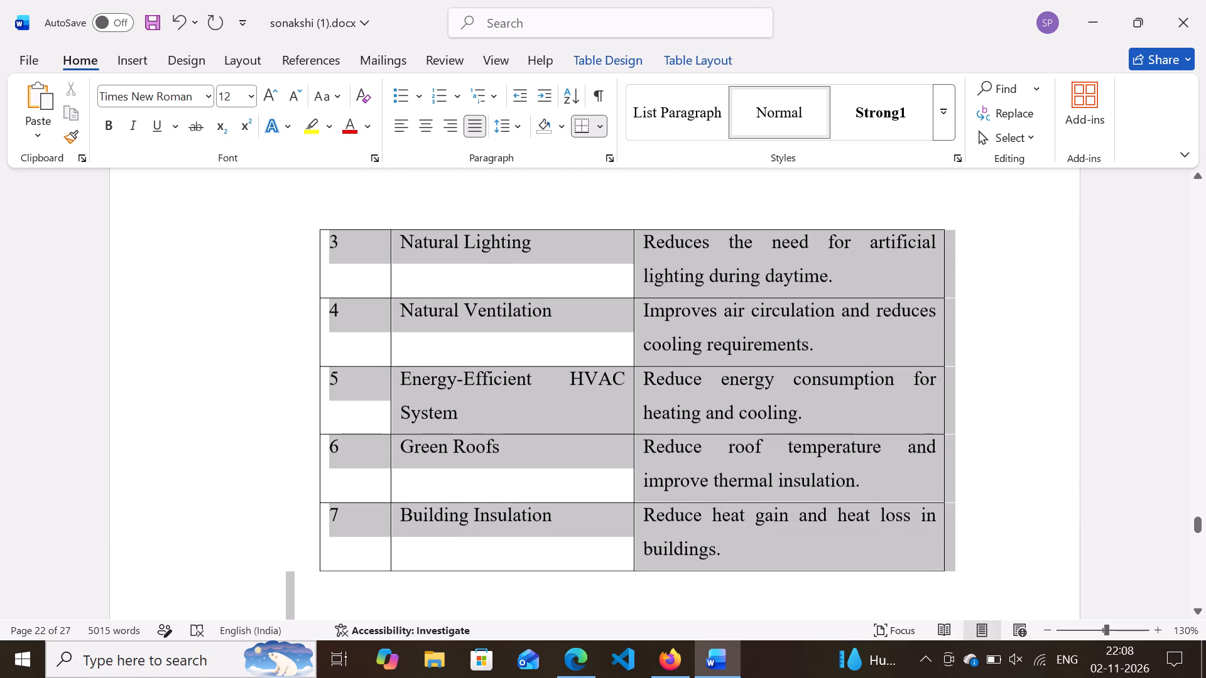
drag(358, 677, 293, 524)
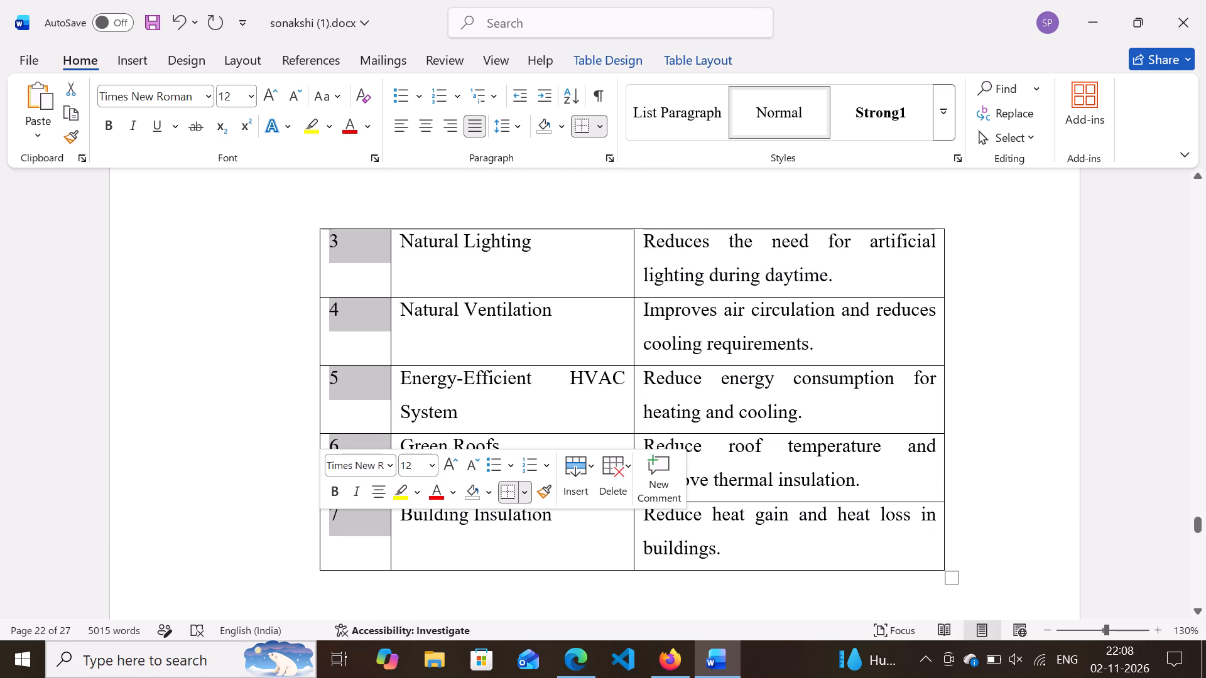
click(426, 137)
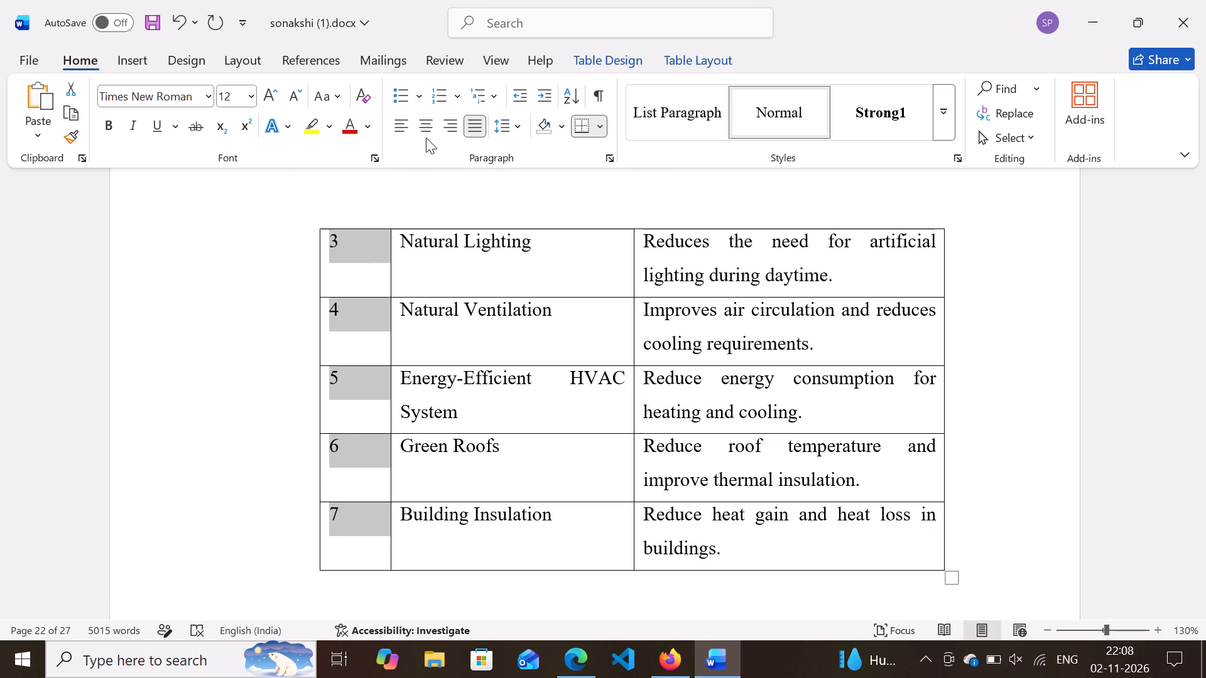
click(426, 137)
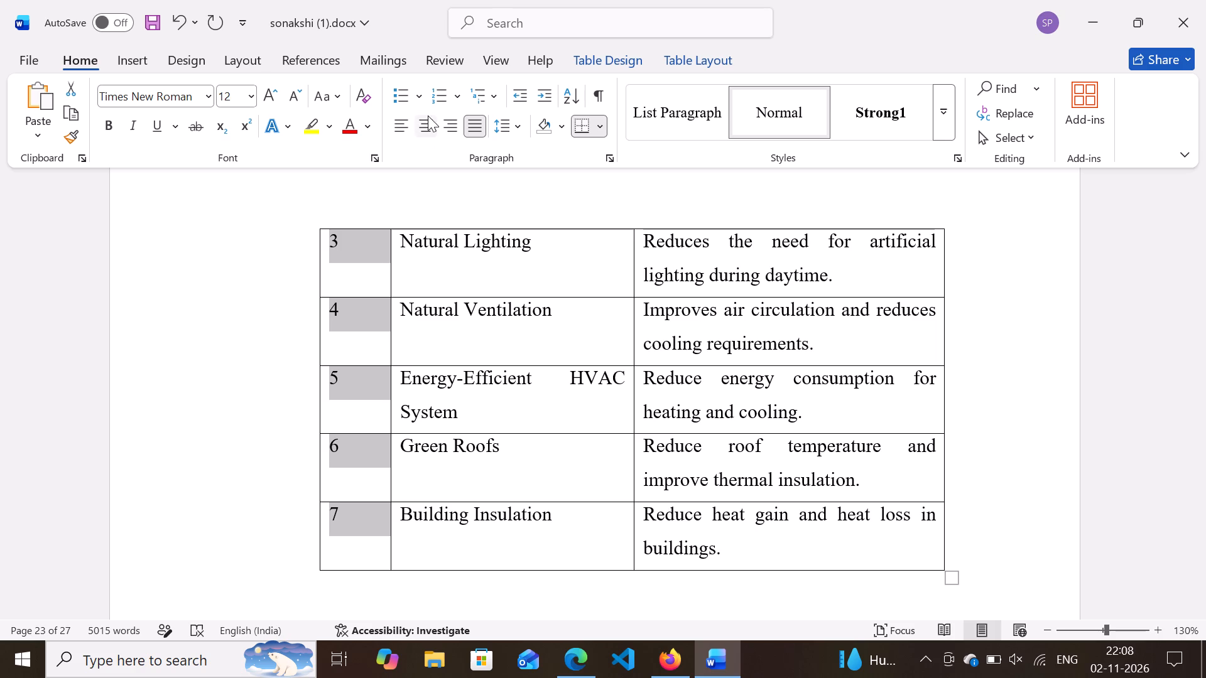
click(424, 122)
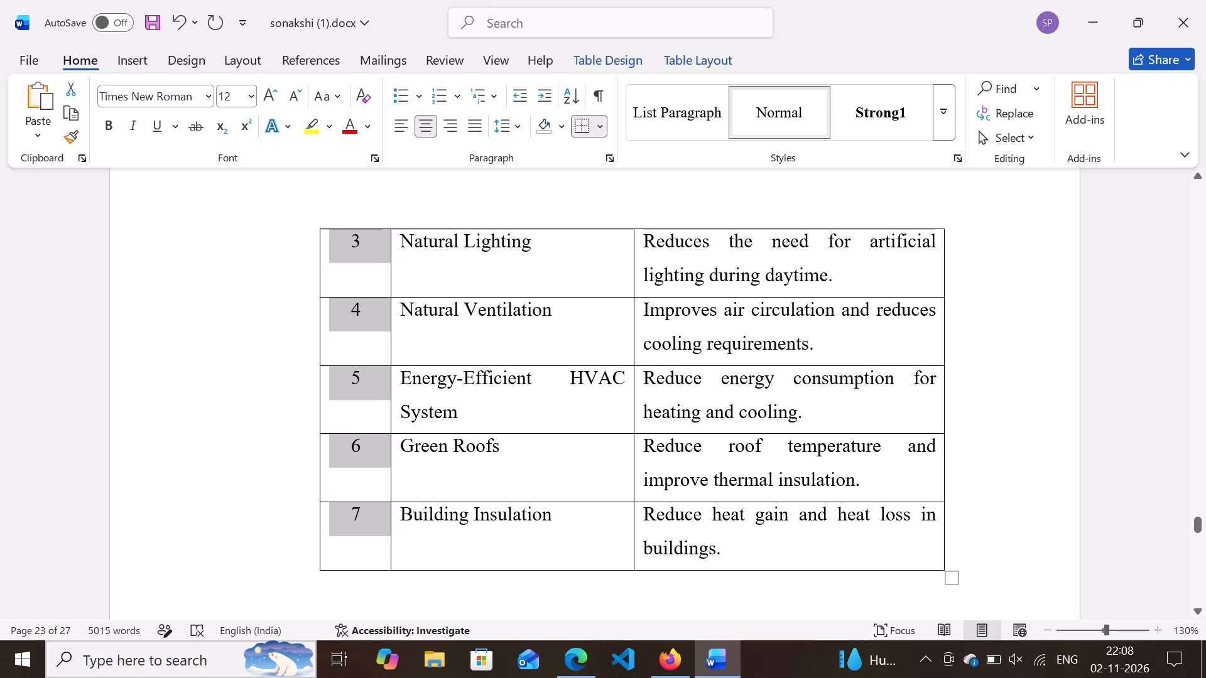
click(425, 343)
Left-align the text of the Table 3.9 body rows, from Solar Panels through Building Insulation.
scroll(425, 343, up, 3)
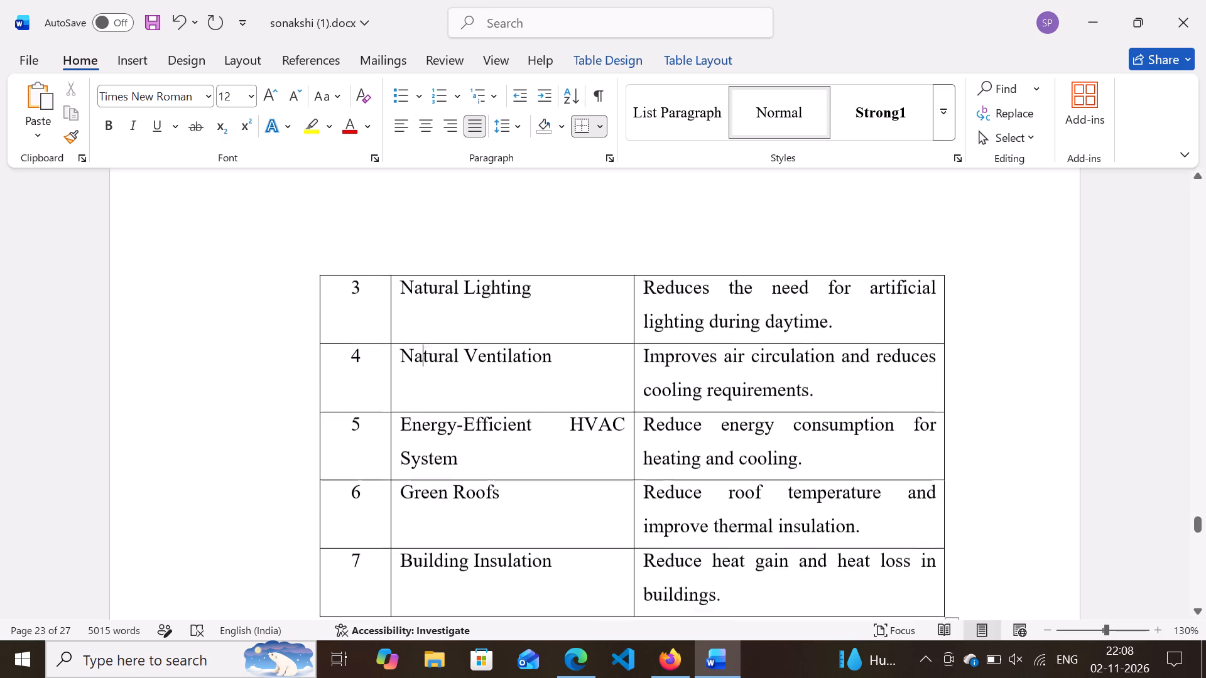
scroll(425, 343, up, 3)
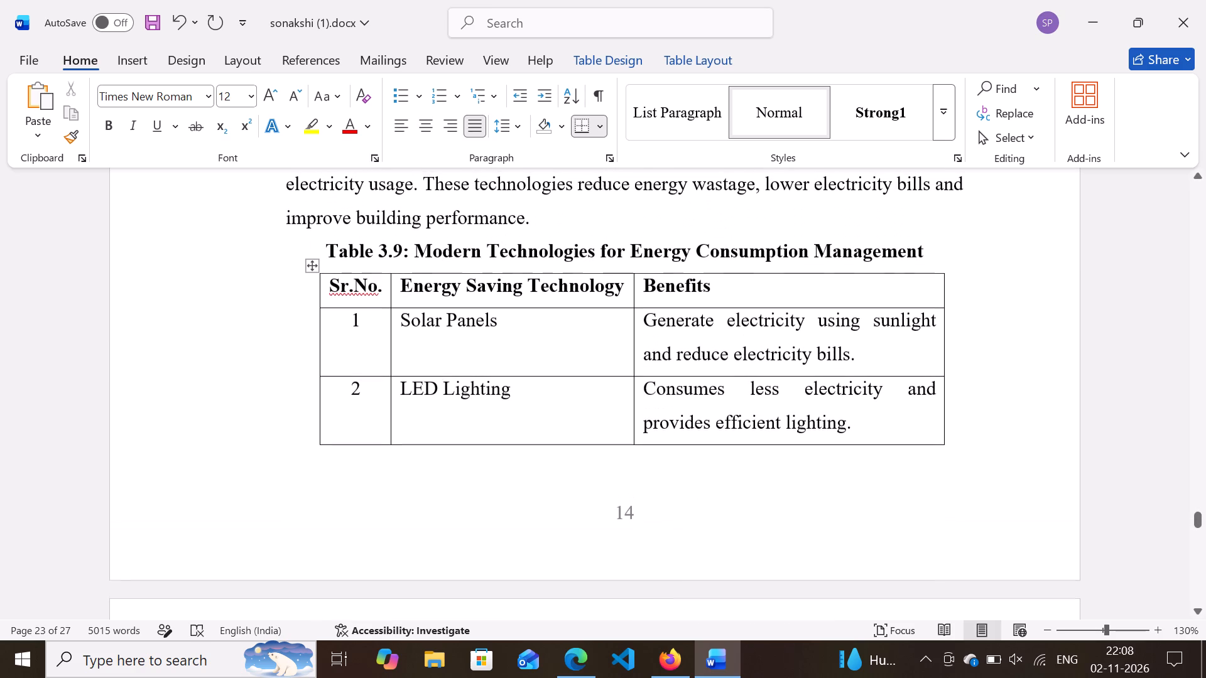
drag(403, 315, 405, 315)
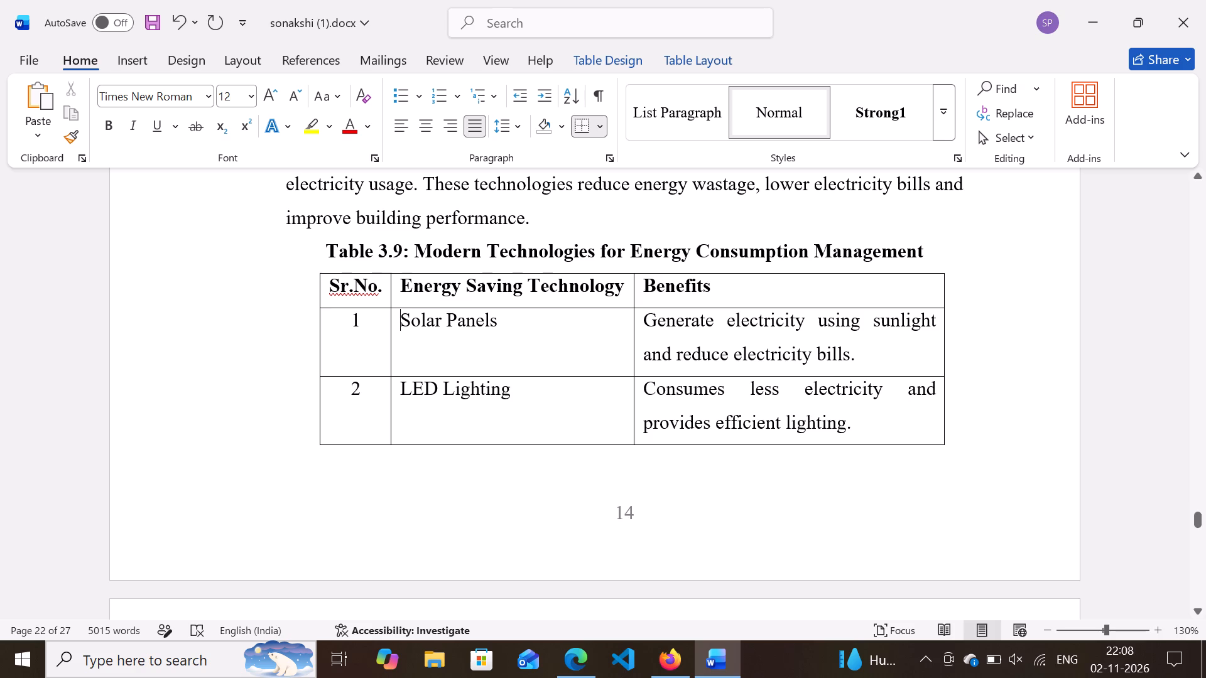
drag(405, 315, 622, 562)
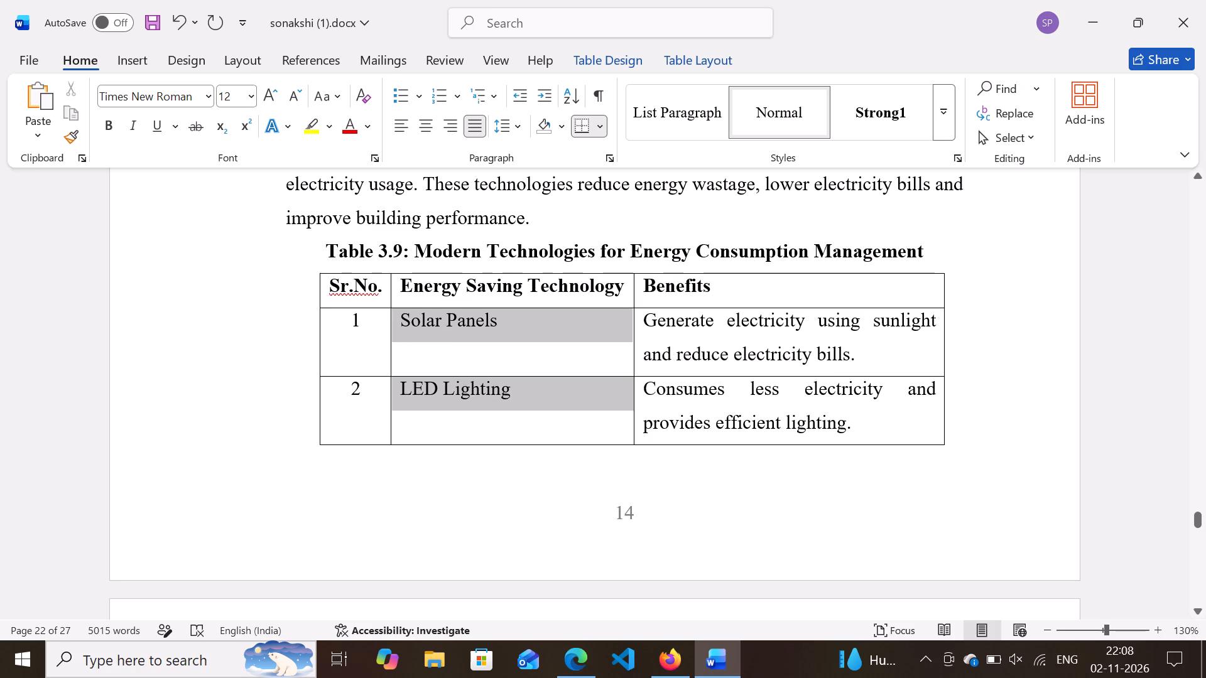
drag(622, 562, 539, 498)
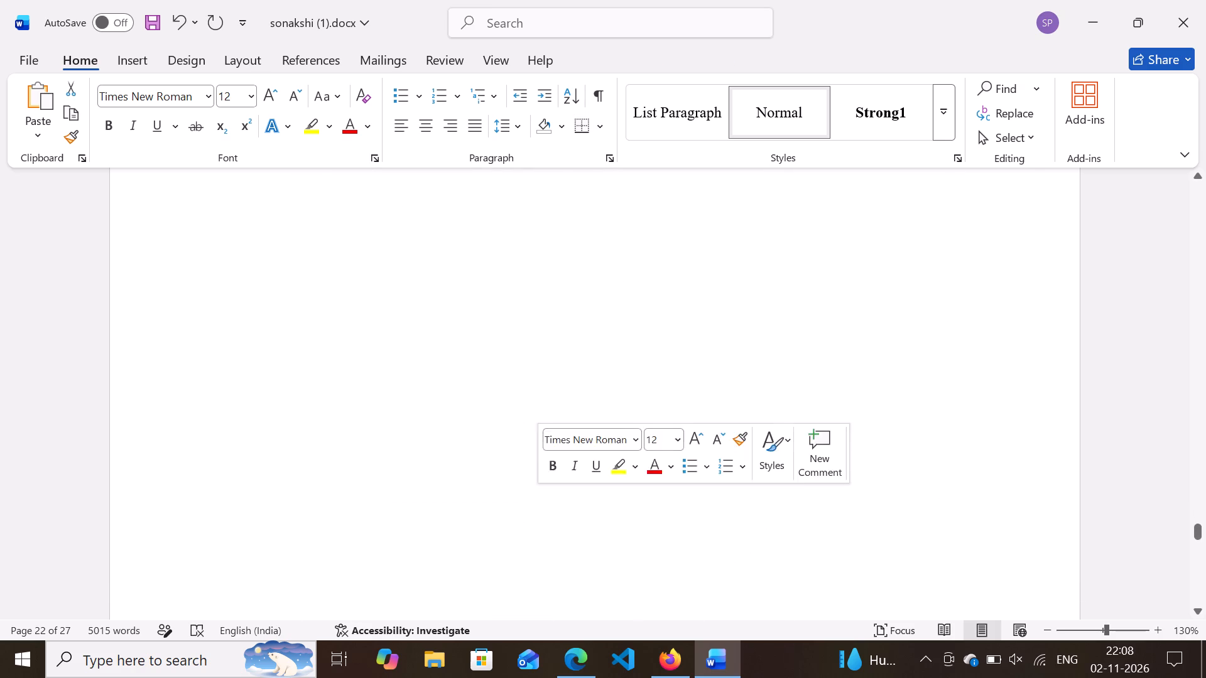
click(400, 121)
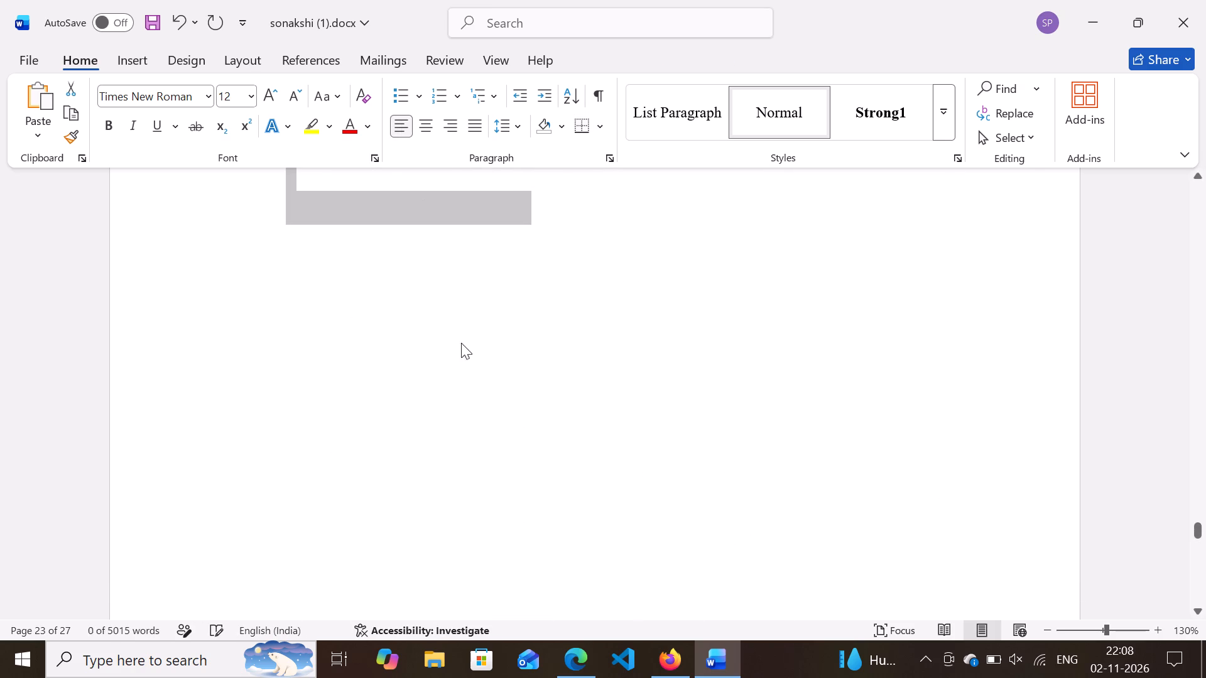
scroll(463, 350, up, 4)
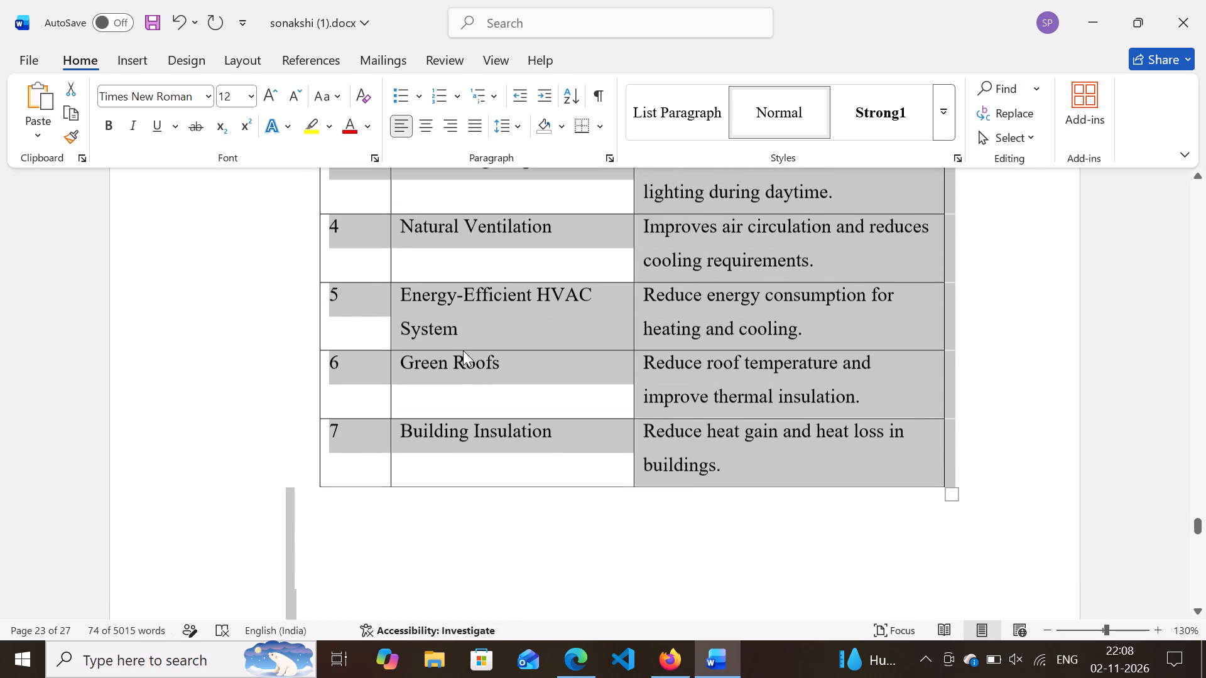
click(426, 133)
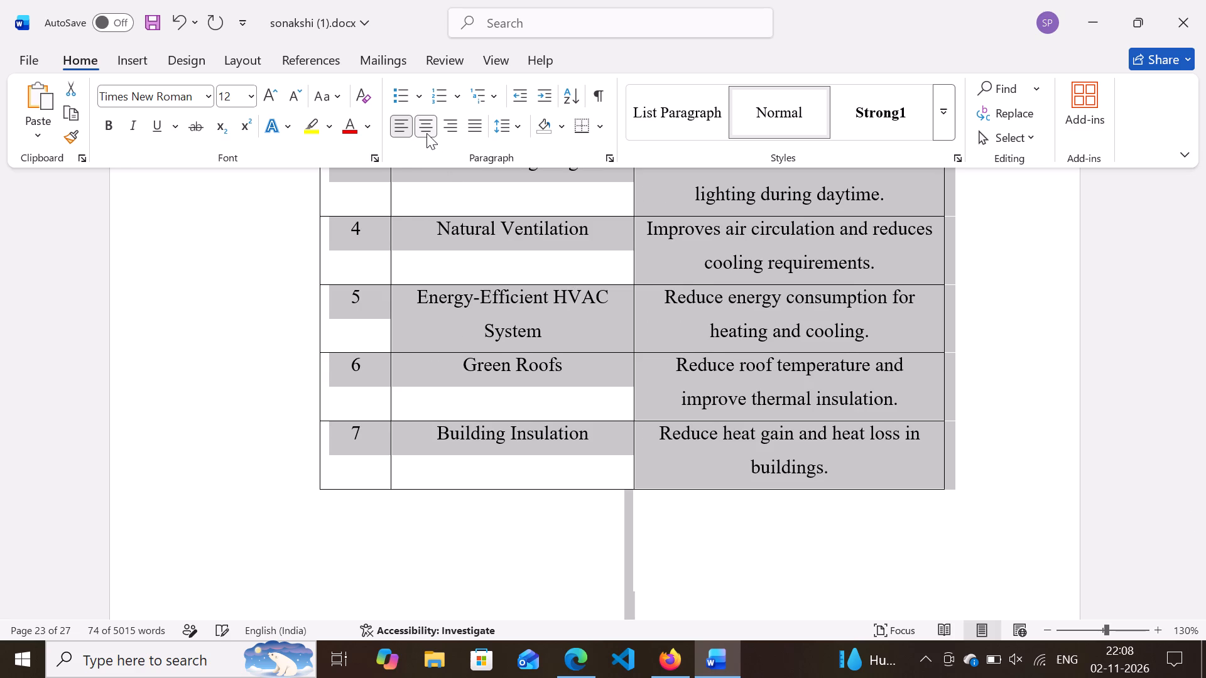
click(406, 124)
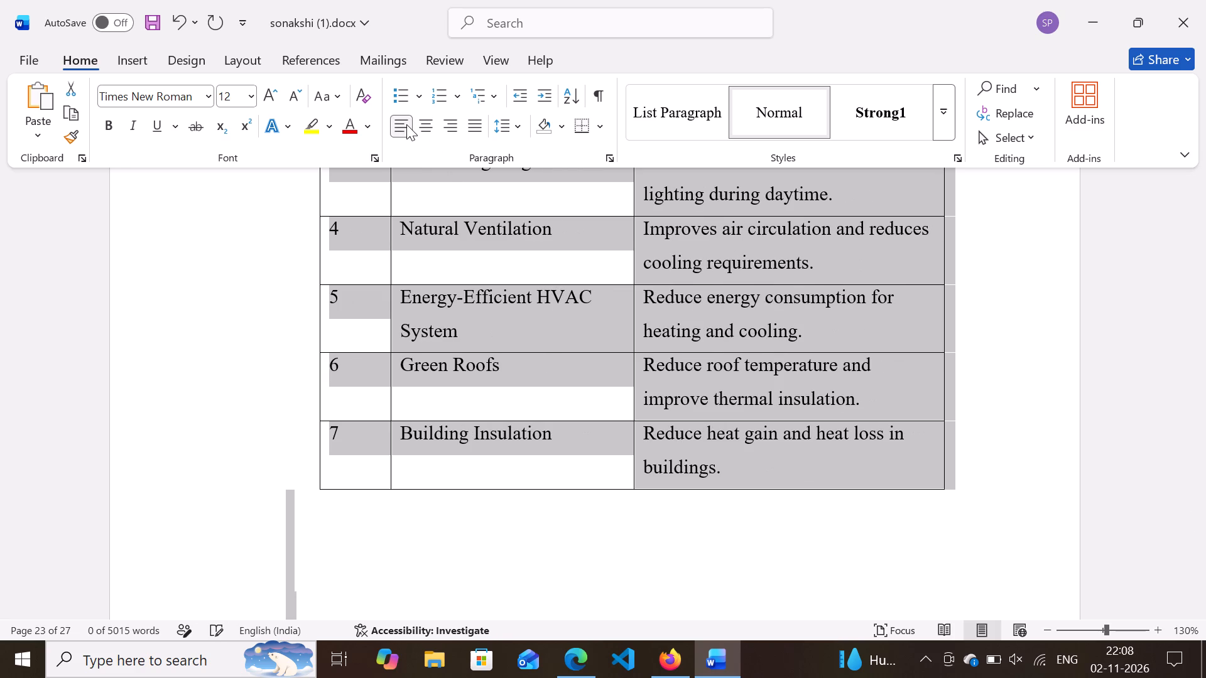
click(560, 279)
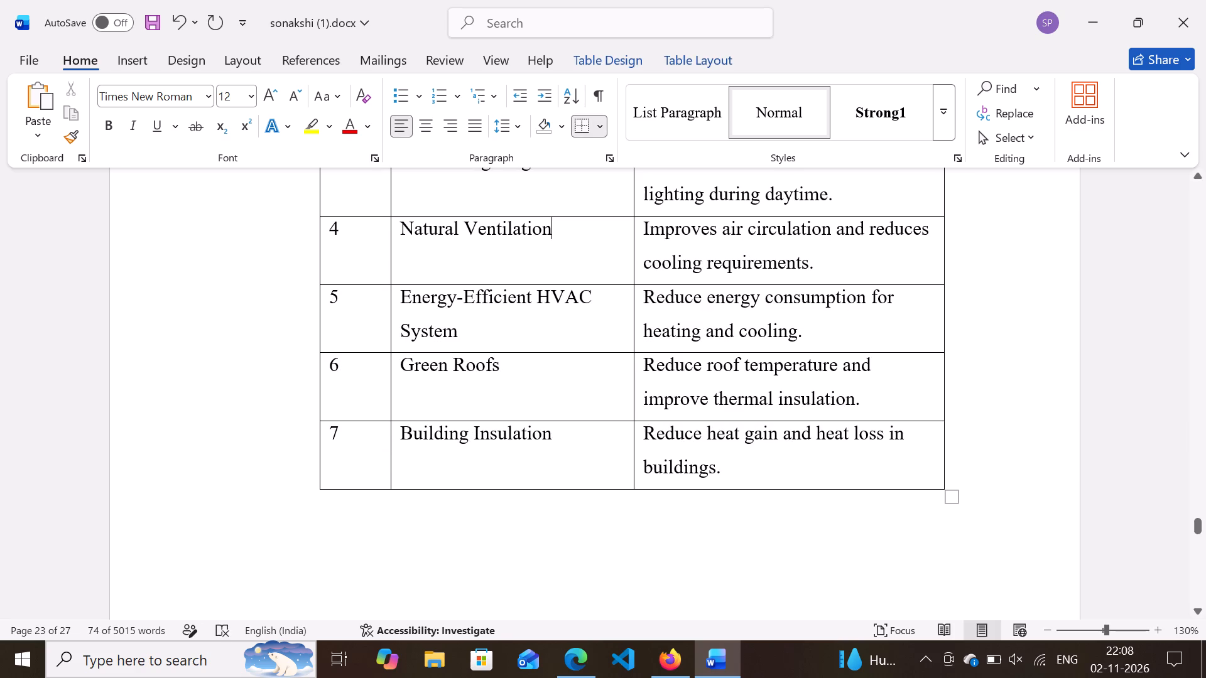
Centre only the serial numbers 1 to 7 in the Sr.No. column of Table 3.9.
drag(369, 454, 361, 282)
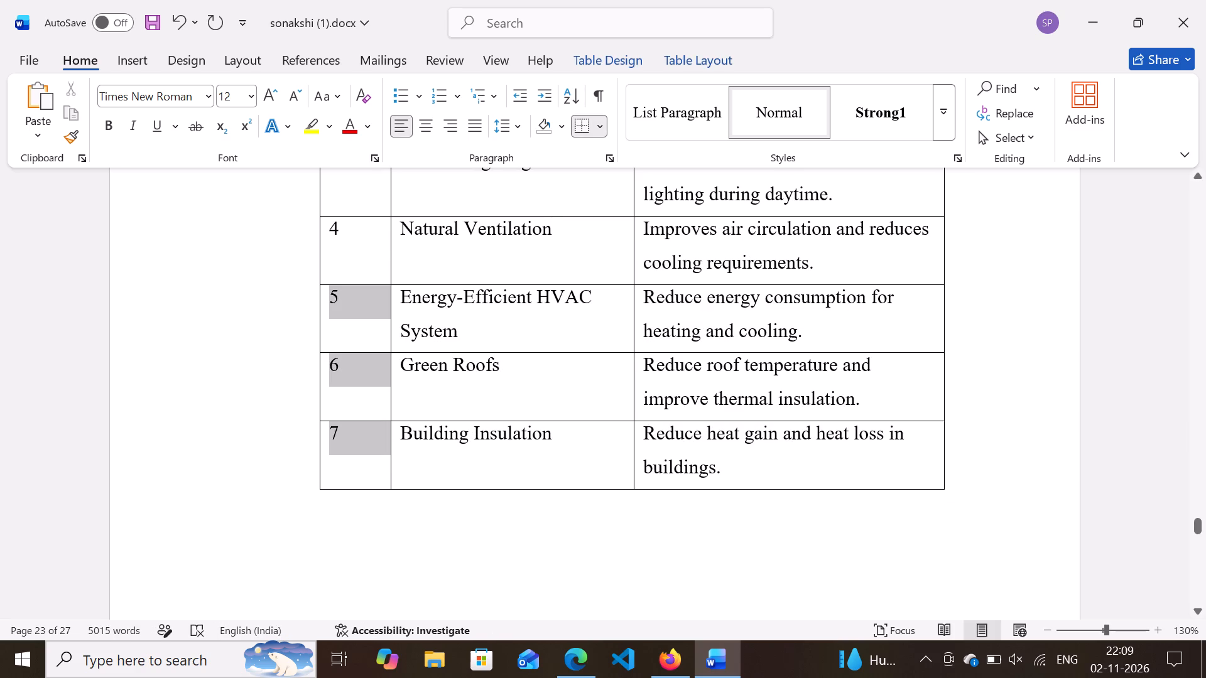
drag(361, 282, 356, 110)
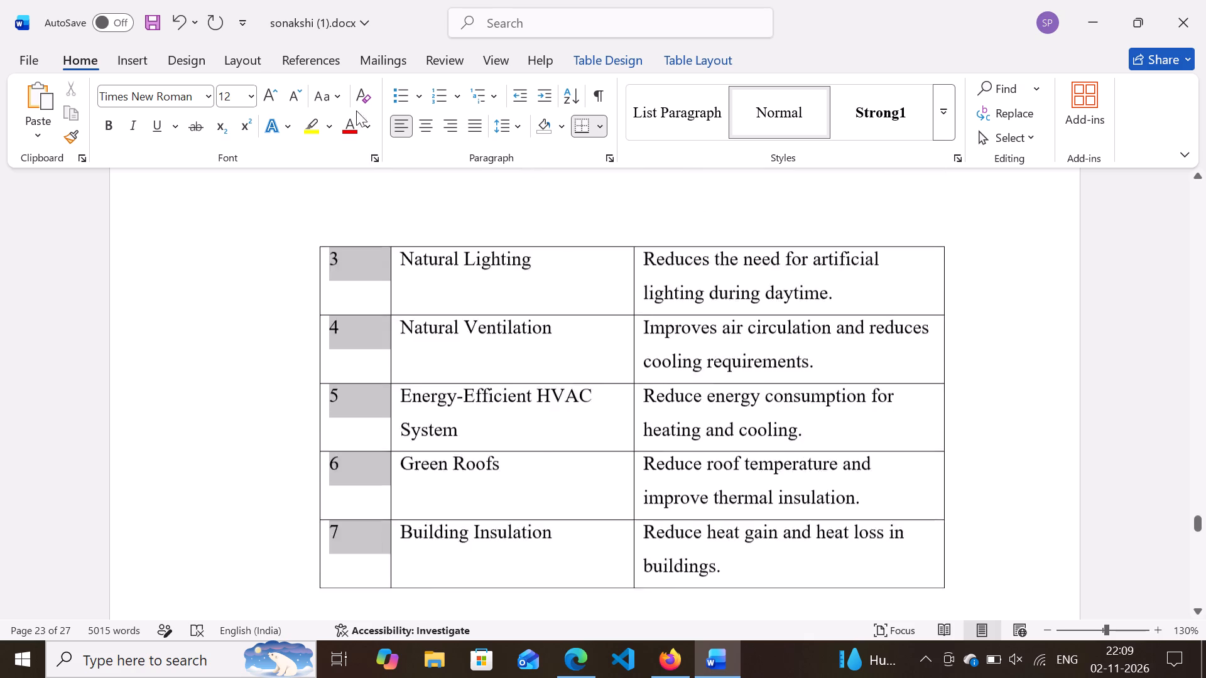
drag(356, 110, 365, 434)
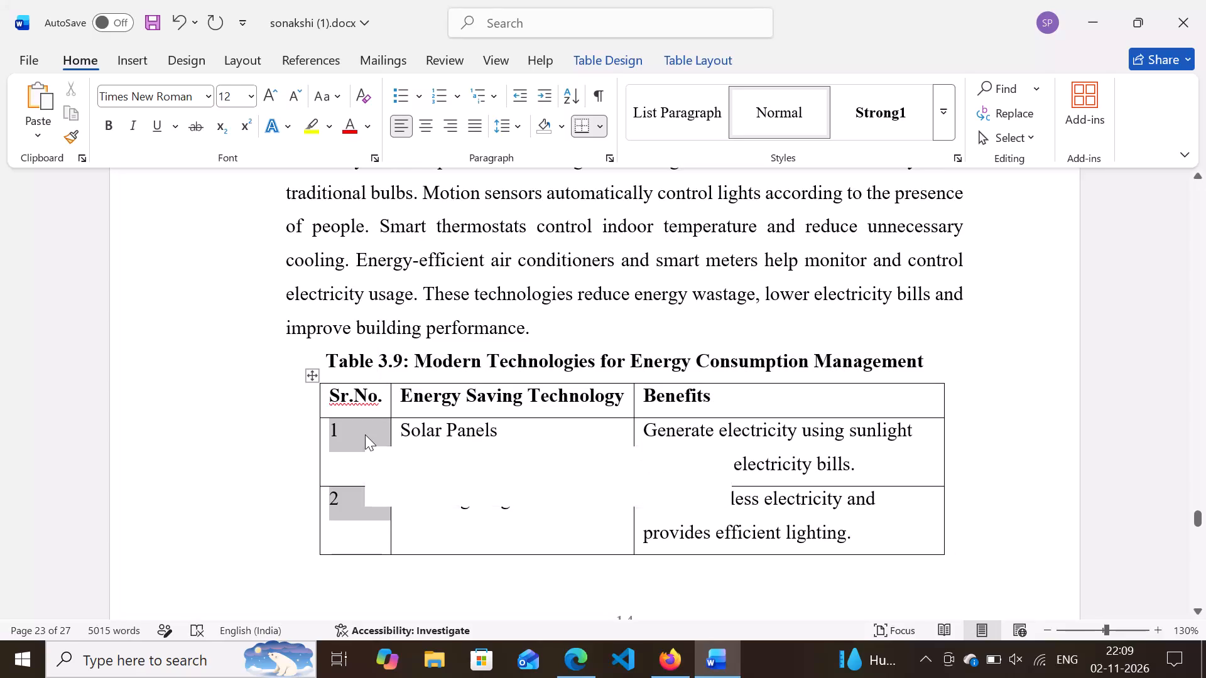
click(427, 134)
click(516, 482)
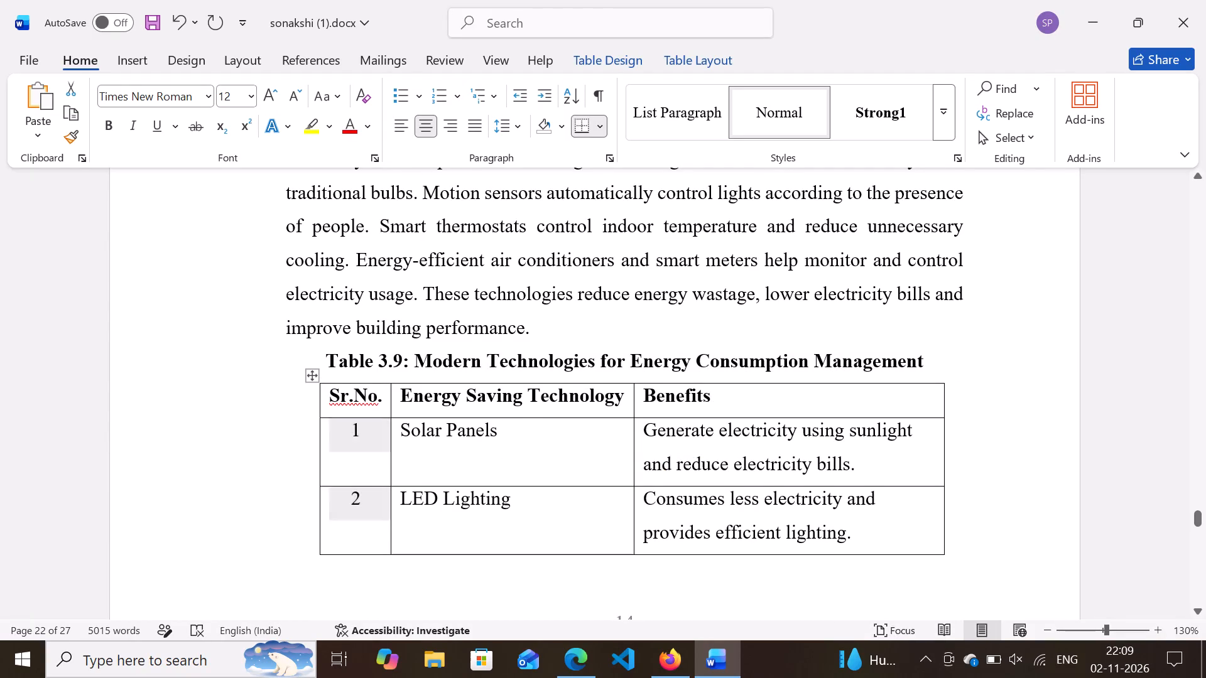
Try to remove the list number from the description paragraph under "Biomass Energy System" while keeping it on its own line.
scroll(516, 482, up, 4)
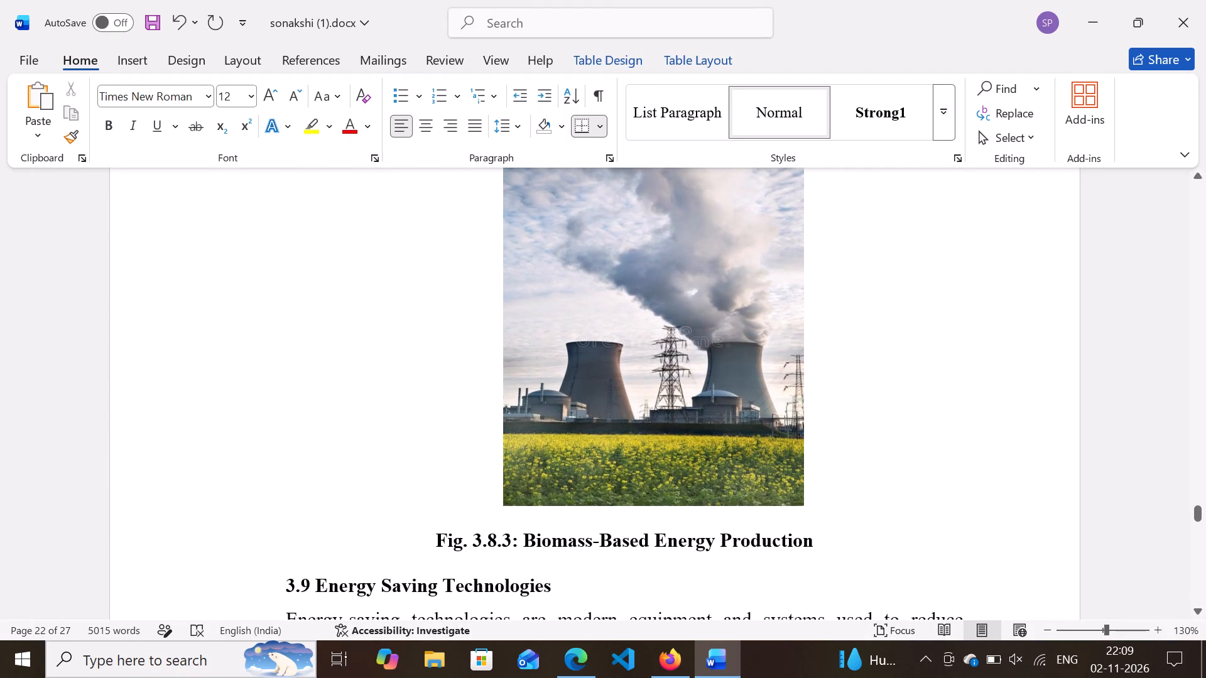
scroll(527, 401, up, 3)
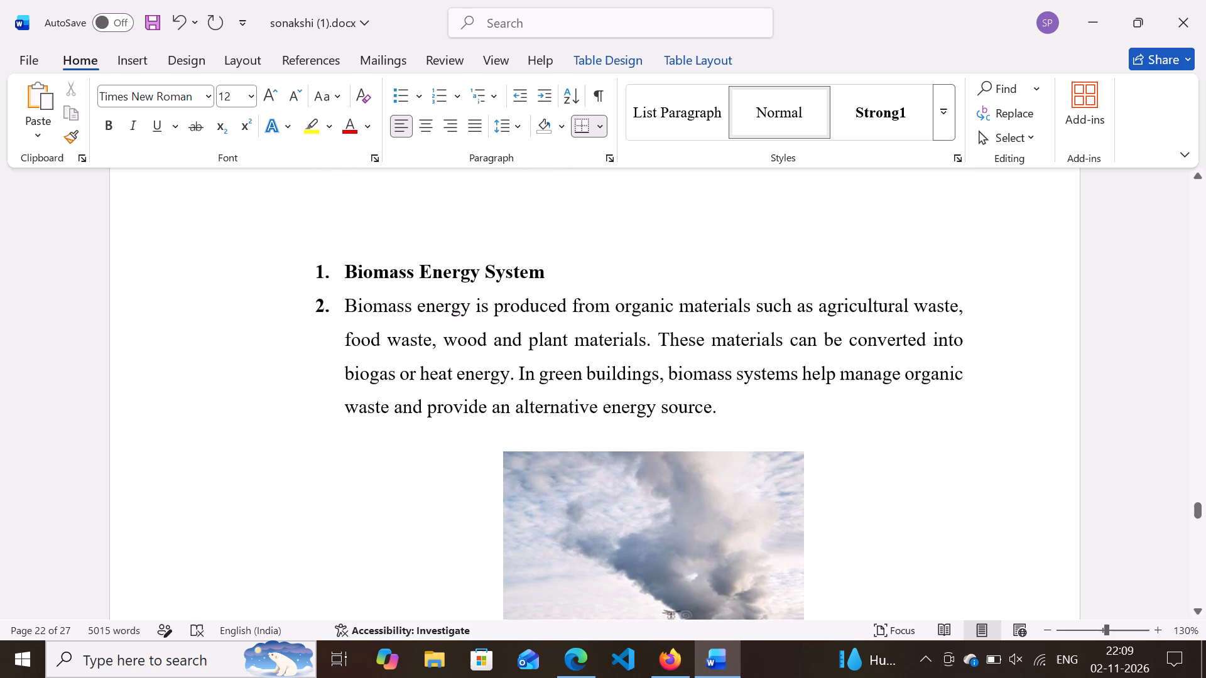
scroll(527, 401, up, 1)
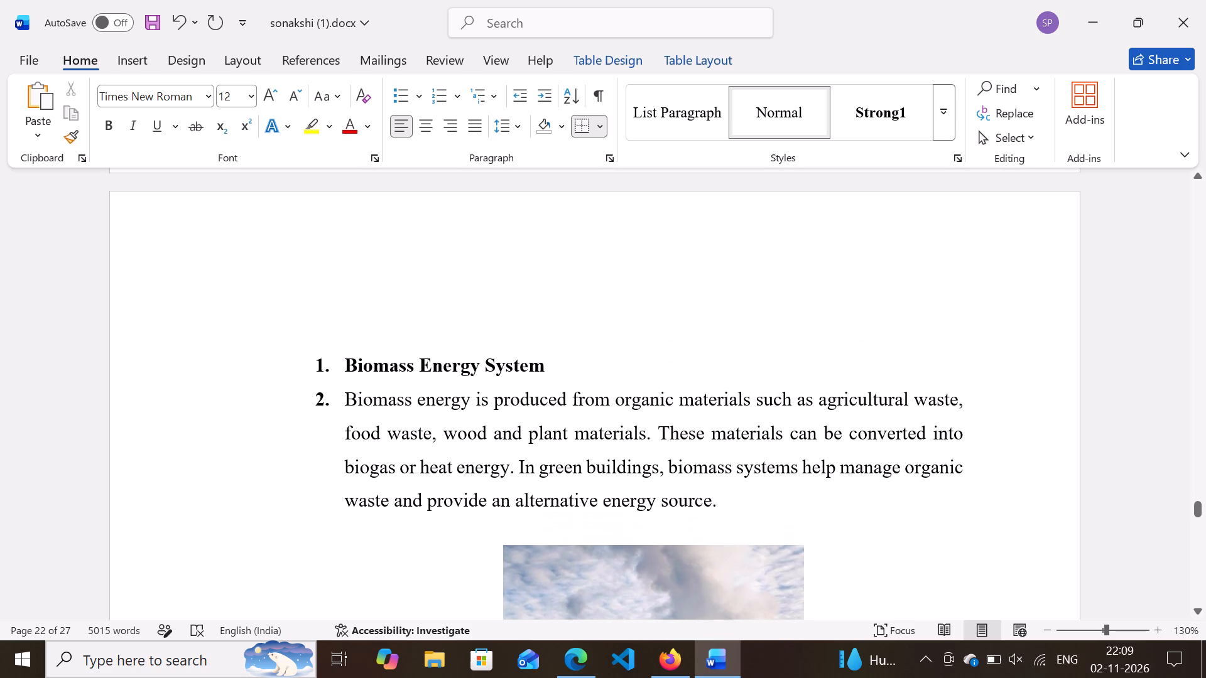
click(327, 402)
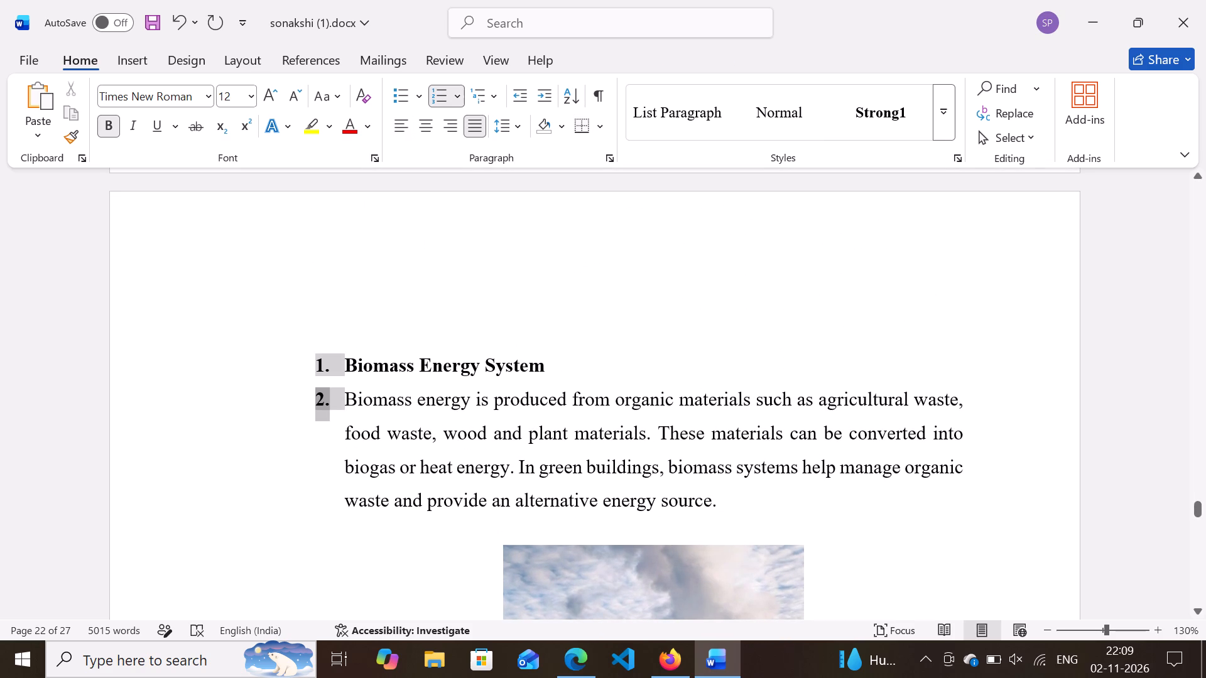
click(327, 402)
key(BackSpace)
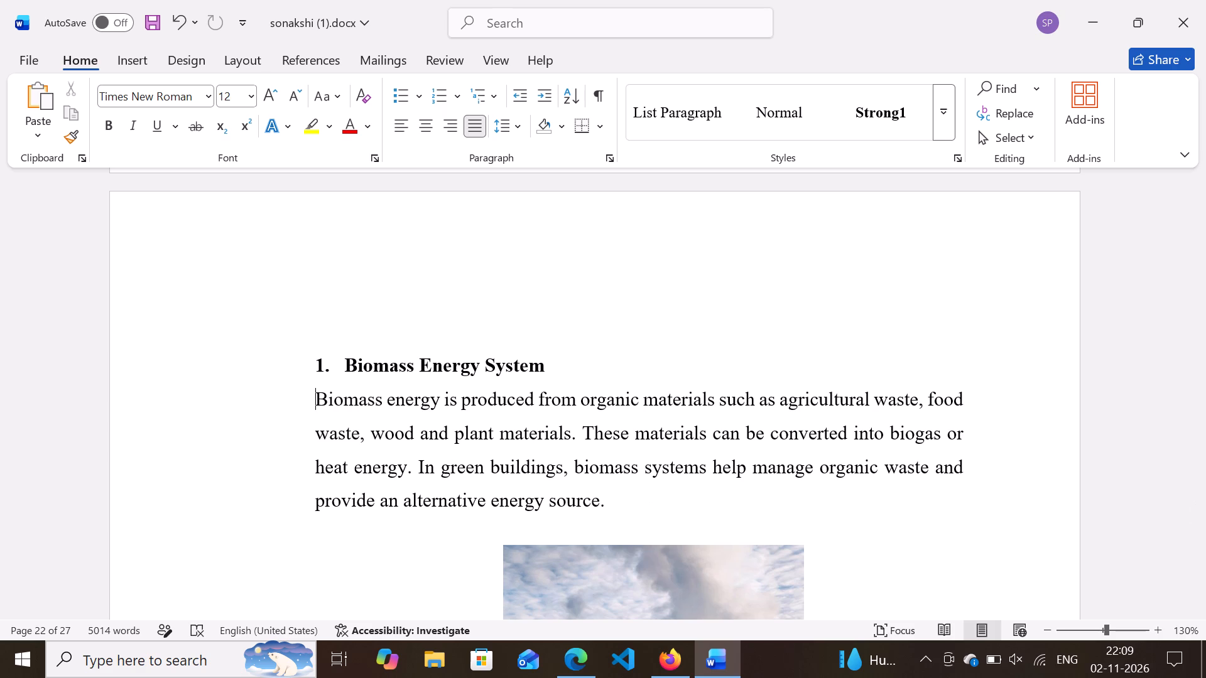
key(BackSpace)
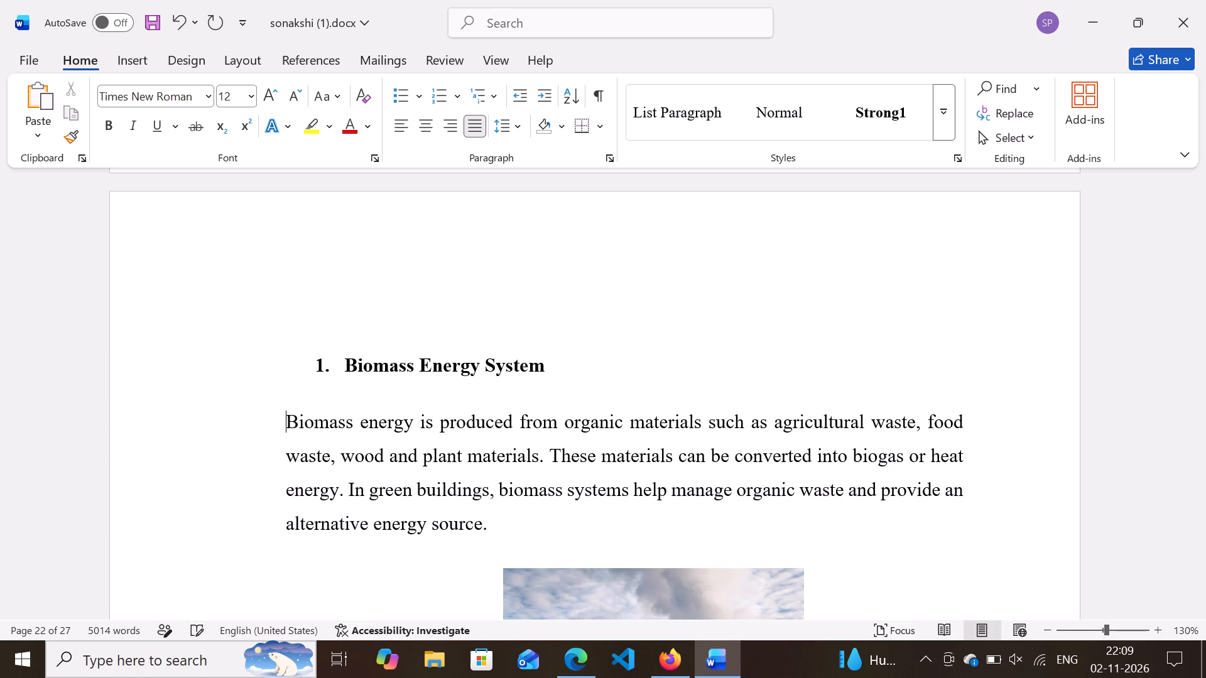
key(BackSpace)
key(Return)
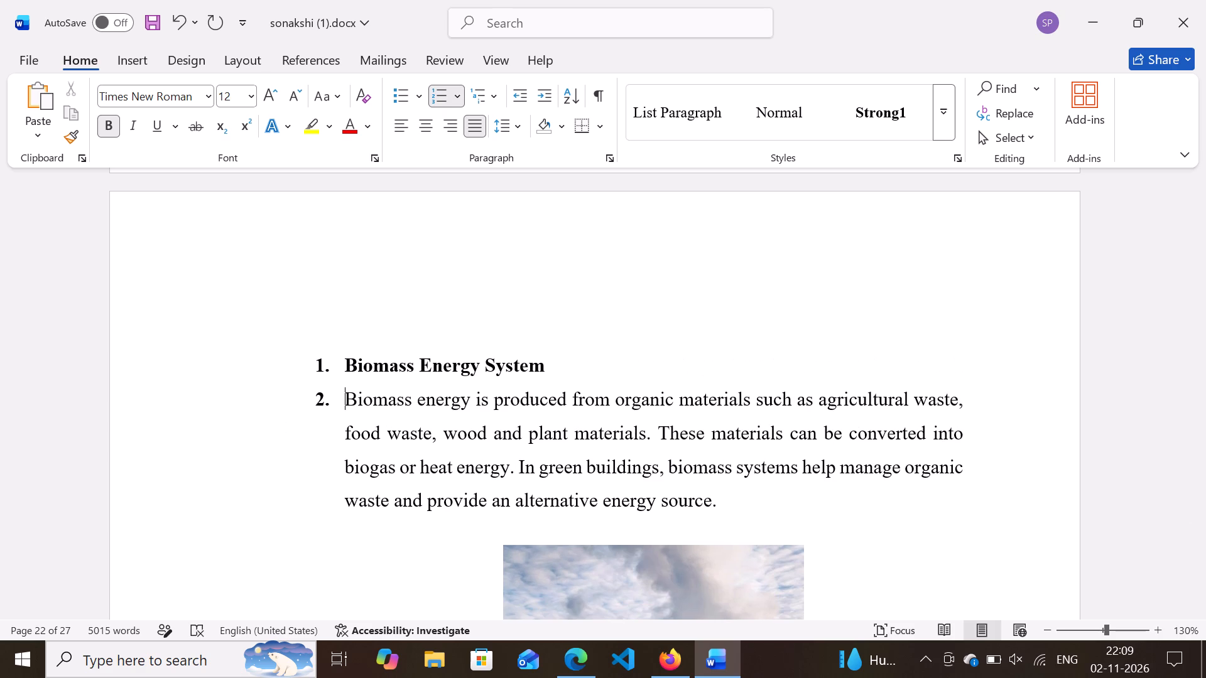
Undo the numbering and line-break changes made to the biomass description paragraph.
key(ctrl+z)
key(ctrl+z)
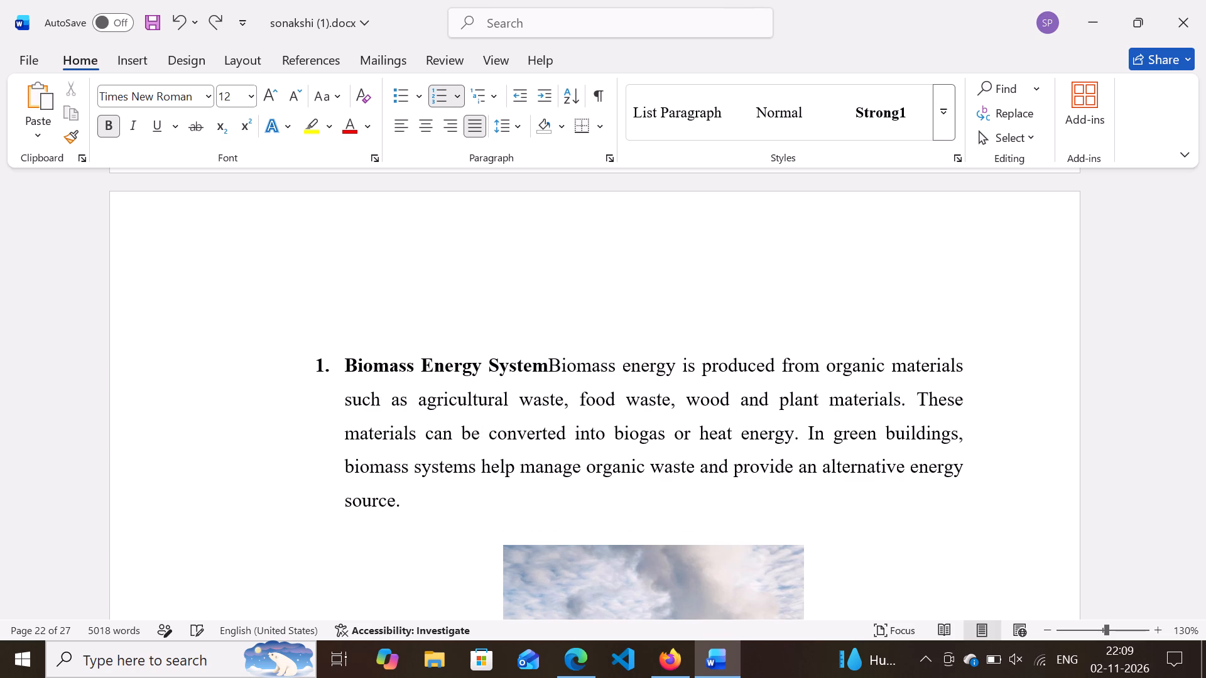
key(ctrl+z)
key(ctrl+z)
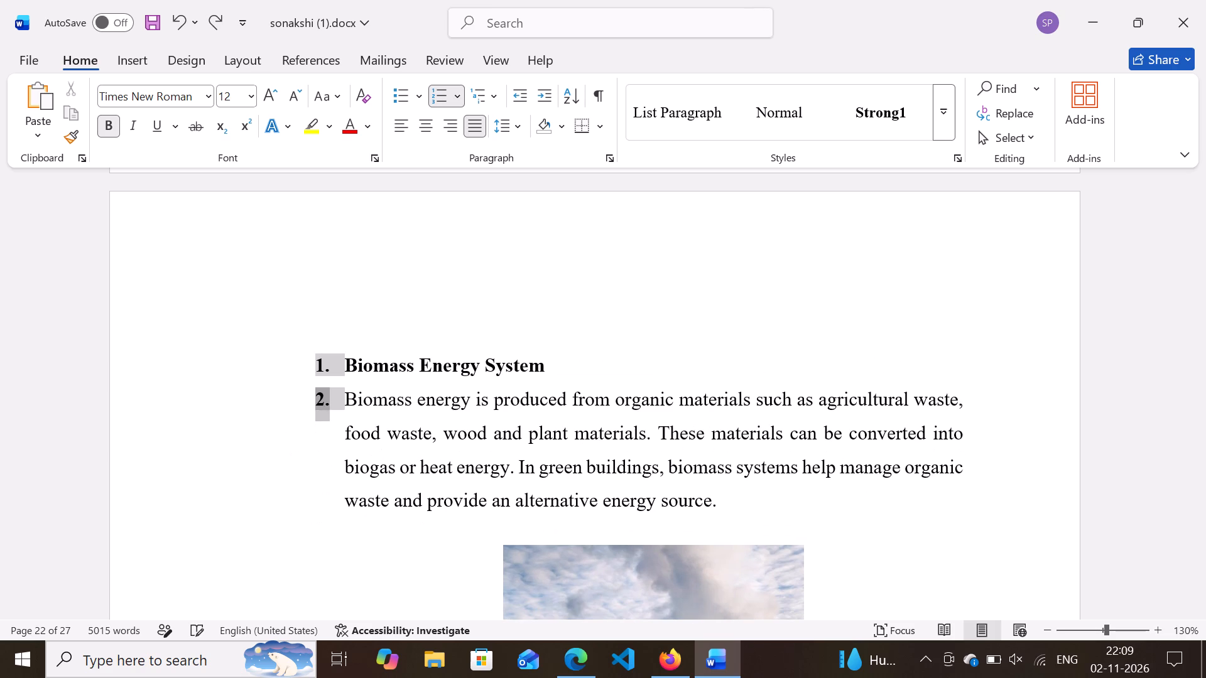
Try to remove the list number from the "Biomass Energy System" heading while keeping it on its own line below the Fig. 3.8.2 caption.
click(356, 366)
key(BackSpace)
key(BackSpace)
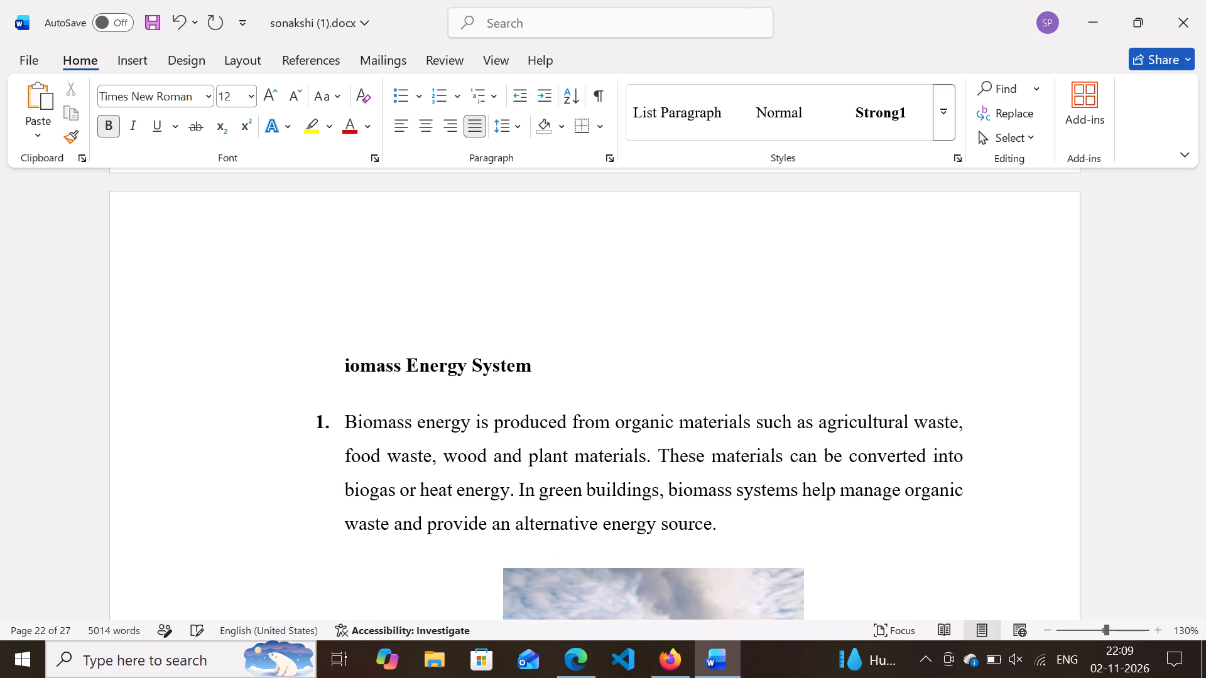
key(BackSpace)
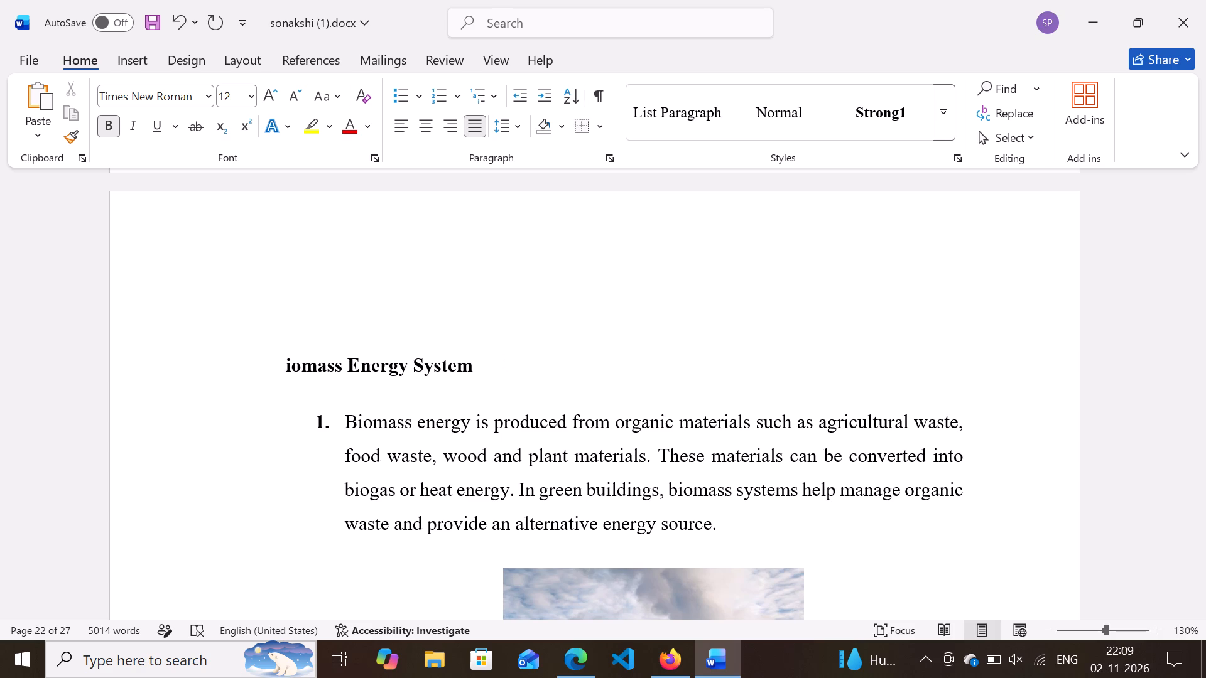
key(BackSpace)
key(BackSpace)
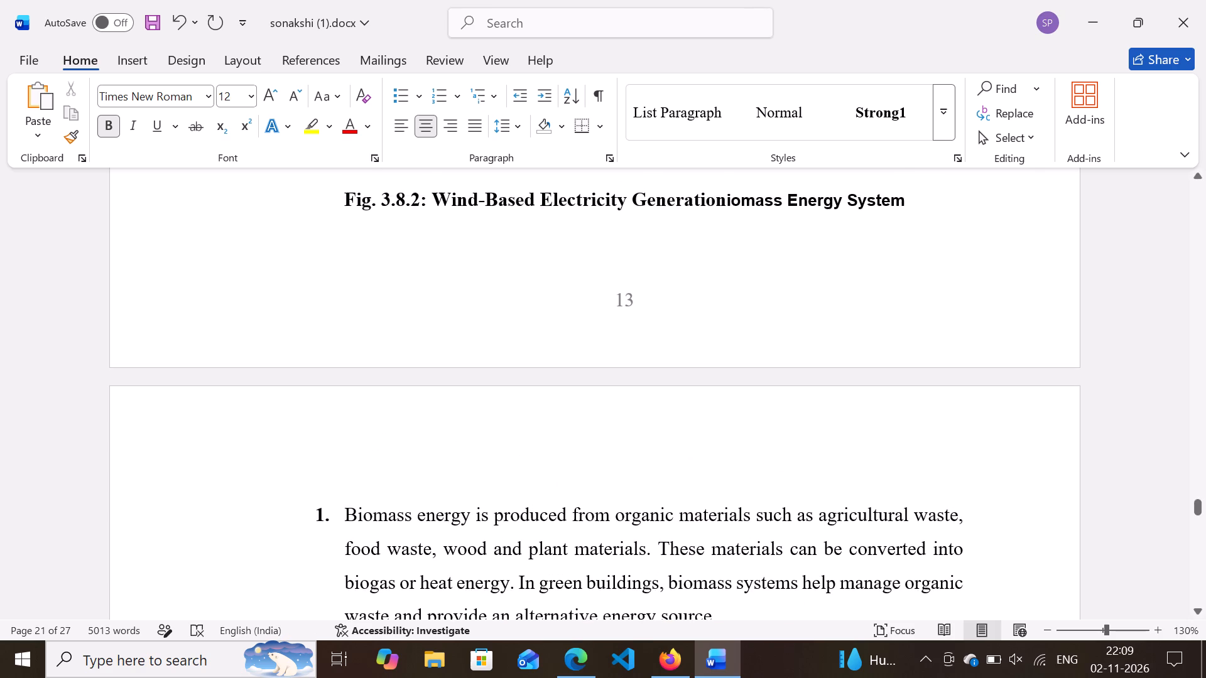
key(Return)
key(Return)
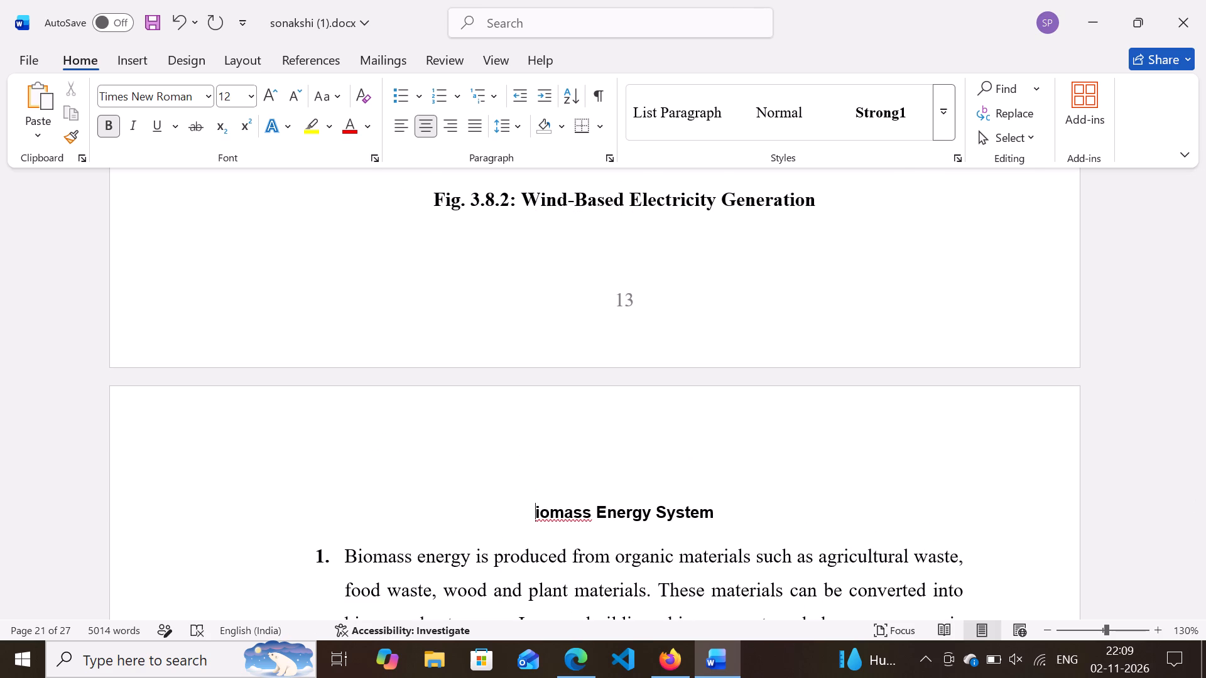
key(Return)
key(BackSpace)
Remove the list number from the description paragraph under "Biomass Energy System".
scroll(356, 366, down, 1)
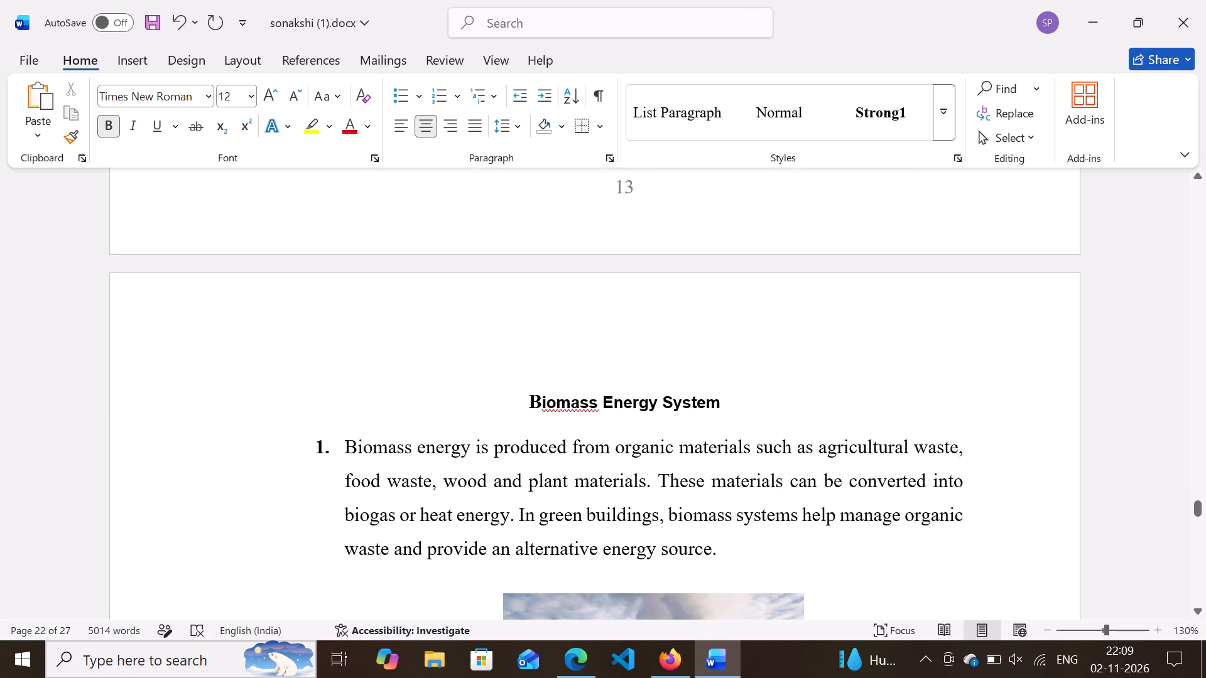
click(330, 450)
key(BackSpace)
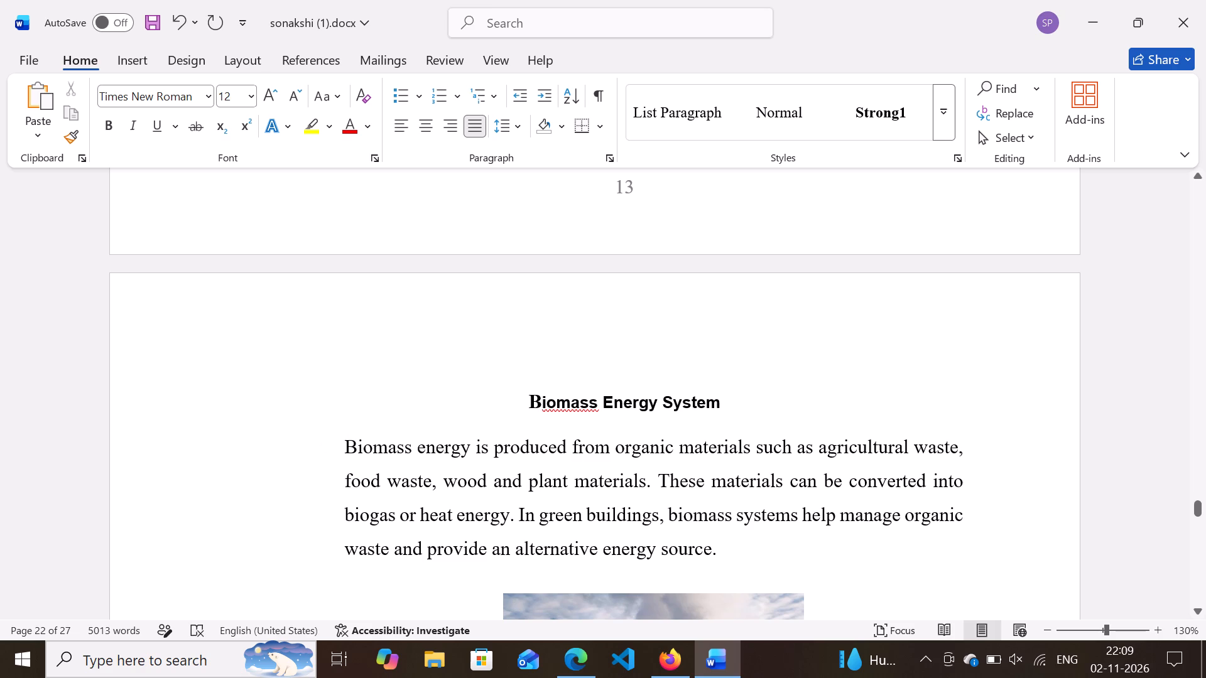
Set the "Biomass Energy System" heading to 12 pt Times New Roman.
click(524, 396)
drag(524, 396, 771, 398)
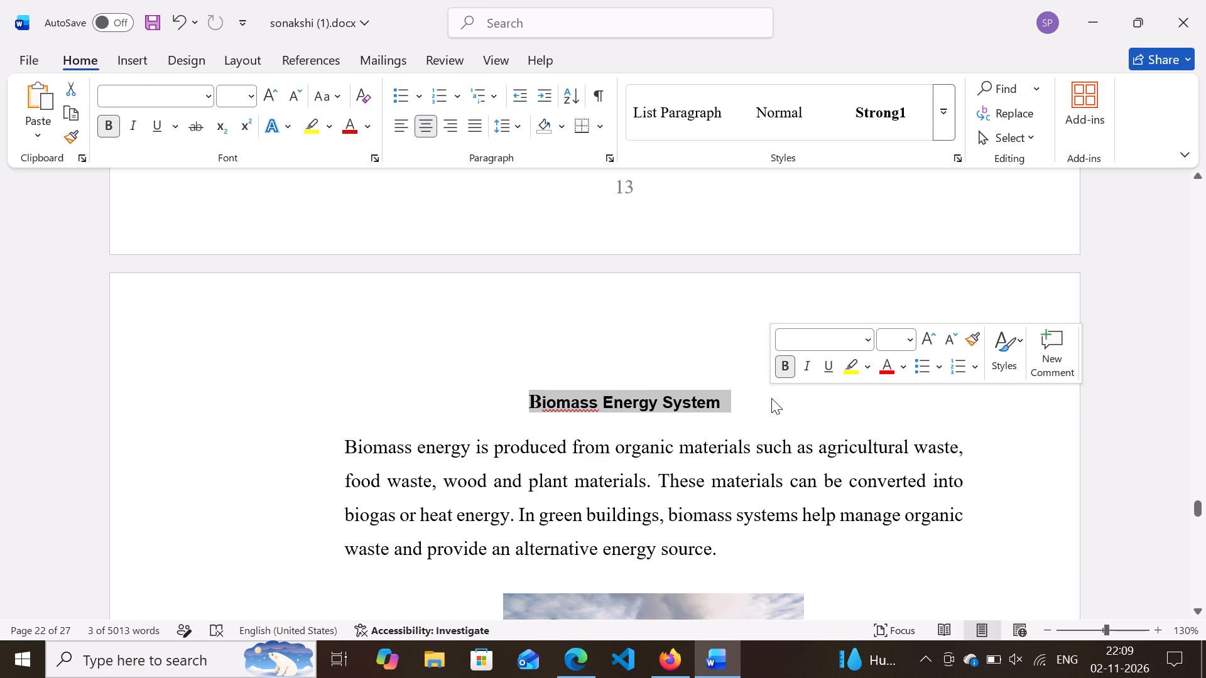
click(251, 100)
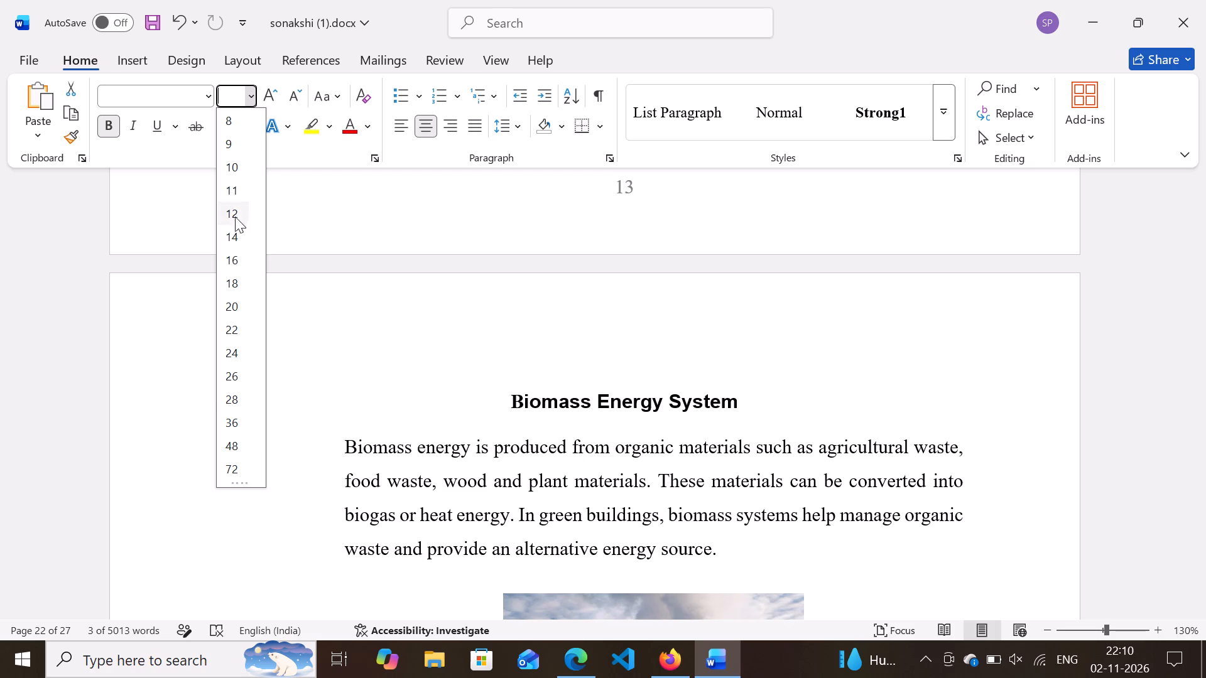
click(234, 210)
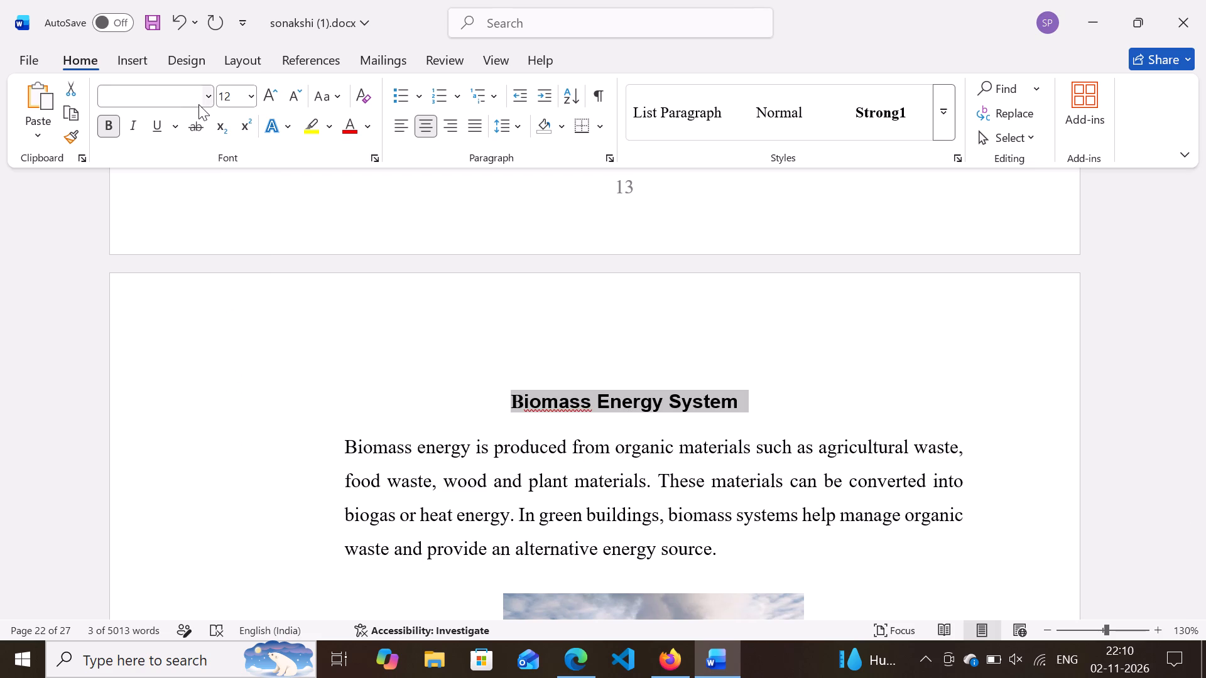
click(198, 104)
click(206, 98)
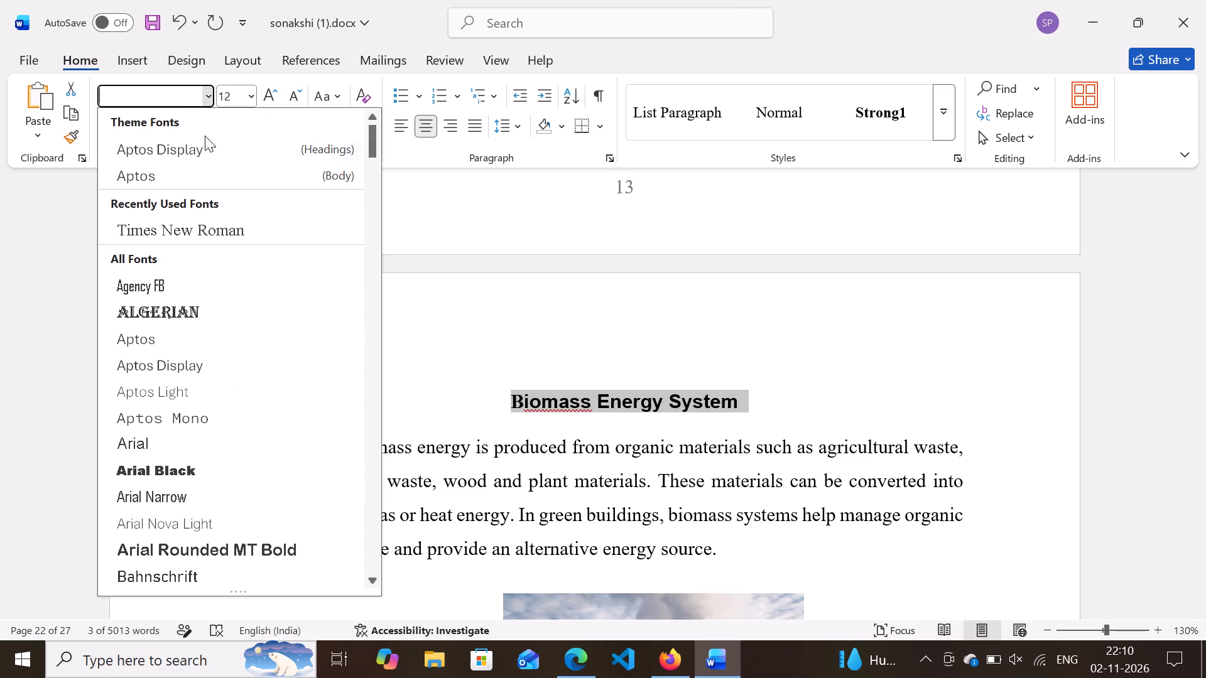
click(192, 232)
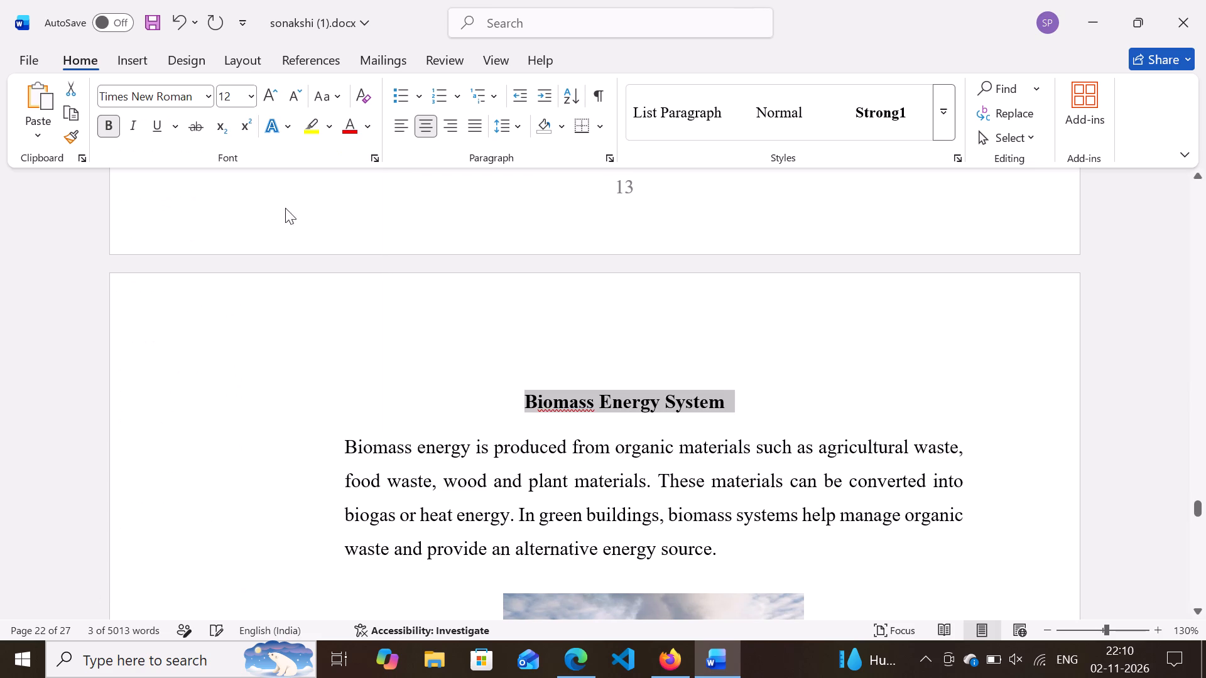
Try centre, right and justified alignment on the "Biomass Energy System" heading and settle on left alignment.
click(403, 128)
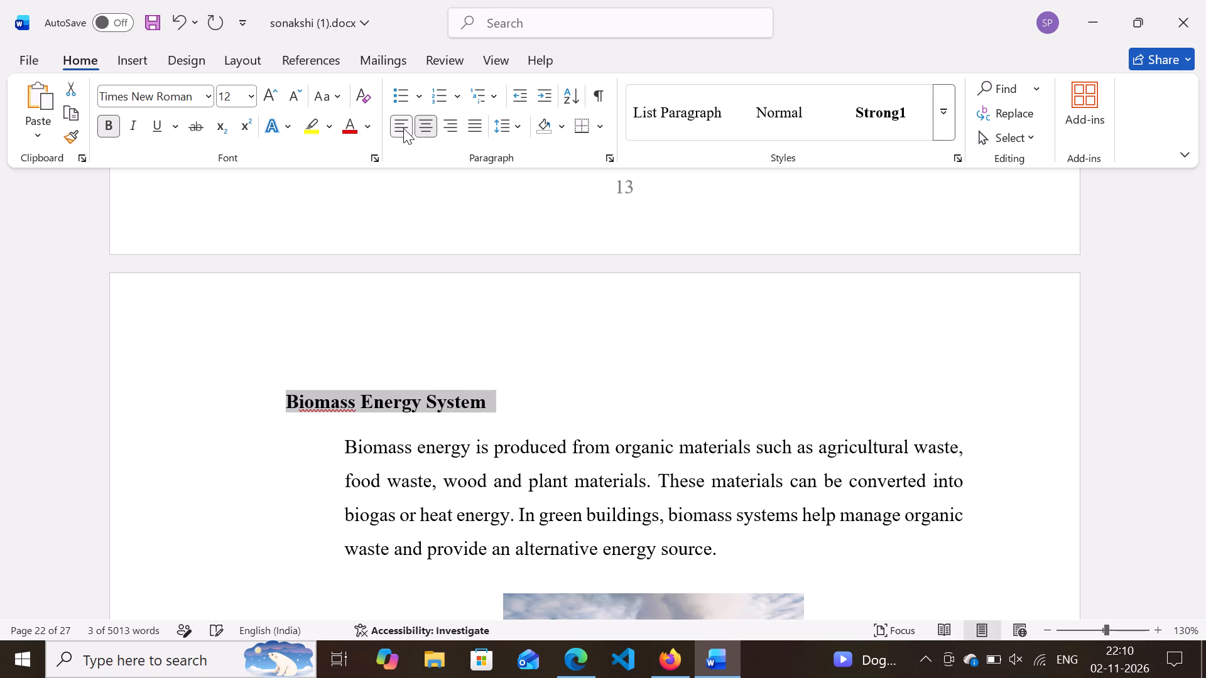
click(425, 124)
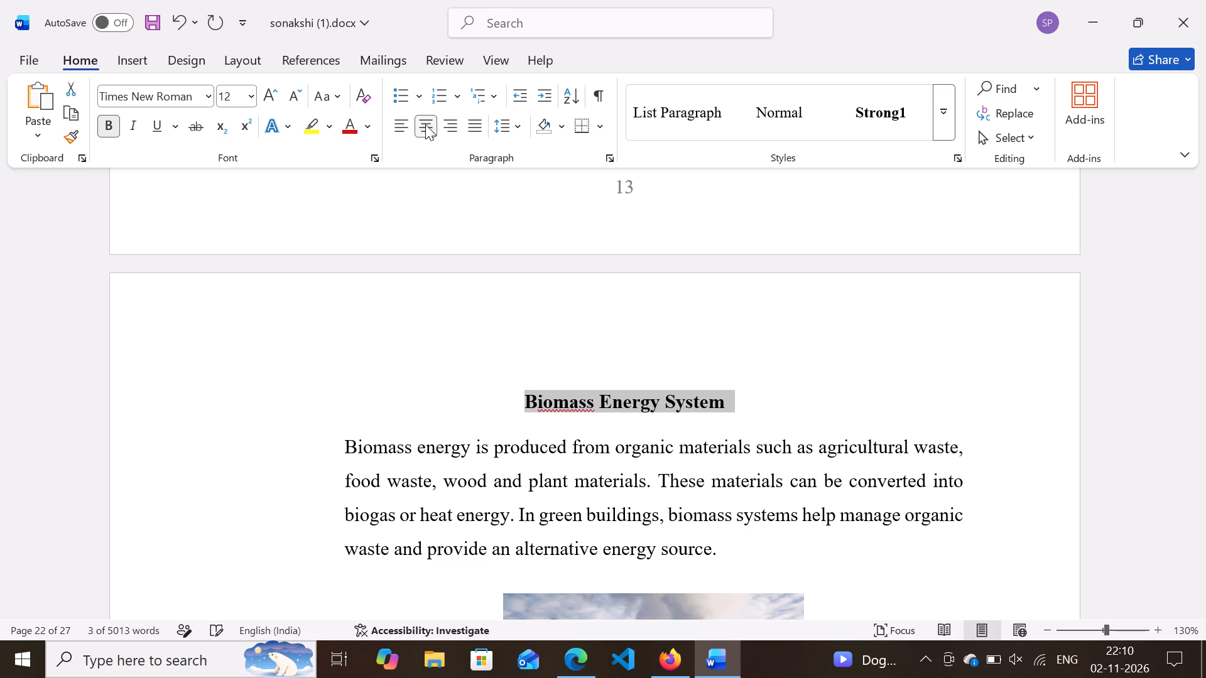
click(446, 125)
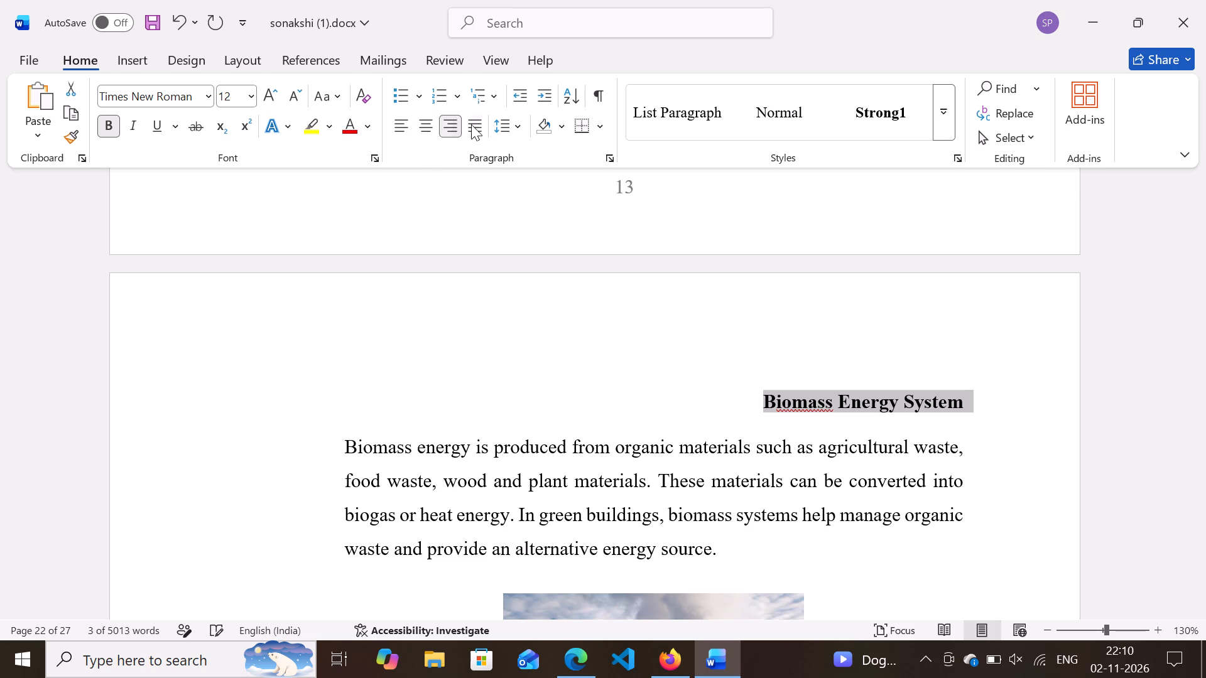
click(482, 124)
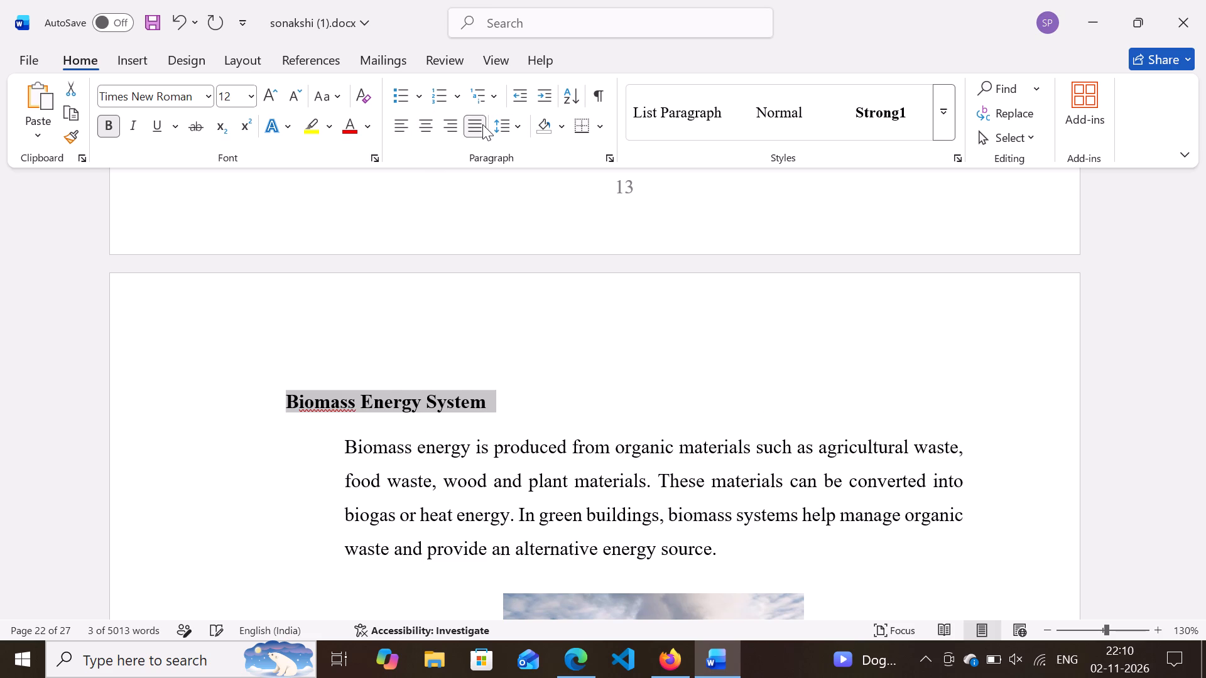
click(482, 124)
Compare the biomass section's heading and paragraph layout with the neighbouring "2. Wind Energy" and "3.9 Energy Saving Technologies" sections.
click(553, 350)
scroll(553, 350, up, 2)
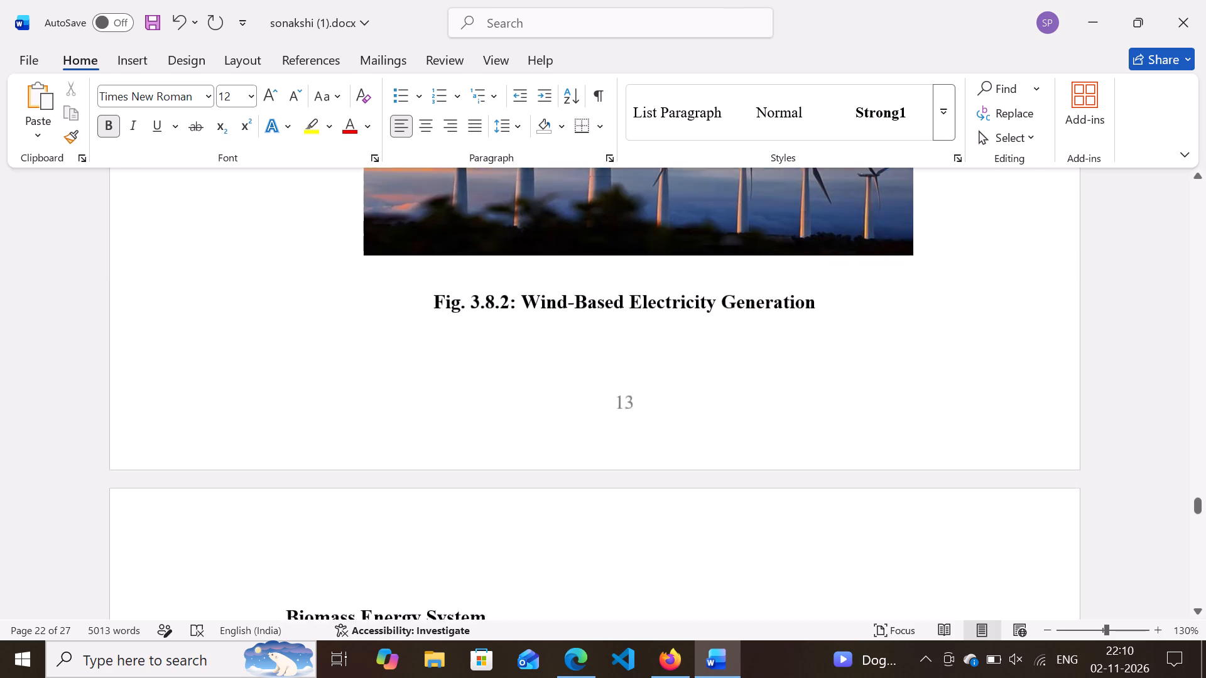
scroll(553, 350, up, 5)
scroll(553, 350, down, 2)
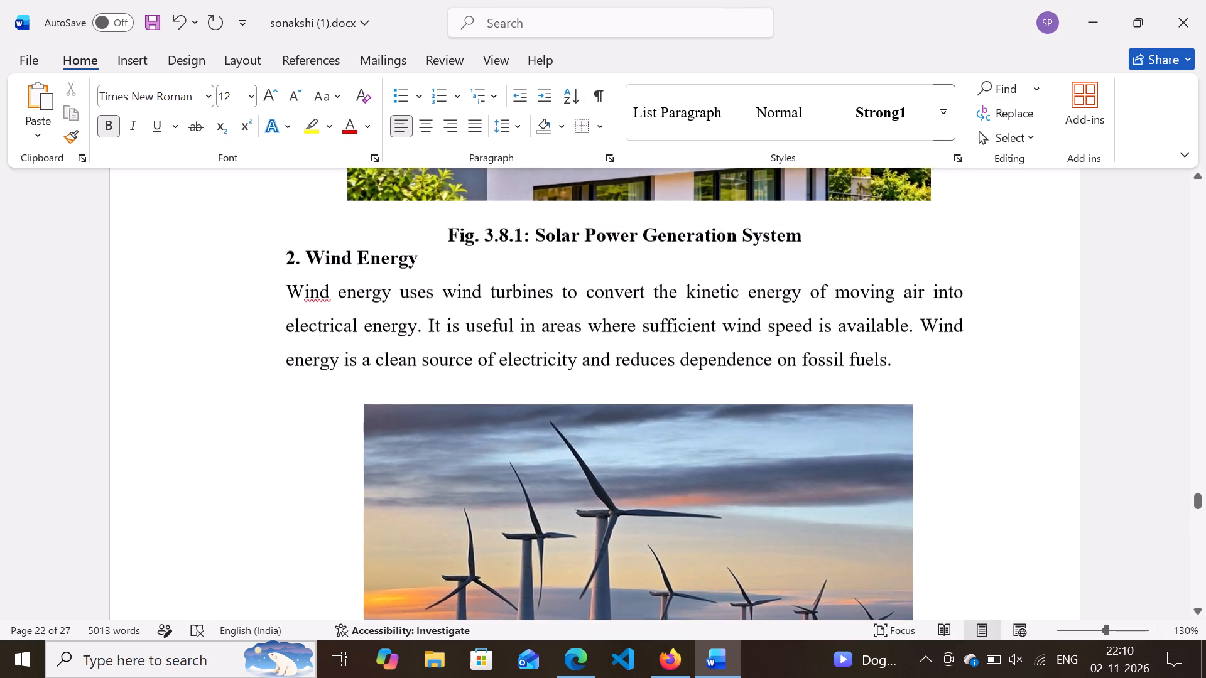
scroll(553, 350, down, 4)
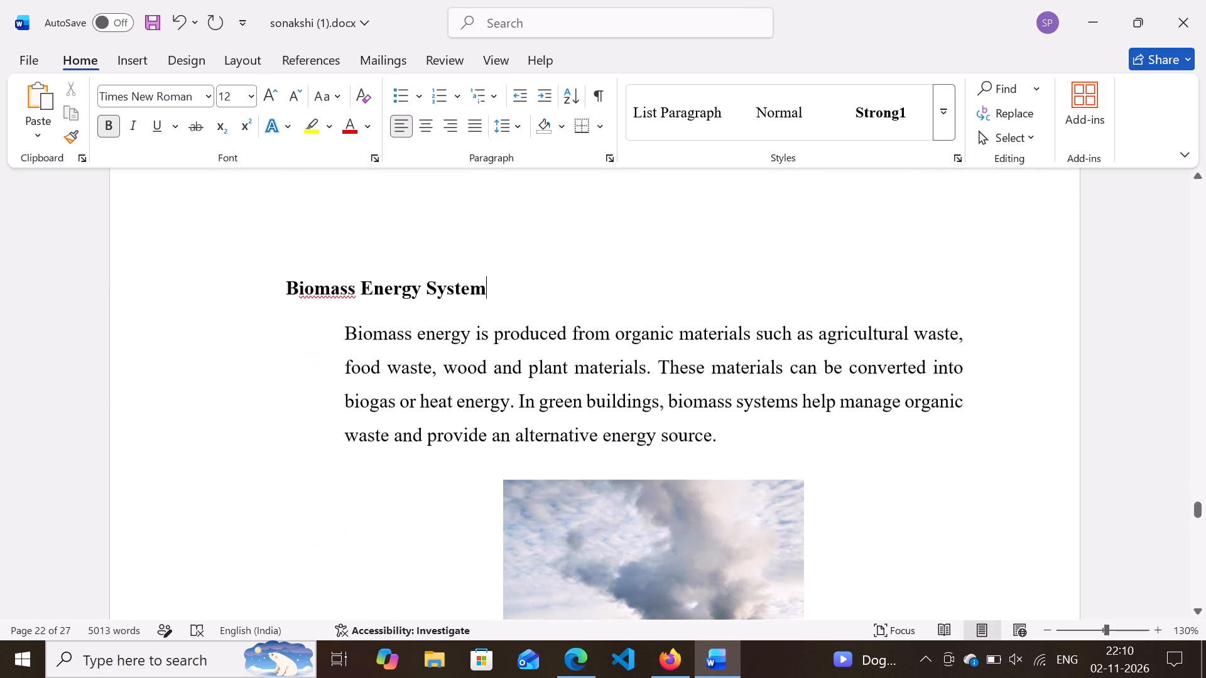
scroll(334, 345, down, 7)
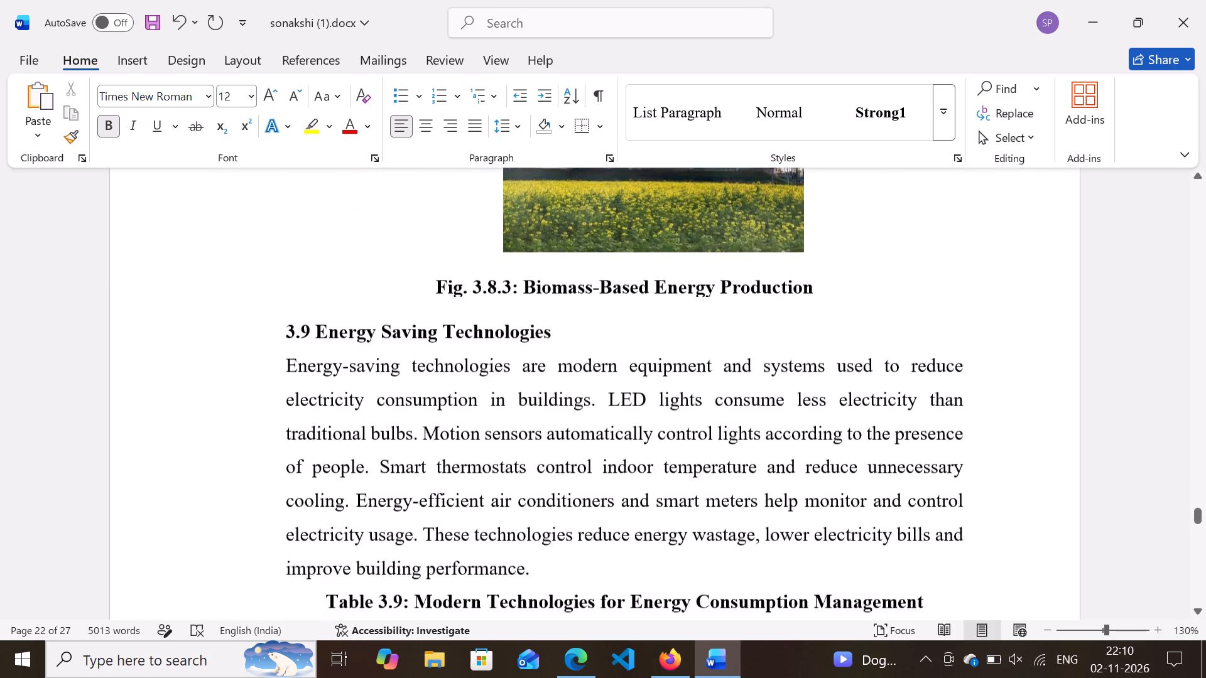
scroll(334, 345, up, 4)
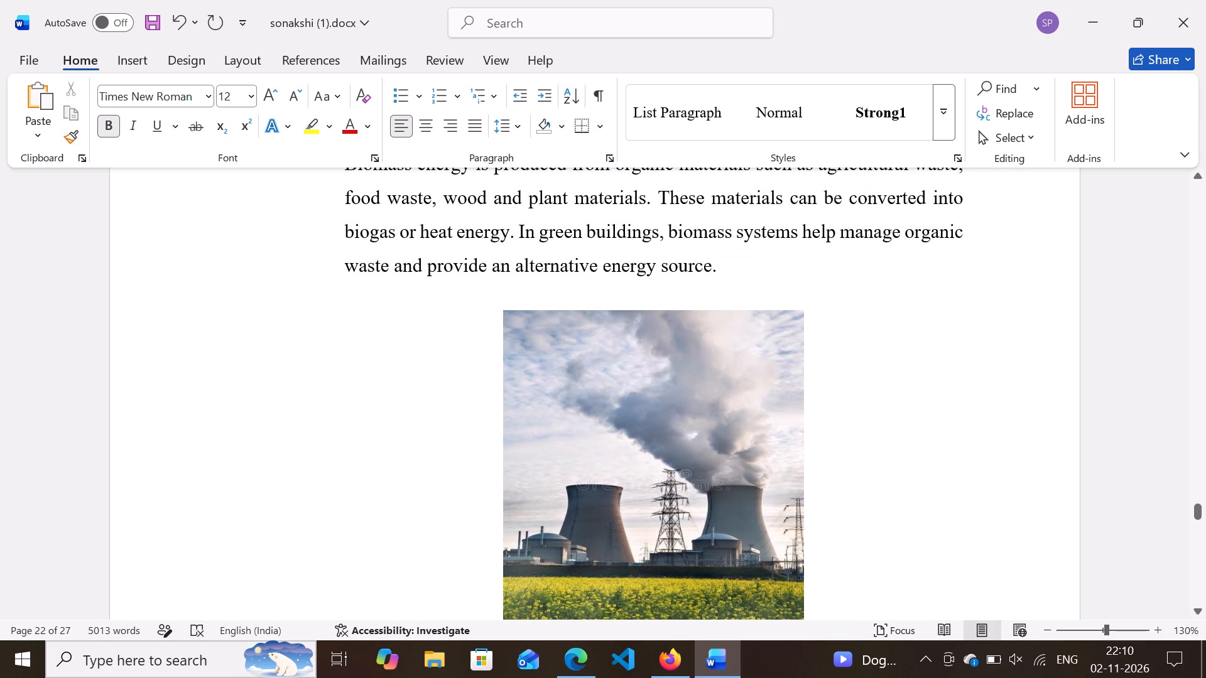
ctrl+scroll(404, 339, down, 3)
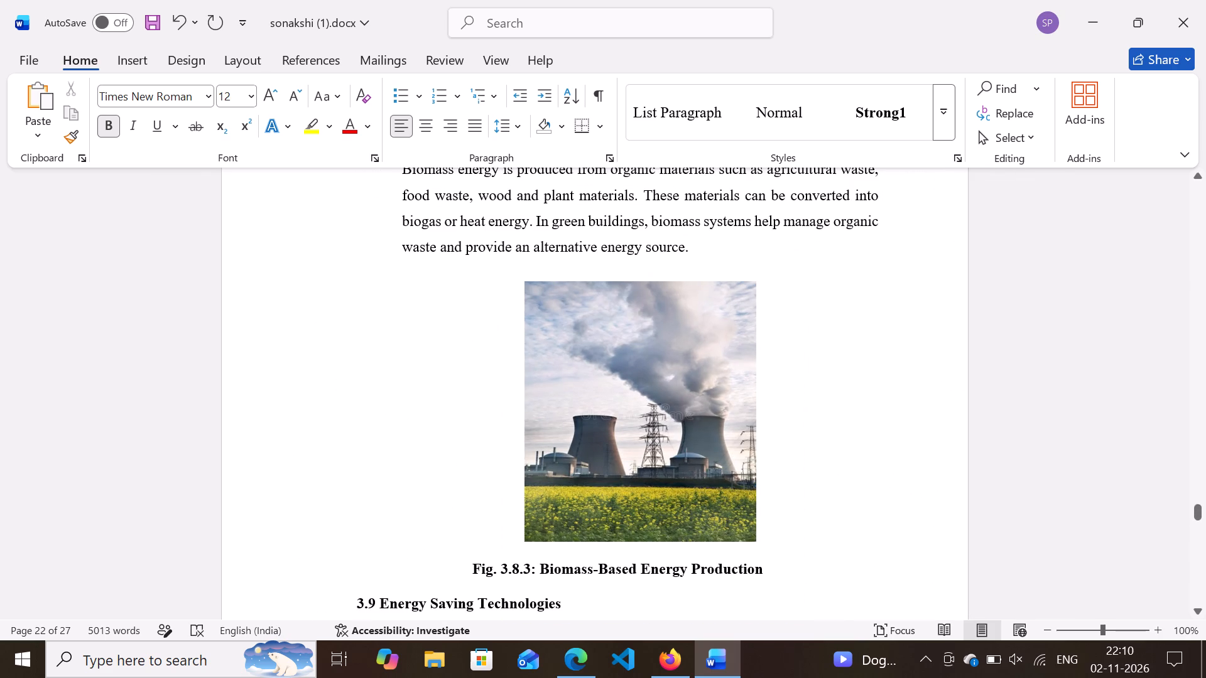
drag(404, 339, 420, 378)
scroll(428, 310, down, 1)
scroll(428, 310, up, 1)
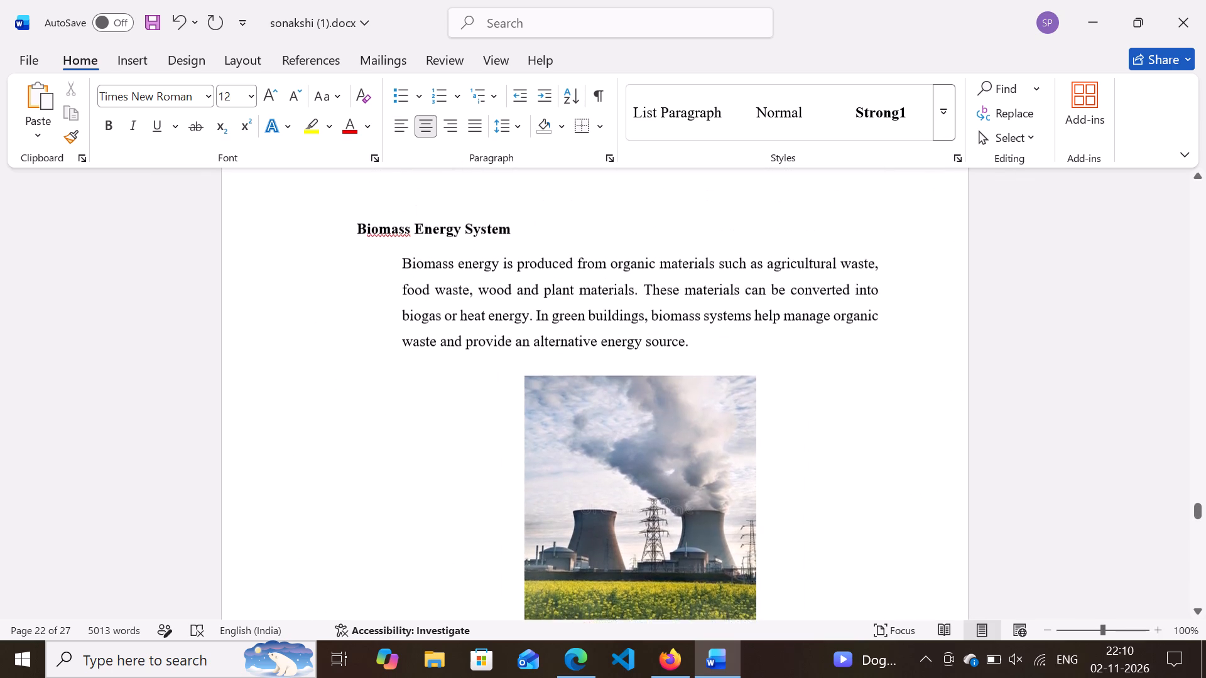
scroll(428, 310, up, 3)
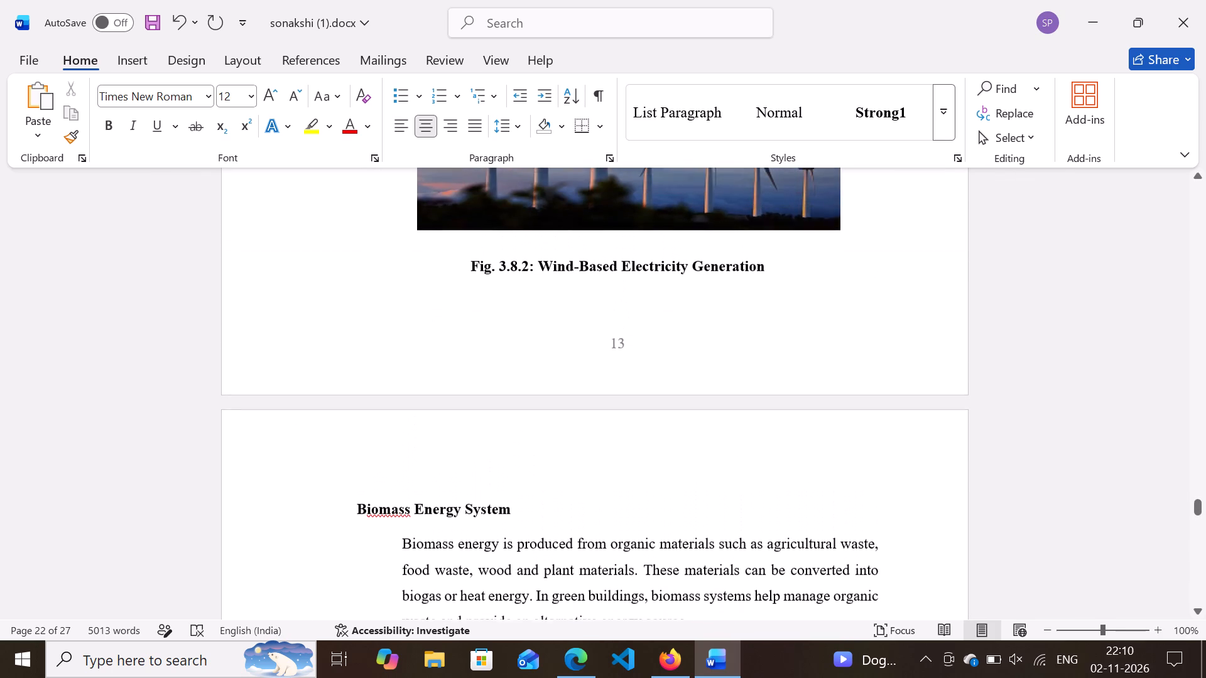
ctrl+scroll(428, 310, down, 1)
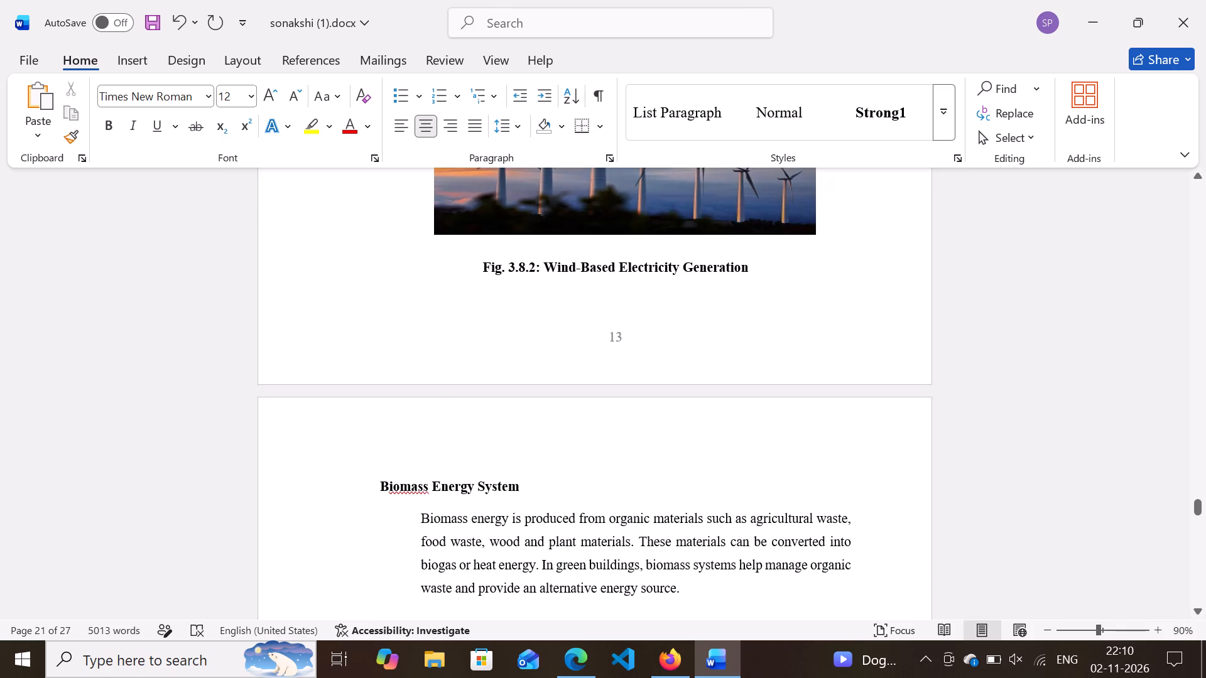
scroll(437, 419, up, 3)
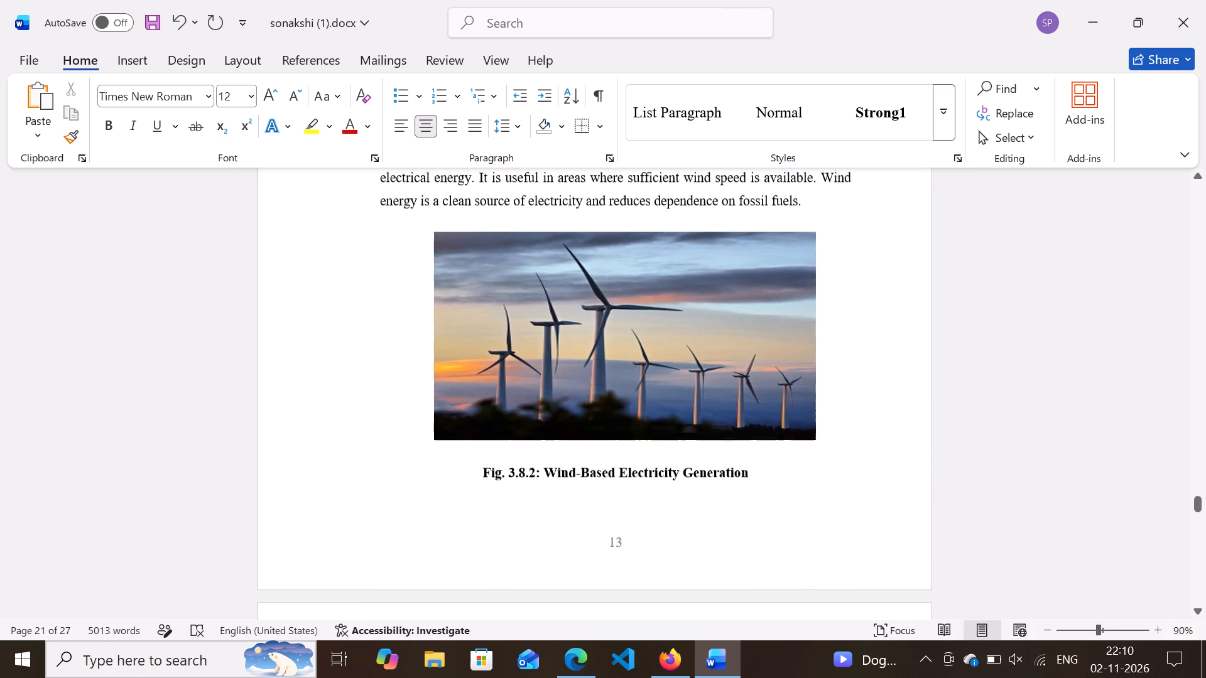
scroll(437, 419, down, 2)
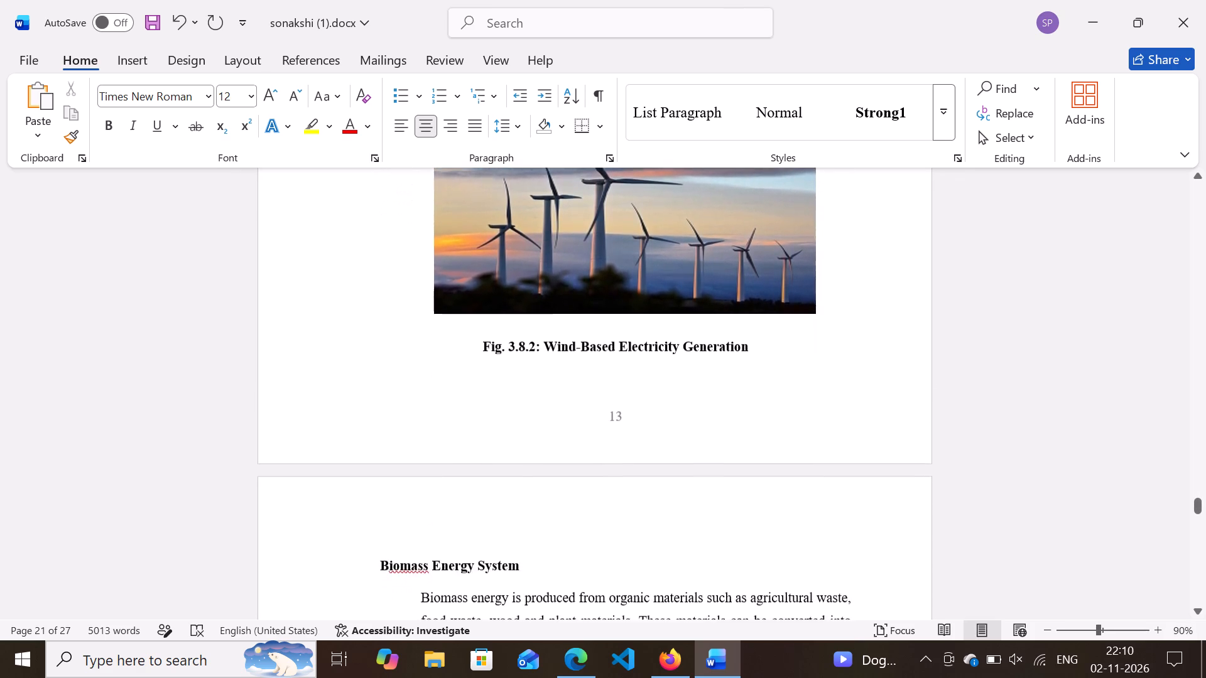
scroll(437, 419, down, 3)
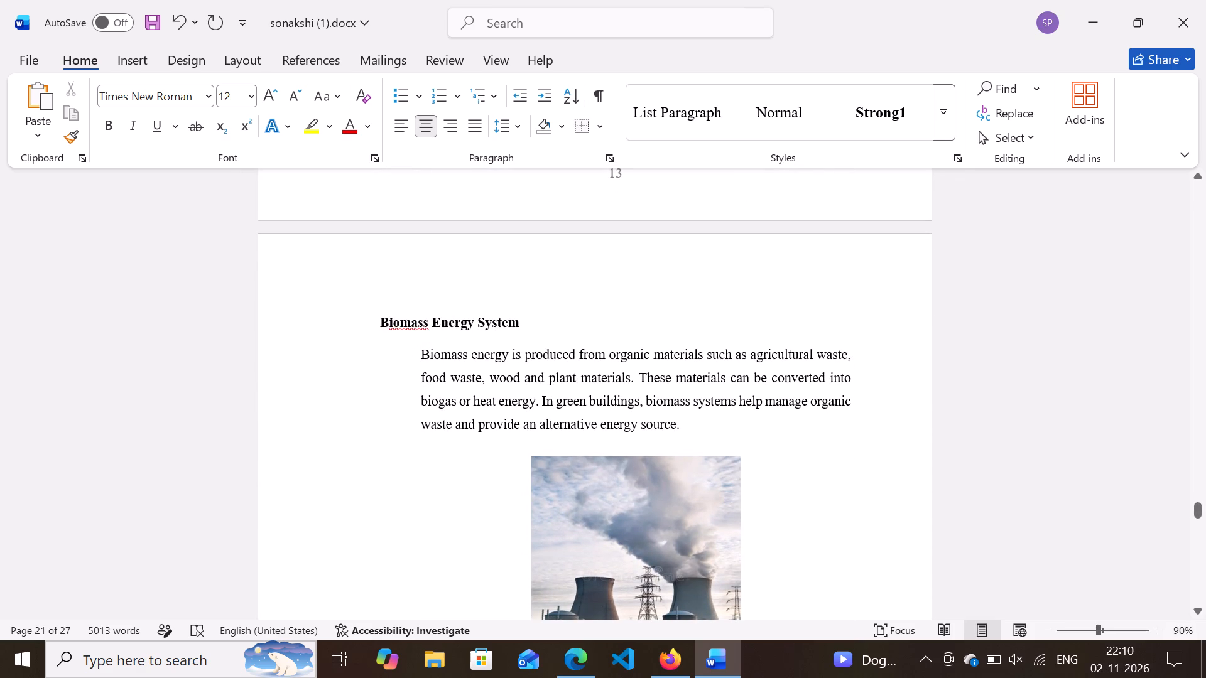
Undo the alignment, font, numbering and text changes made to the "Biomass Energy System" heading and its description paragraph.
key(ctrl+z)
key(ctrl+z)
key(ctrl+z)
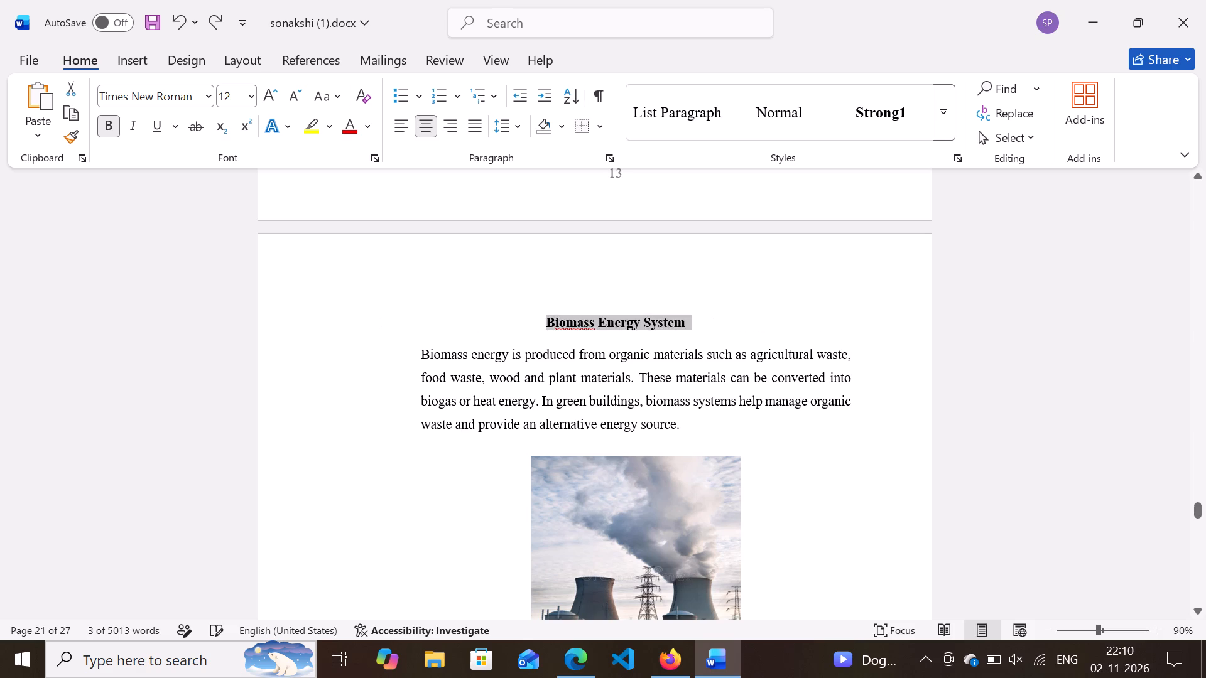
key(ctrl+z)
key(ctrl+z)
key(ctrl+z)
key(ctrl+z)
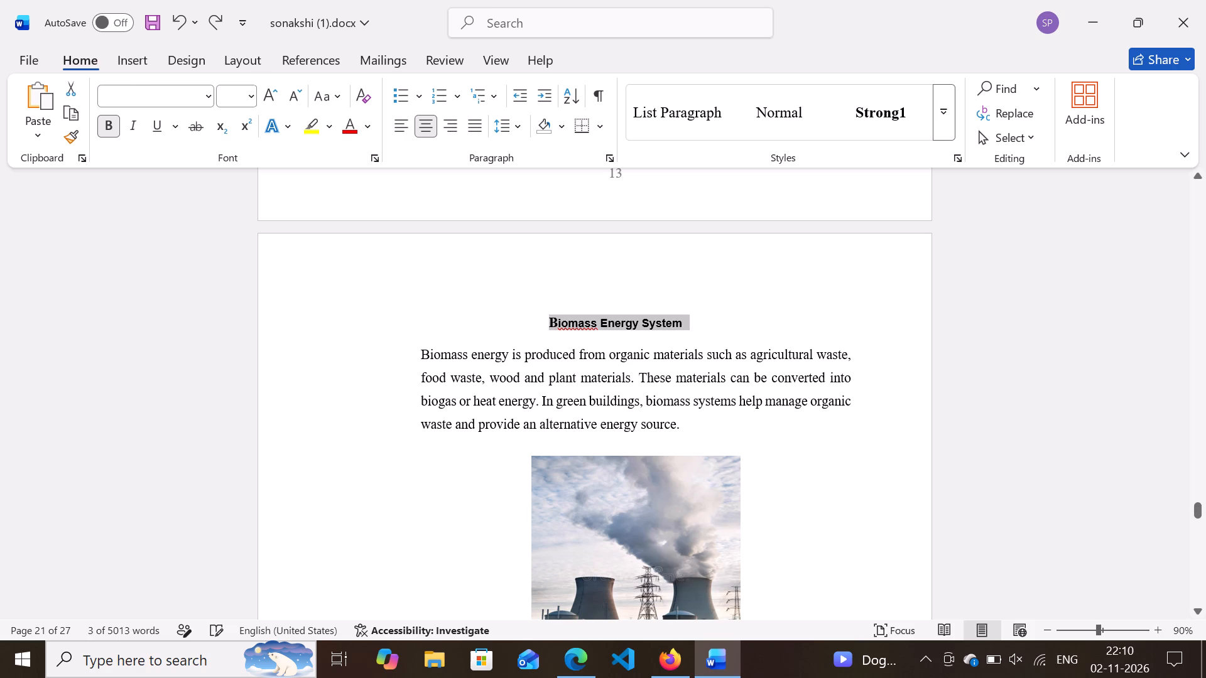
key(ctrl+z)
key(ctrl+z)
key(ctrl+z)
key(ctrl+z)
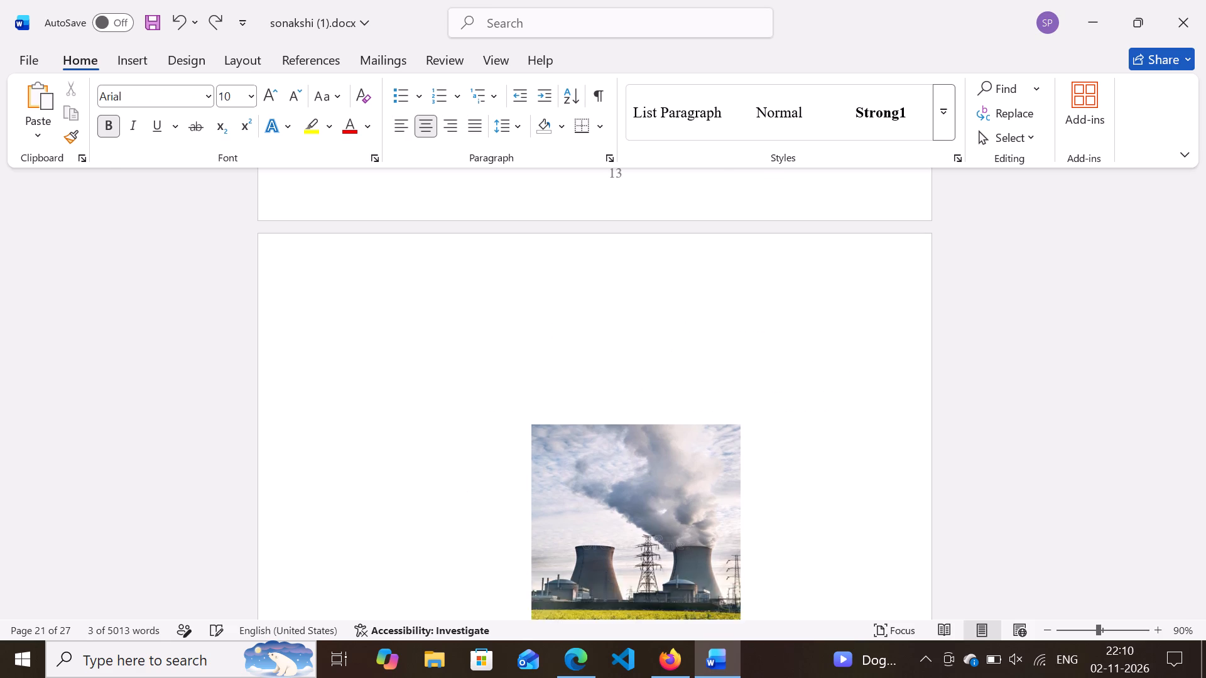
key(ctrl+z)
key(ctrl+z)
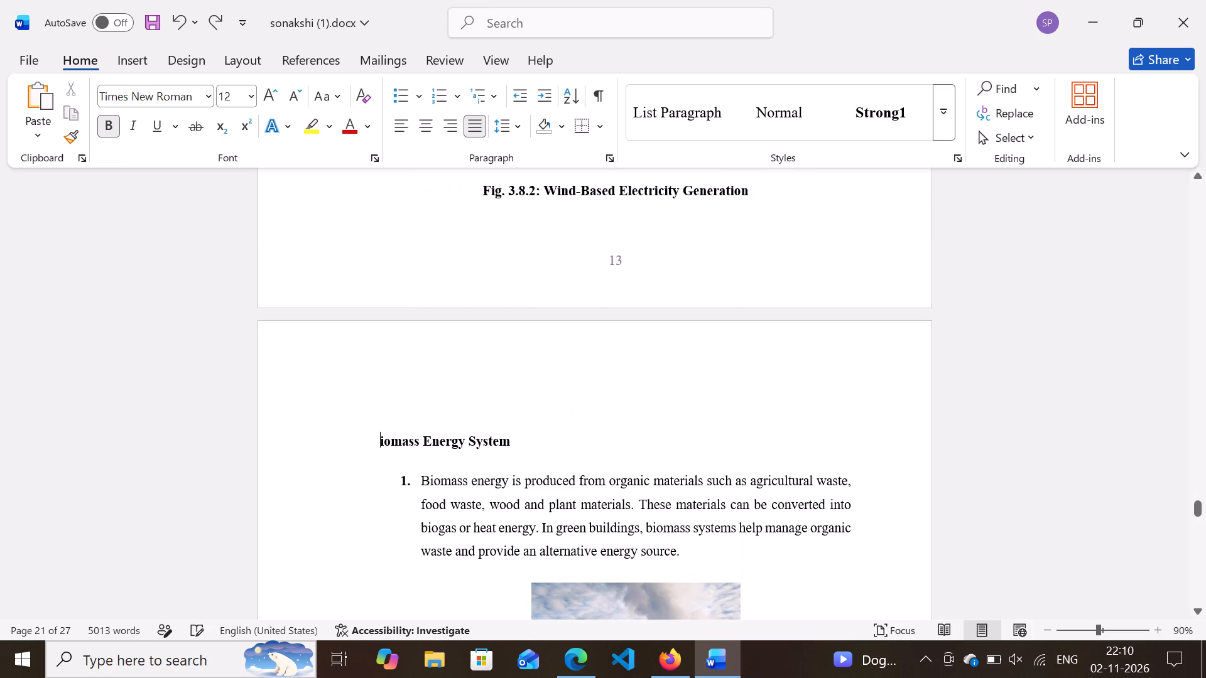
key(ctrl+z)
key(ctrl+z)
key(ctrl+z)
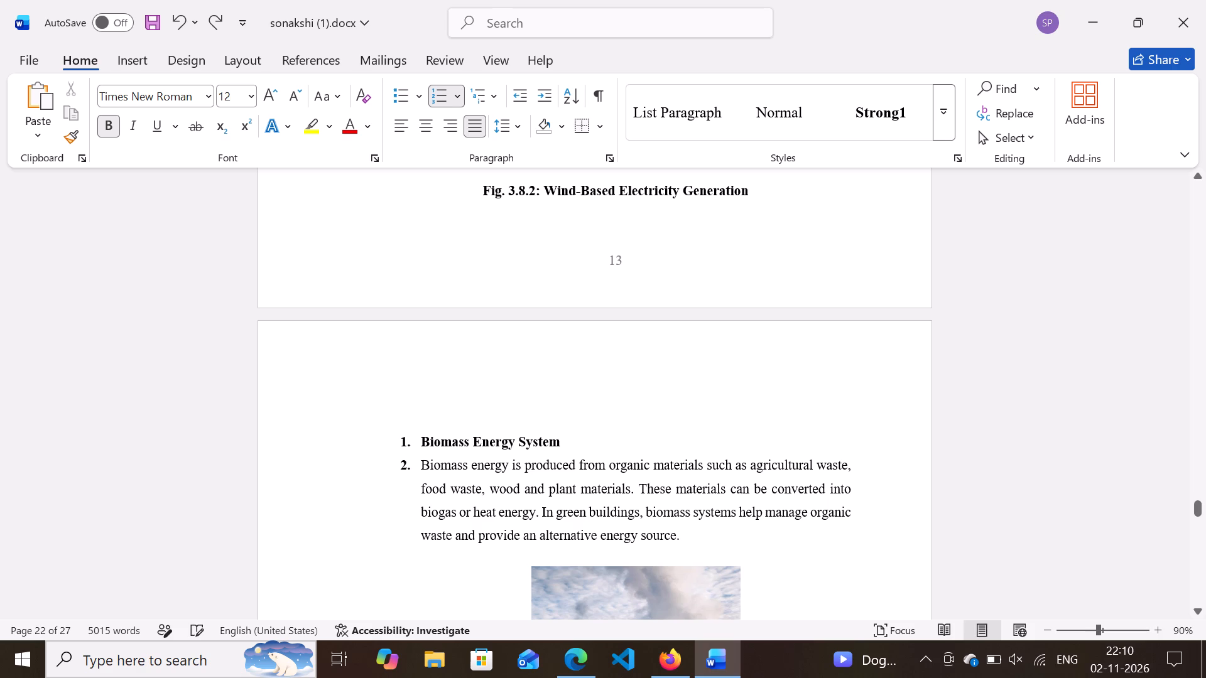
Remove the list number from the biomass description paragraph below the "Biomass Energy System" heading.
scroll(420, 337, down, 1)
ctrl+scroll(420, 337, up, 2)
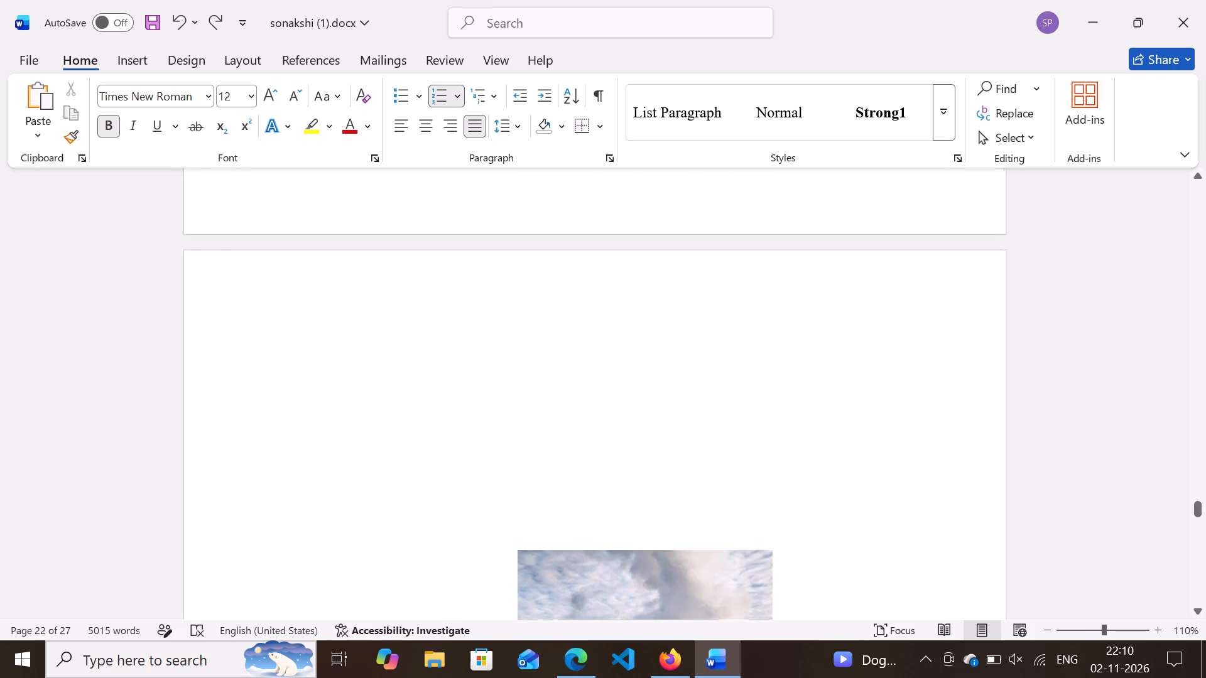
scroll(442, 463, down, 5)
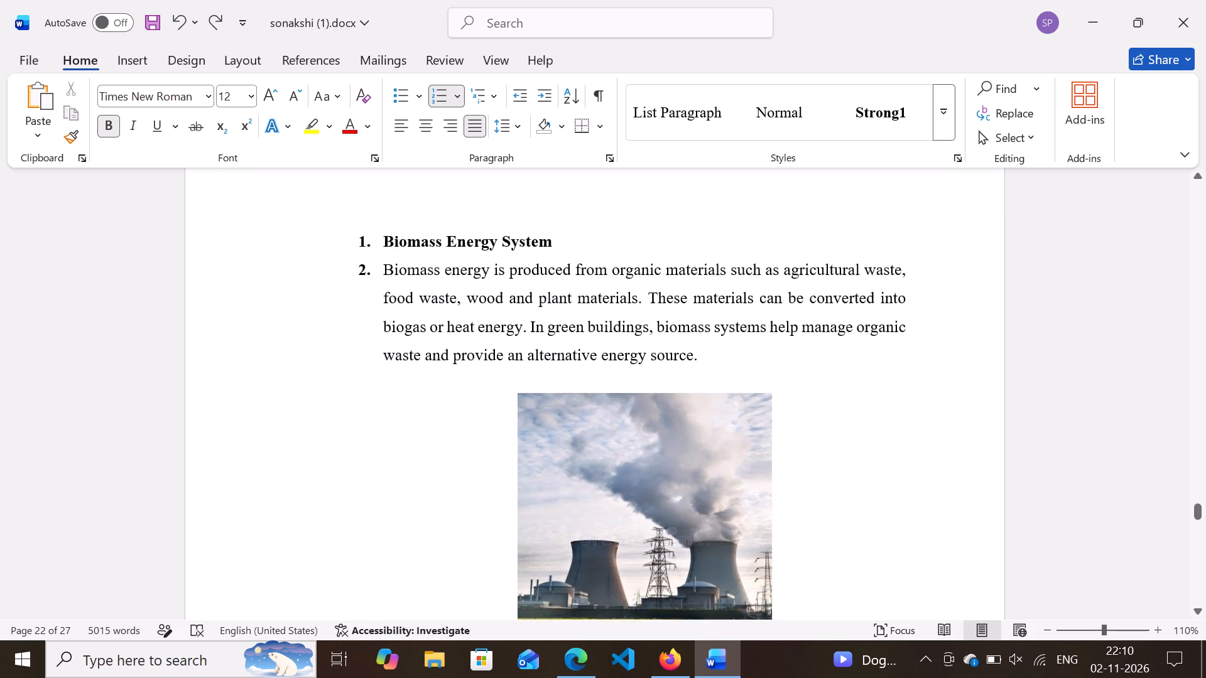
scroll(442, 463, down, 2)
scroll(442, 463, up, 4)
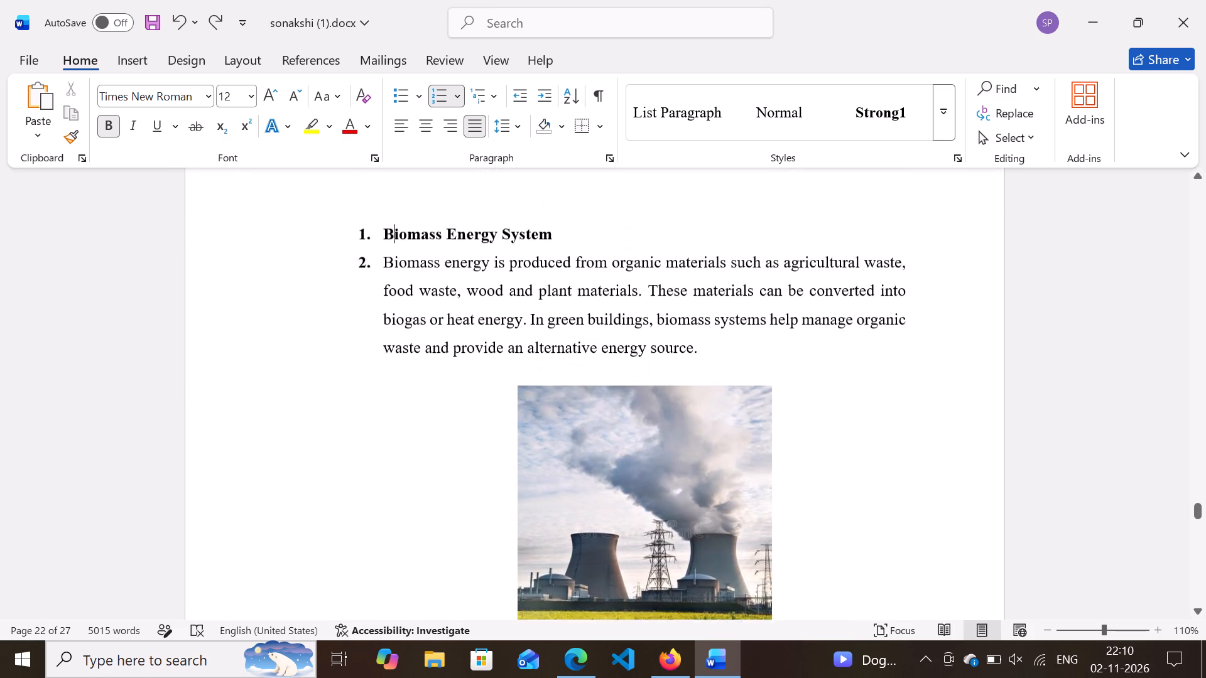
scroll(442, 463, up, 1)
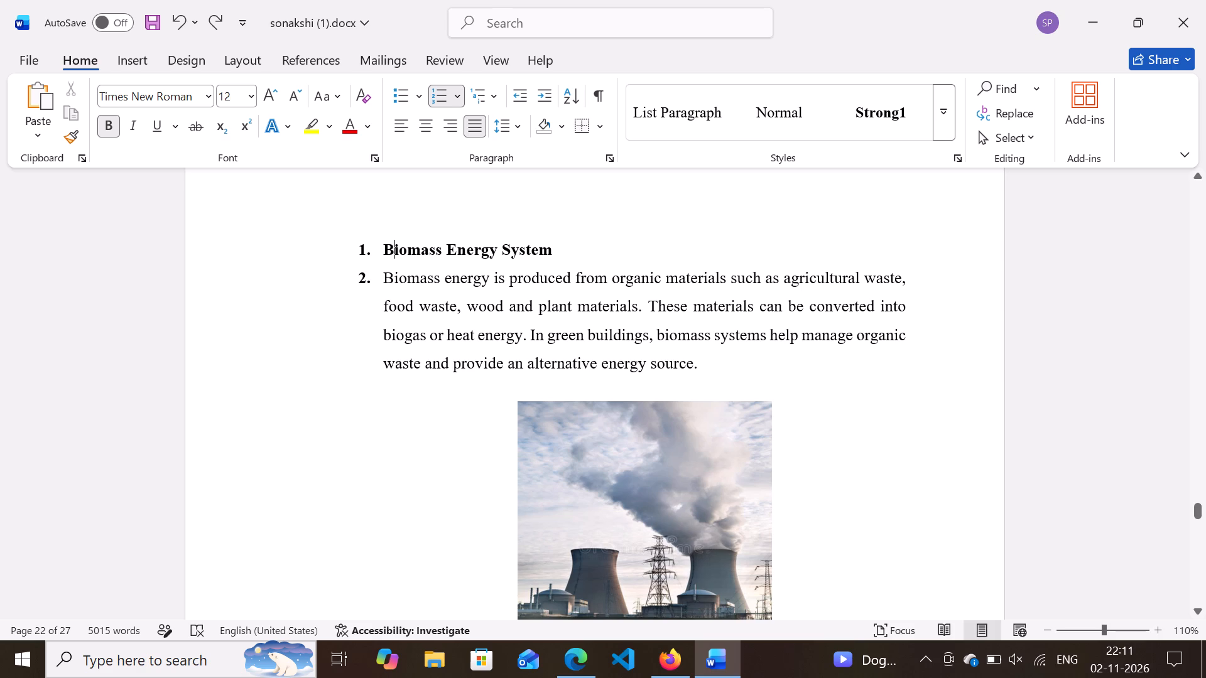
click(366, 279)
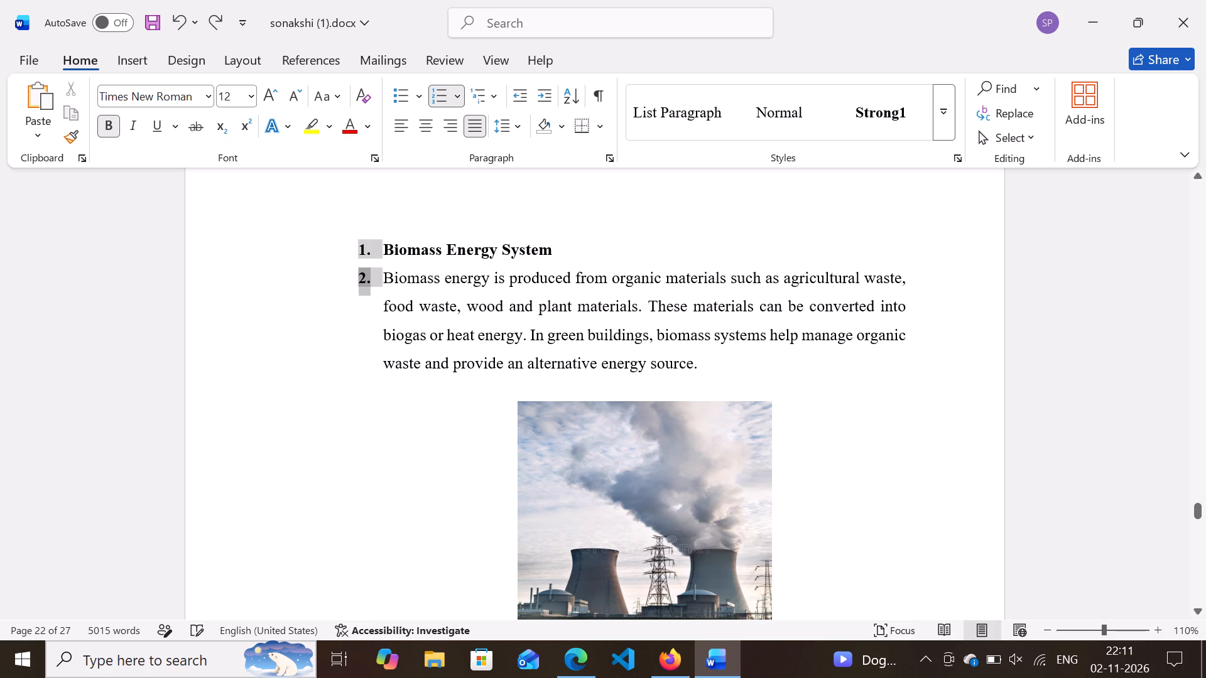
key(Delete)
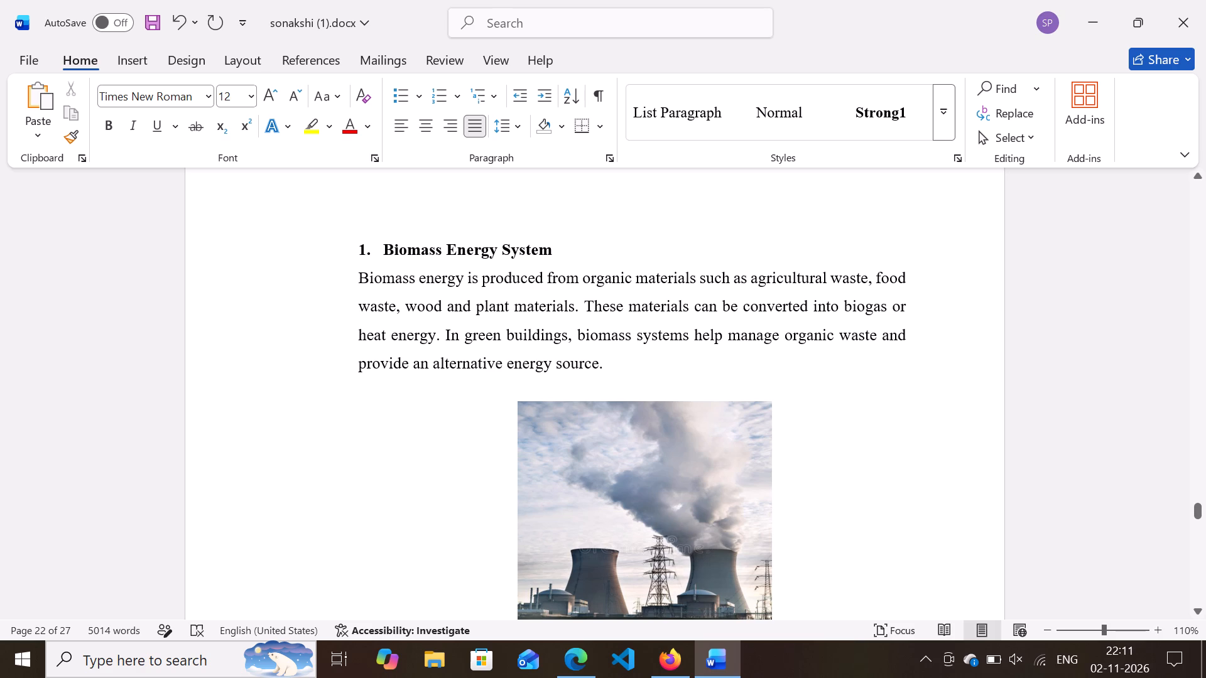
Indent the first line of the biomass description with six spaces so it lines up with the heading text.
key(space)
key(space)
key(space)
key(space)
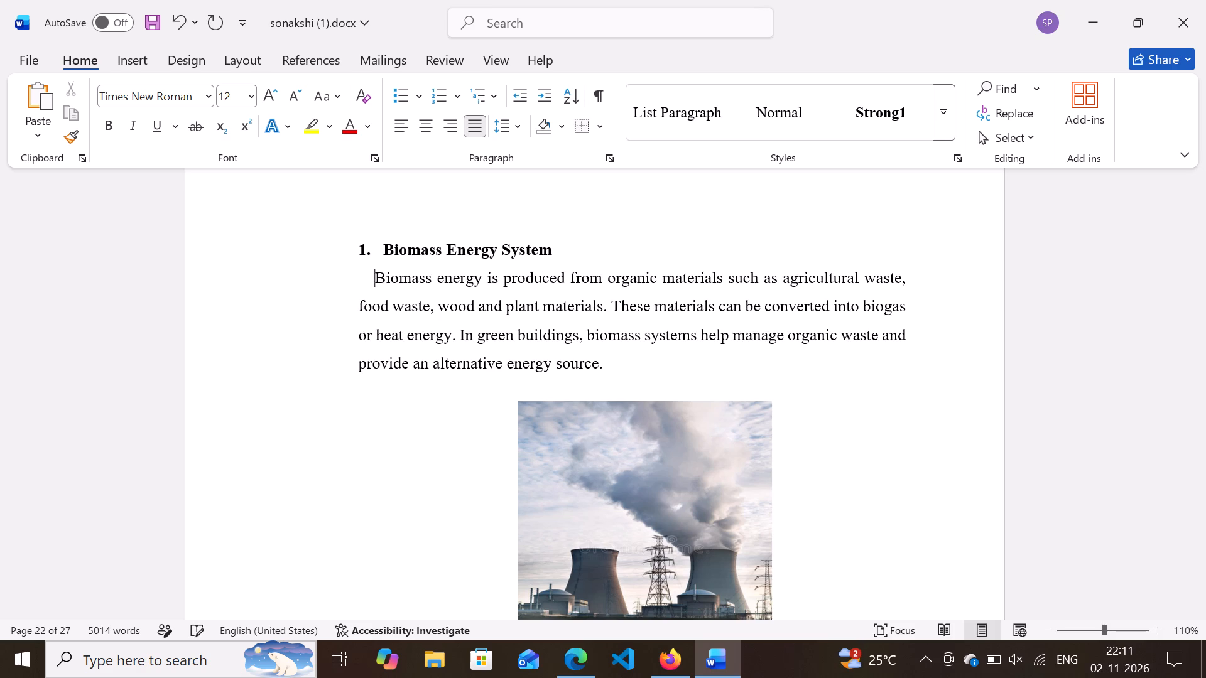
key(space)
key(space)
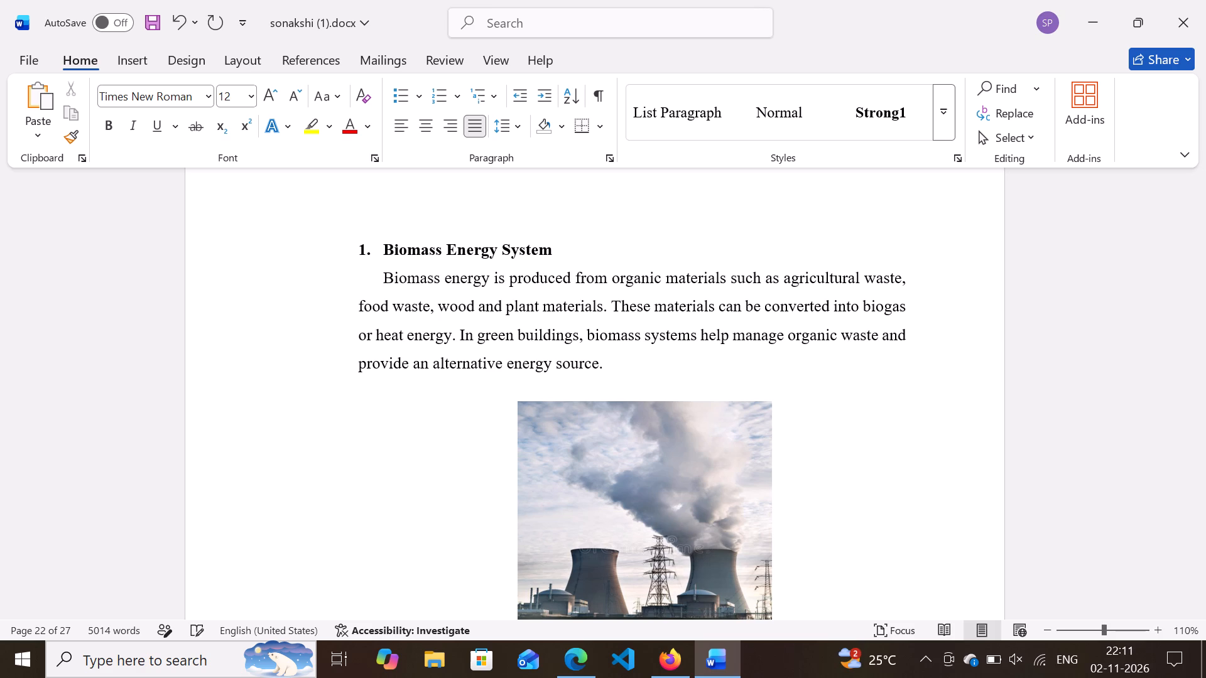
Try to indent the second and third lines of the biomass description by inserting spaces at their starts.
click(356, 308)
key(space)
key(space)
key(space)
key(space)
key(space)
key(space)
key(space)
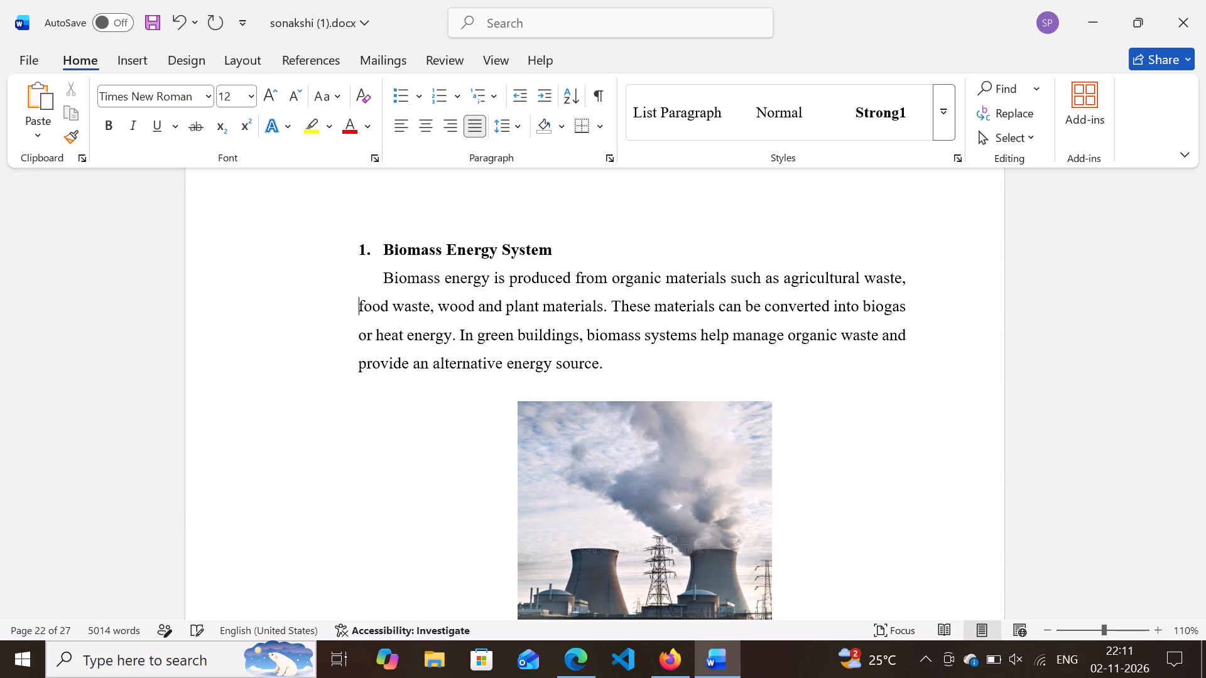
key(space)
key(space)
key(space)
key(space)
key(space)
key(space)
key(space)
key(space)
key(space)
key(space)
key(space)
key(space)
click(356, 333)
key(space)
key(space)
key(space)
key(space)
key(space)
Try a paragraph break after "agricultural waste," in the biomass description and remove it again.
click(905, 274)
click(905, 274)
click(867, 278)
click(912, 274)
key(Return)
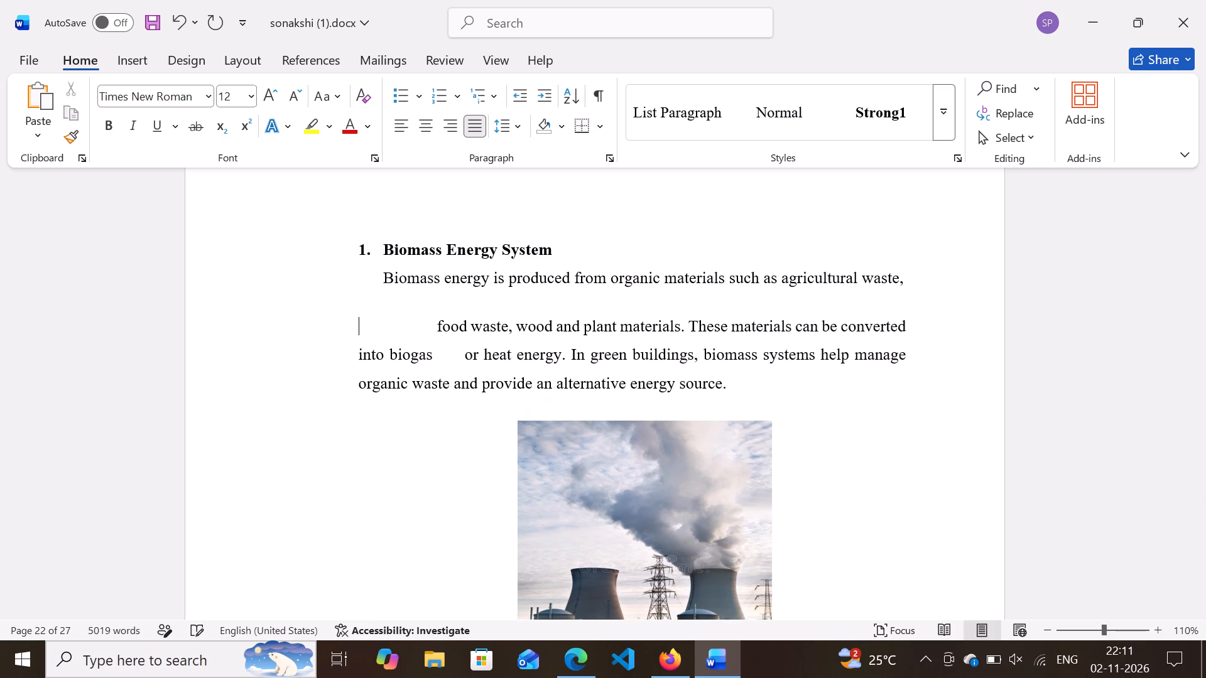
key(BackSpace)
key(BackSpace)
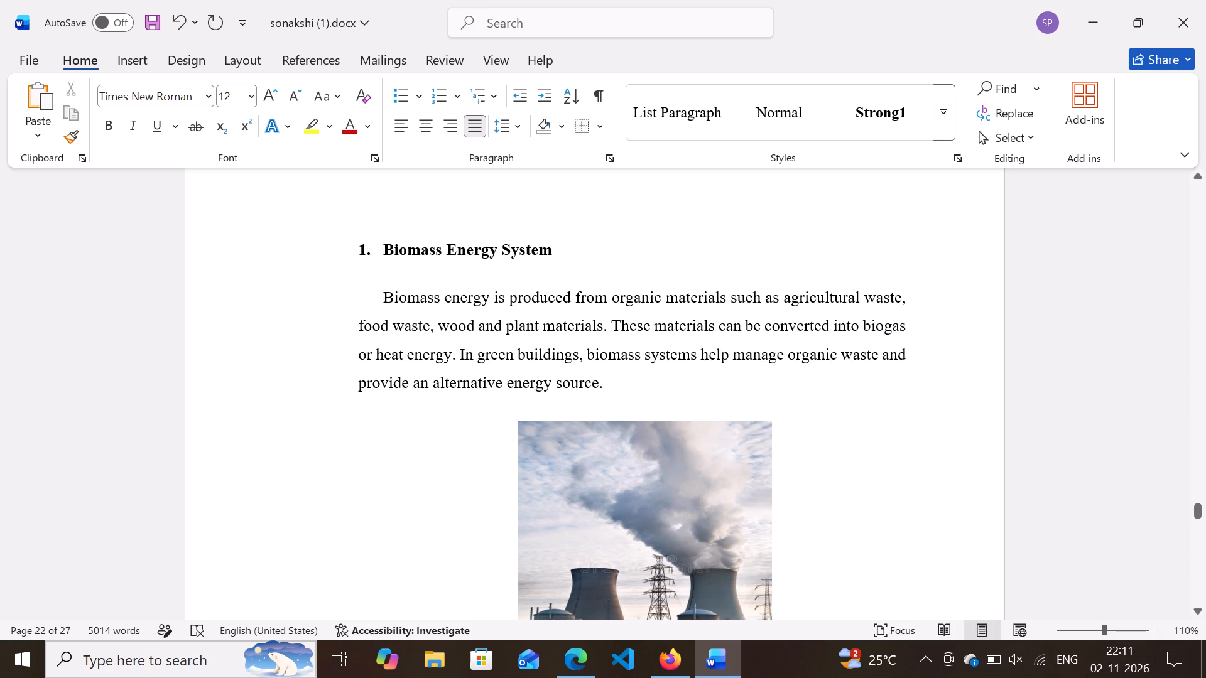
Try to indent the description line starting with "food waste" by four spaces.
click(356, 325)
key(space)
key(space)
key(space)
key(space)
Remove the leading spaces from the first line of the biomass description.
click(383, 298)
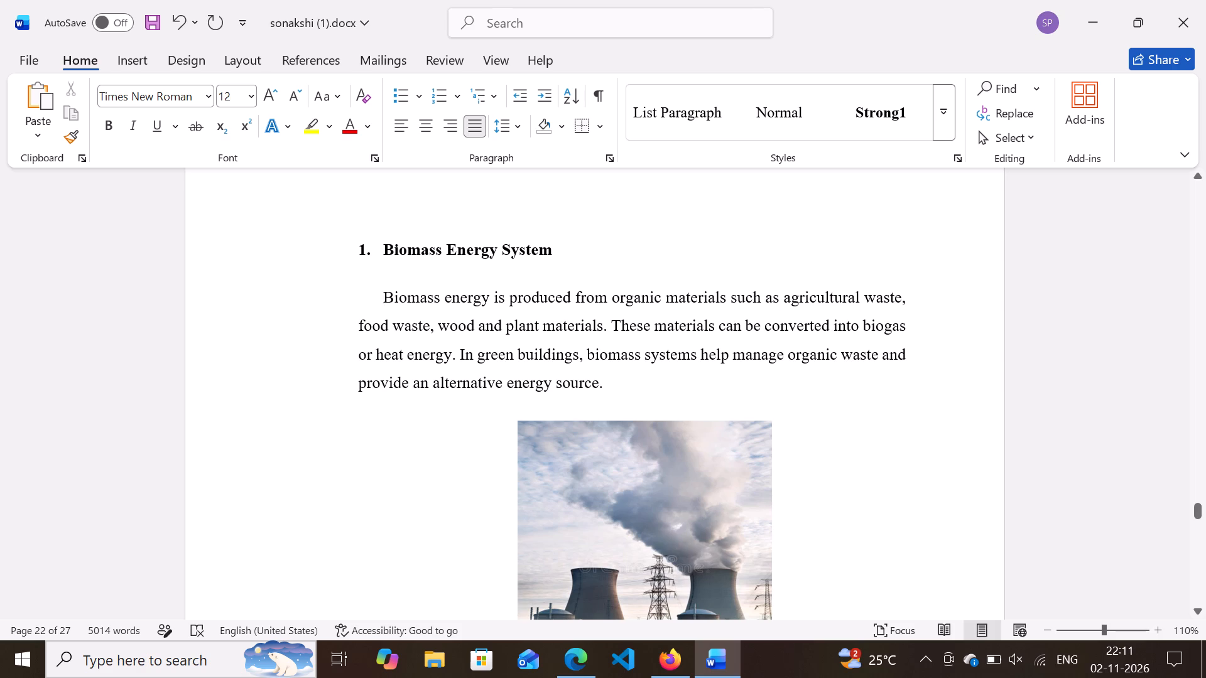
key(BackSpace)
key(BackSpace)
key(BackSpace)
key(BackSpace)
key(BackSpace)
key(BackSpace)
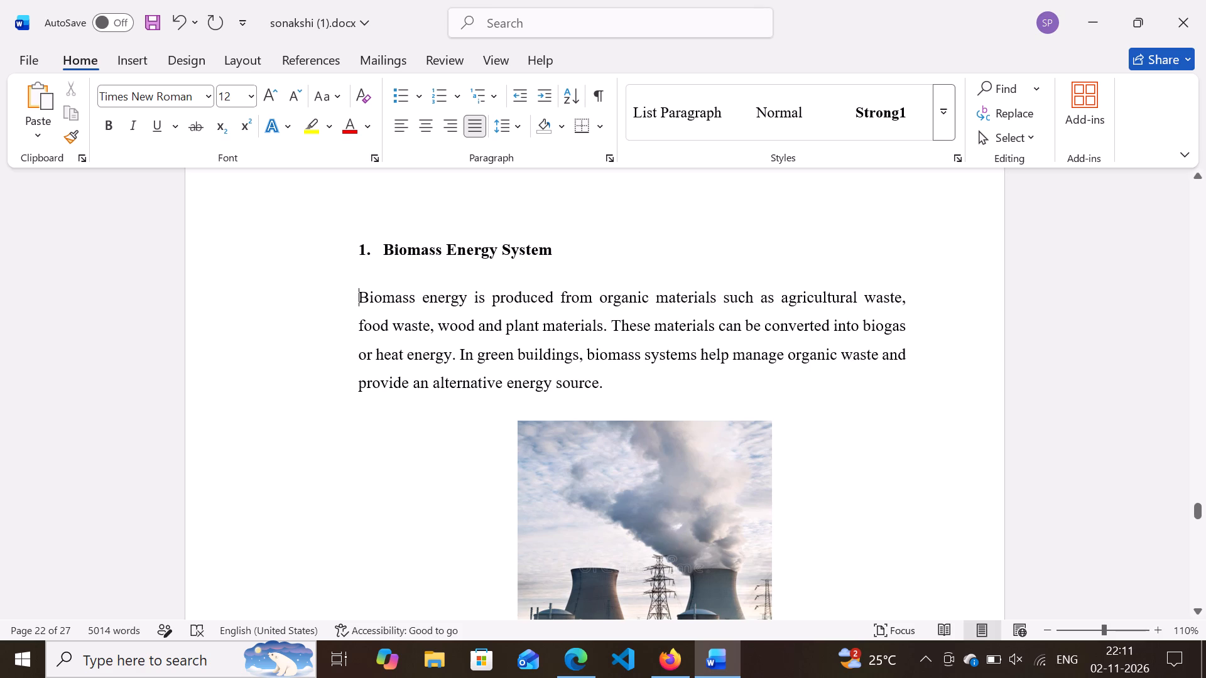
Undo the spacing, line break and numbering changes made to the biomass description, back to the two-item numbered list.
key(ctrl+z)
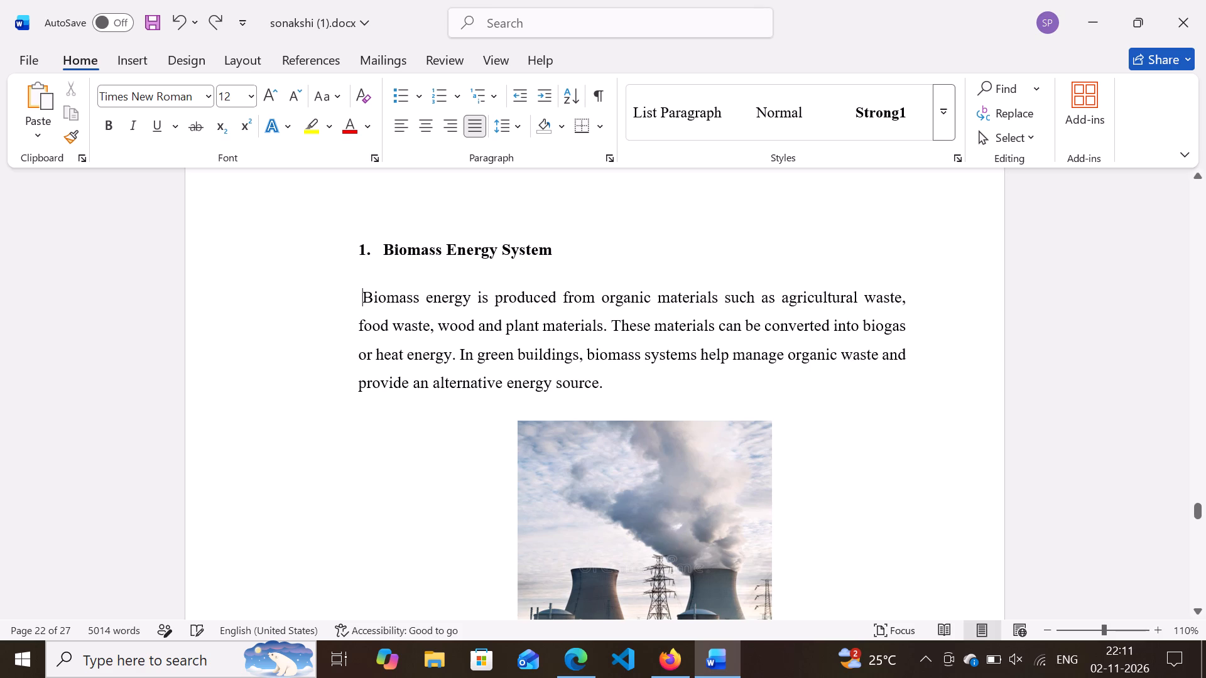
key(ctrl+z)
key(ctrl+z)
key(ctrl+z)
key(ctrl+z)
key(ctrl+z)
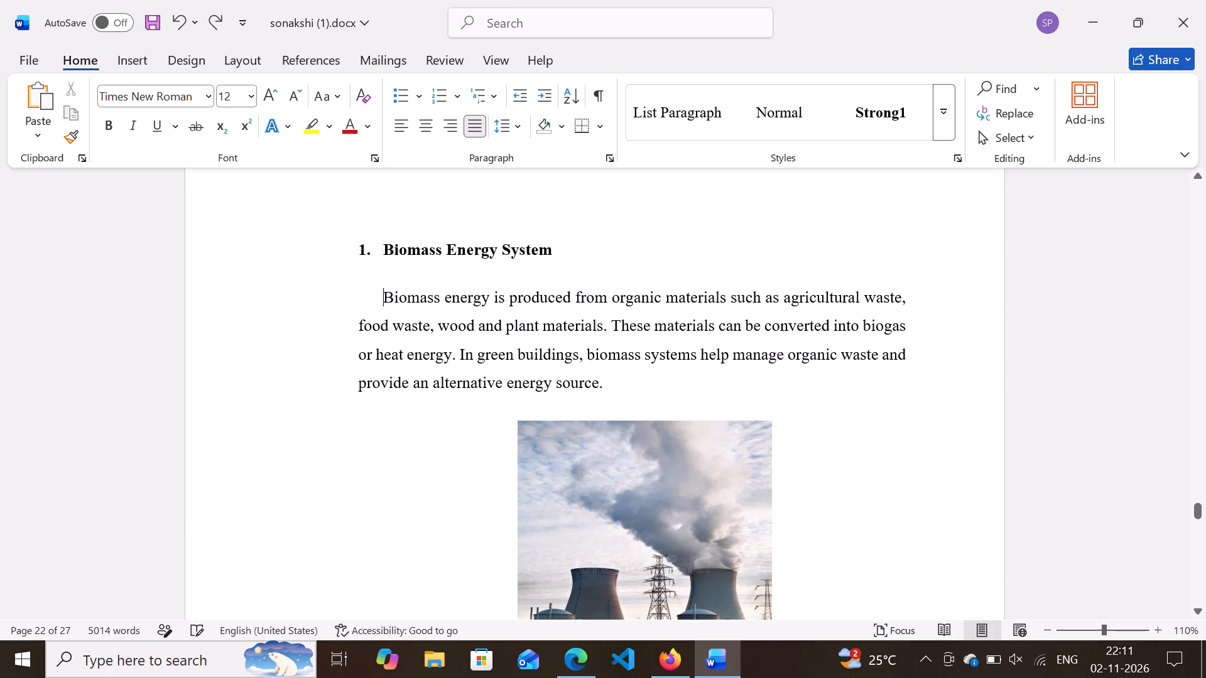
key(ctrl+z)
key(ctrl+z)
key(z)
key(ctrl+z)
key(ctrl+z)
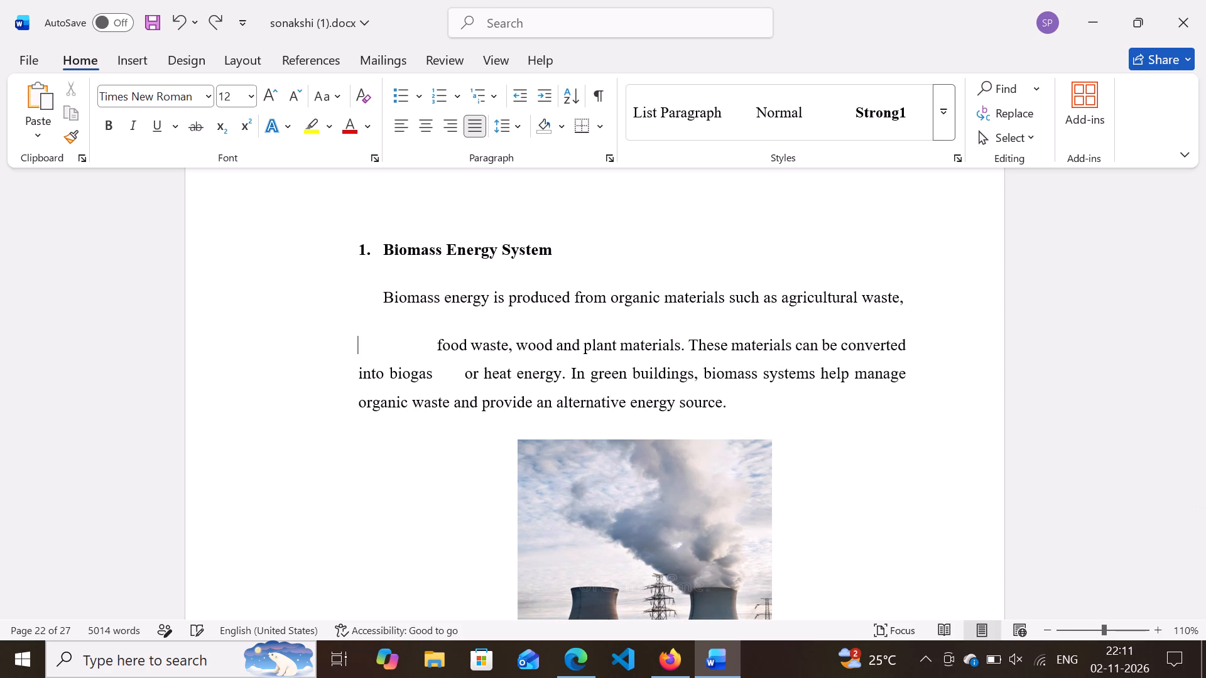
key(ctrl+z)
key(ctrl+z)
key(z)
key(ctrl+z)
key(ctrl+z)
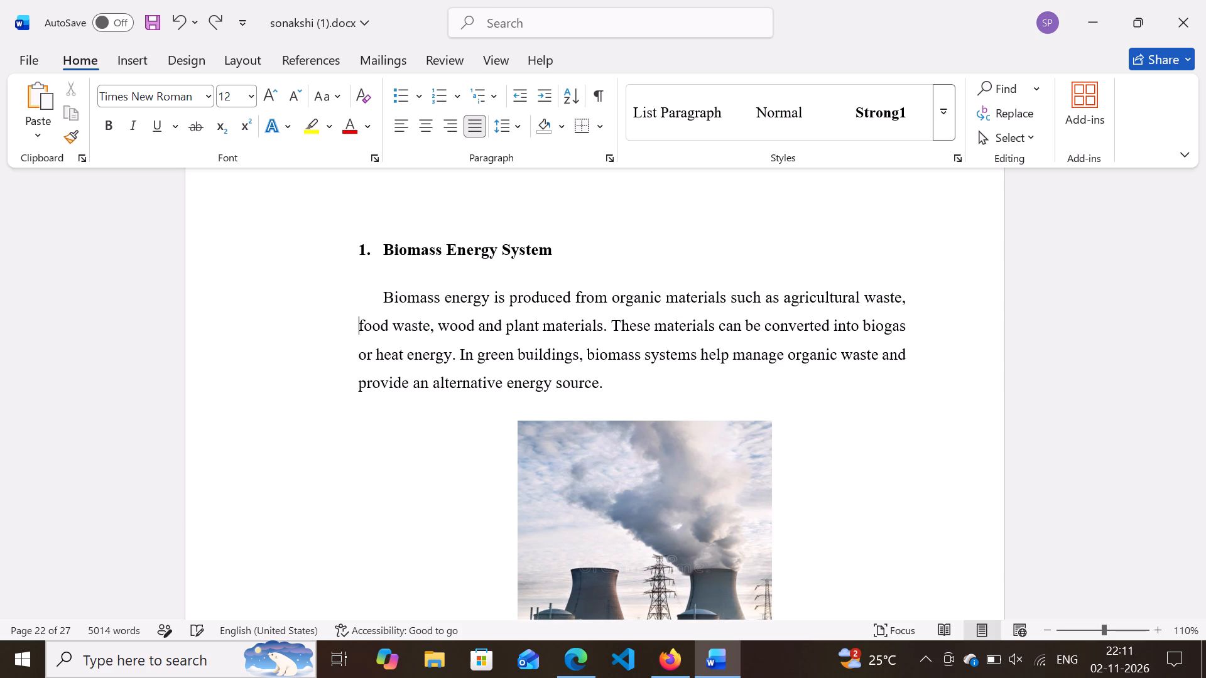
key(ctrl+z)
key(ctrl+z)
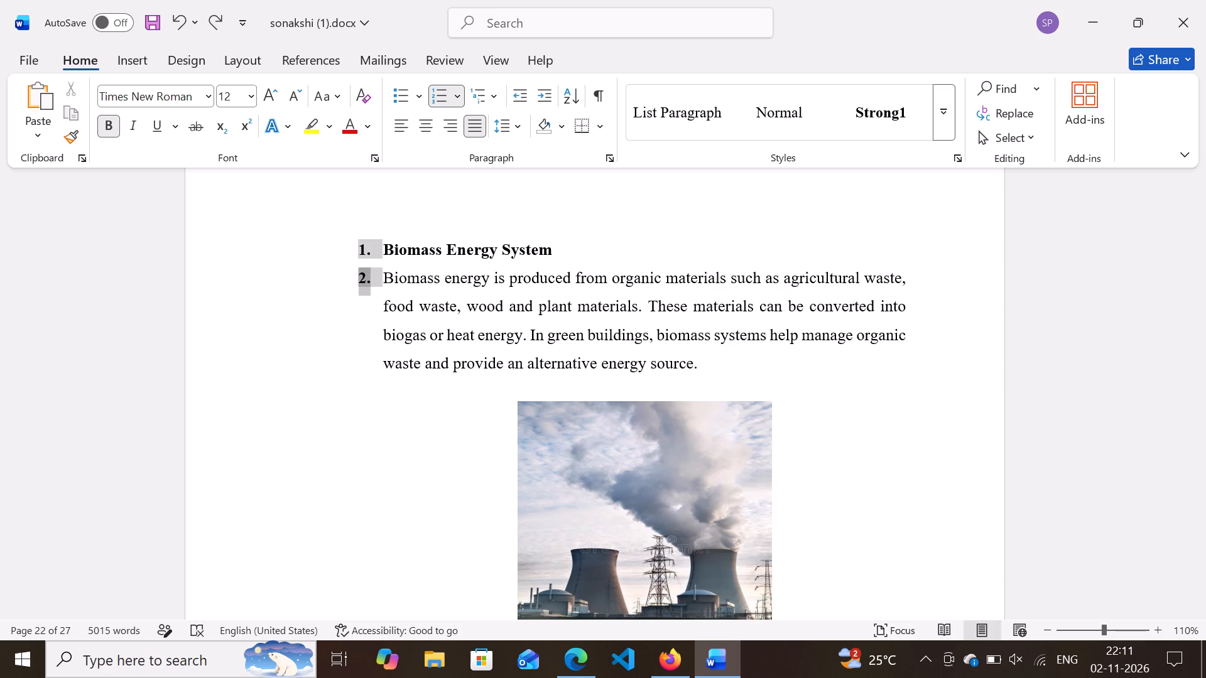
Delete the "Biomass Energy System" heading and remove the list number from the description paragraph below it.
click(574, 244)
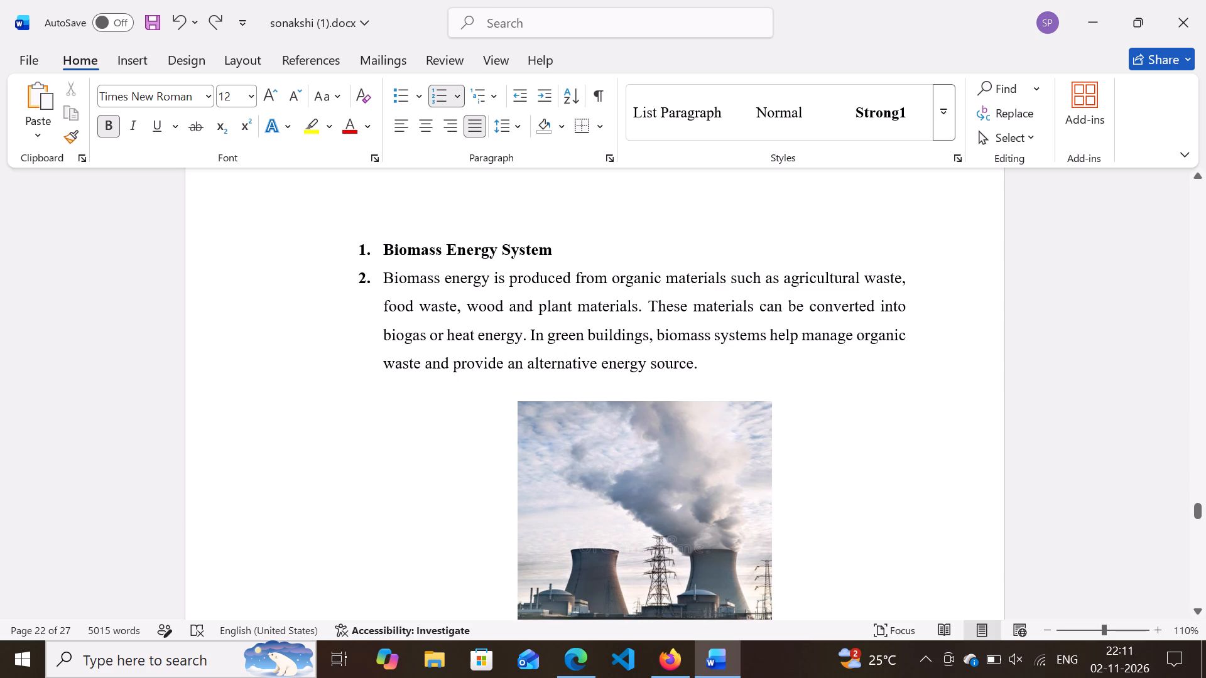
drag(574, 244, 344, 238)
key(Delete)
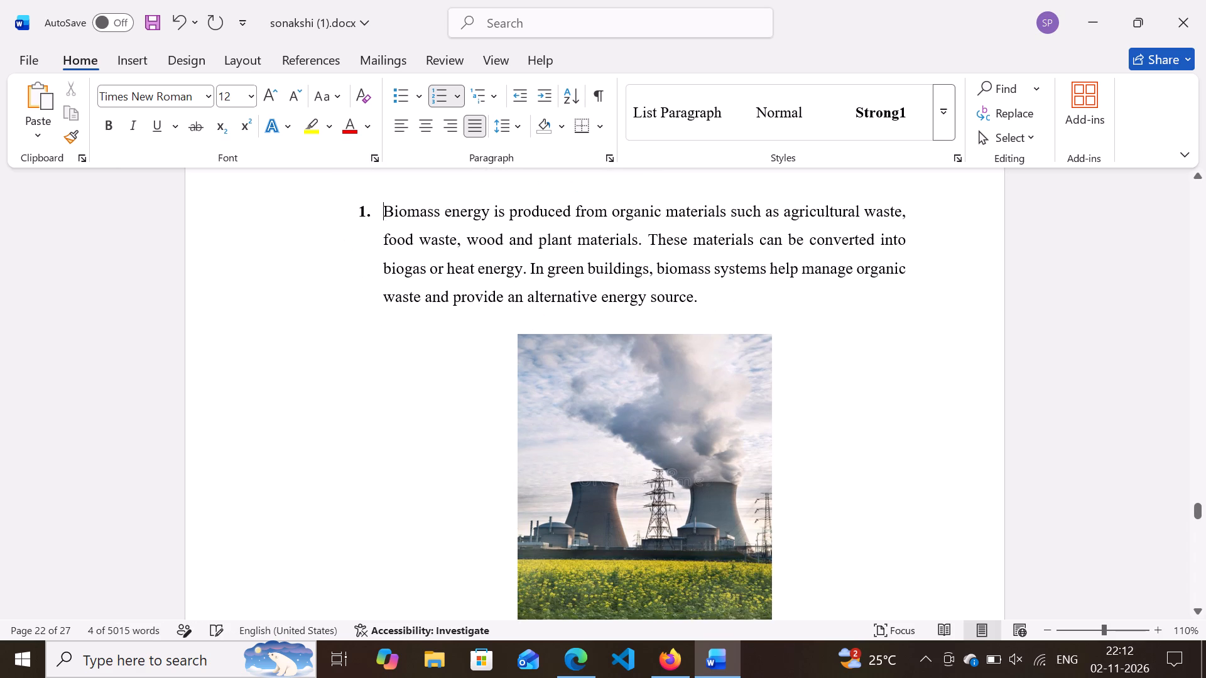
double_click(367, 215)
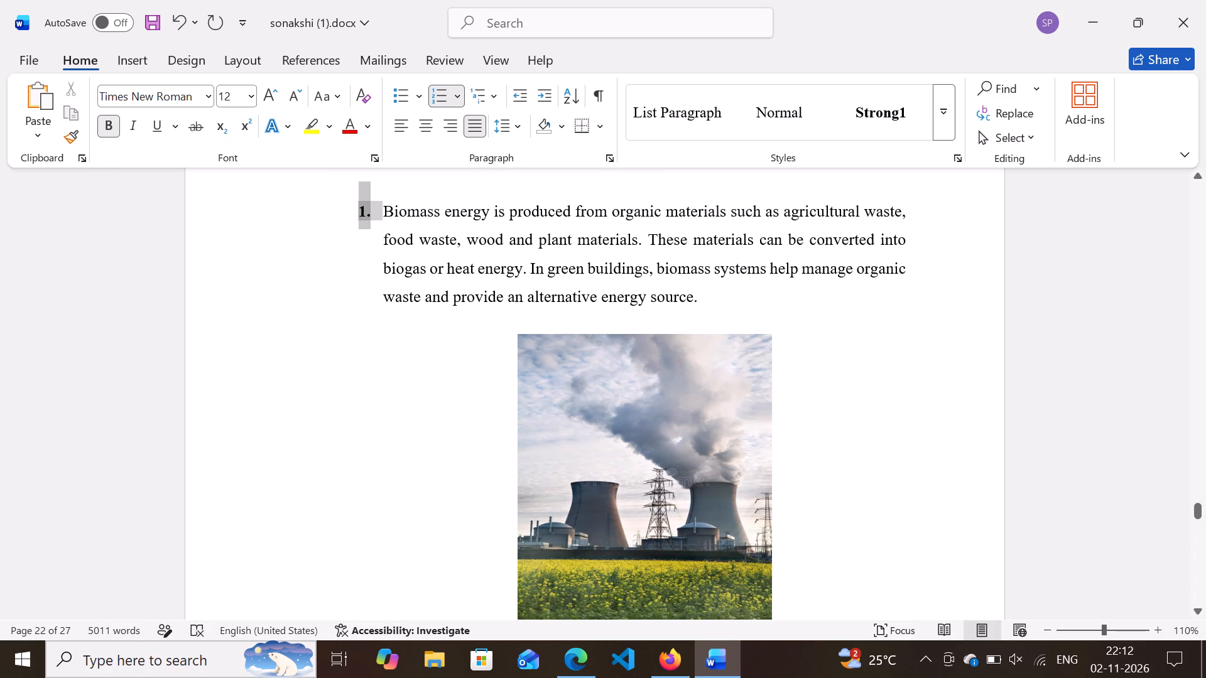
Compare the biomass description's indentation and layout with the preceding "2. Wind Energy" section and its figure caption.
scroll(367, 215, up, 2)
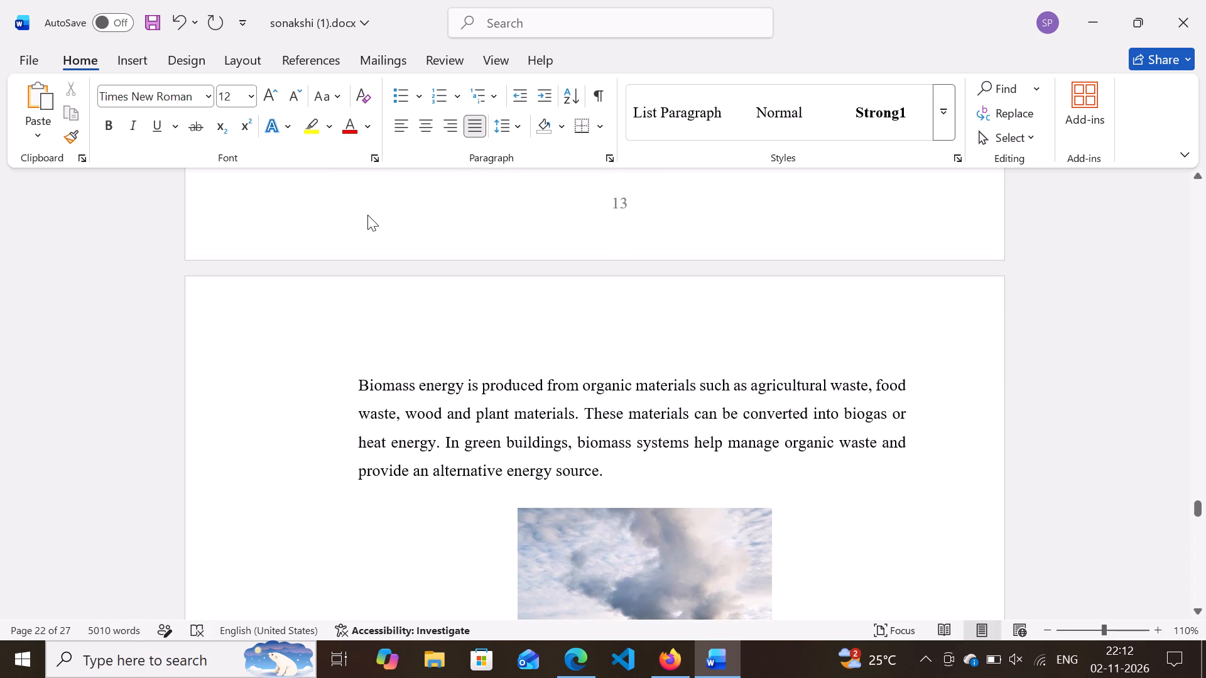
scroll(367, 215, up, 5)
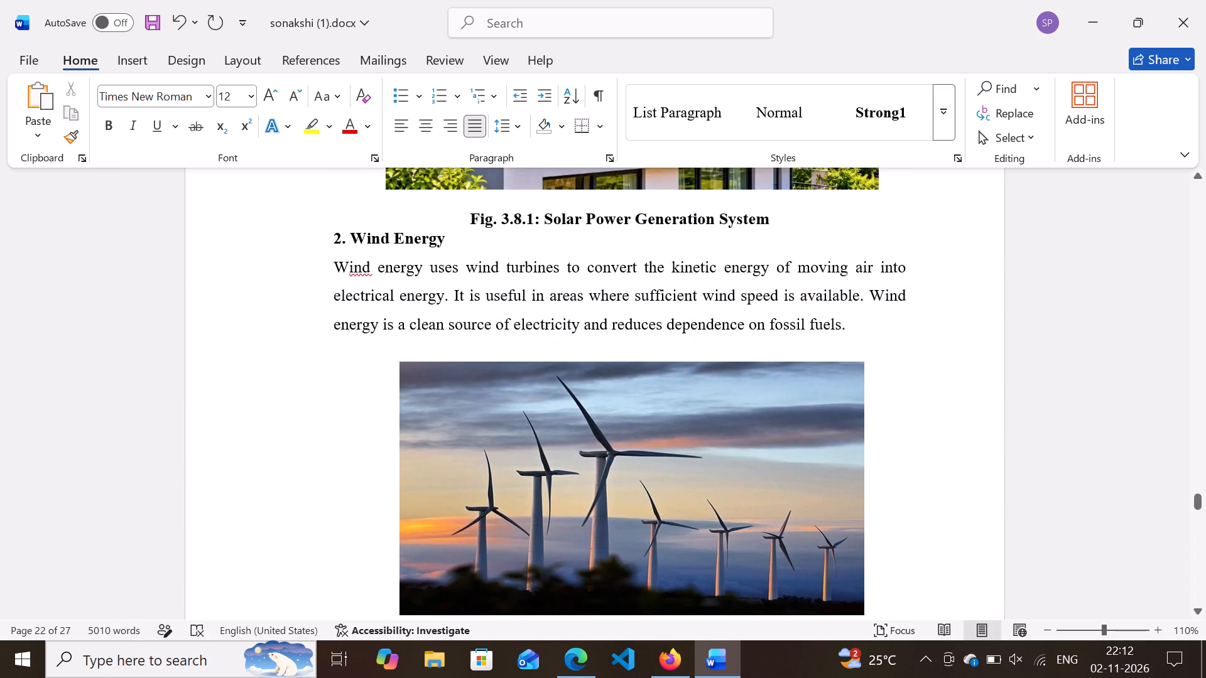
scroll(367, 215, down, 11)
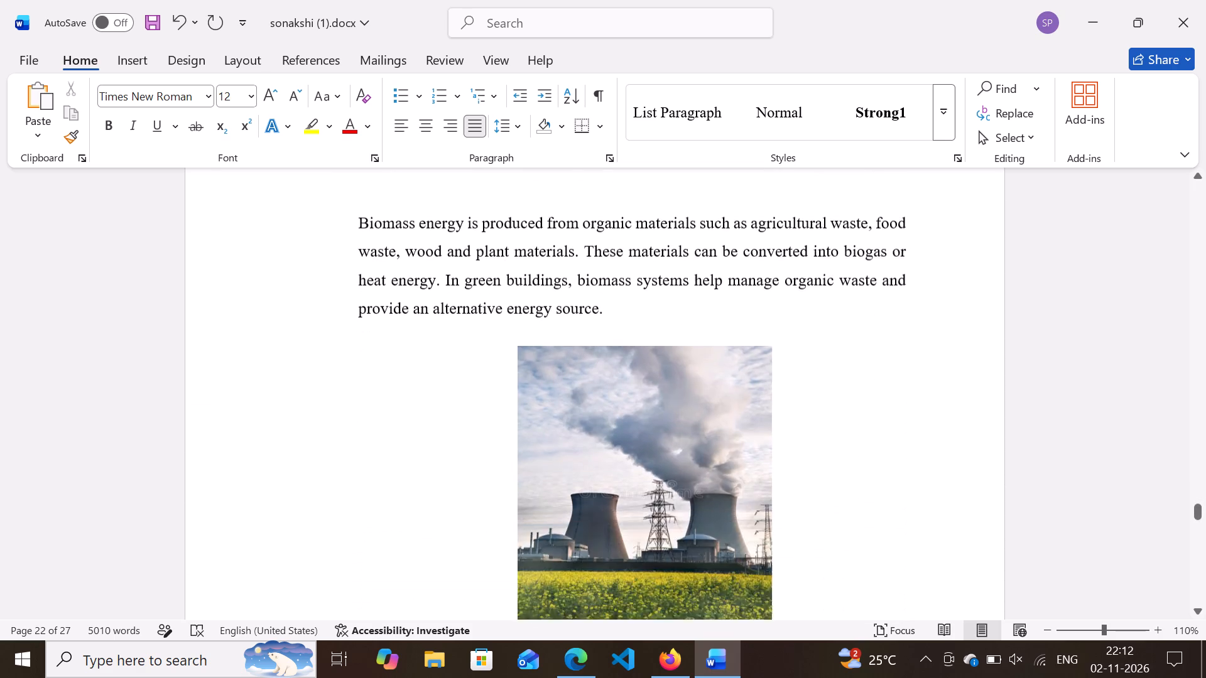
scroll(367, 215, down, 1)
scroll(367, 215, up, 1)
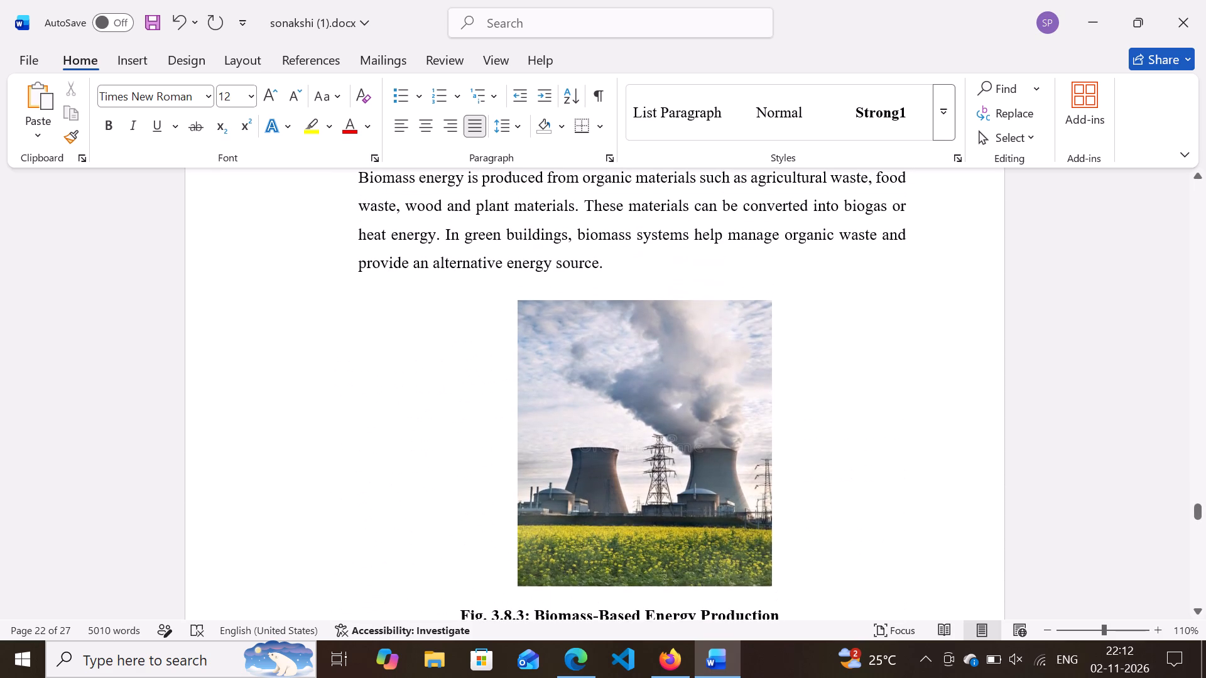
scroll(367, 215, up, 2)
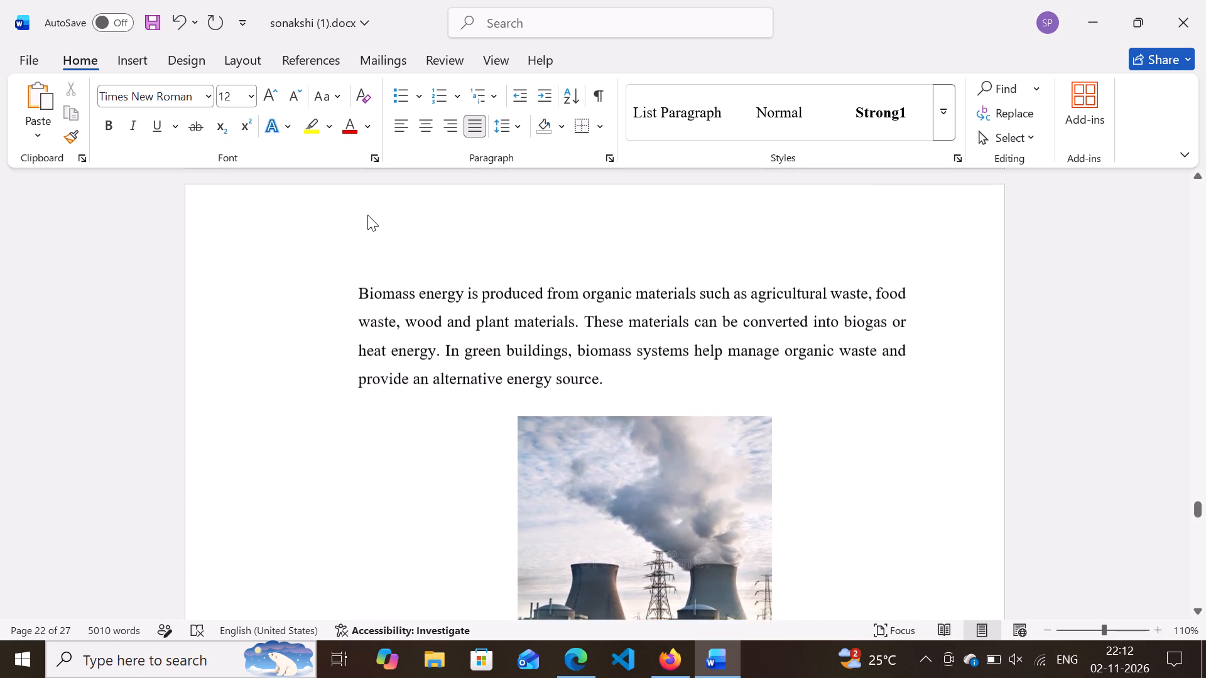
scroll(367, 215, up, 2)
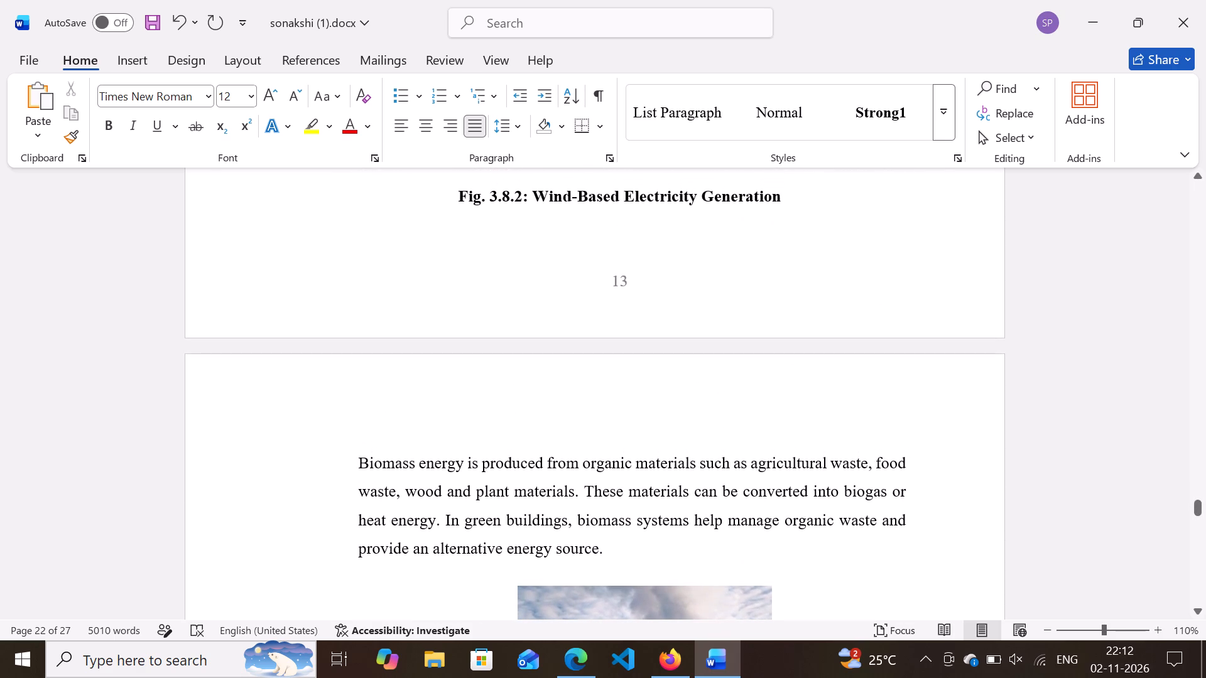
Add blank paragraphs after the "Fig. 3.8.2: Wind-Based Electricity Generation" caption, making an empty line above the biomass description.
click(795, 203)
key(Return)
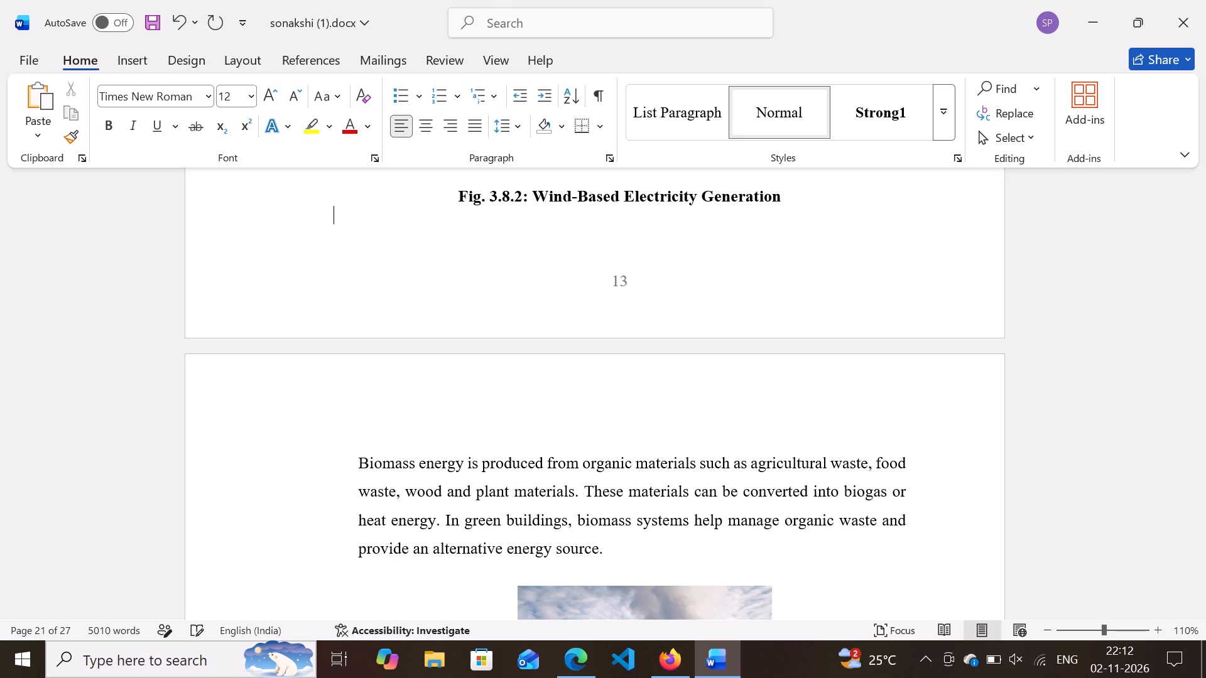
key(Return)
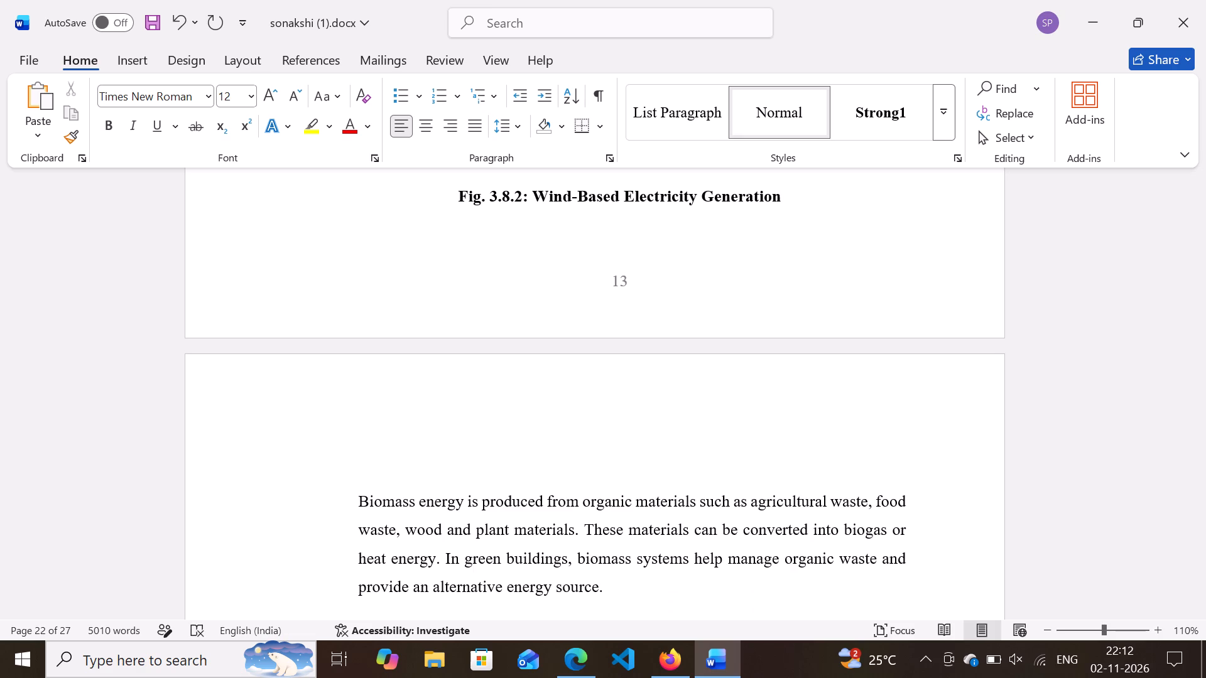
key(BackSpace)
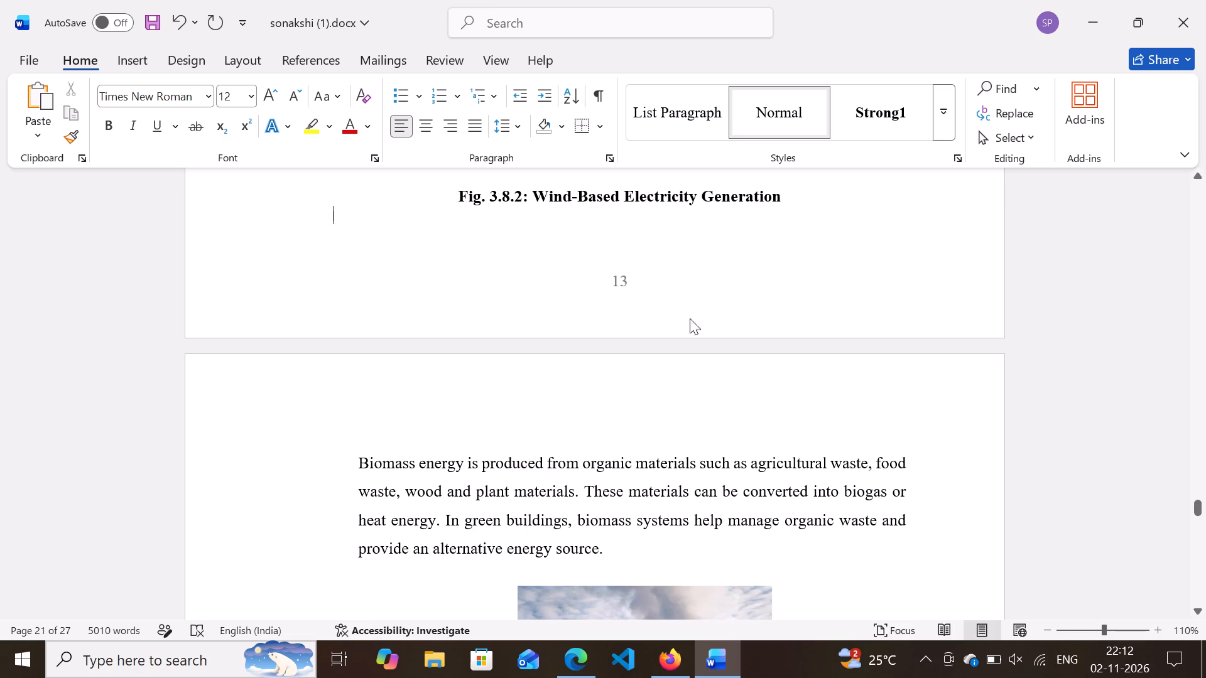
key(Return)
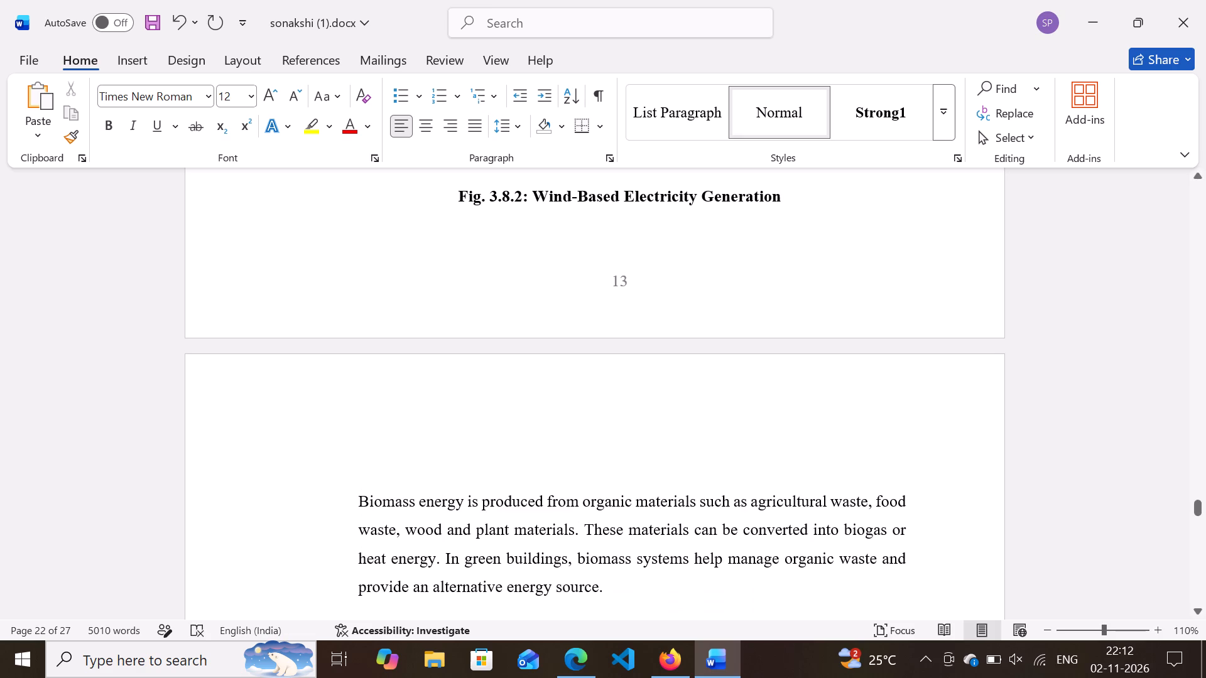
Enter the heading "2. Biomass Energy" on the empty line above the biomass description.
click(381, 457)
key(2)
text(.)
key(space)
key(b)
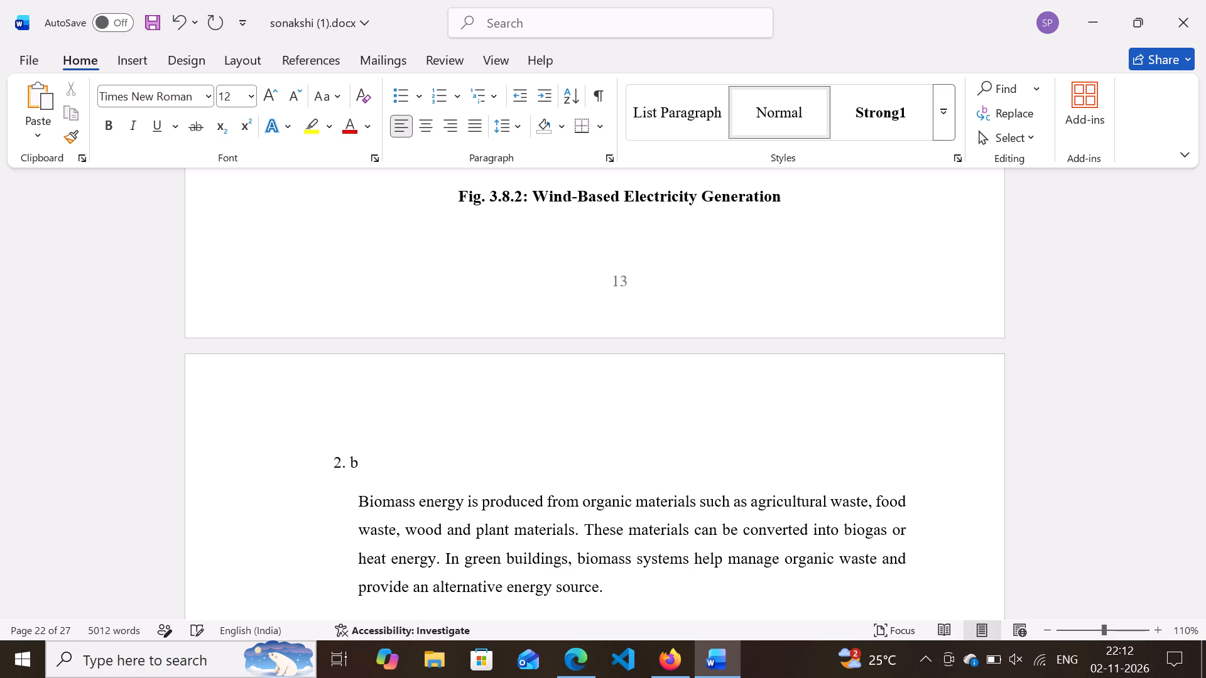
key(BackSpace)
key(BackSpace)
key(BackSpace)
key(b)
text(mass)
key(space)
key(e)
text(nergy)
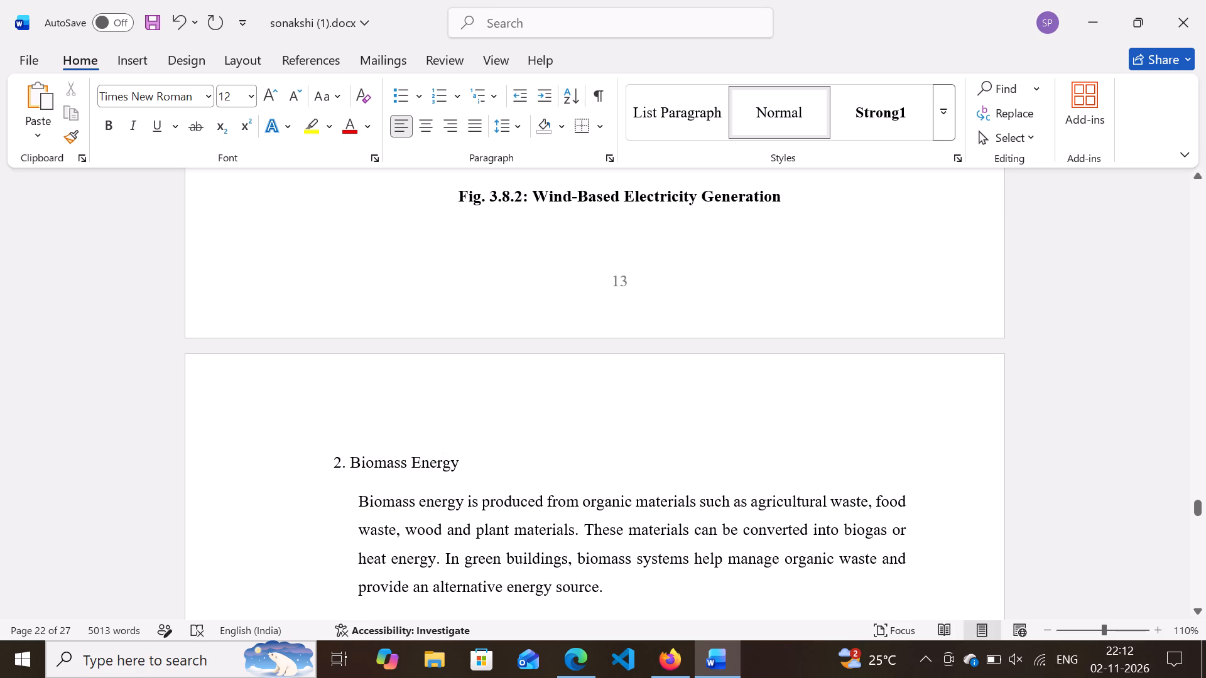
Remove the biomass description's left indent, then rejoin and split it from the heading so it takes the heading's paragraph formatting.
click(356, 500)
key(BackSpace)
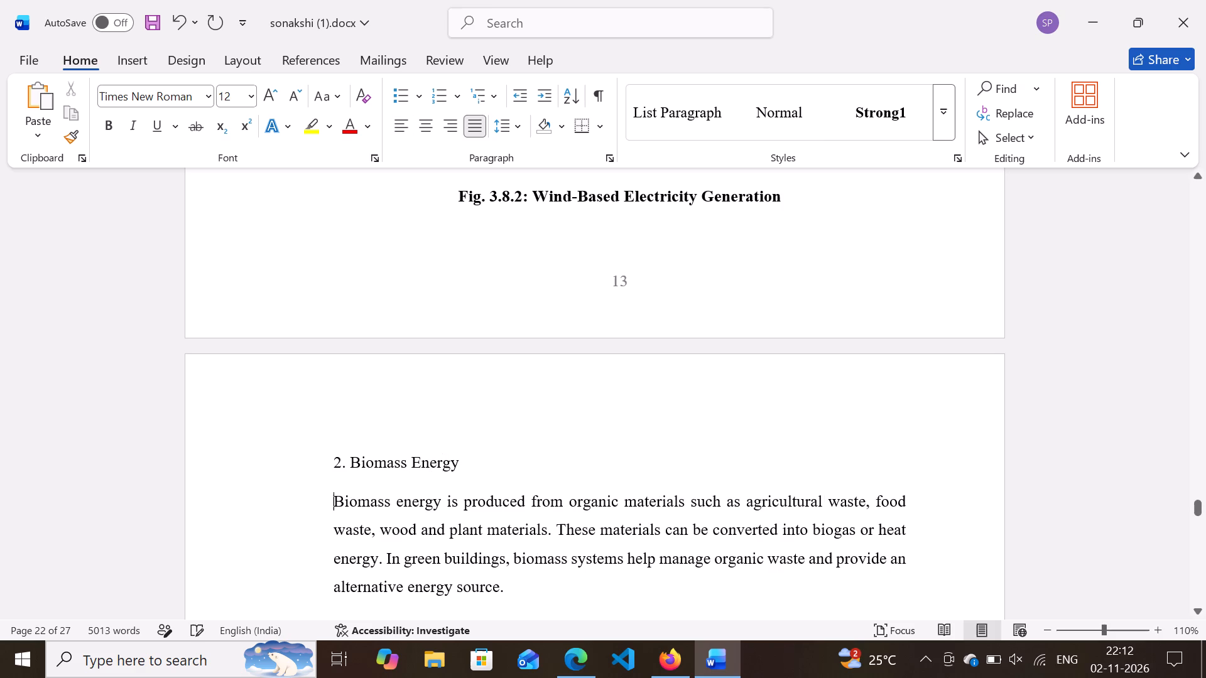
key(BackSpace)
key(Return)
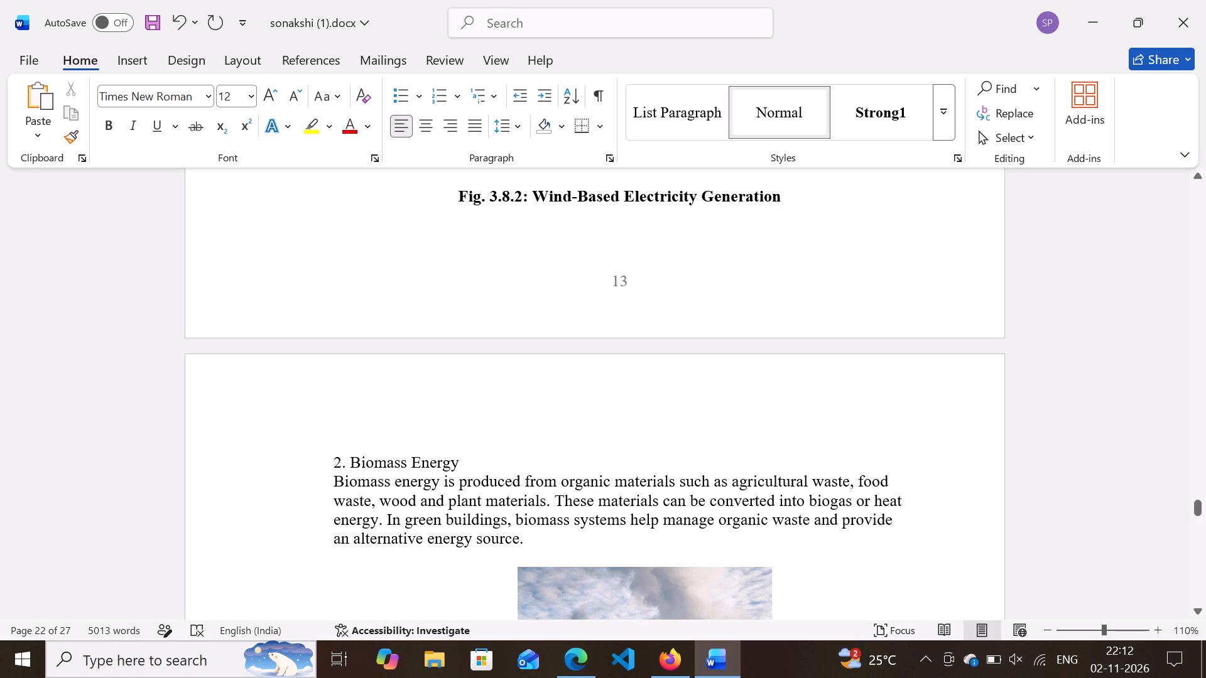
Make the "2. Biomass Energy" heading bold.
drag(460, 462, 316, 462)
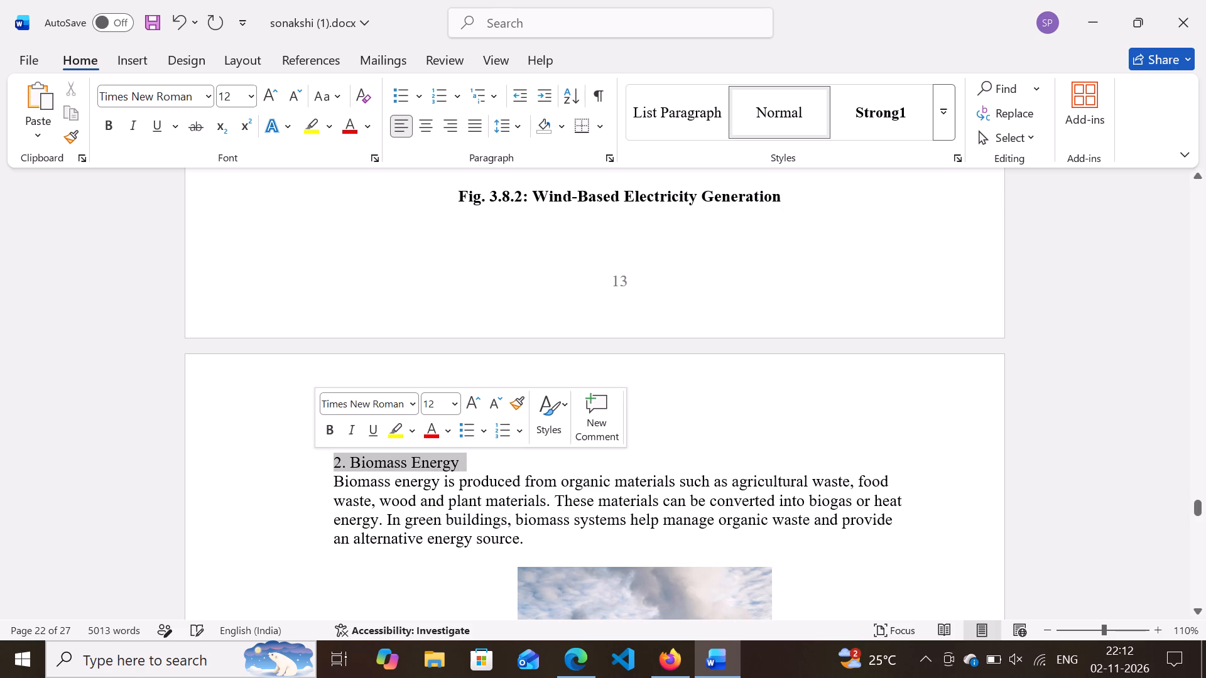
click(334, 438)
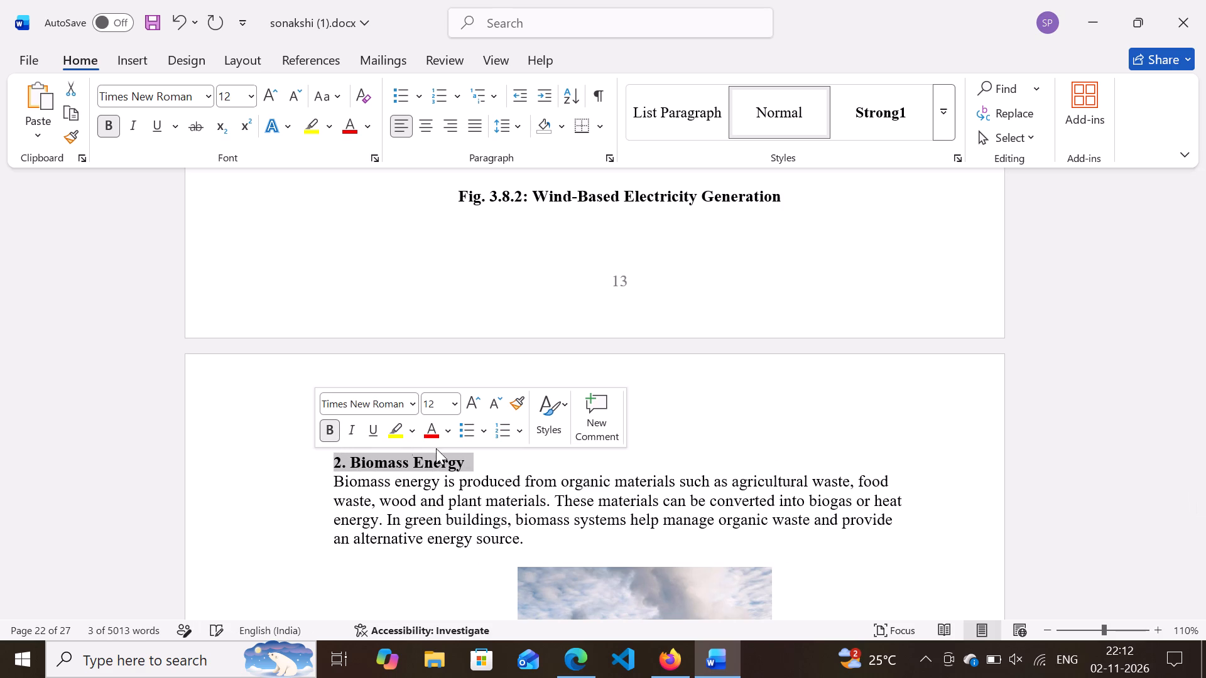
click(546, 455)
Review the layout of the Biomass Energy section, its figure and the preceding renewable energy sections back to Table 3.7.
scroll(546, 455, down, 1)
ctrl+scroll(546, 455, up, 1)
ctrl+scroll(546, 455, down, 1)
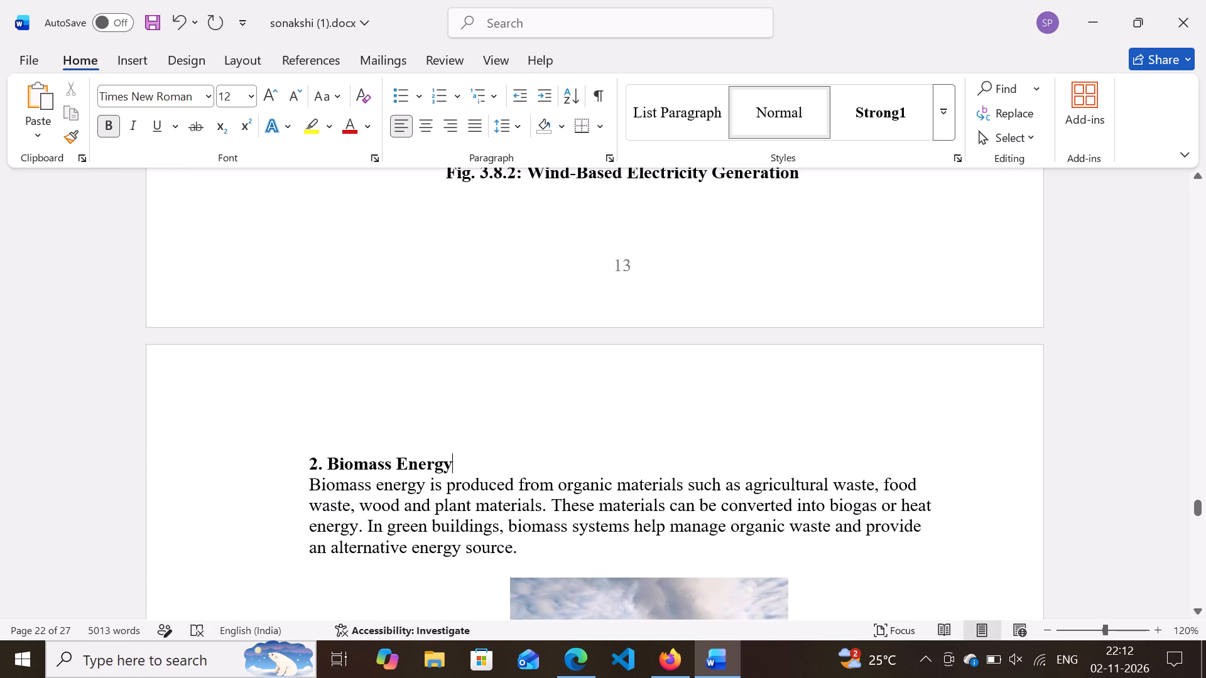
scroll(546, 455, down, 1)
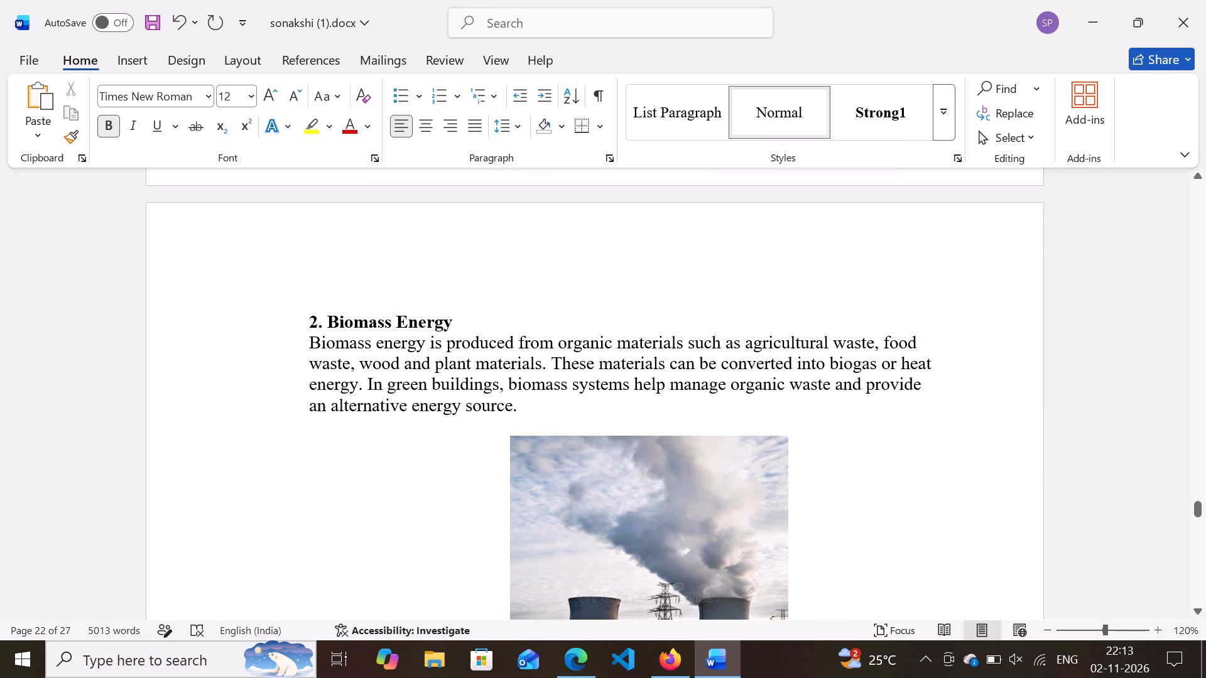
click(297, 316)
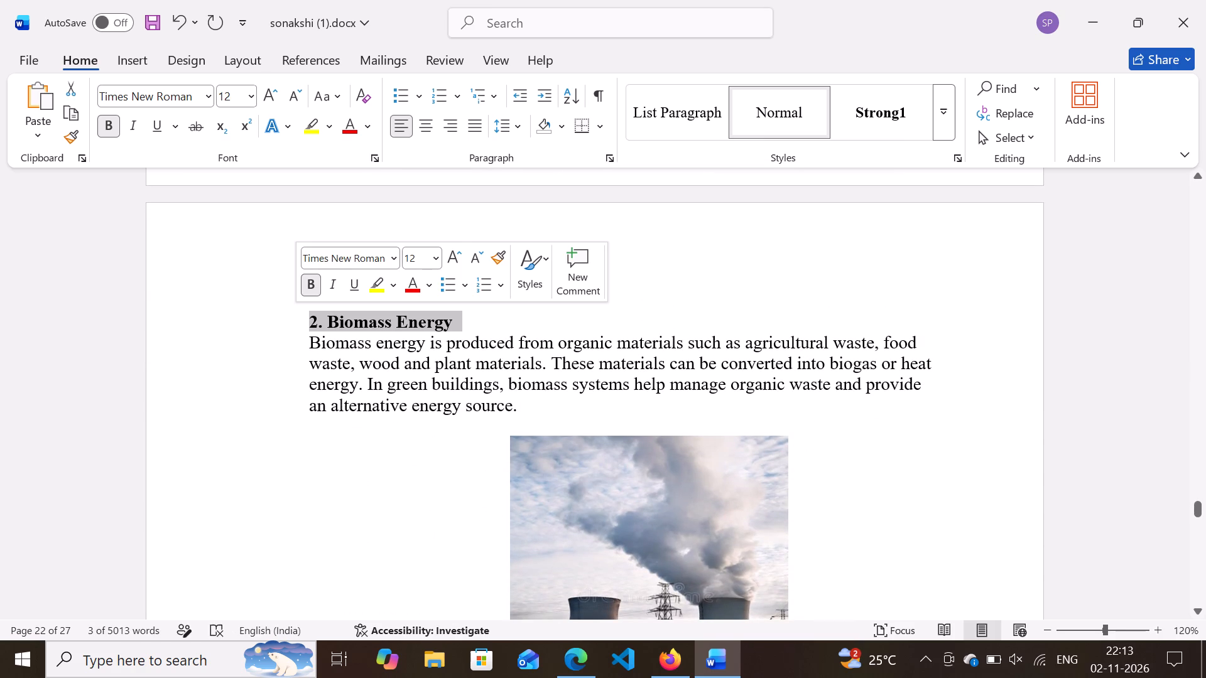
click(557, 406)
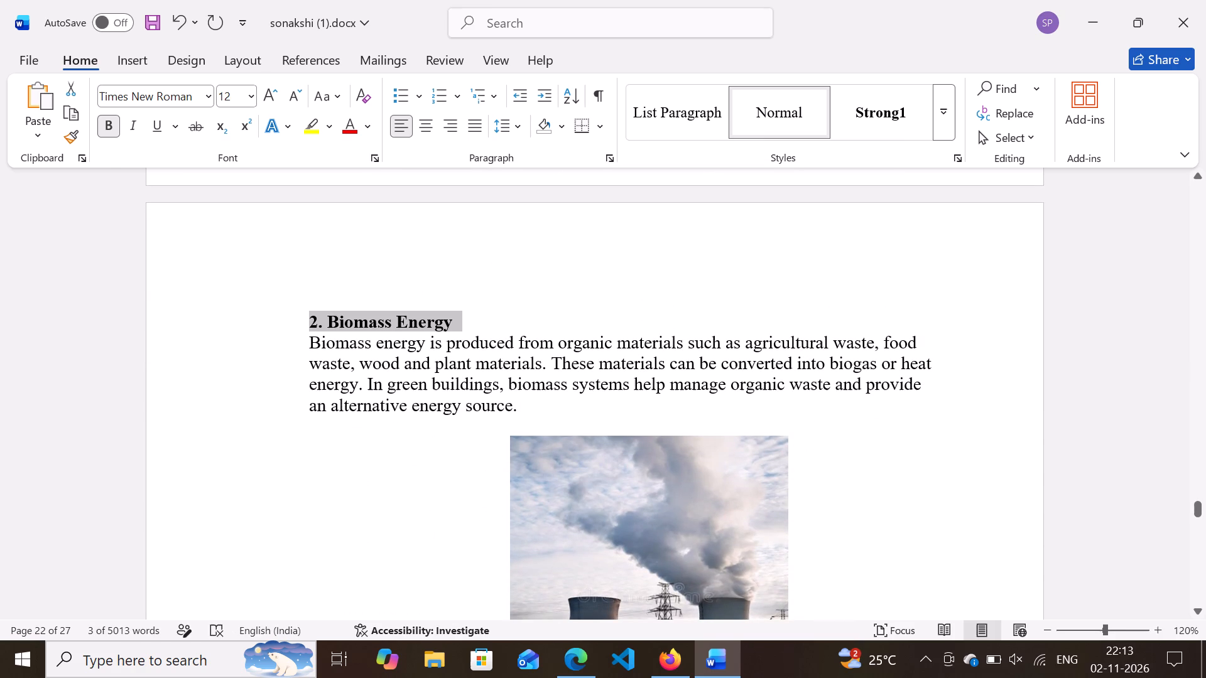
scroll(557, 406, down, 5)
scroll(557, 406, up, 5)
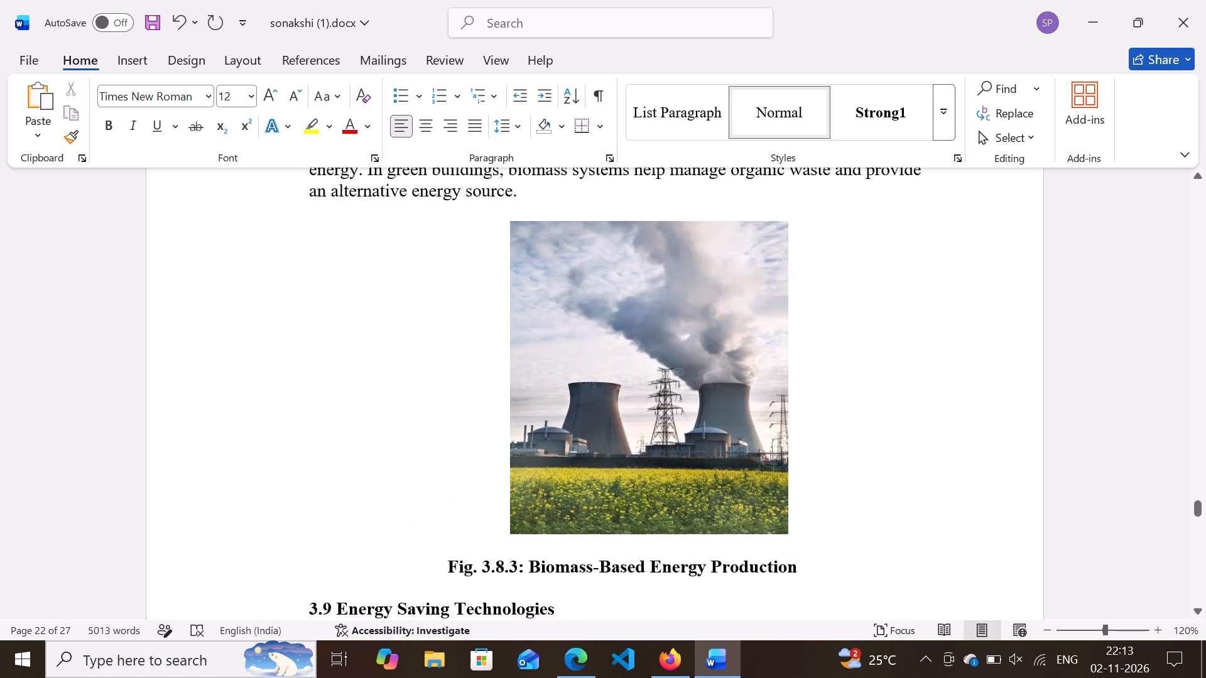
scroll(557, 406, up, 14)
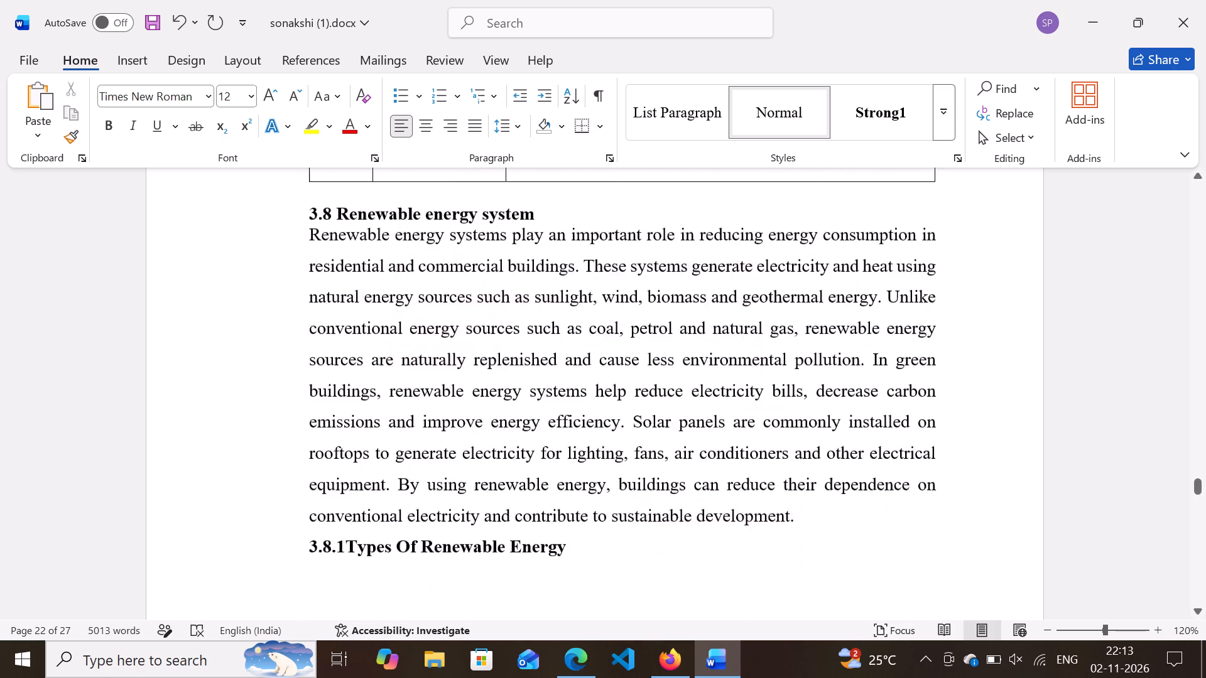
scroll(557, 406, down, 4)
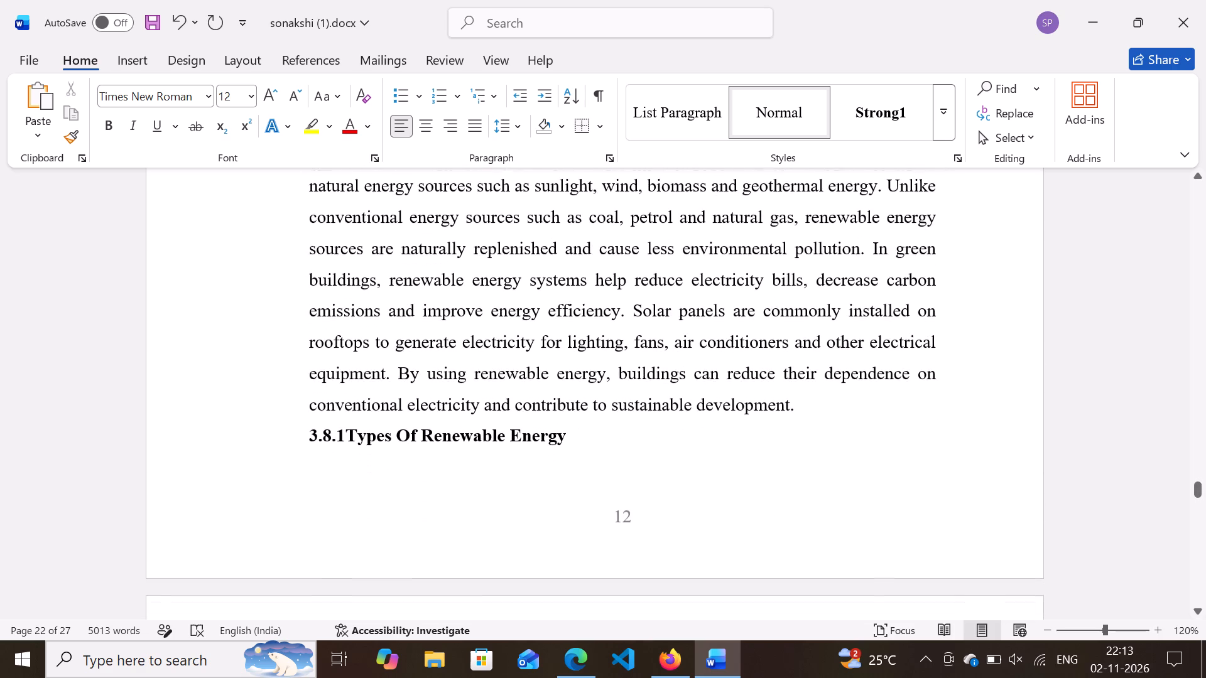
scroll(557, 406, down, 3)
scroll(557, 406, right, 1)
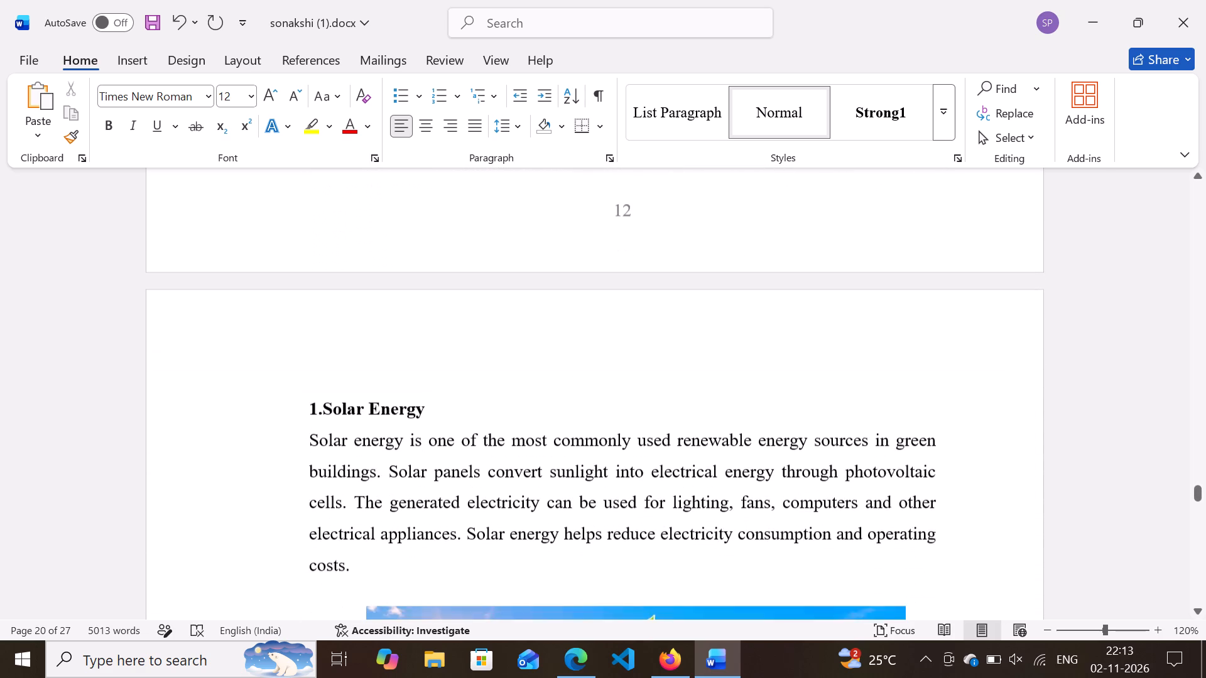
scroll(557, 406, right, 1)
scroll(557, 406, up, 1)
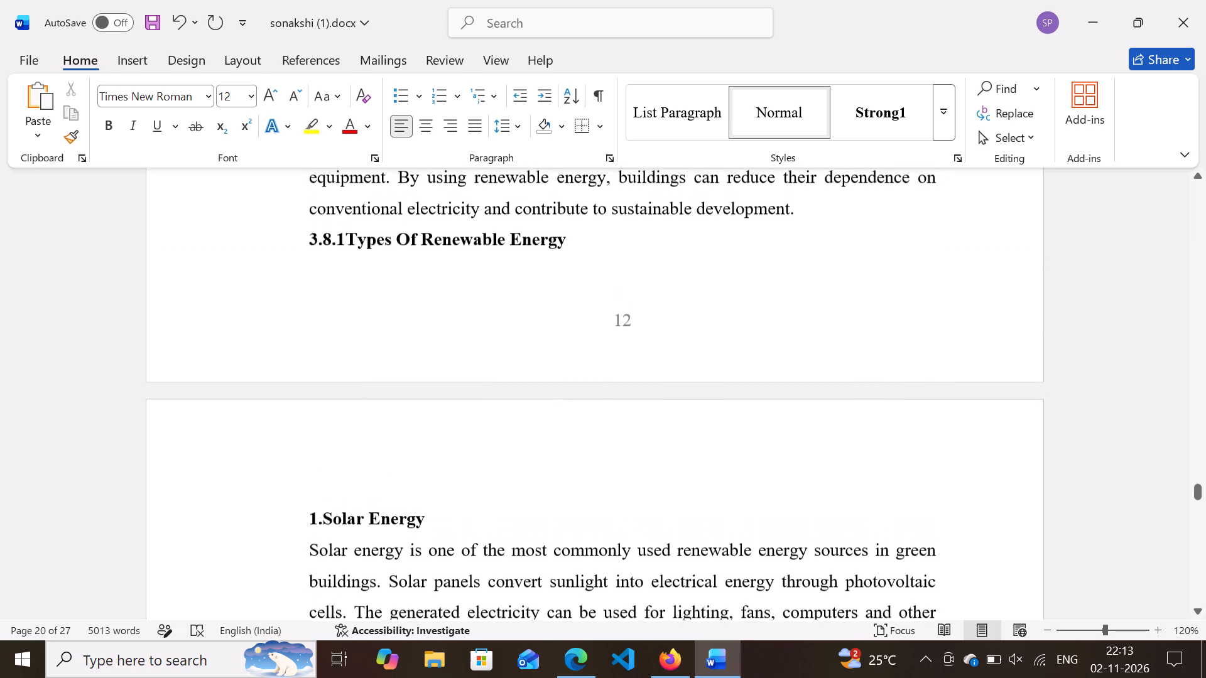
scroll(557, 406, up, 2)
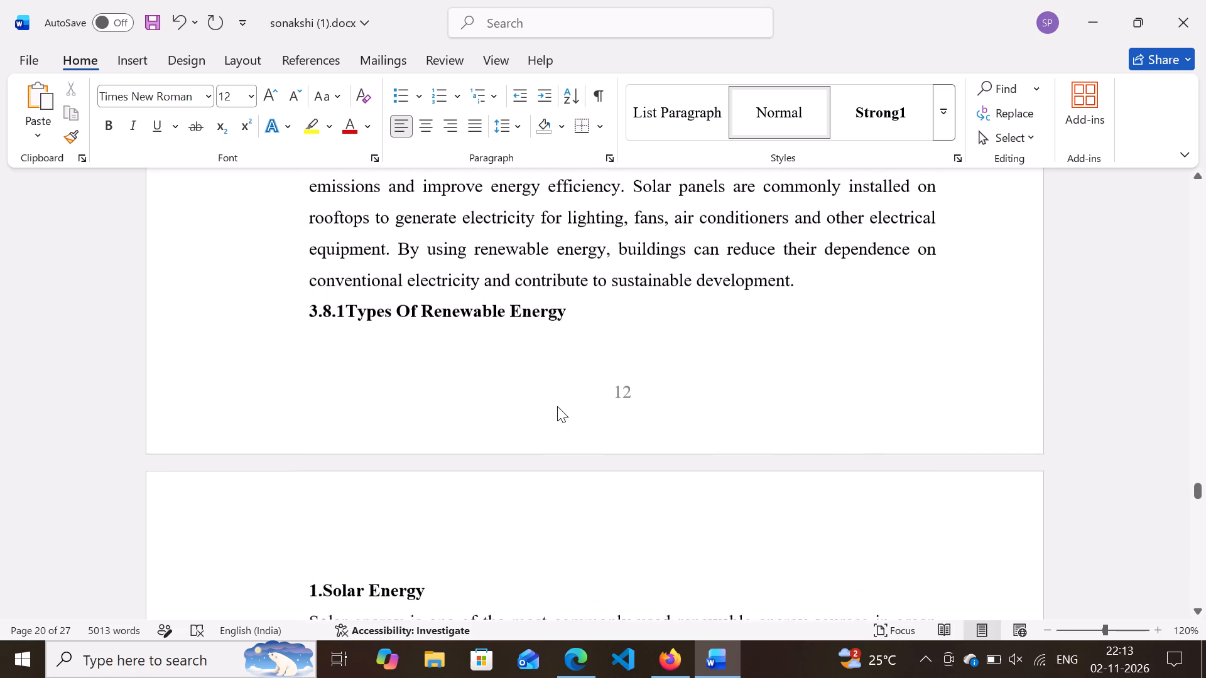
scroll(557, 406, up, 7)
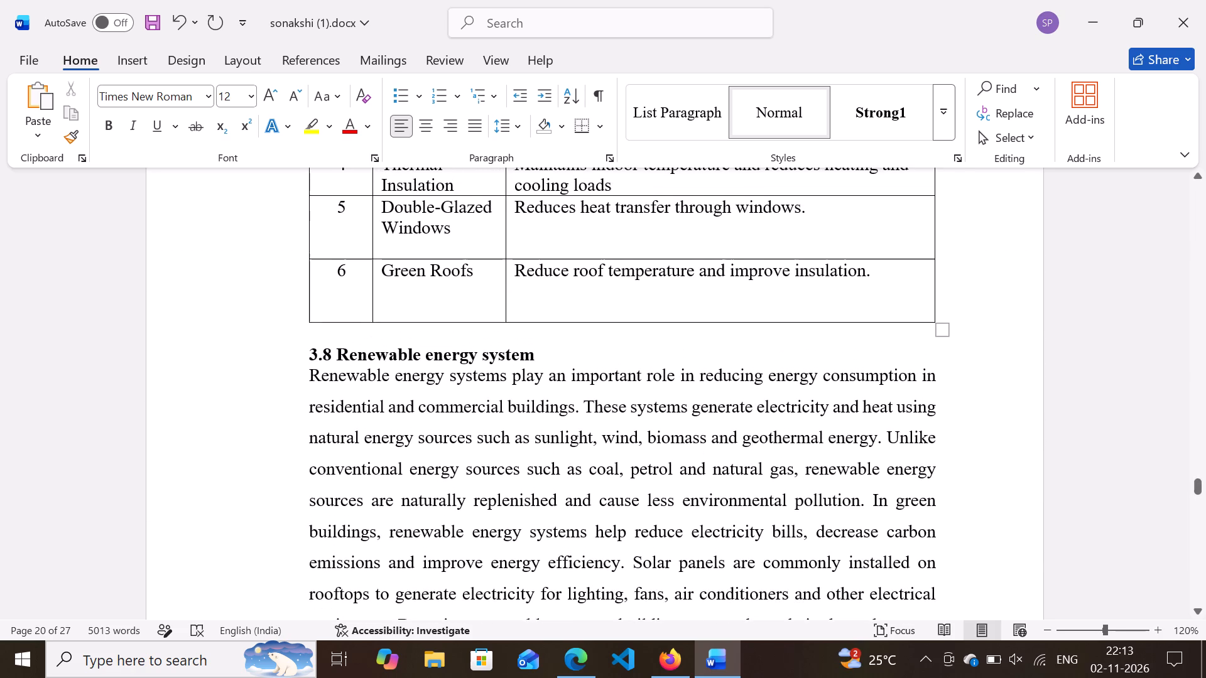
scroll(557, 406, up, 3)
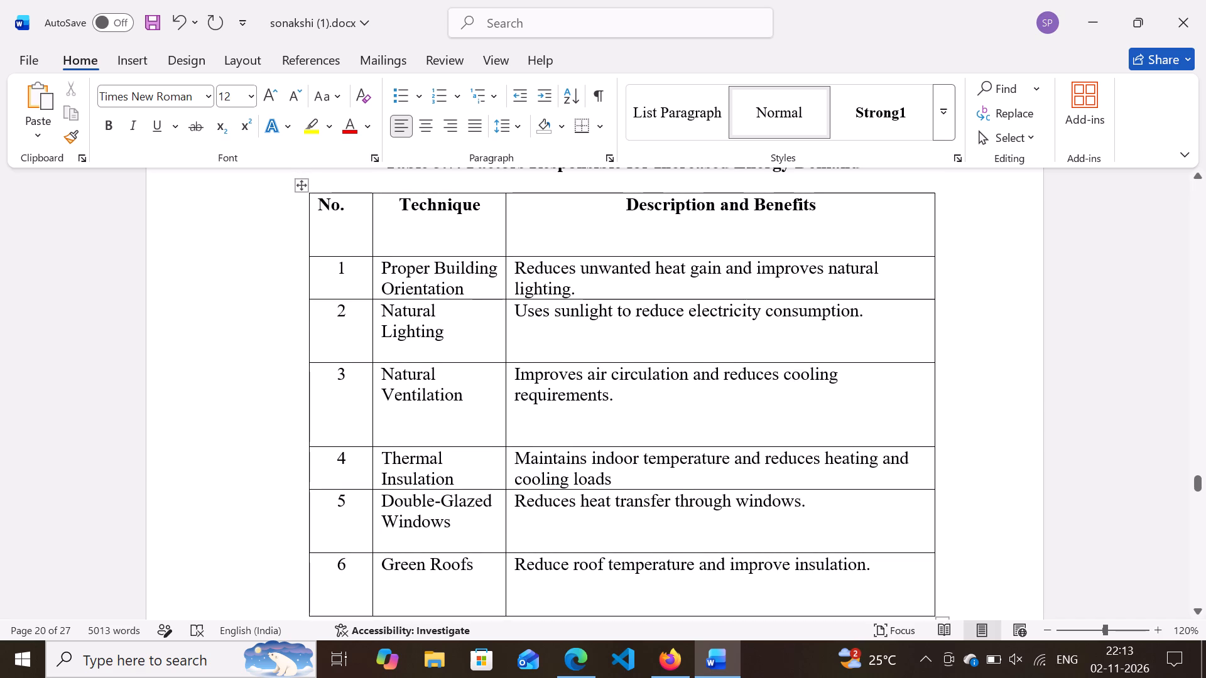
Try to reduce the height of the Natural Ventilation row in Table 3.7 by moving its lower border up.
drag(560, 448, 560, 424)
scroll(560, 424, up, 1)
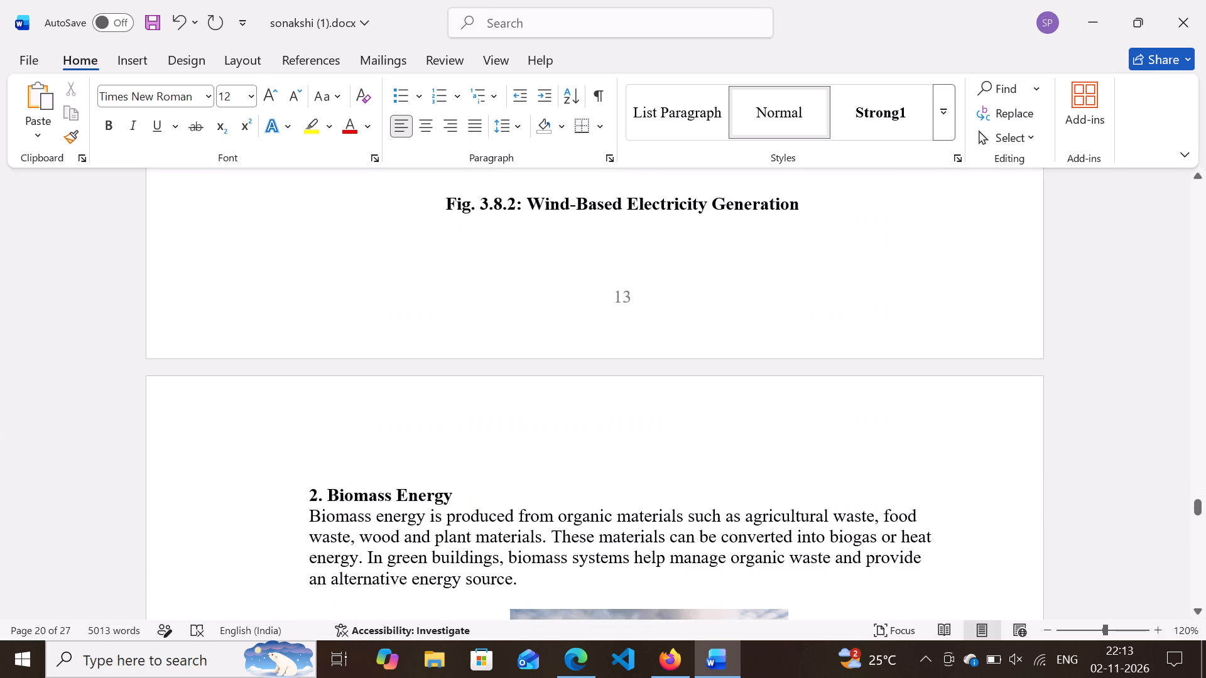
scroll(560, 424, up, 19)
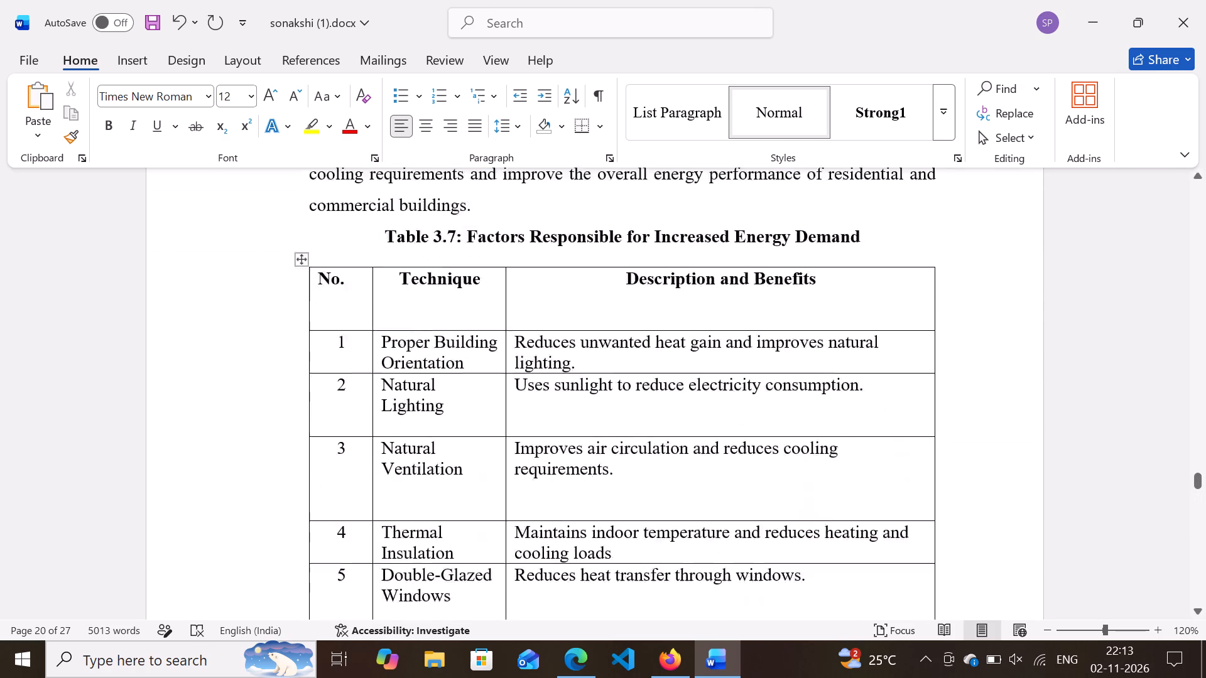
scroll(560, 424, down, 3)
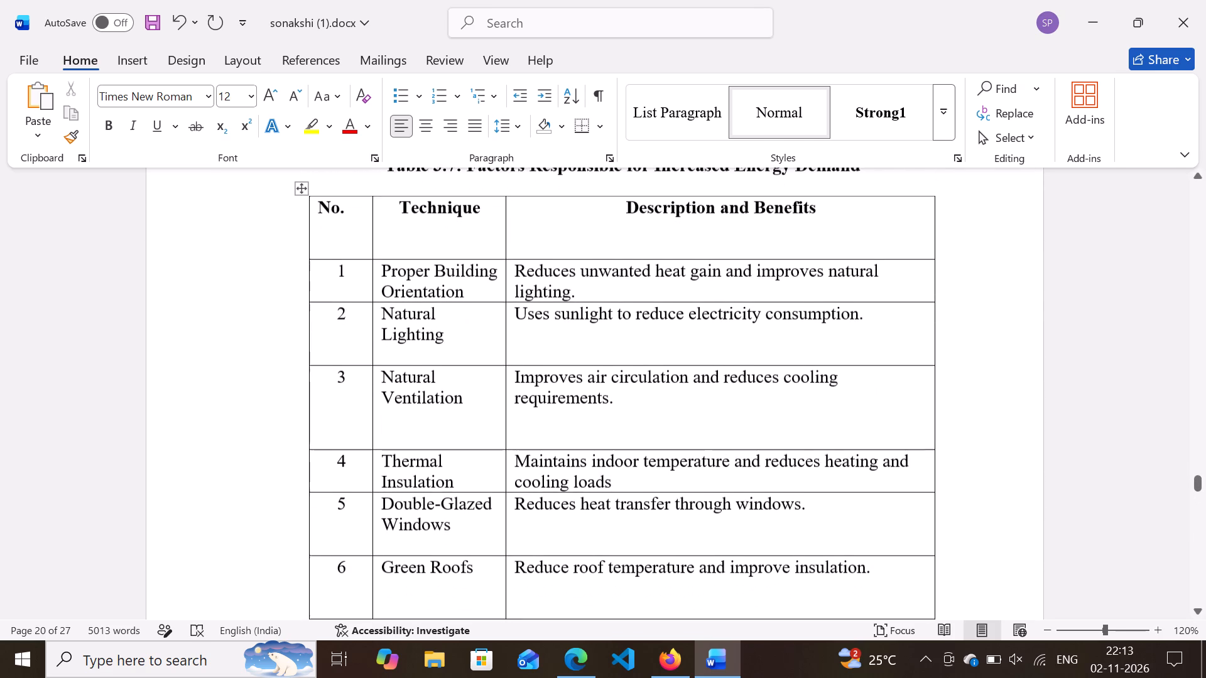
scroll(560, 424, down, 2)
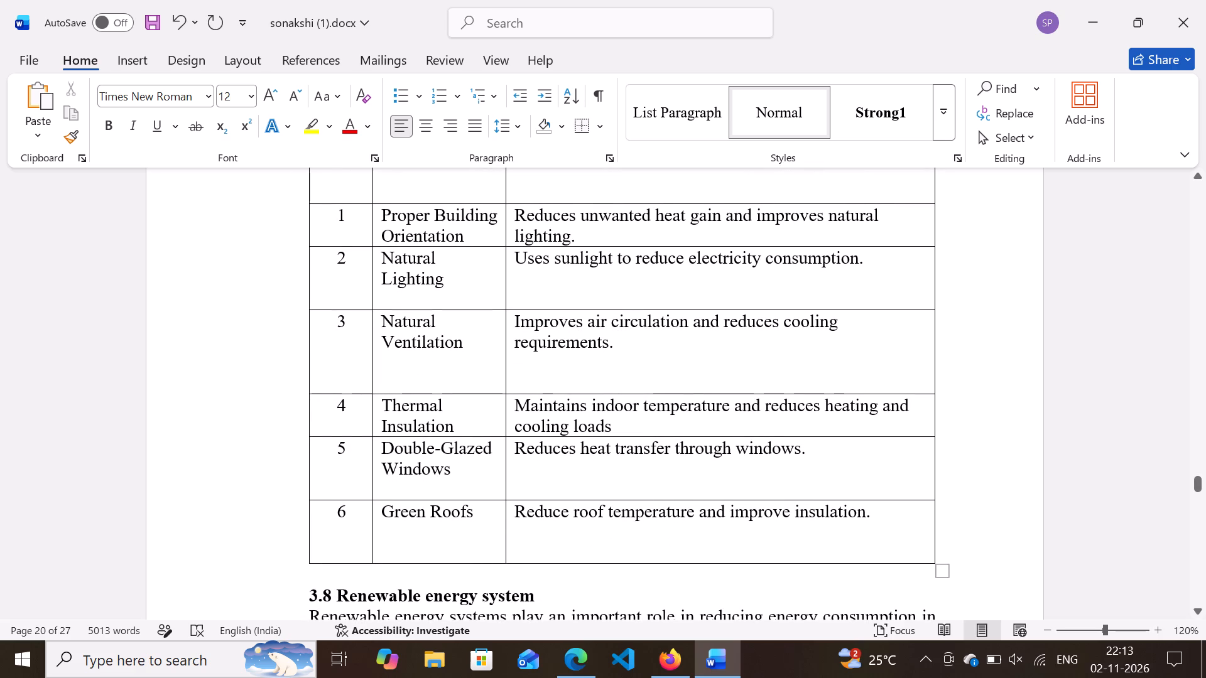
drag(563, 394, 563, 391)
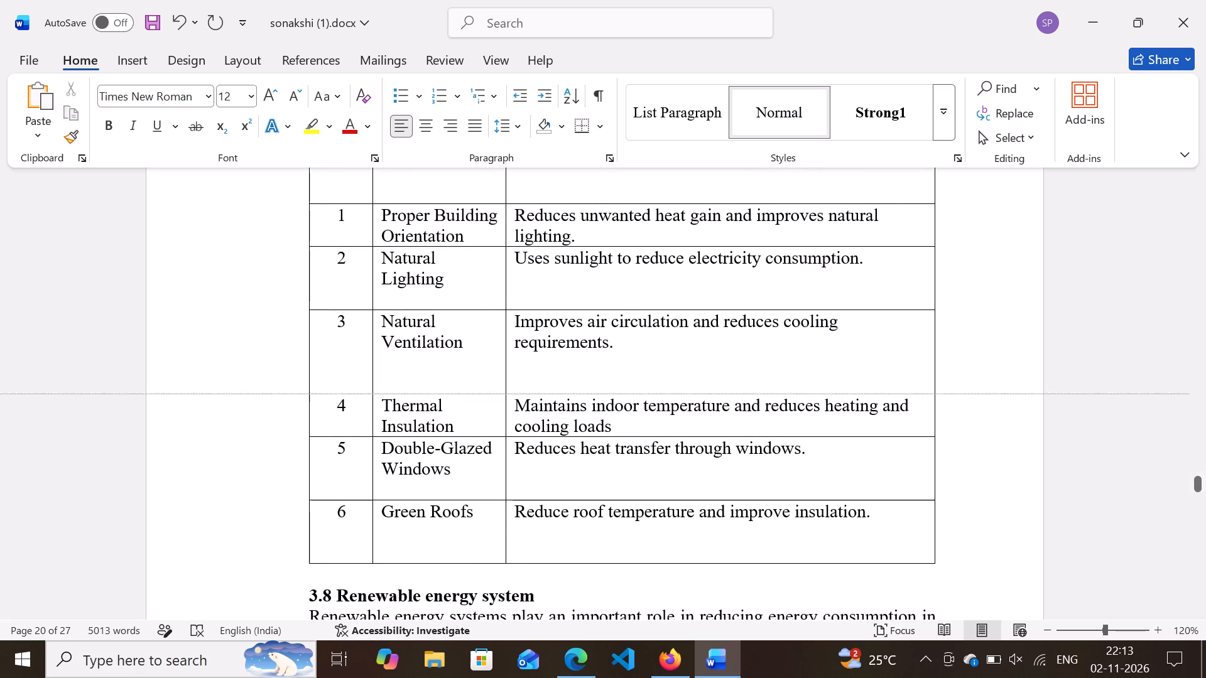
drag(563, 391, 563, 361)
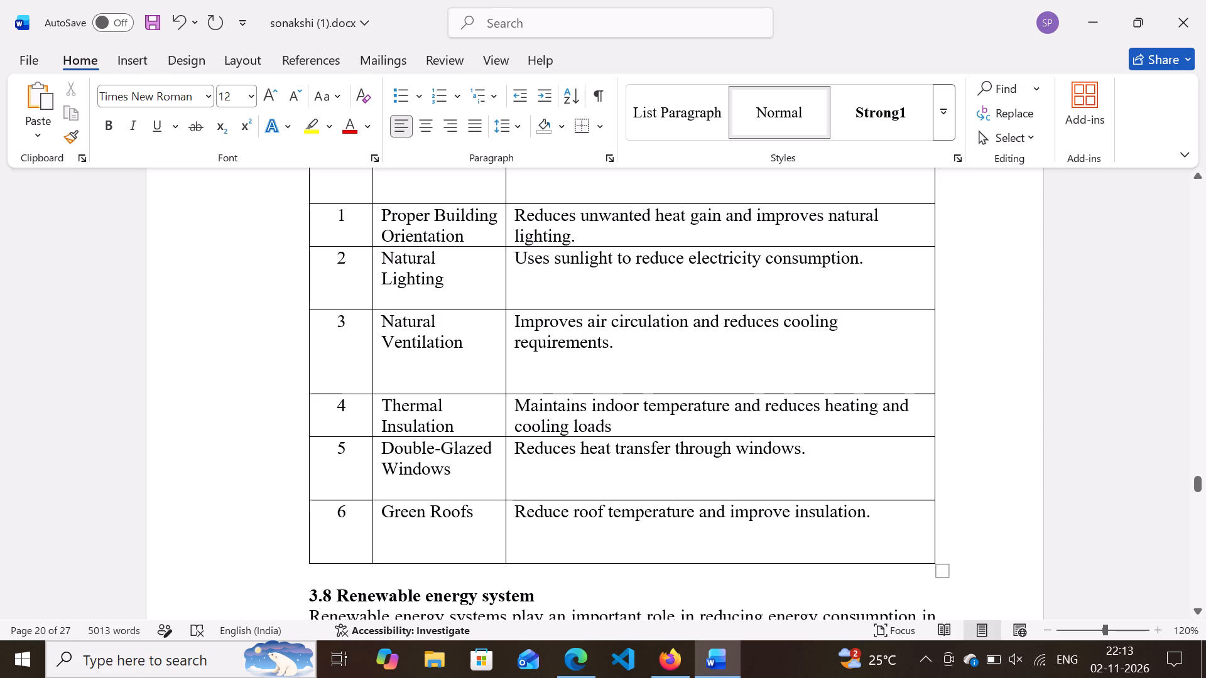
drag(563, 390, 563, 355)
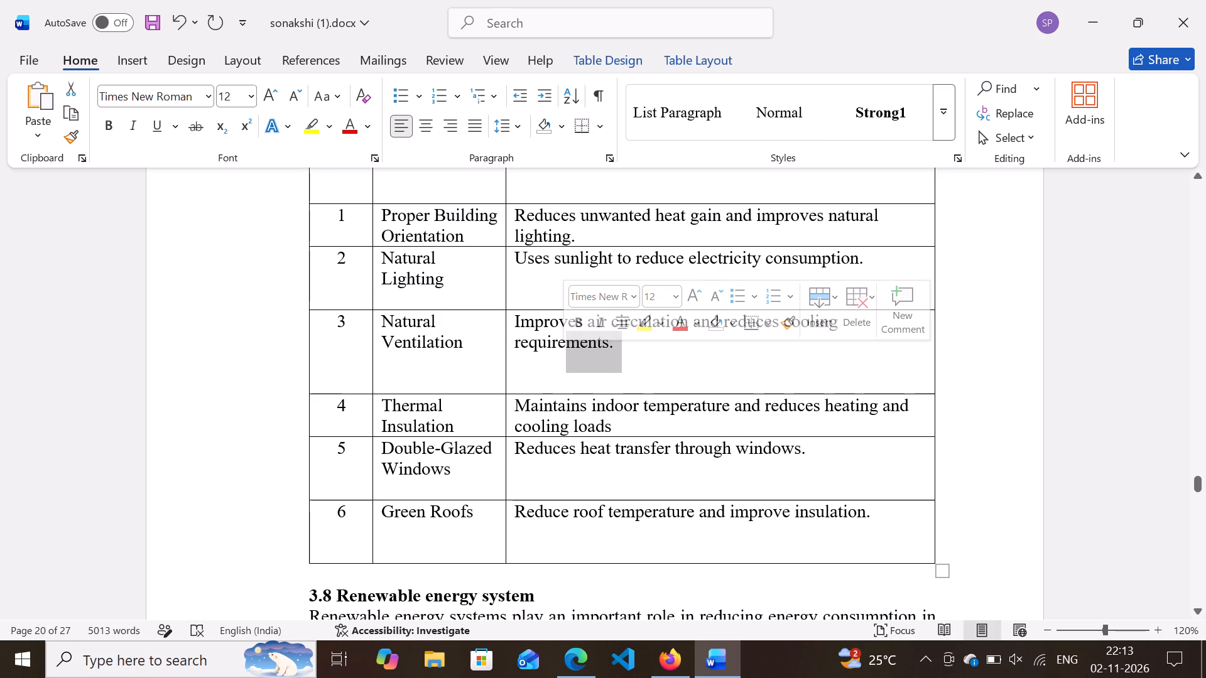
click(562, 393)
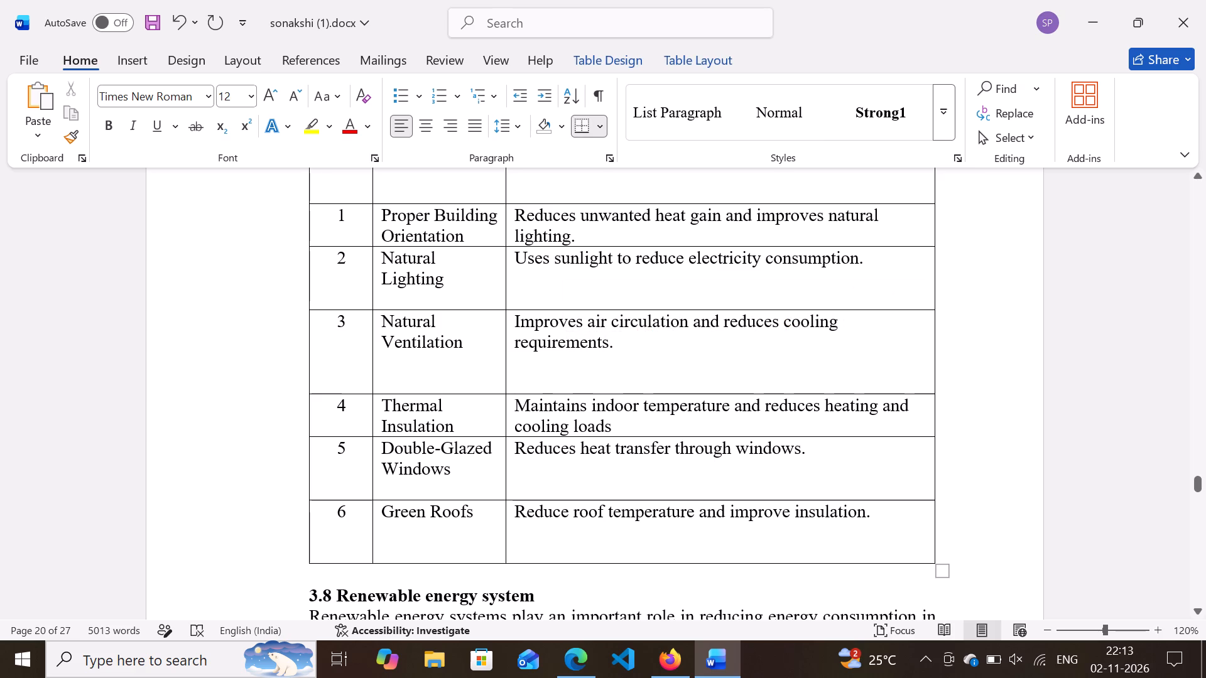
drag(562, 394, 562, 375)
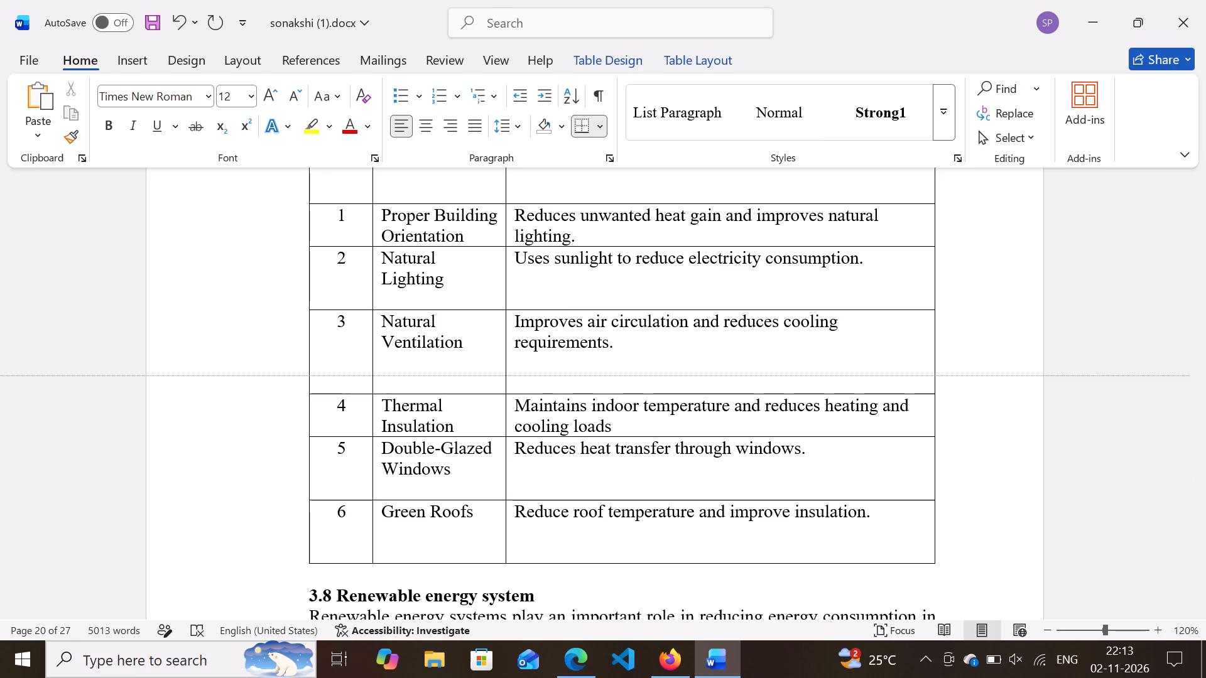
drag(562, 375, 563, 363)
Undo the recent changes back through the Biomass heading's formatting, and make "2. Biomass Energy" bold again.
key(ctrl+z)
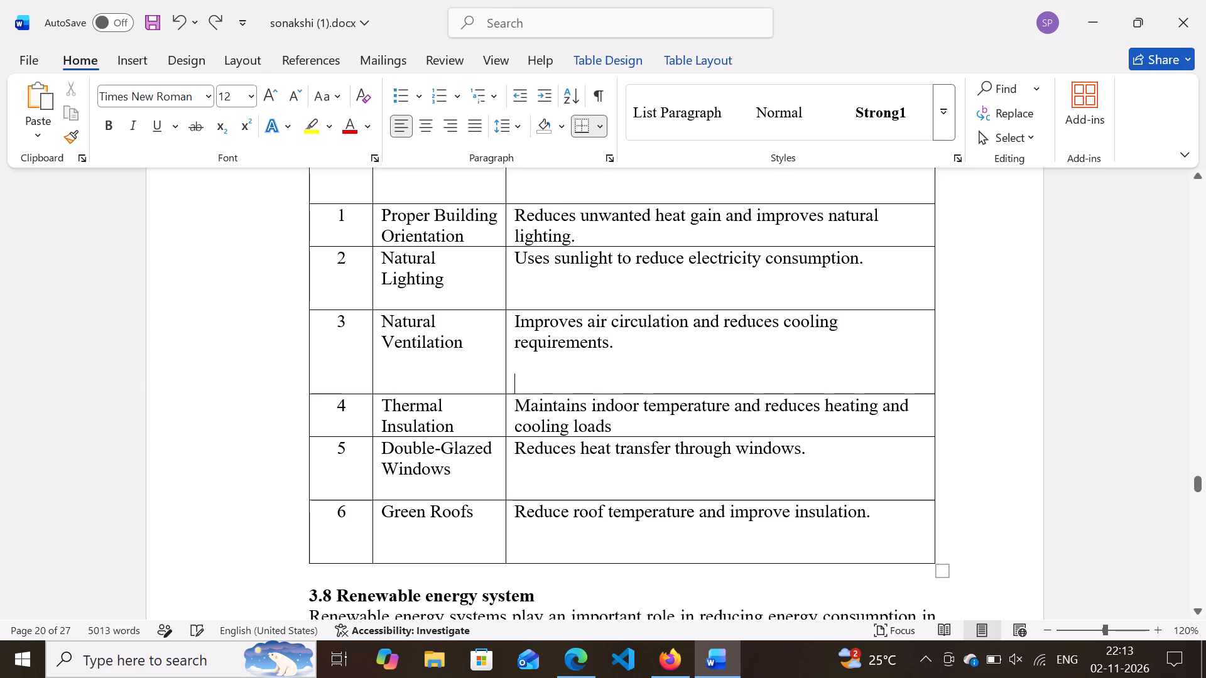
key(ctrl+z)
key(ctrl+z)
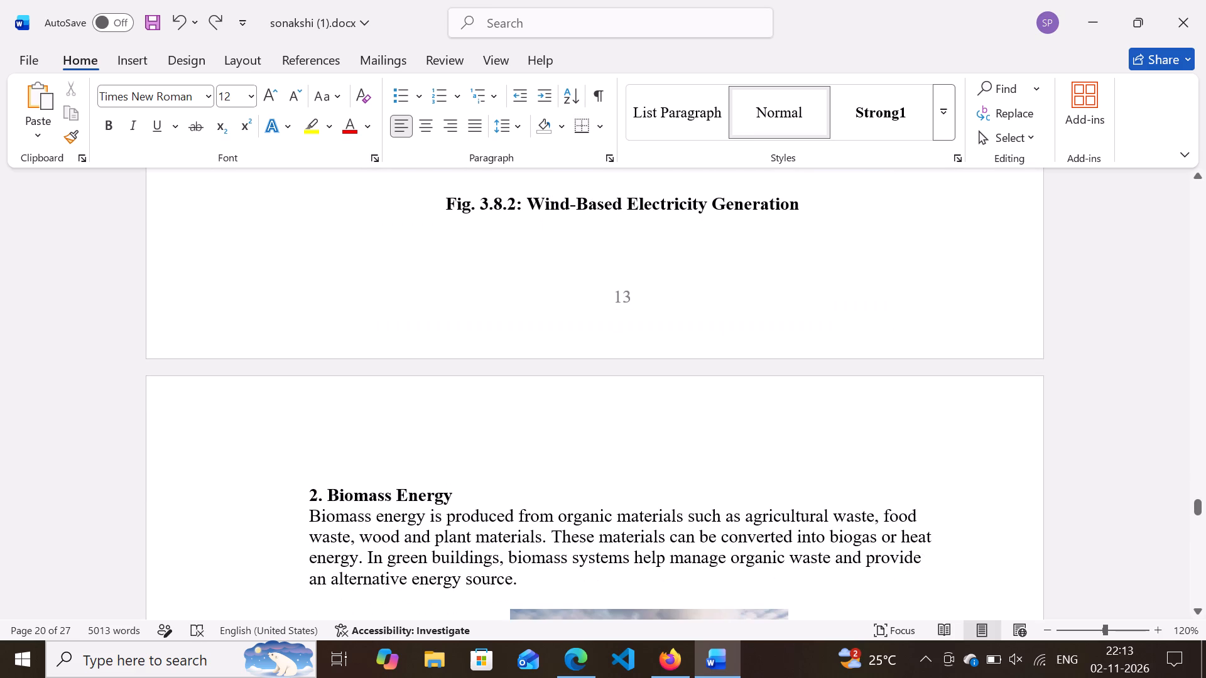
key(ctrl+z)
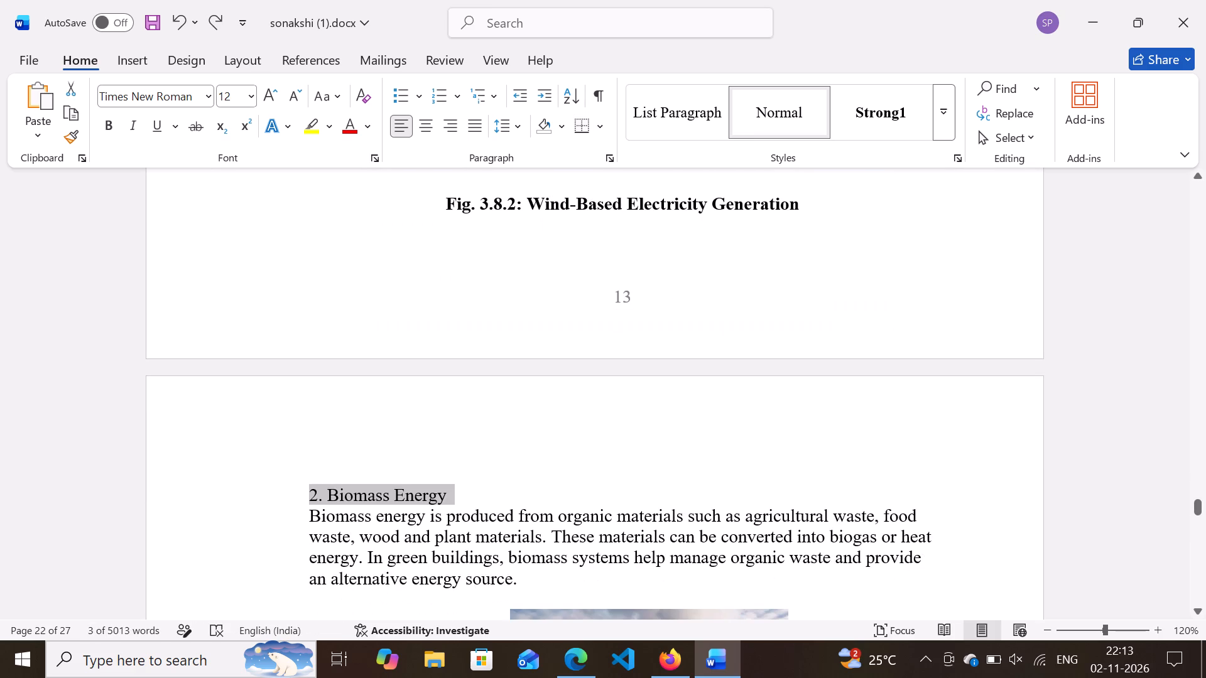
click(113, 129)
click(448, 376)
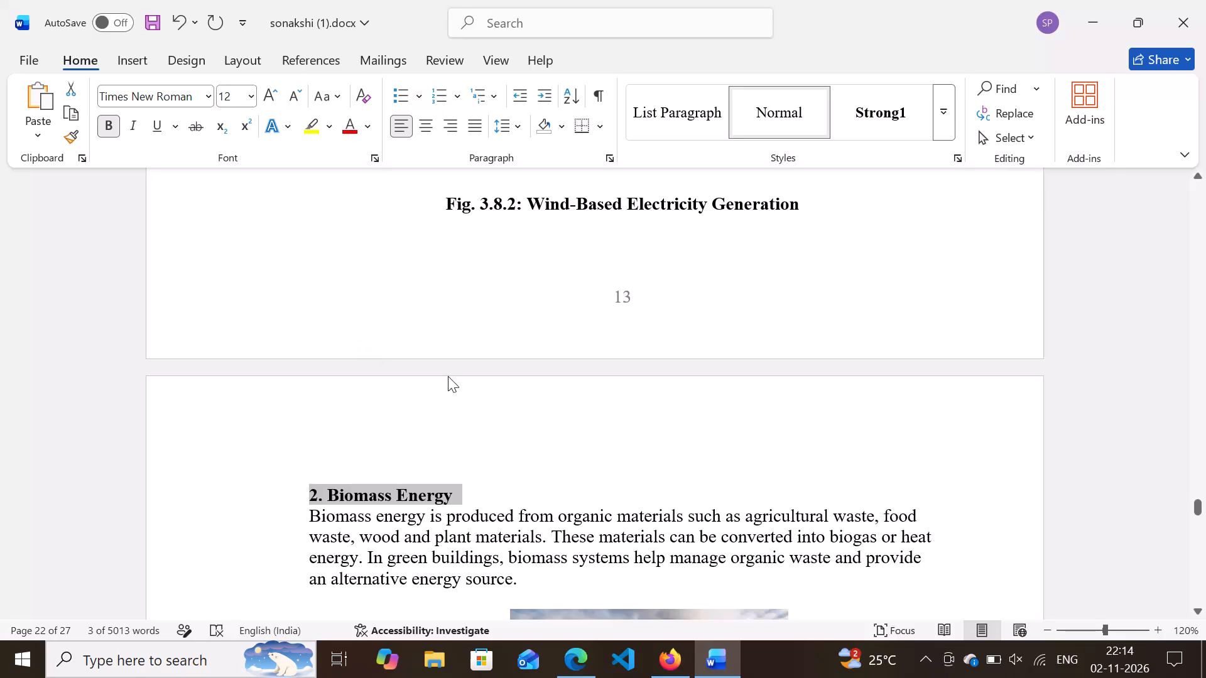
Examine the pages from the Biomass Energy section back to Table 3.7, checking the table's row spacing.
scroll(448, 376, up, 7)
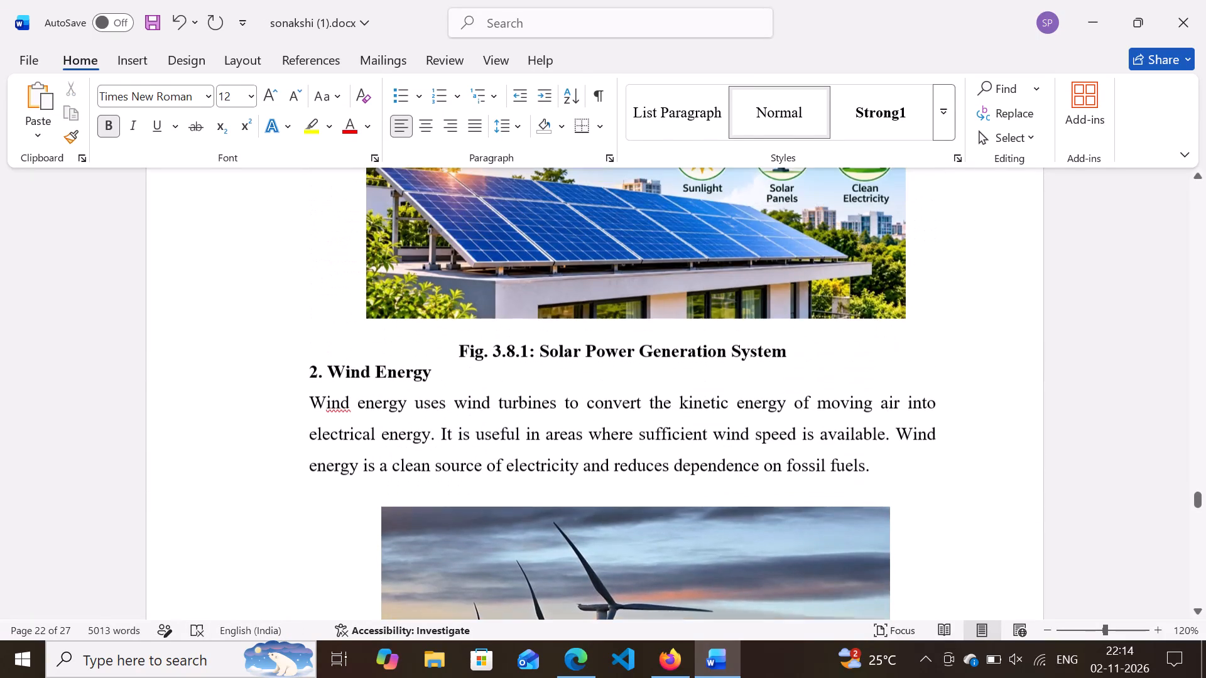
scroll(448, 376, down, 8)
scroll(448, 376, up, 3)
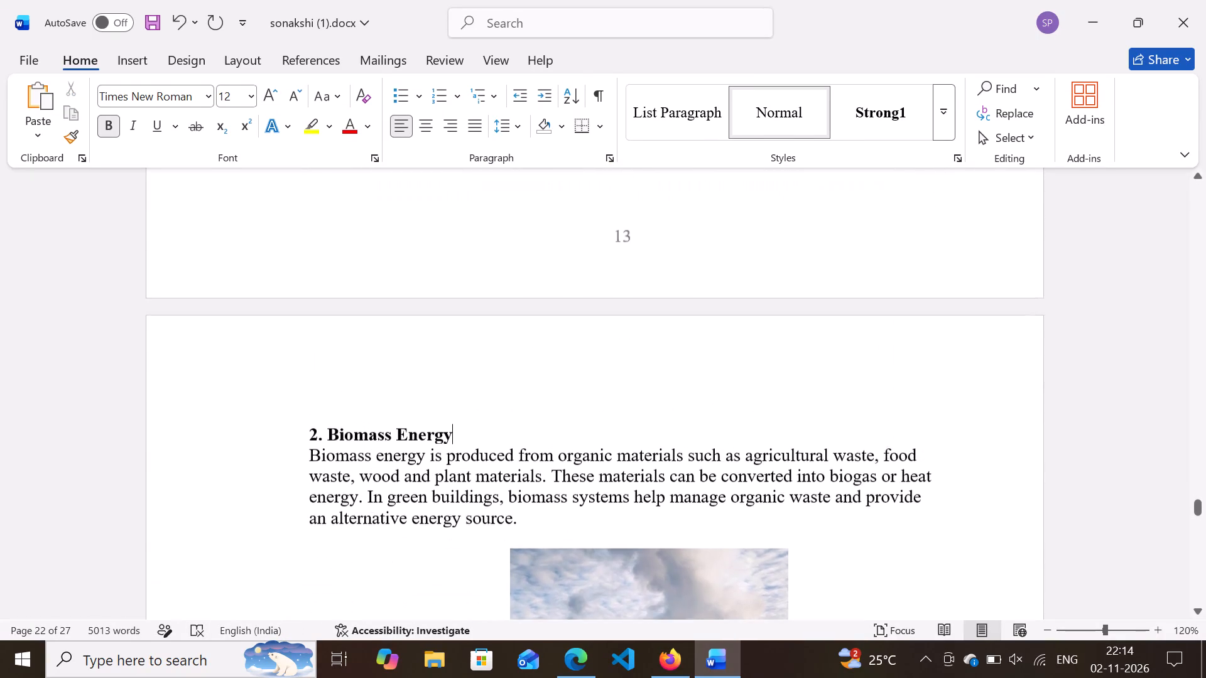
scroll(448, 376, up, 7)
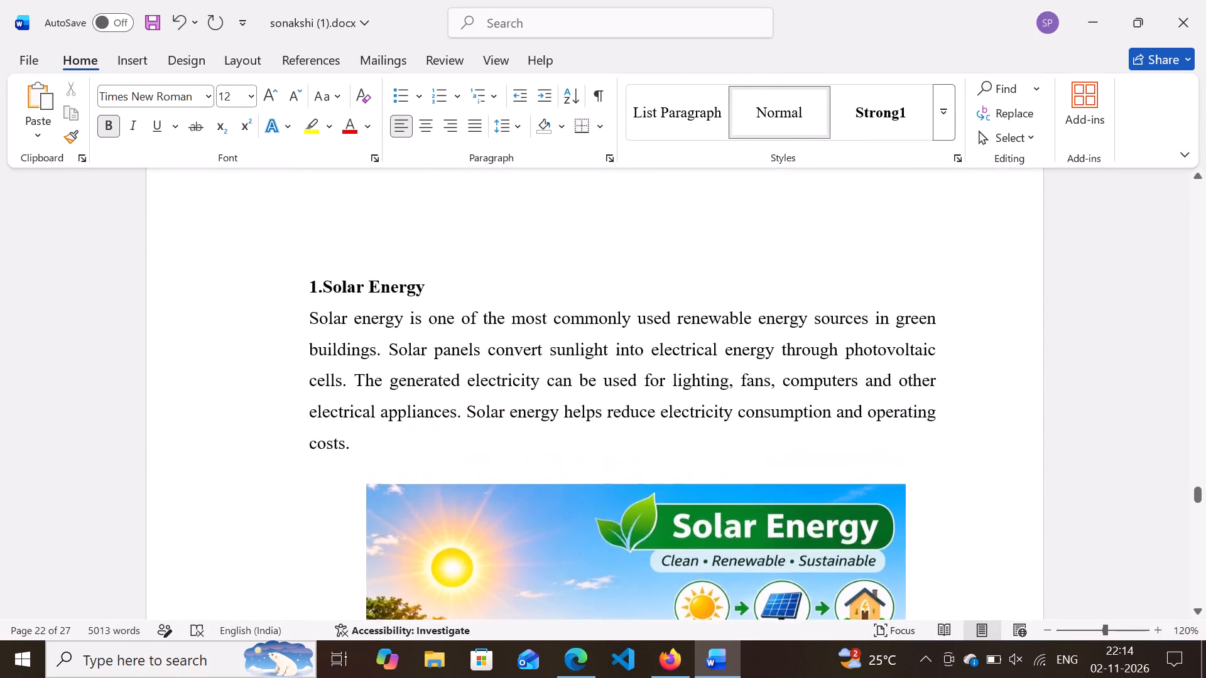
scroll(448, 376, up, 4)
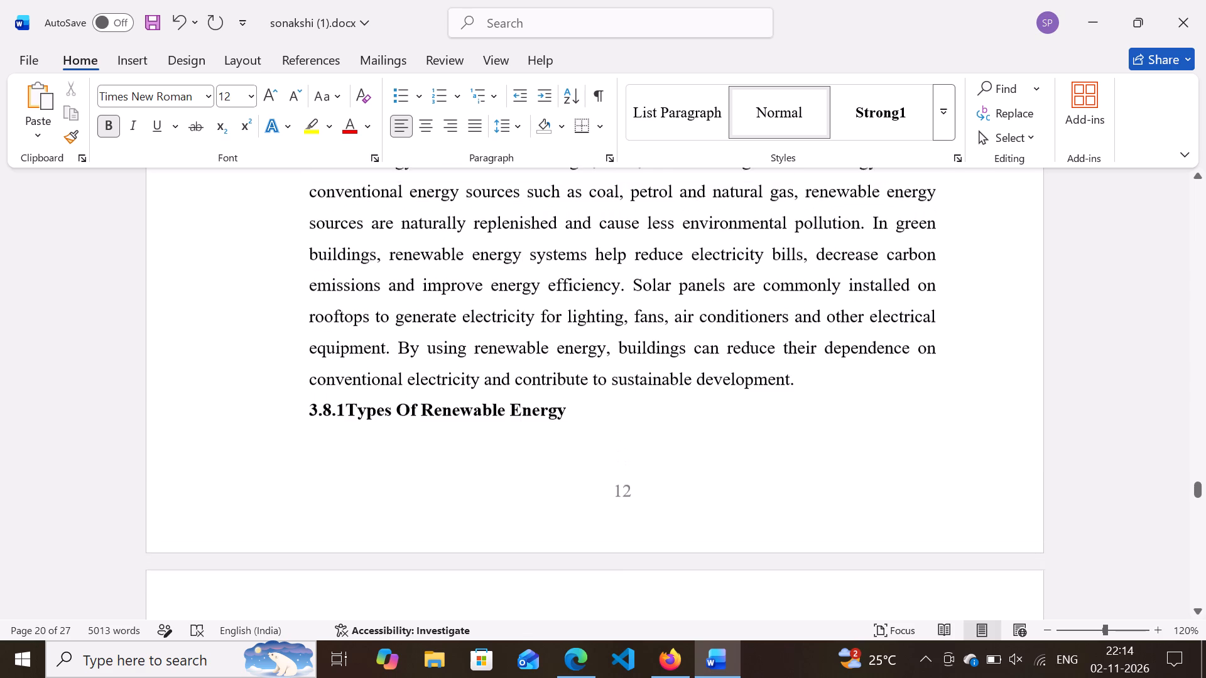
scroll(448, 376, up, 8)
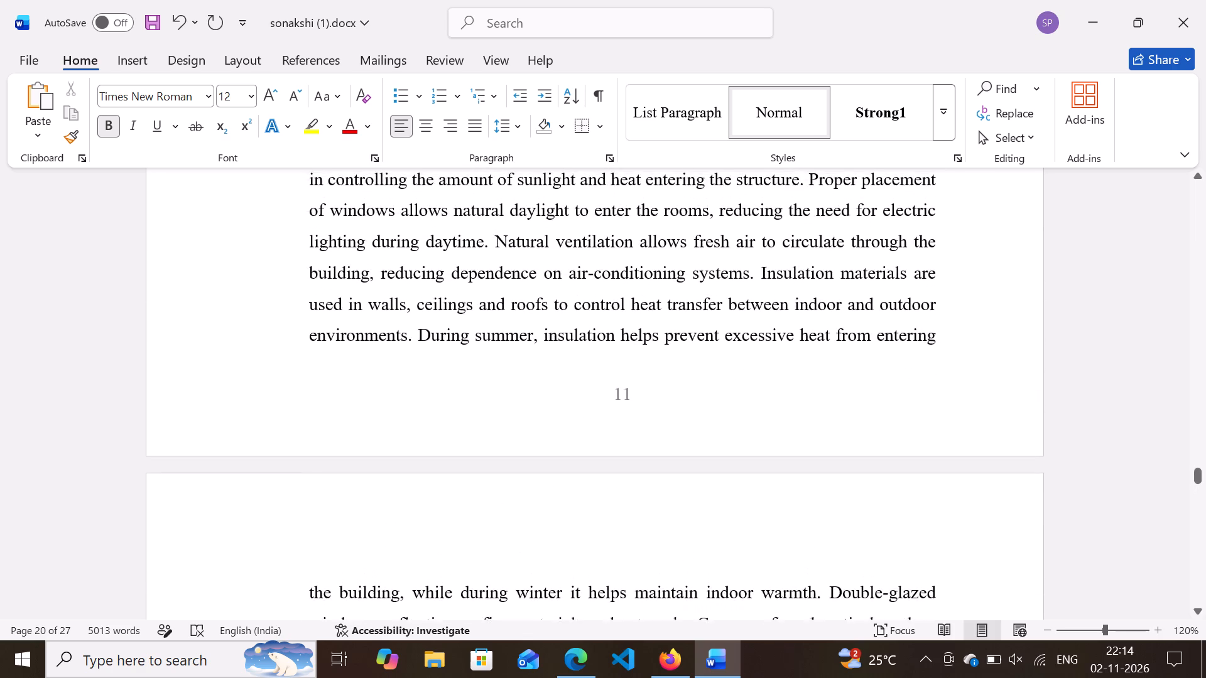
scroll(448, 376, down, 5)
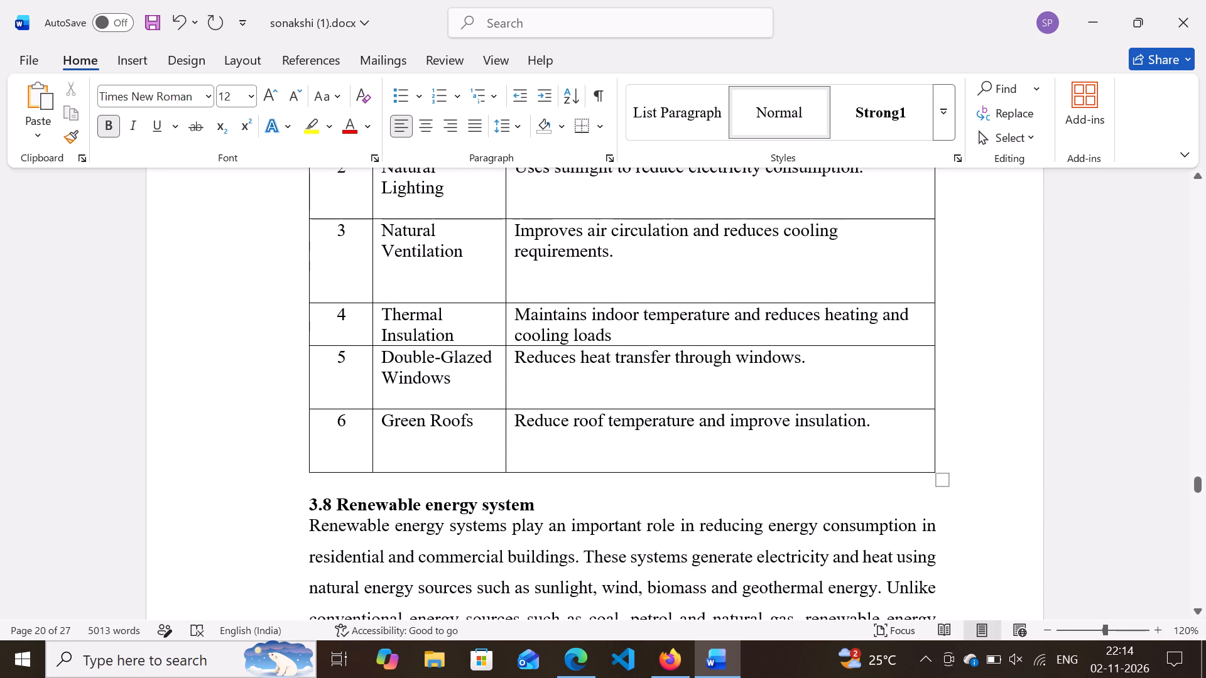
scroll(448, 376, up, 1)
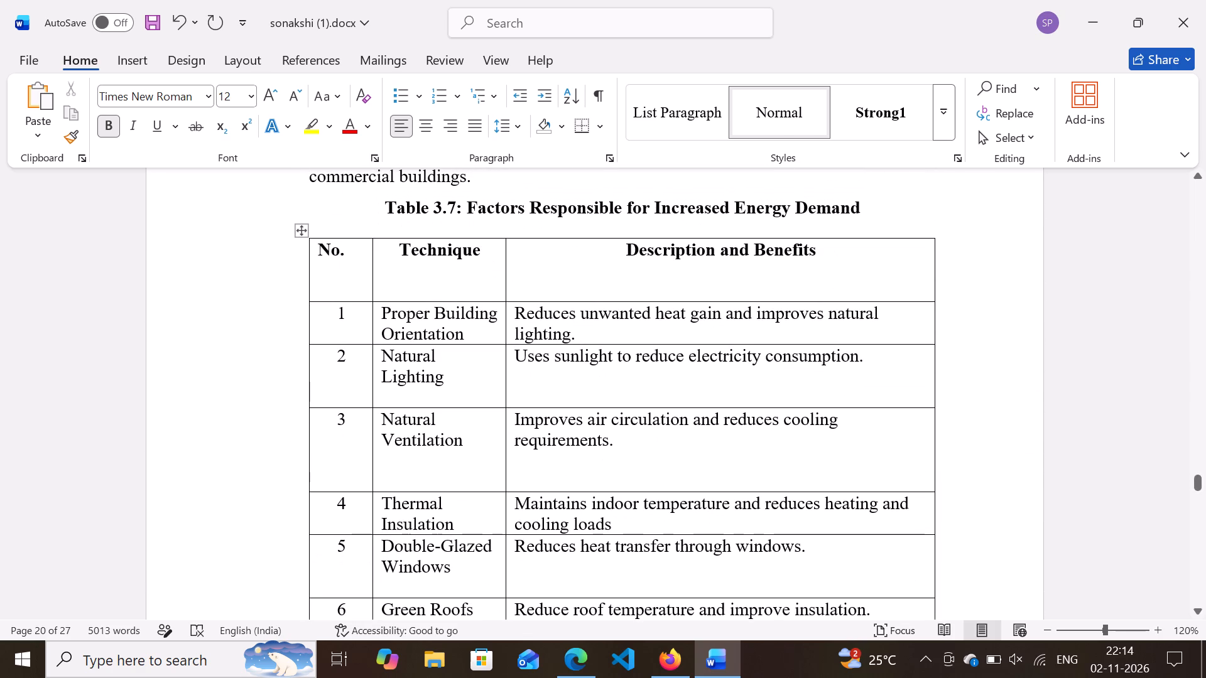
scroll(461, 436, down, 1)
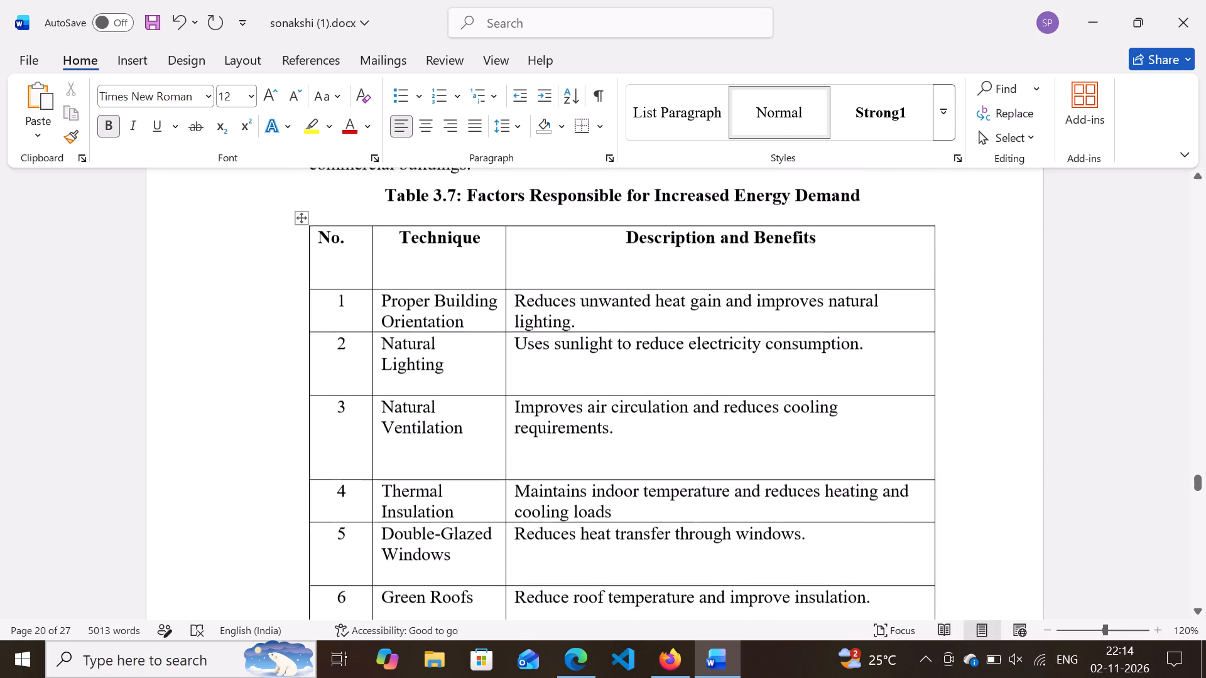
scroll(461, 436, down, 1)
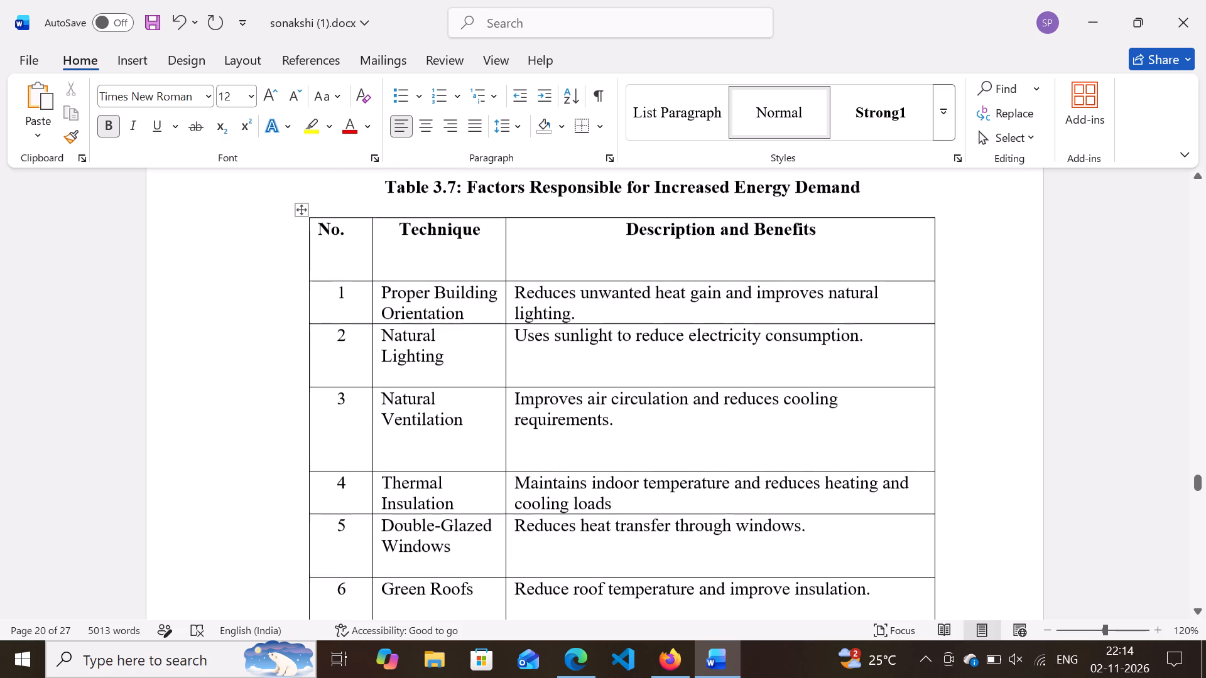
scroll(461, 436, down, 2)
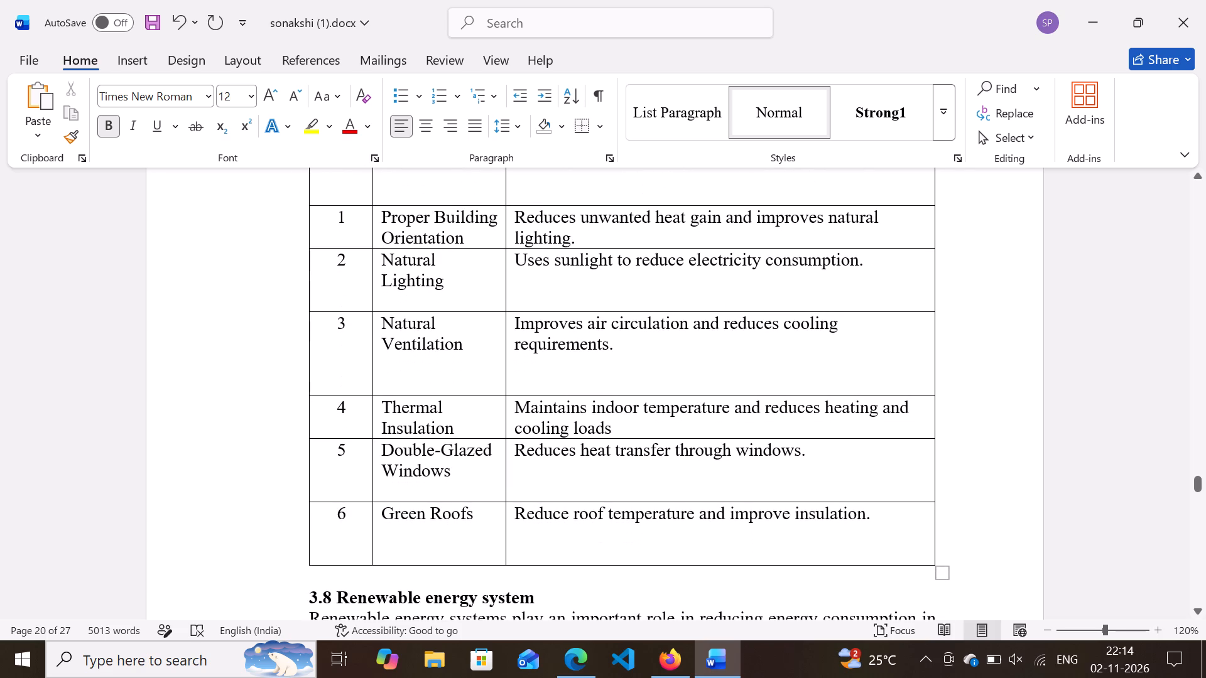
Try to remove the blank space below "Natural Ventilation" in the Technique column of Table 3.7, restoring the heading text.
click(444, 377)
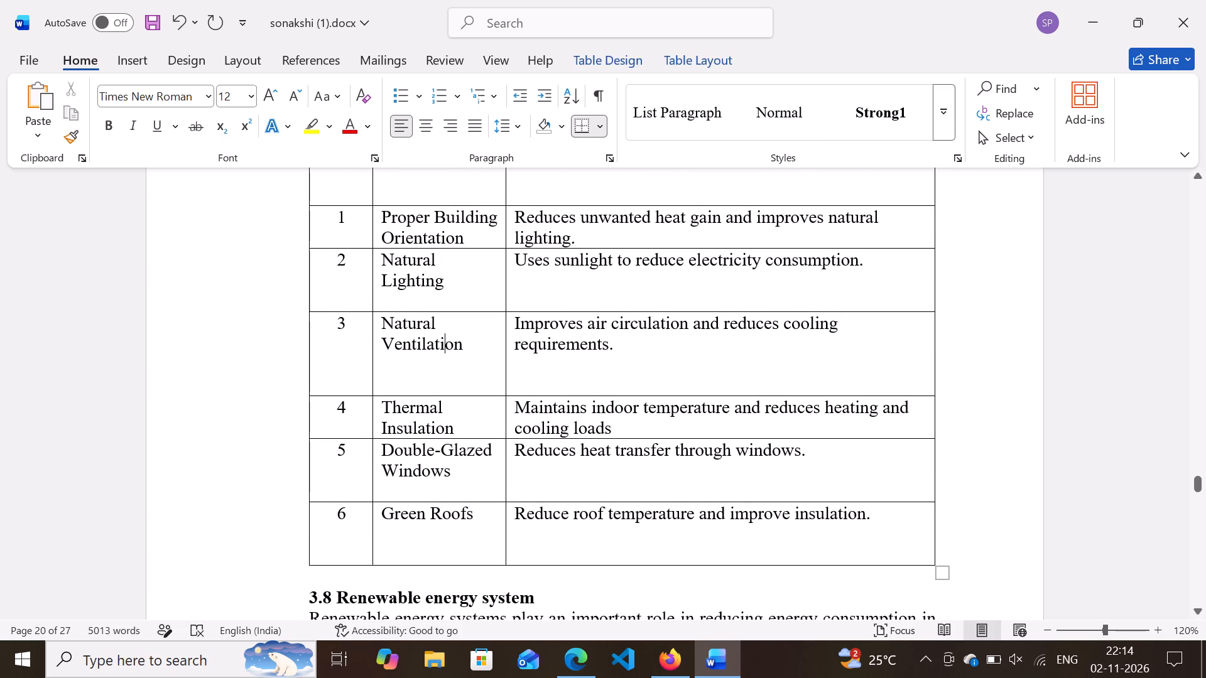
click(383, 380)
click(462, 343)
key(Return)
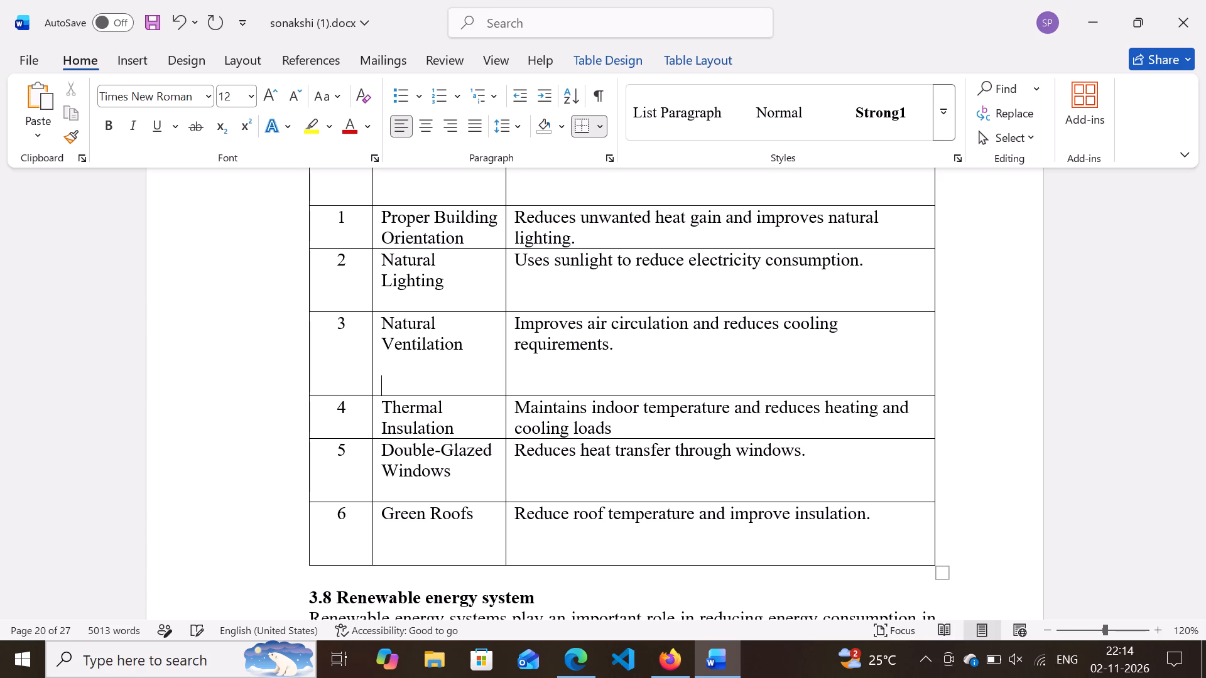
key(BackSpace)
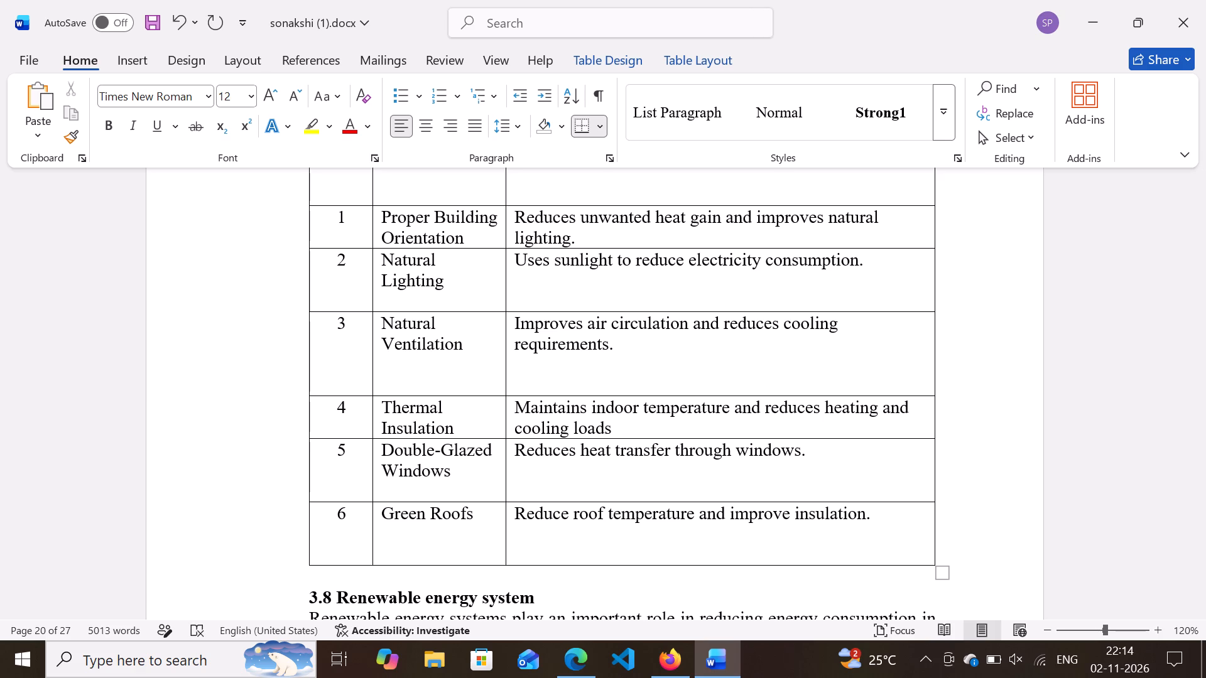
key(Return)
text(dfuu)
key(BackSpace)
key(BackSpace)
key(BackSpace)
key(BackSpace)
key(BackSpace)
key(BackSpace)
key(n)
Delete the empty lines below the Natural Ventilation, Natural Lighting, Double-Glazed Windows and Green Roofs descriptions in Table 3.7.
click(615, 384)
key(BackSpace)
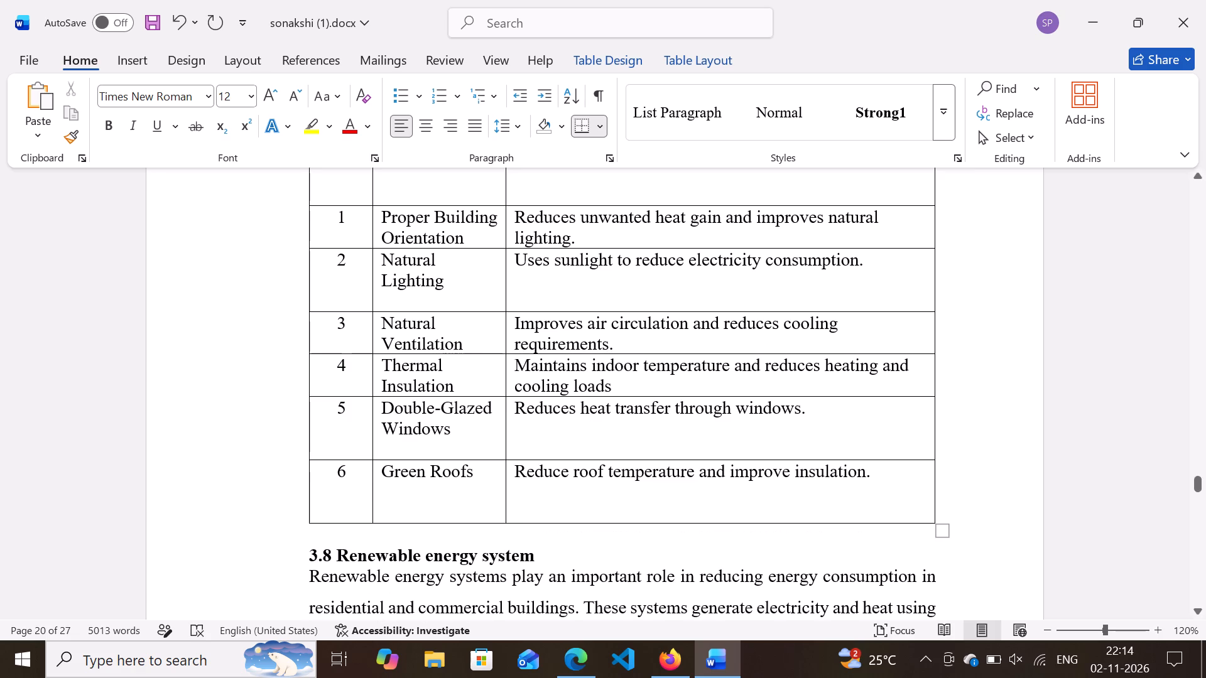
click(548, 302)
key(BackSpace)
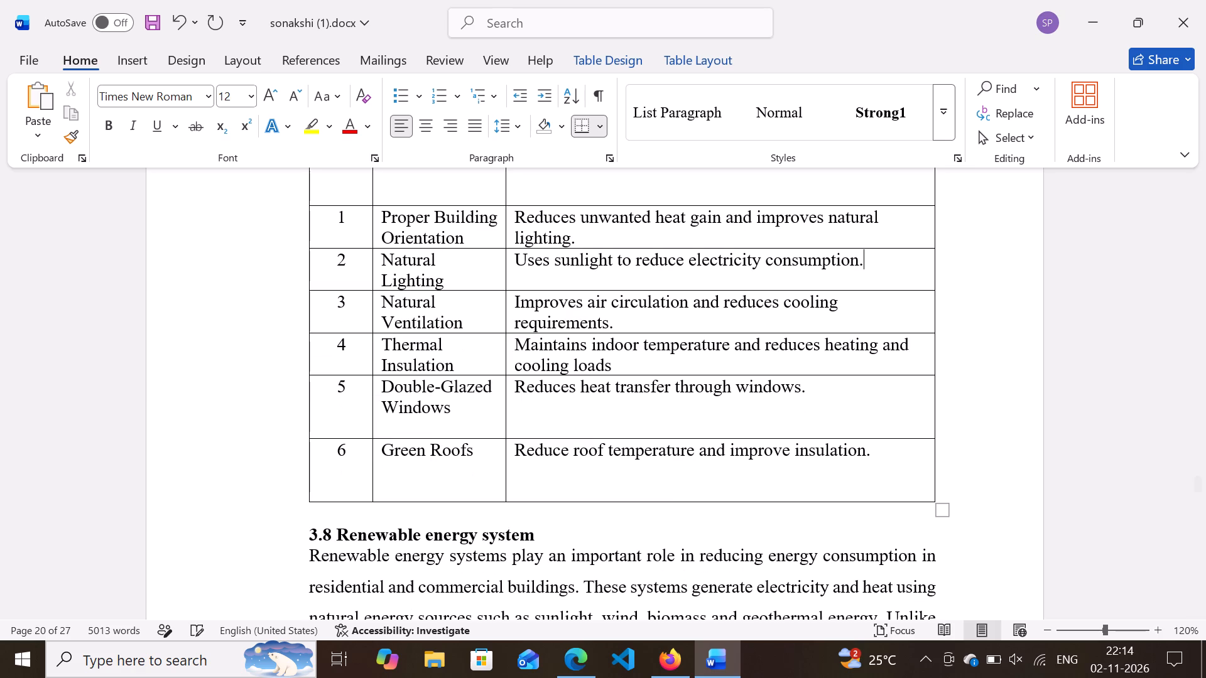
click(528, 422)
key(BackSpace)
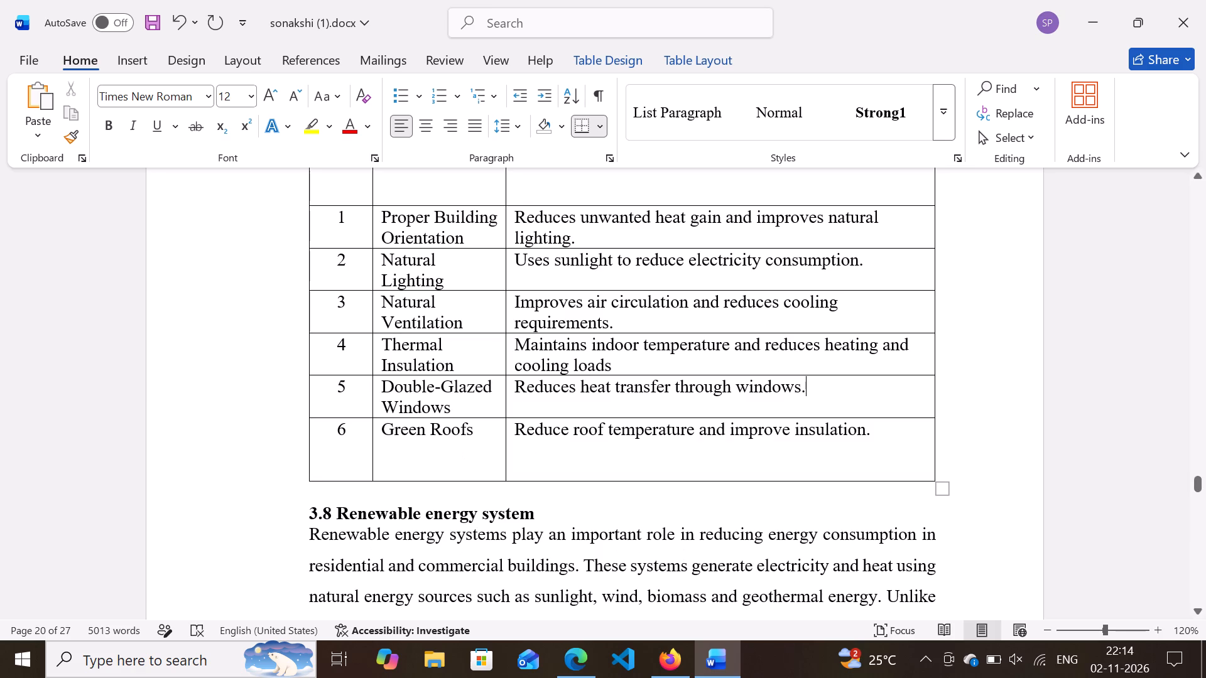
click(531, 469)
key(BackSpace)
Remove the remaining blank lines below the Green Roofs description in Table 3.7, keeping the sentence's closing period.
key(BackSpace)
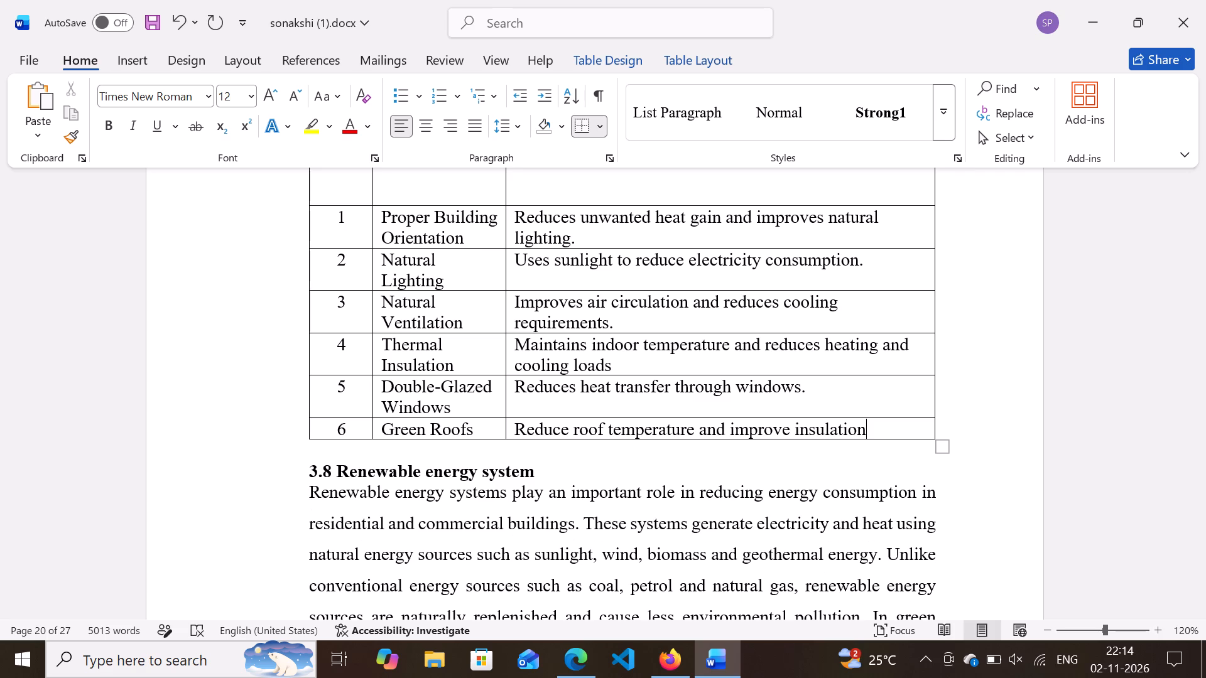
key(period)
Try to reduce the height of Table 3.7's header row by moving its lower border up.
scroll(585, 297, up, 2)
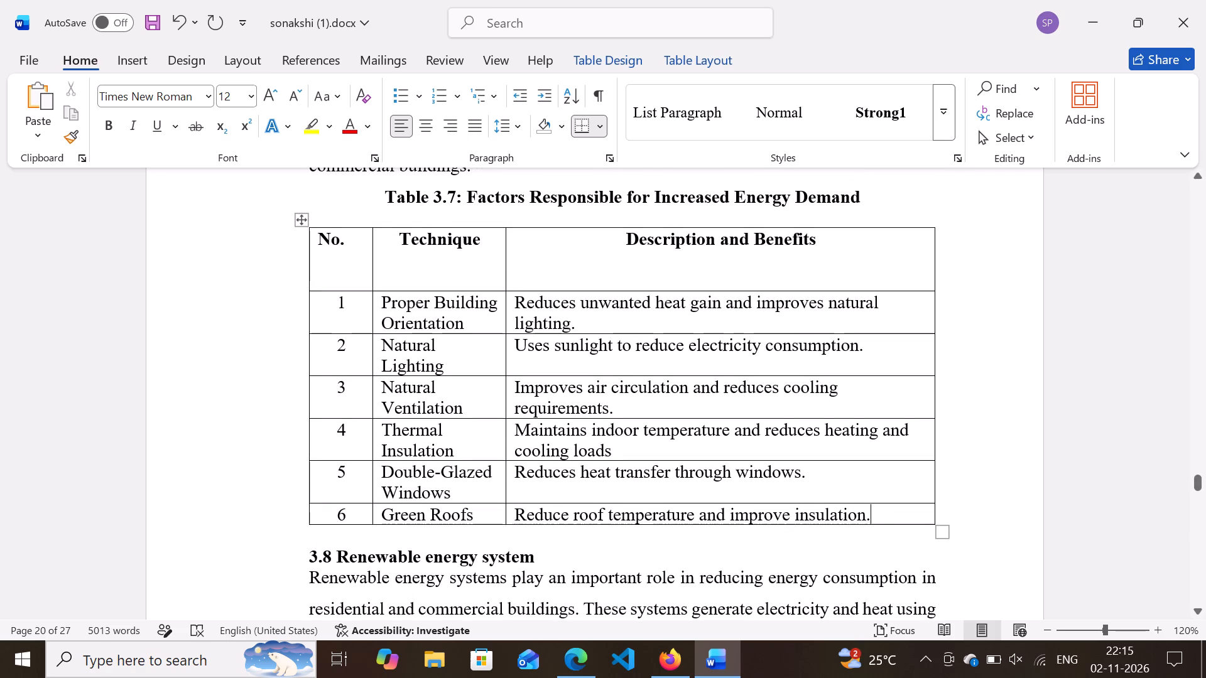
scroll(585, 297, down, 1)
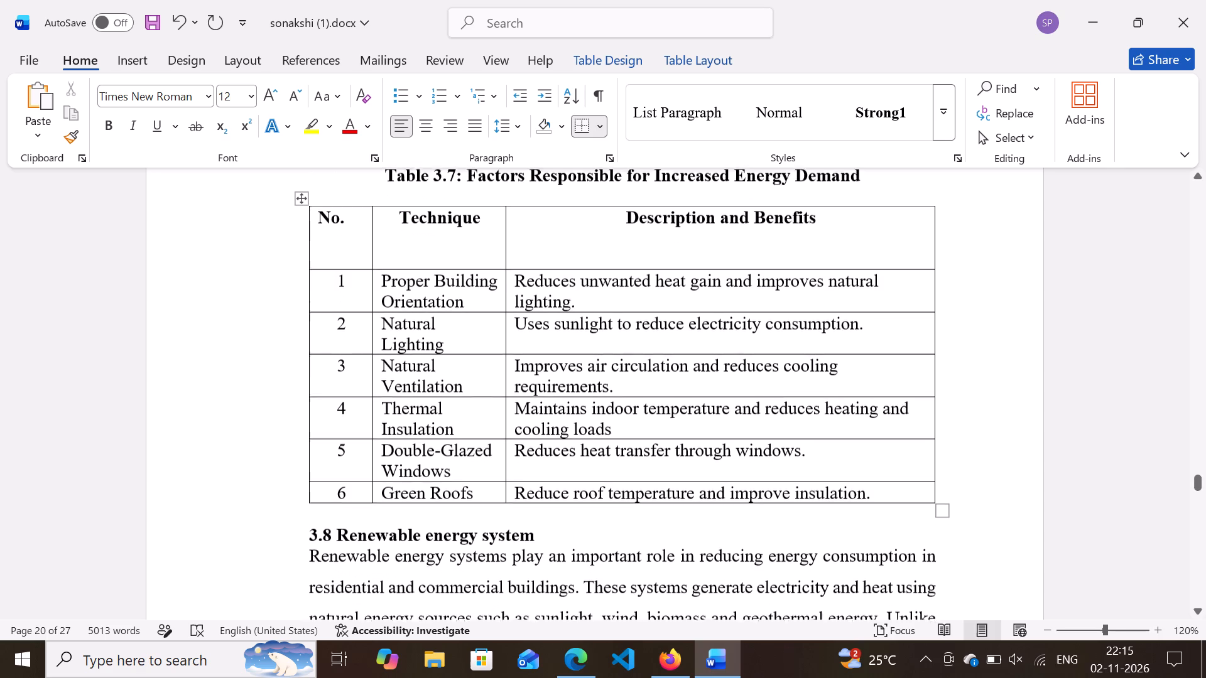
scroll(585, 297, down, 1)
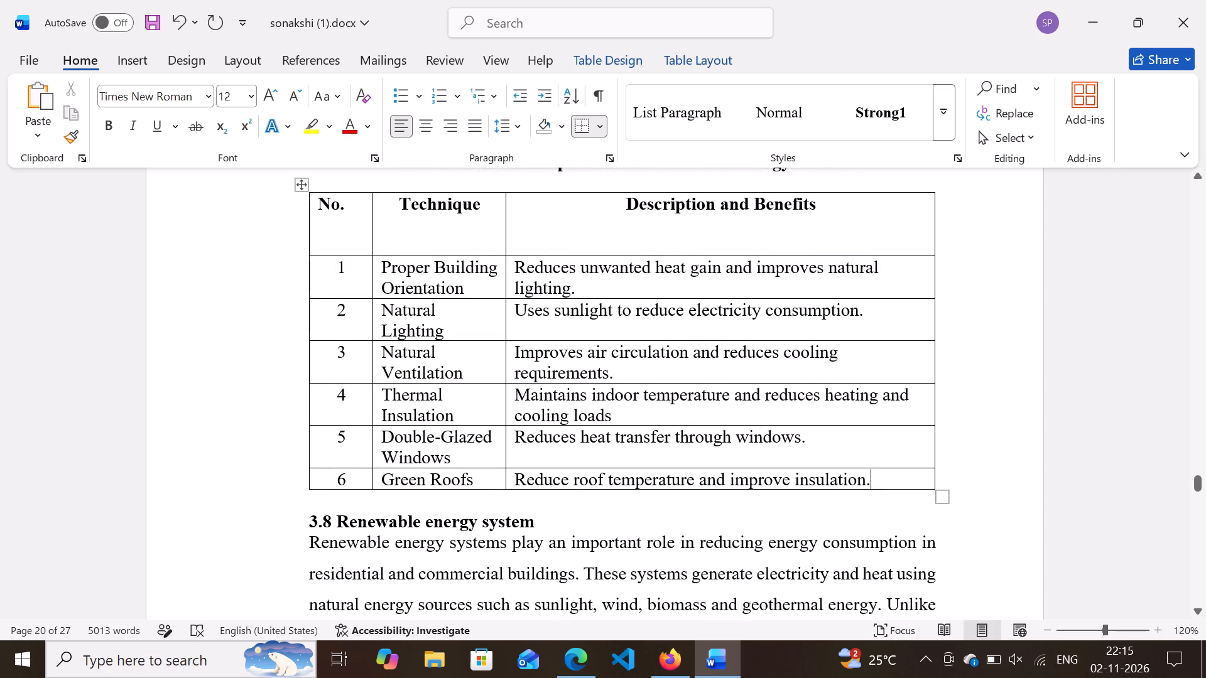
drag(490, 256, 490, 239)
Examine Table 3.7's layout and the Energy Efficient Building Design text before it for remaining spacing and text errors.
scroll(481, 326, down, 2)
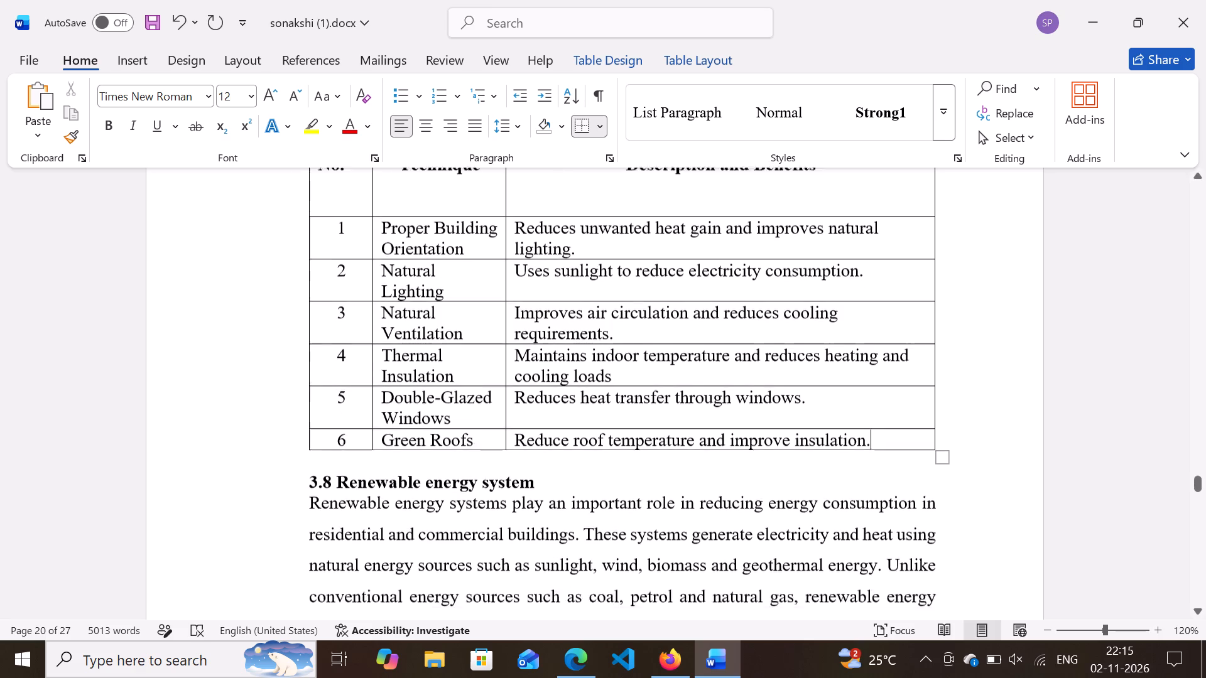
scroll(481, 326, down, 3)
scroll(481, 326, up, 1)
scroll(481, 326, down, 1)
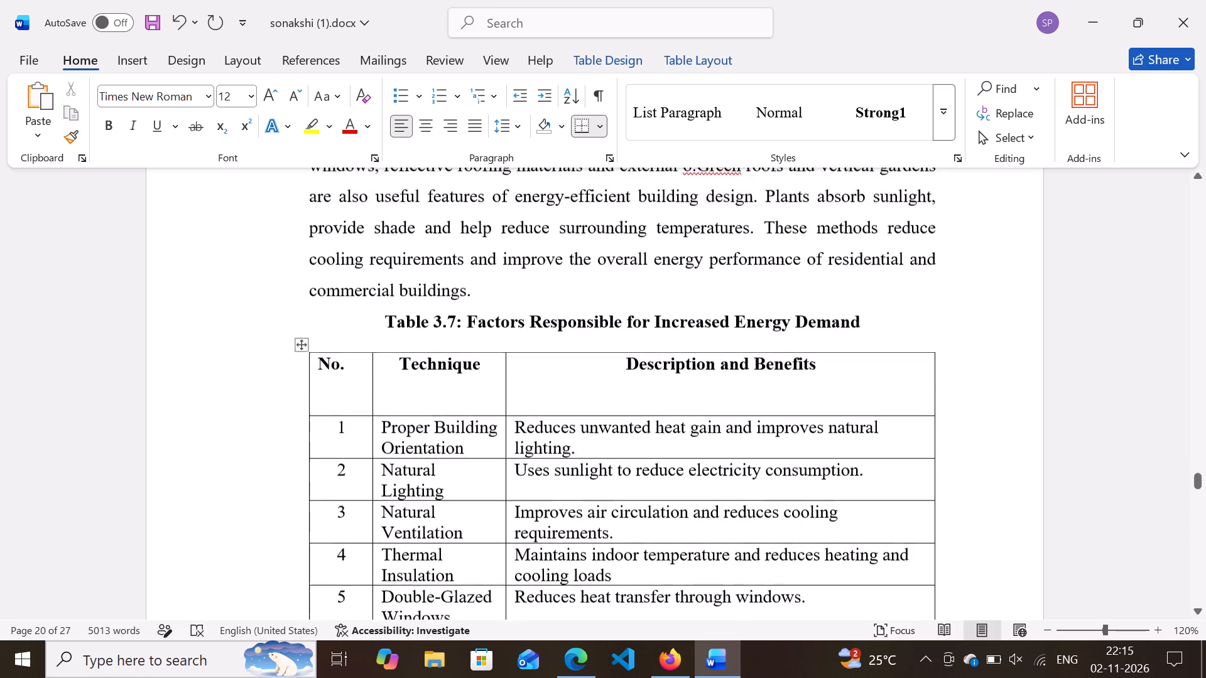
scroll(481, 326, down, 2)
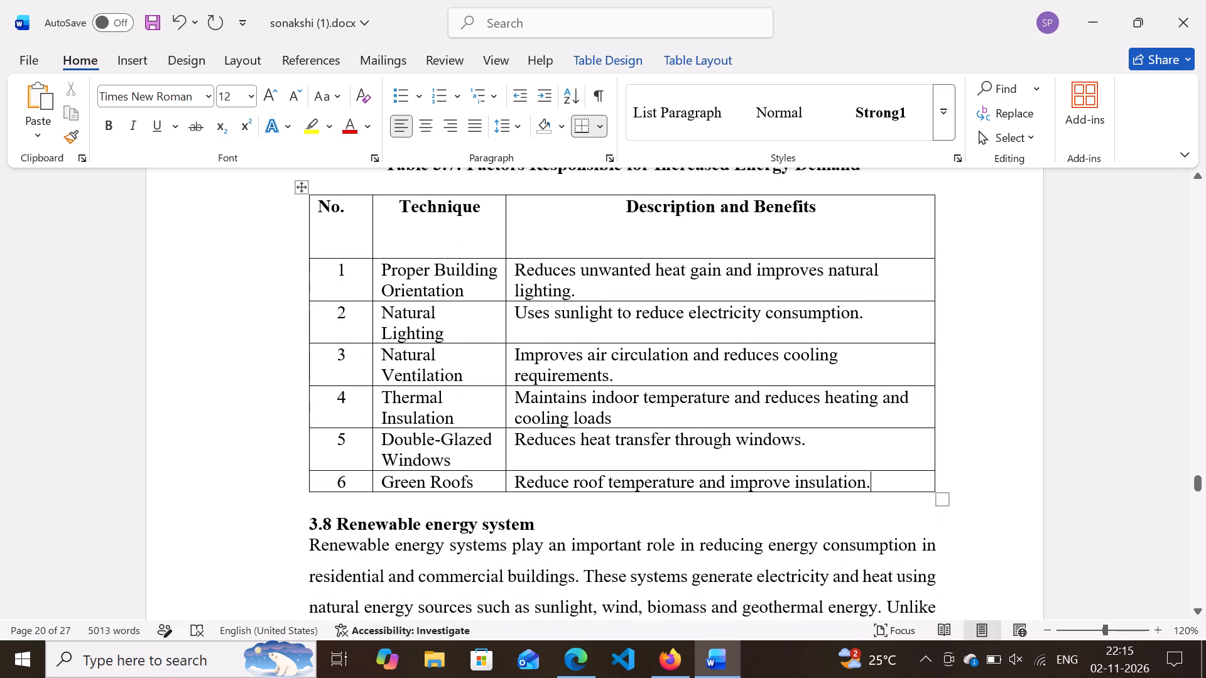
scroll(481, 326, down, 1)
scroll(372, 271, up, 2)
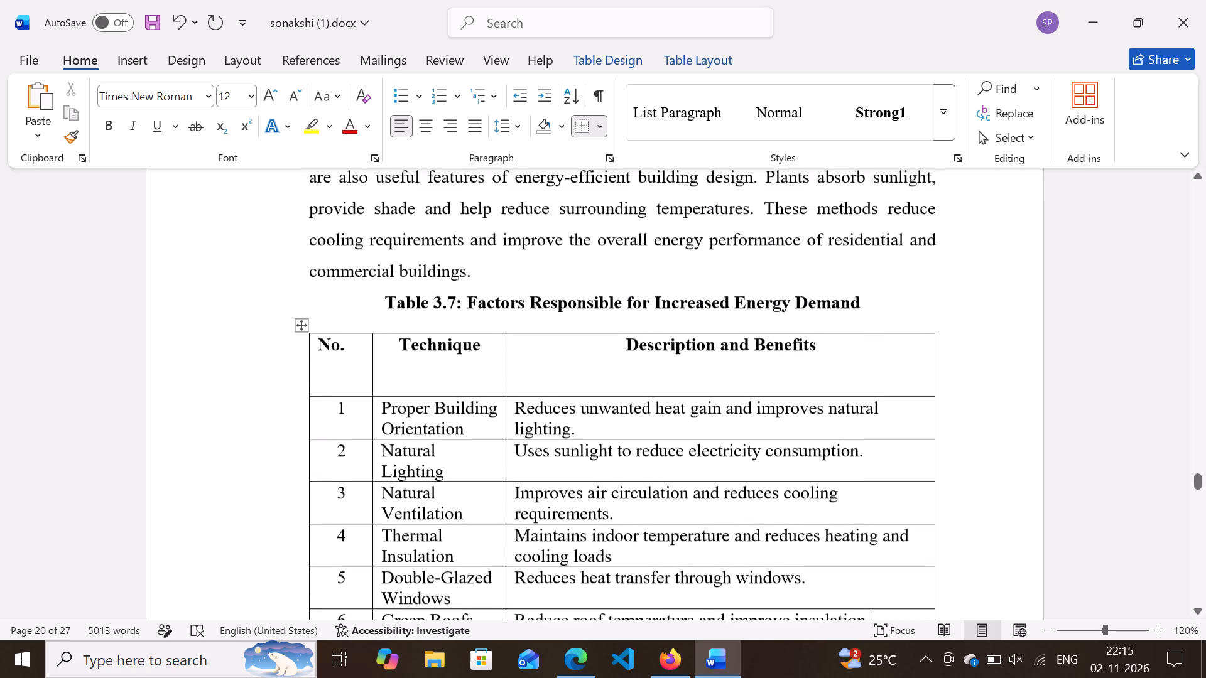
scroll(372, 271, up, 2)
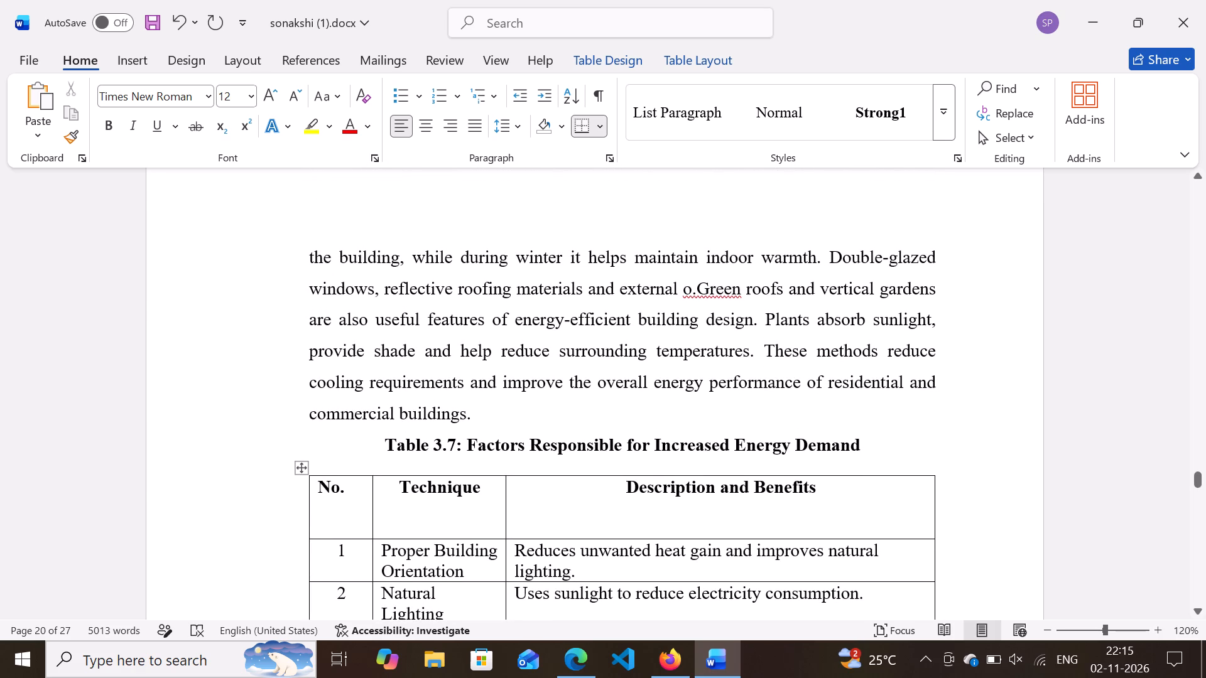
scroll(372, 271, up, 2)
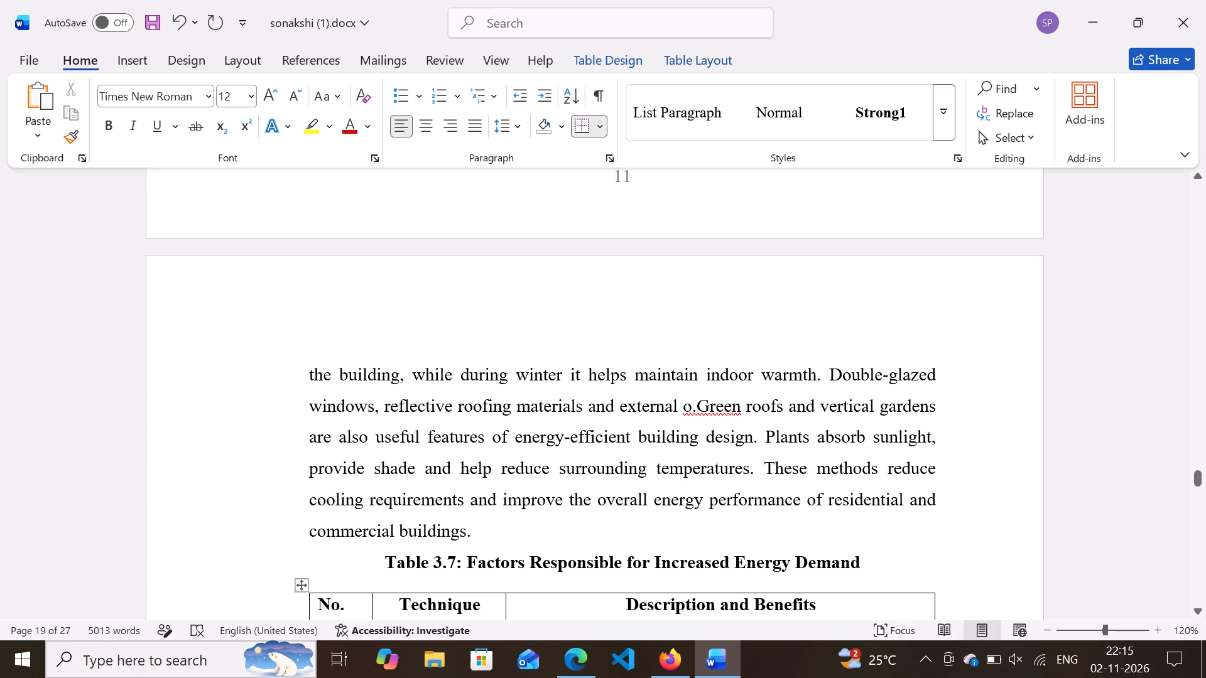
scroll(690, 406, up, 1)
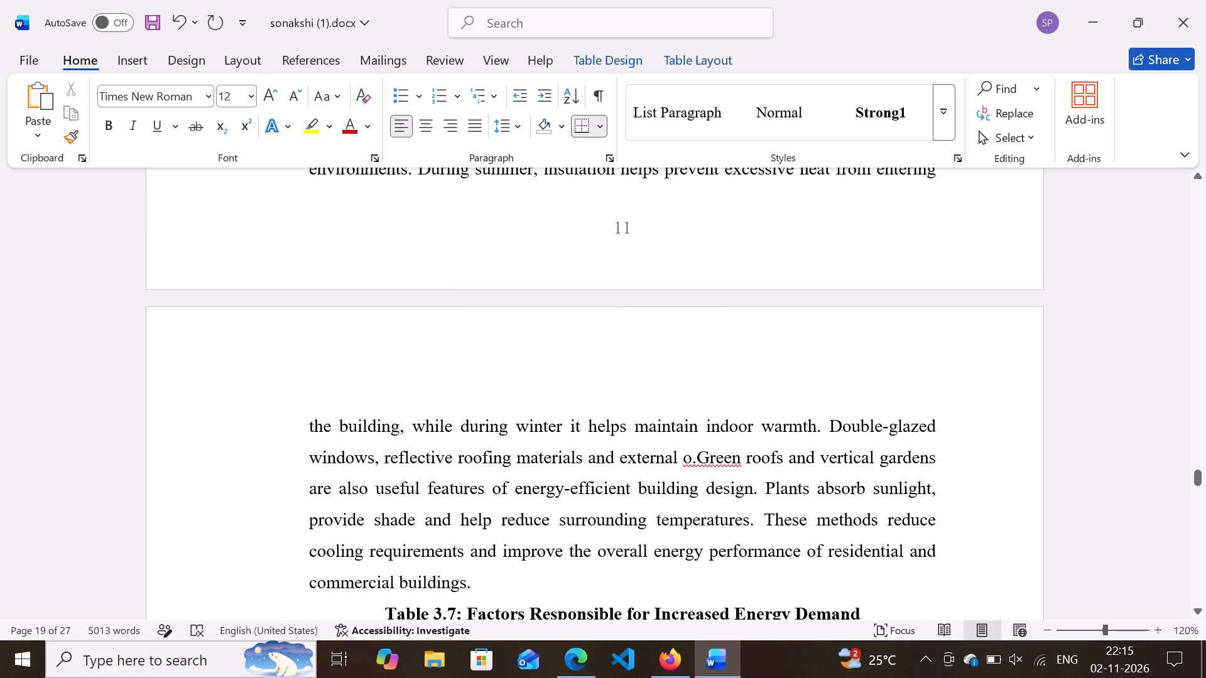
scroll(690, 406, up, 4)
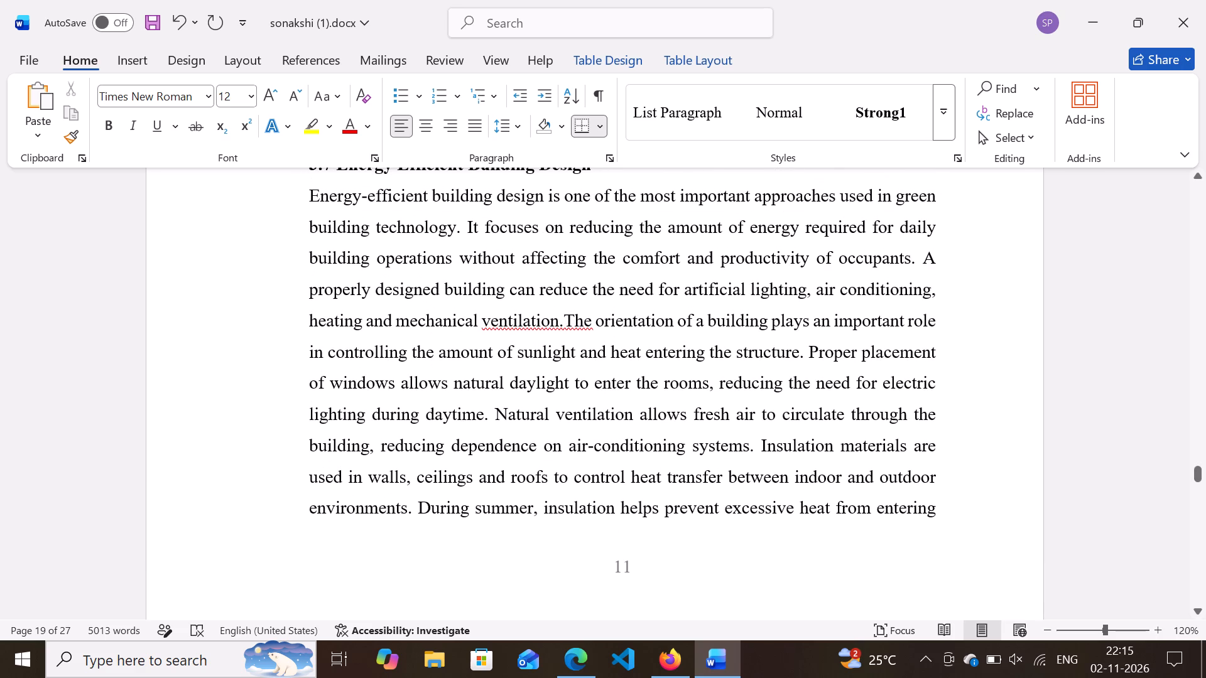
Delete the stray "o" and the space before it after "external" in the paragraph above Table 3.7.
scroll(690, 406, down, 1)
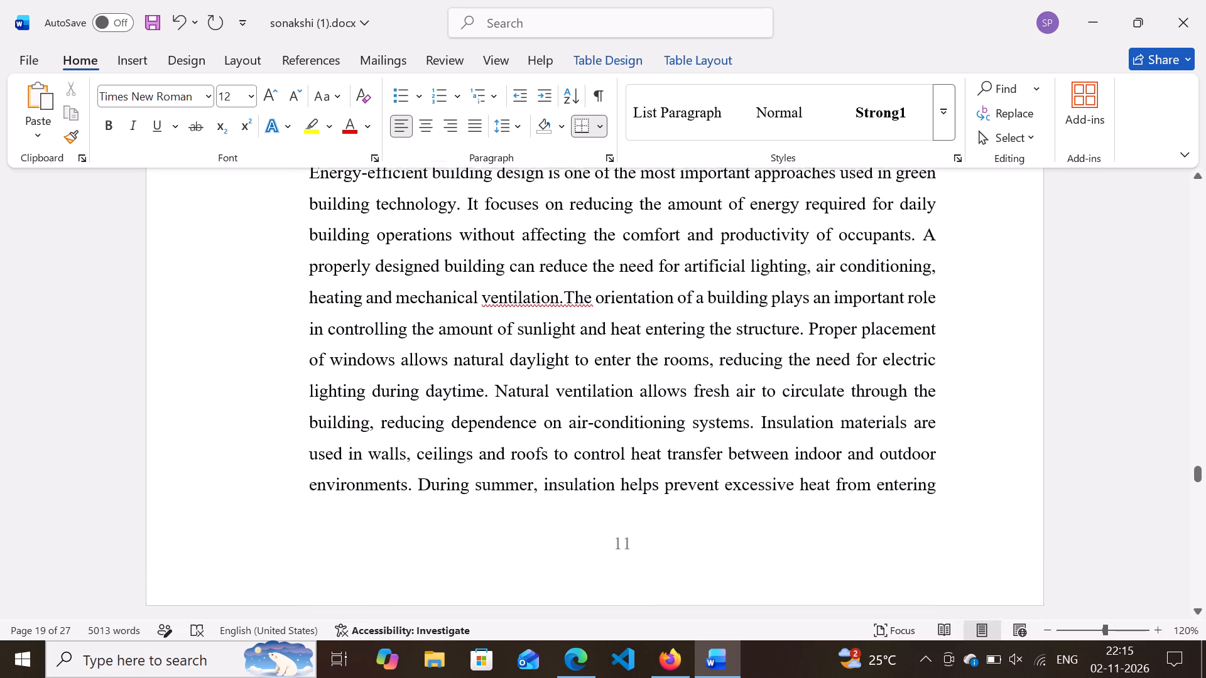
scroll(690, 406, down, 2)
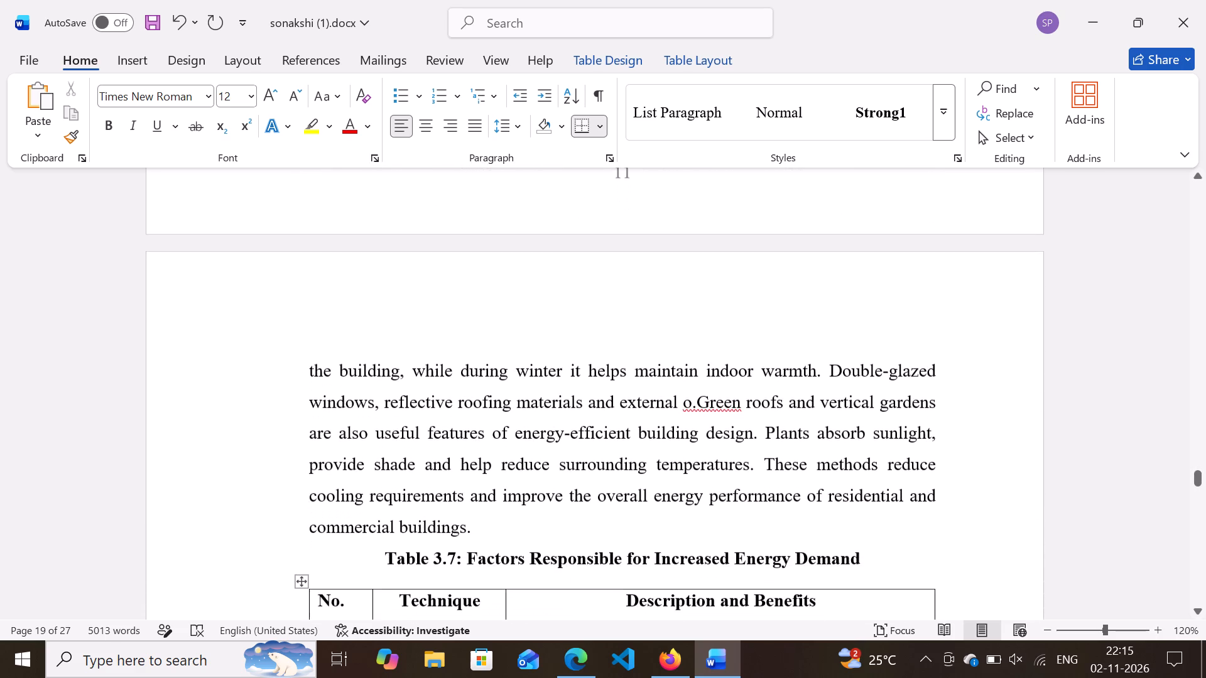
scroll(690, 406, down, 2)
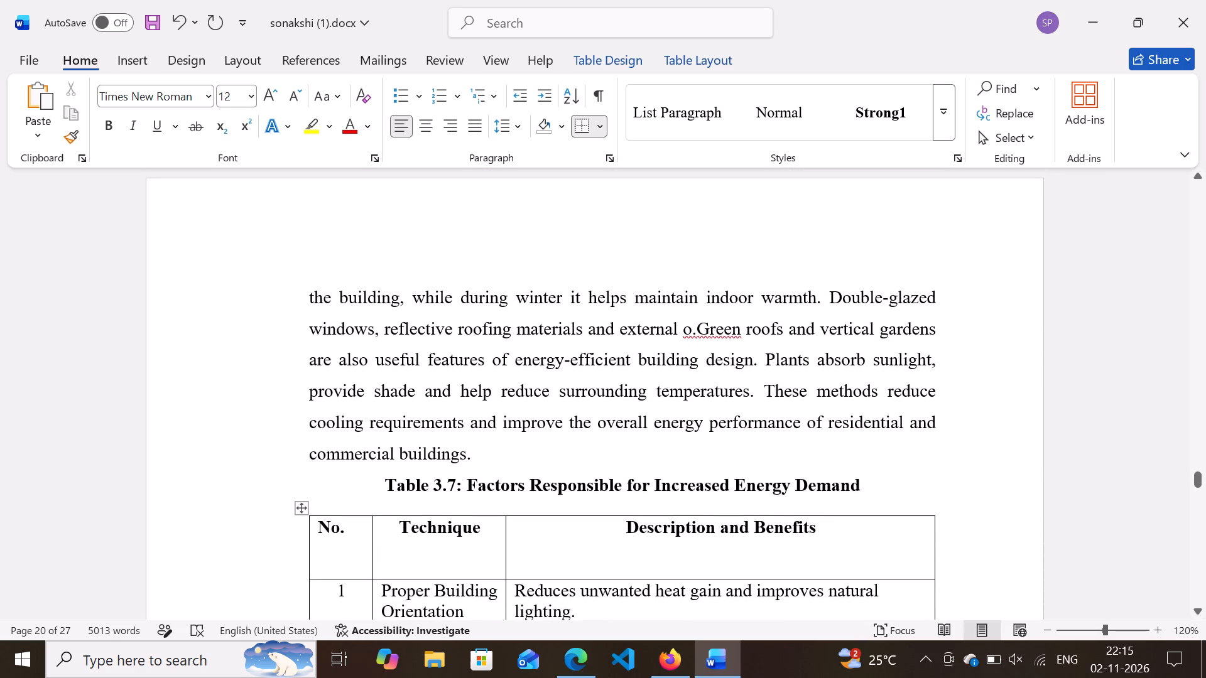
click(692, 328)
key(BackSpace)
key(BackSpace)
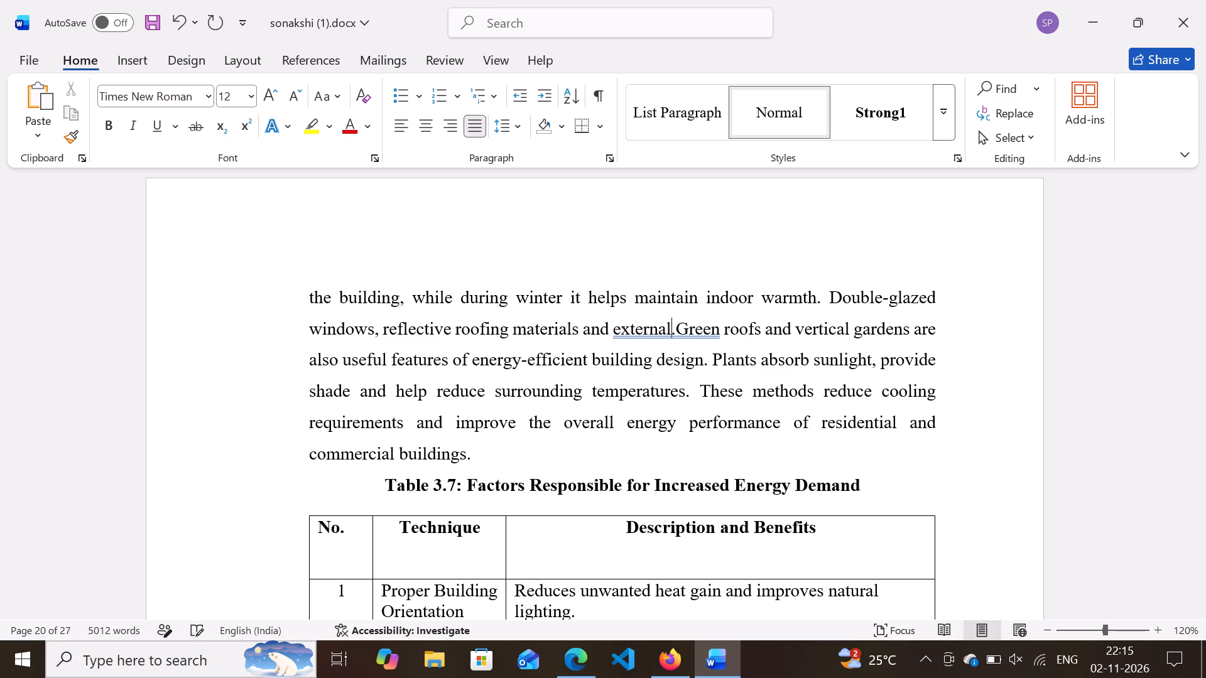
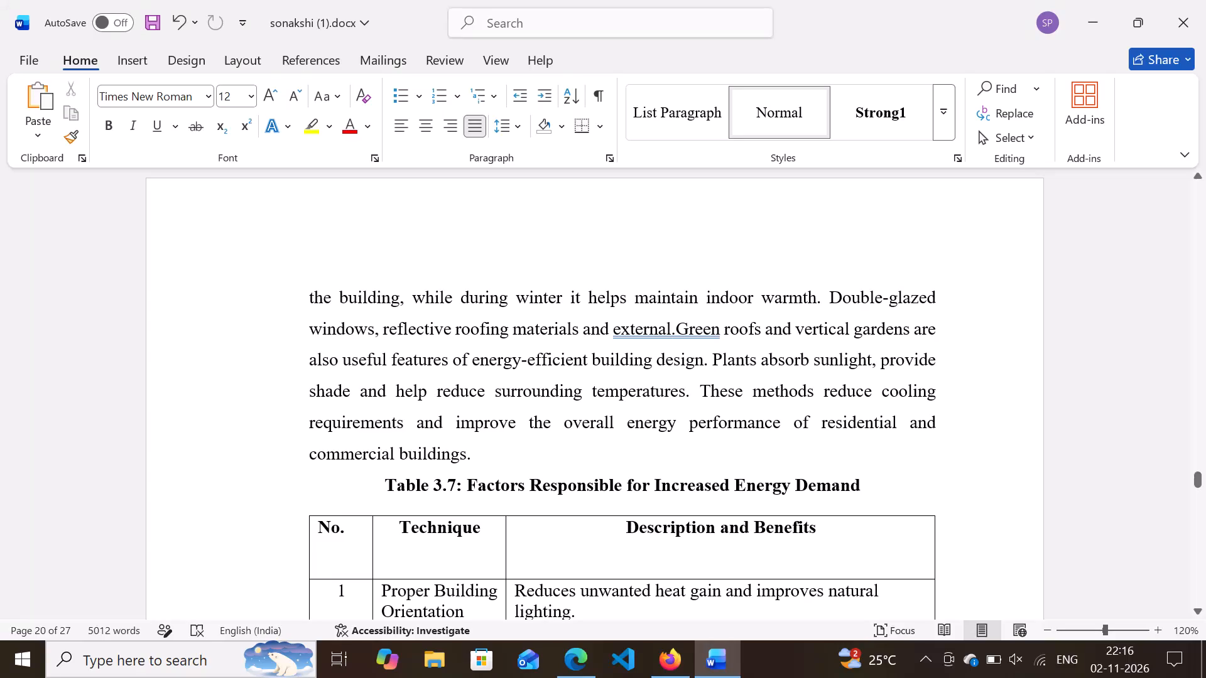
Replace the period after "external" with a space and change "Green" to lowercase "green" in the paragraph above Table 3.7.
click(675, 328)
key(BackSpace)
key(space)
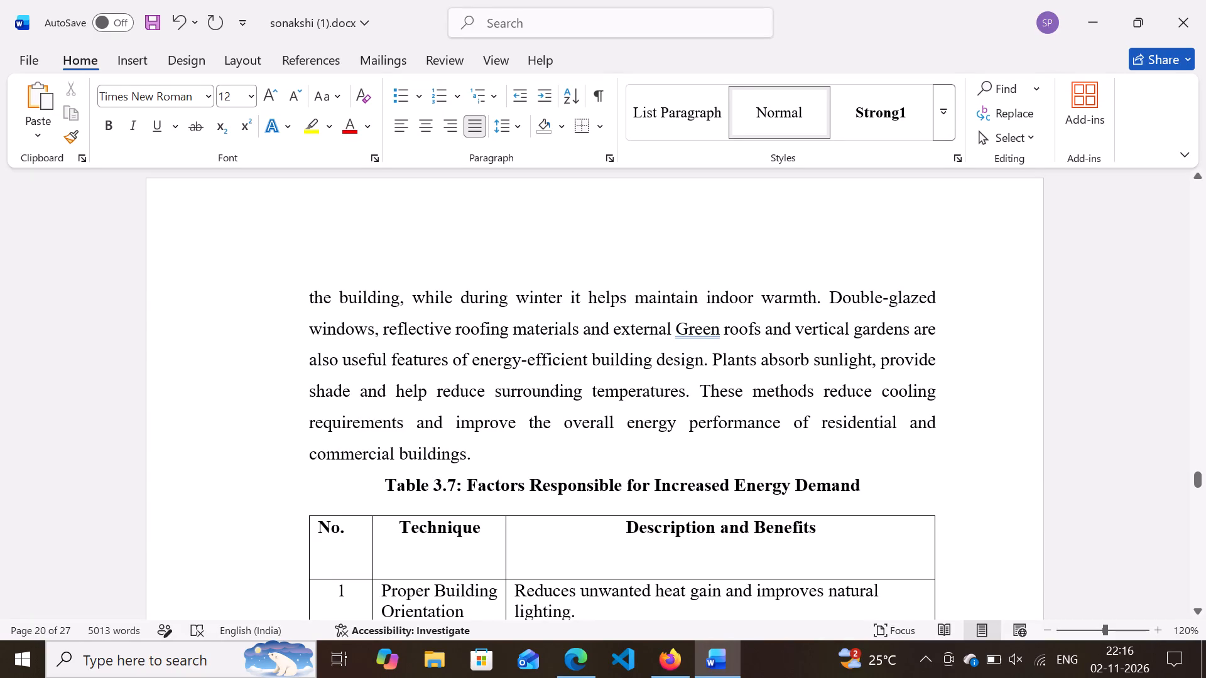
click(688, 328)
key(BackSpace)
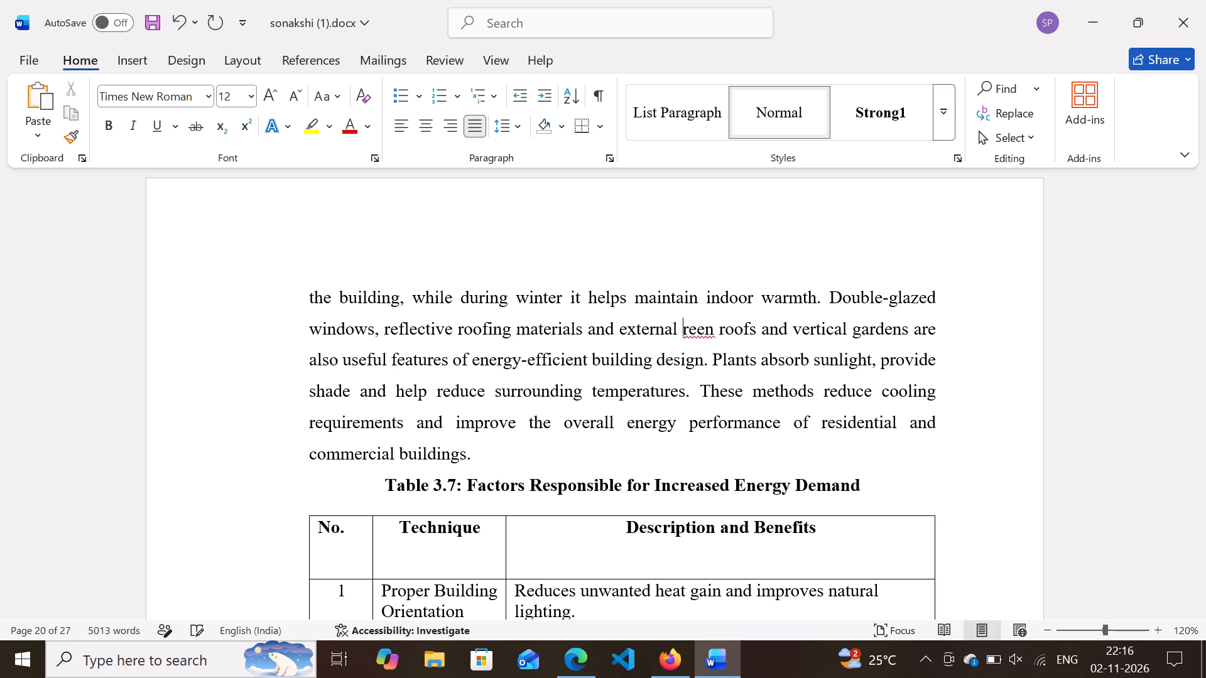
key(g)
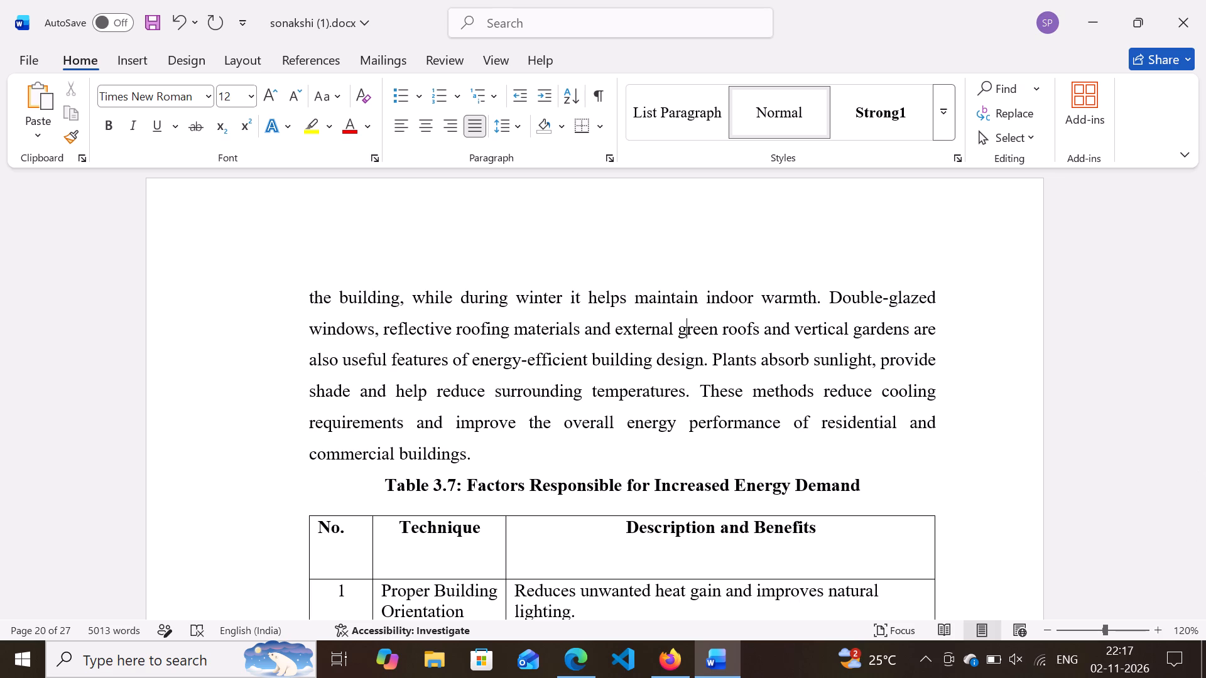
Examine the text and figure captions from section 3.7 back through the start of Chapter 3 and on to section 3.2.
scroll(688, 328, down, 2)
scroll(688, 328, up, 1)
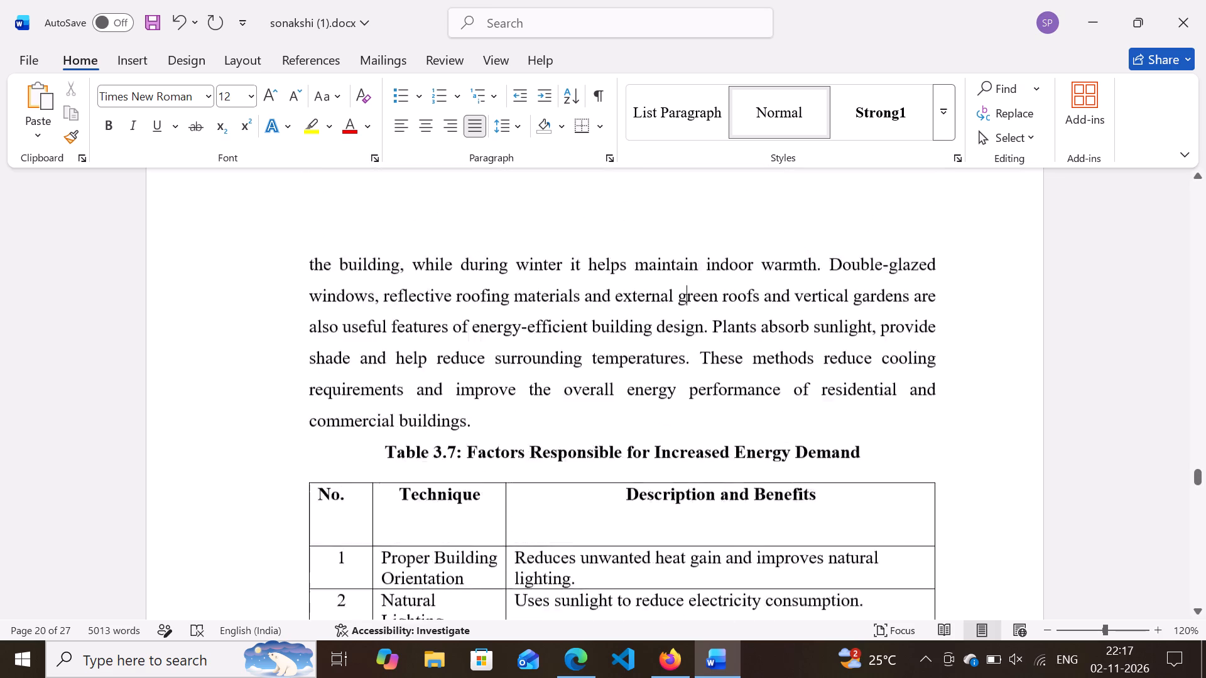
scroll(688, 328, up, 3)
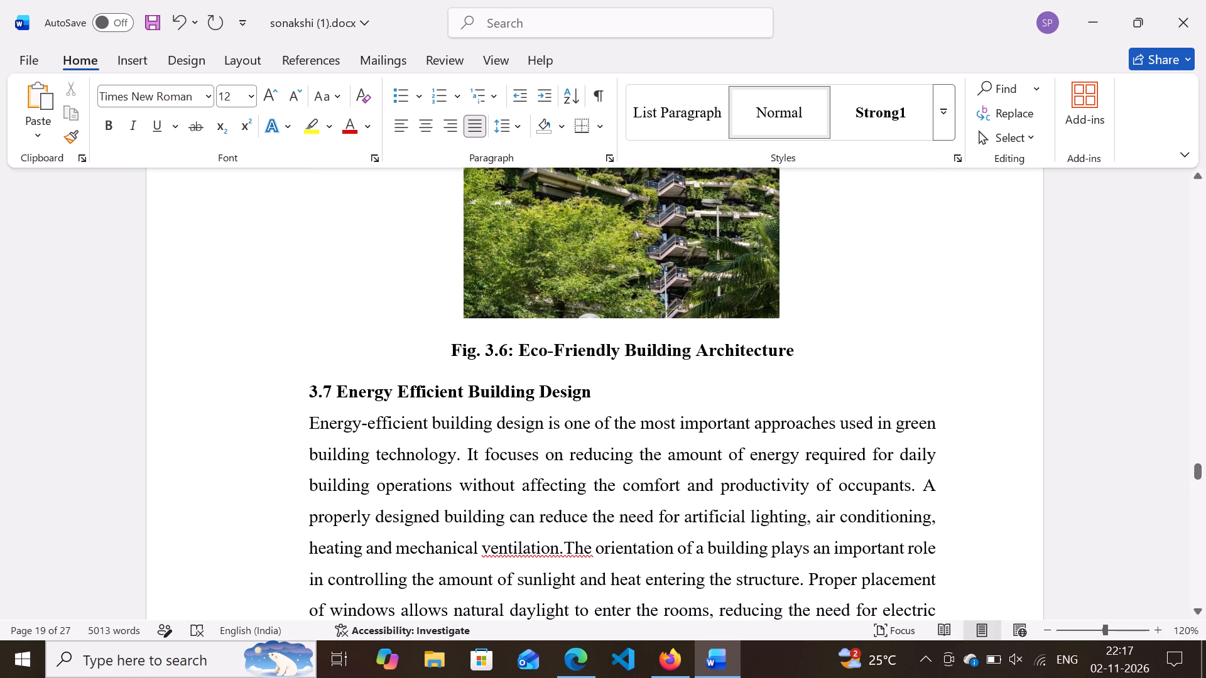
scroll(514, 468, up, 1)
key(Up)
key(Up)
key(Up)
key(Up)
key(Up)
key(Up)
key(Up)
key(Up)
key(Up)
key(Up)
key(Up)
key(Up)
key(Up)
key(Up)
key(Up)
key(Up)
key(Up)
key(Up)
key(Up)
key(Up)
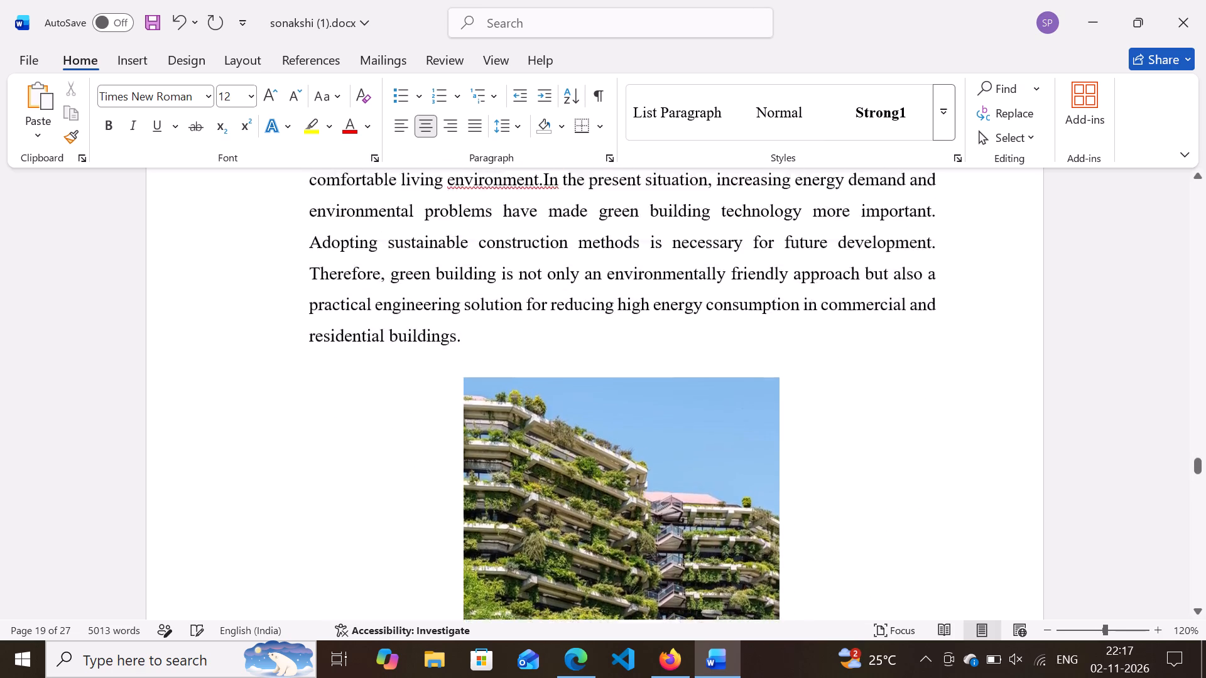
key(Up)
key(Up)
key(Up)
key(Up)
key(Up)
key(Up)
key(Up)
key(Up)
key(Up)
key(Up)
key(Up)
key(Up)
key(Up)
key(Up)
key(Up)
key(Up)
key(Up)
key(Up)
key(Up)
key(Up)
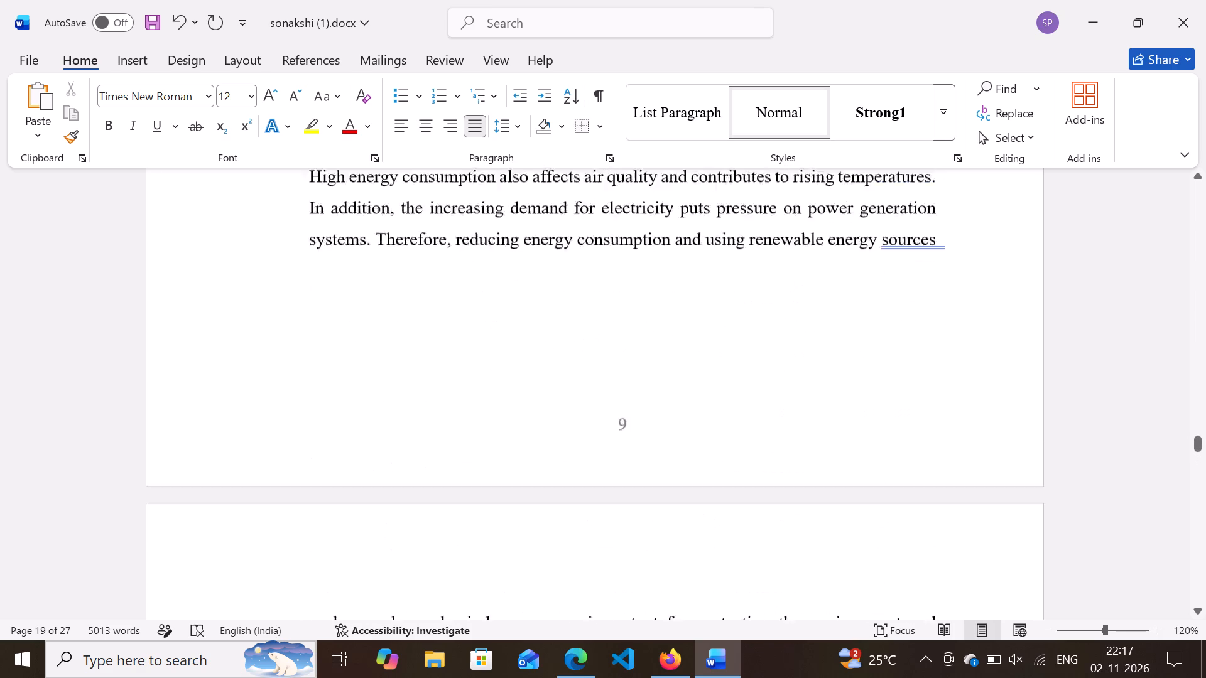
key(Up)
key(Up)
key(Up)
key(Up)
key(Up)
key(Up)
key(Up)
key(Up)
key(Up)
key(Up)
key(Up)
key(Up)
key(Up)
key(Up)
key(Up)
key(Up)
key(Up)
key(Up)
key(Up)
key(Up)
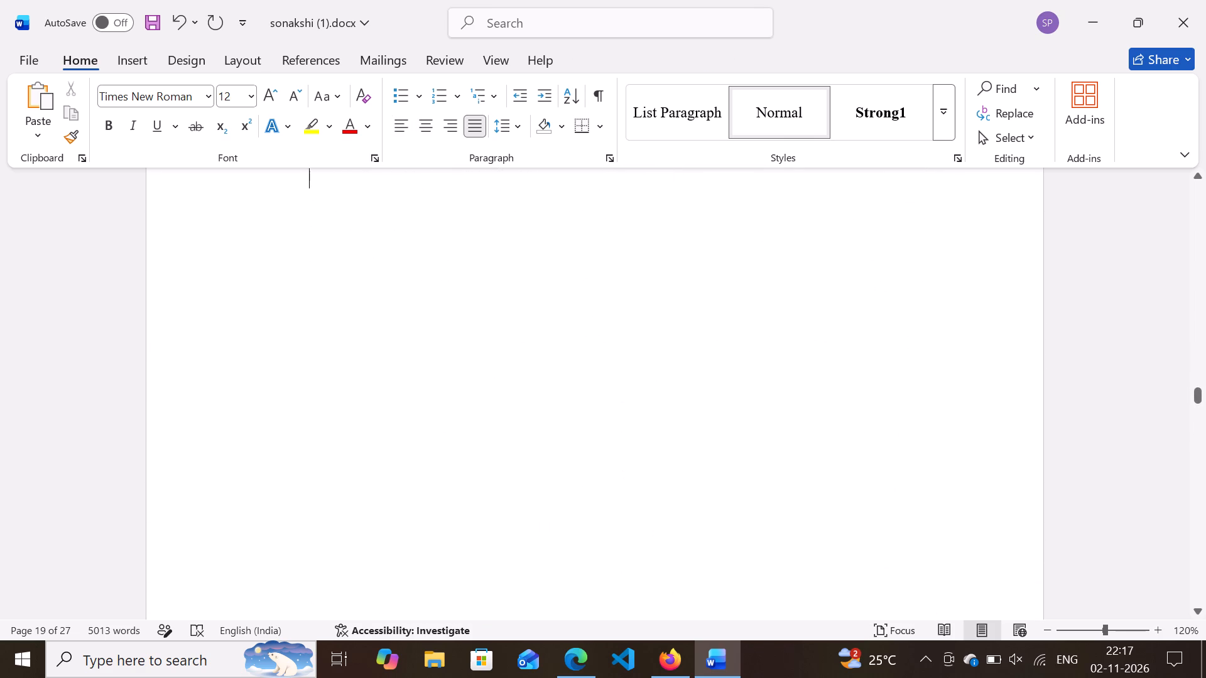
key(Down)
key(Down)
key(Down)
key(Down)
key(Down)
key(Down)
key(Down)
key(Down)
key(Down)
key(Down)
key(Down)
key(Down)
key(Down)
key(Down)
key(Down)
key(Down)
key(Down)
key(Down)
key(Down)
key(Down)
key(Down)
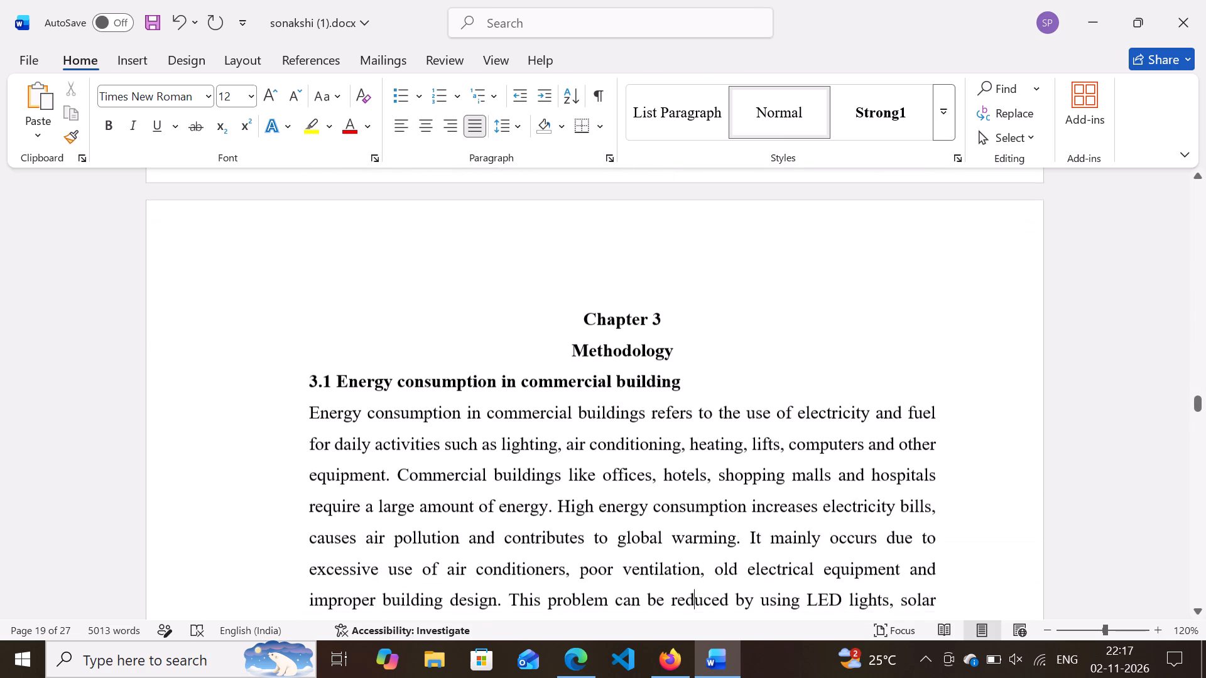
key(Down)
key(Down)
key(Down)
key(Down)
key(Down)
key(Down)
key(Down)
key(Down)
key(Down)
key(Down)
key(Down)
key(Down)
key(Down)
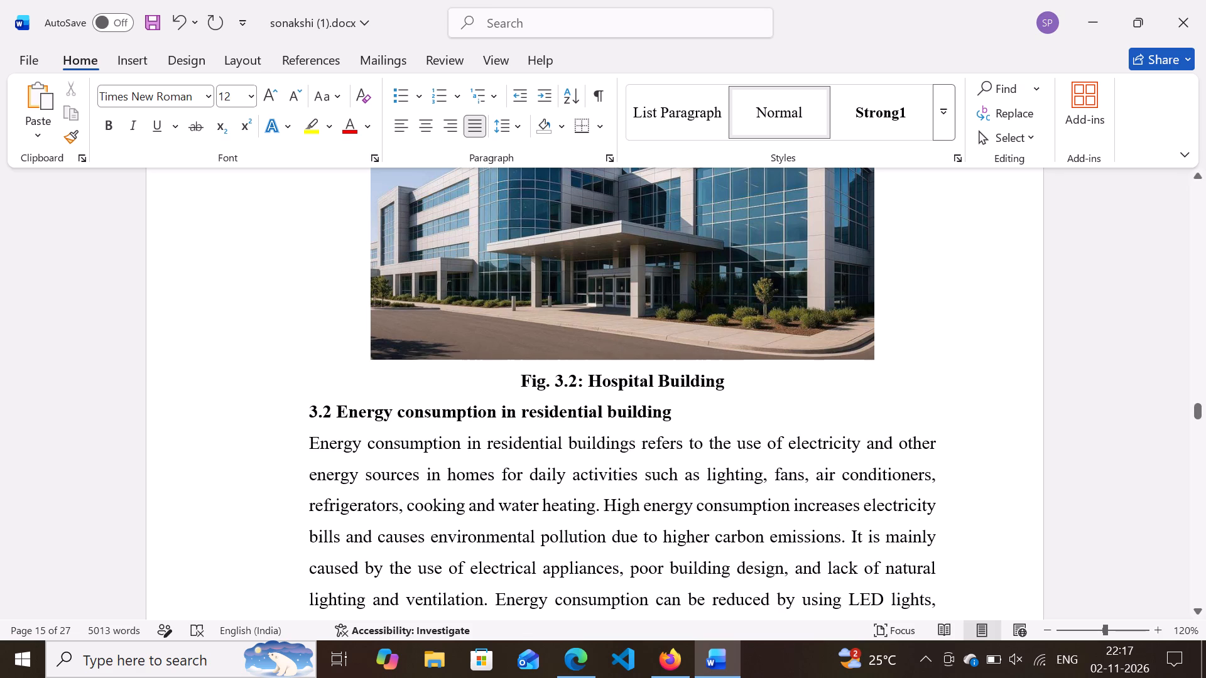
Replace the hospital picture's caption text after "Fig. 3.2:" with "Modern Healthcare infrastructure".
click(734, 377)
key(BackSpace)
key(BackSpace)
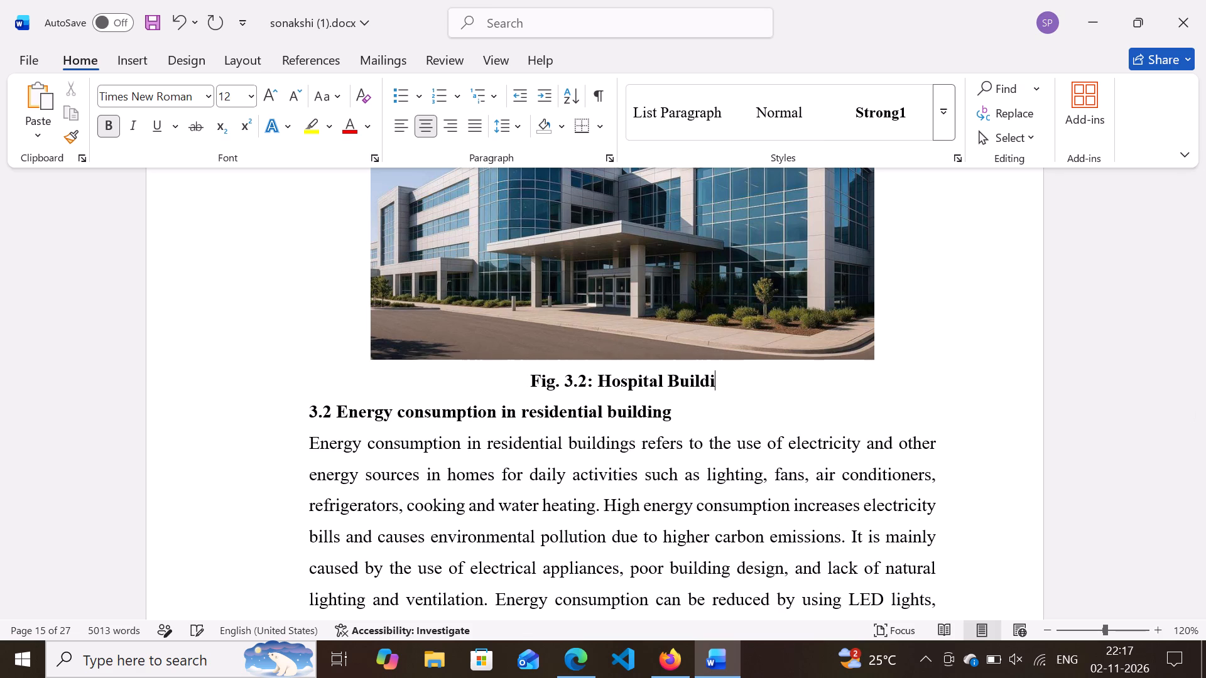
key(BackSpace)
key(BackSpace)
key(BackSpace)
key(BackSpace)
key(BackSpace)
key(BackSpace)
key(BackSpace)
key(BackSpace)
key(BackSpace)
key(BackSpace)
key(BackSpace)
key(BackSpace)
key(BackSpace)
key(BackSpace)
key(BackSpace)
key(BackSpace)
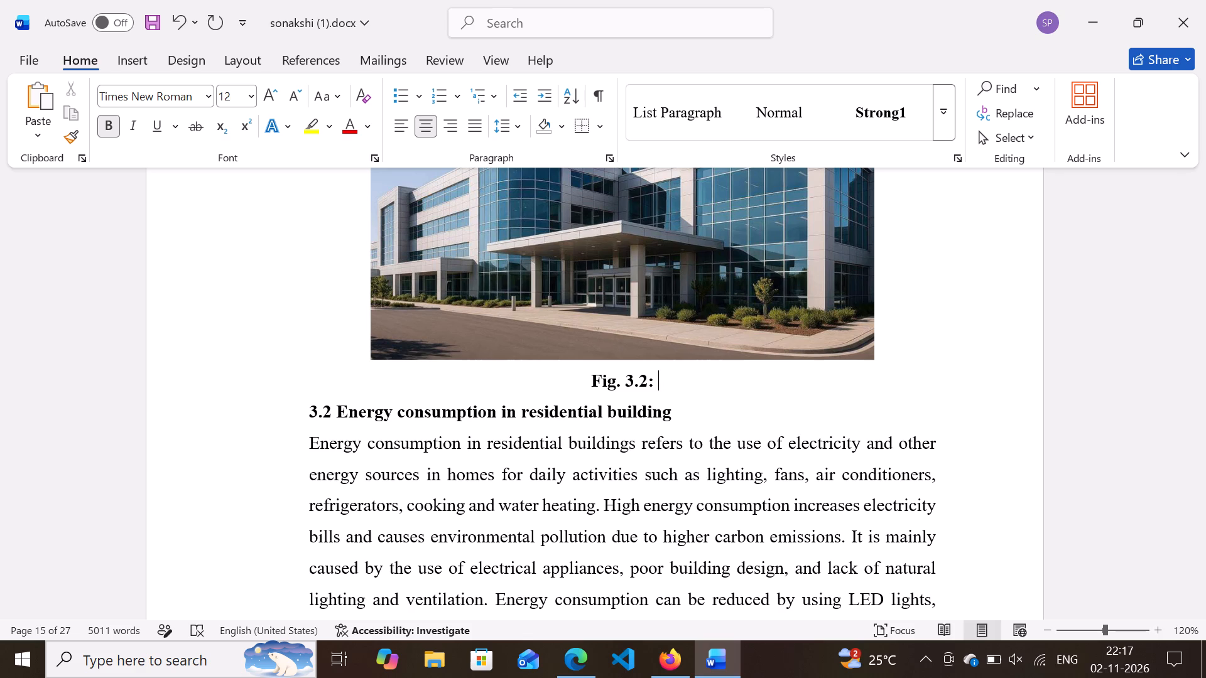
key(m)
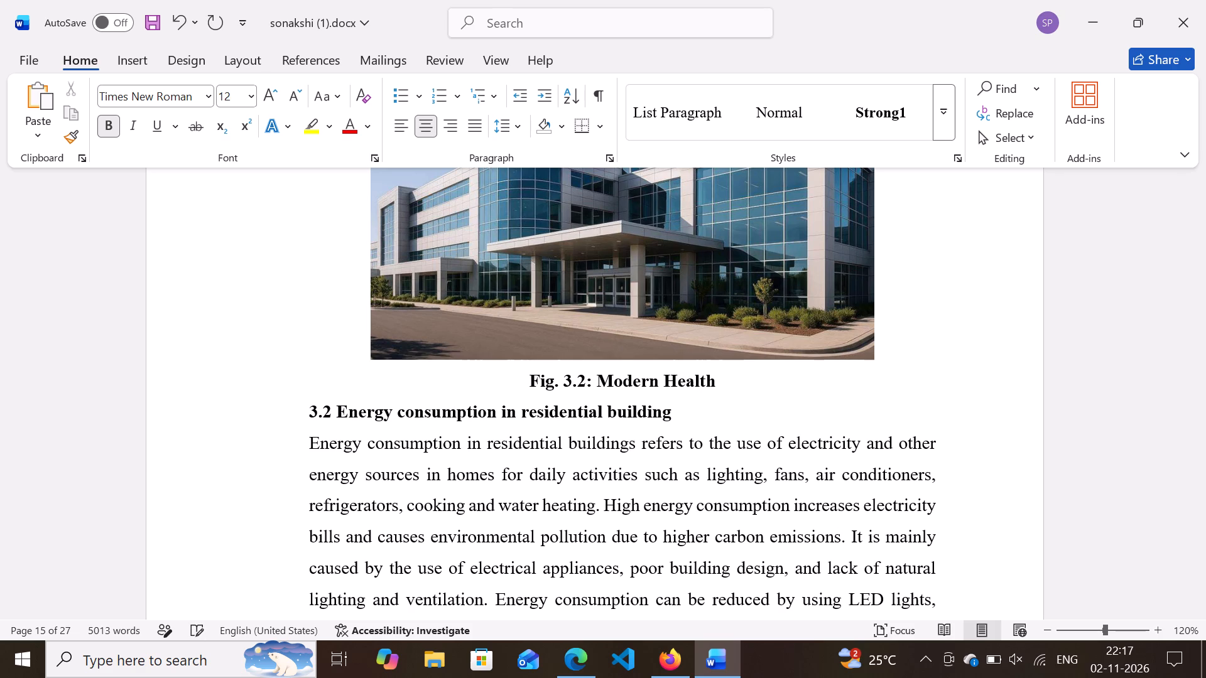
text(care)
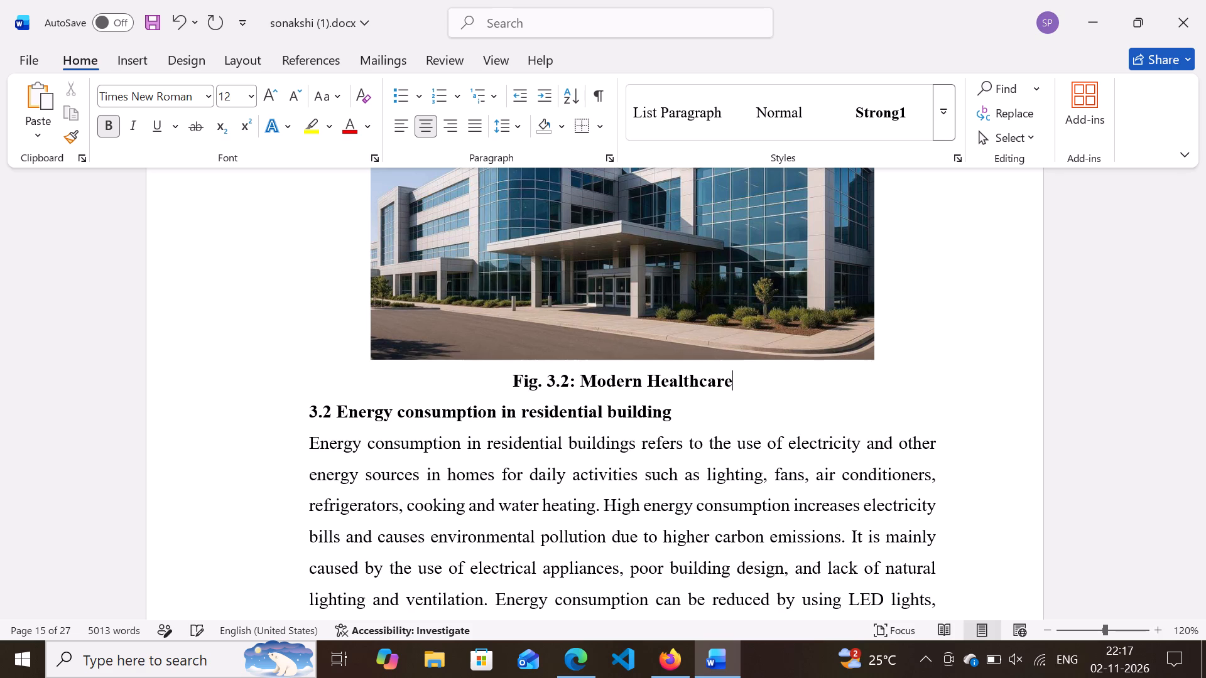
key(space)
text(in)
text(fta)
key(BackSpace)
key(BackSpace)
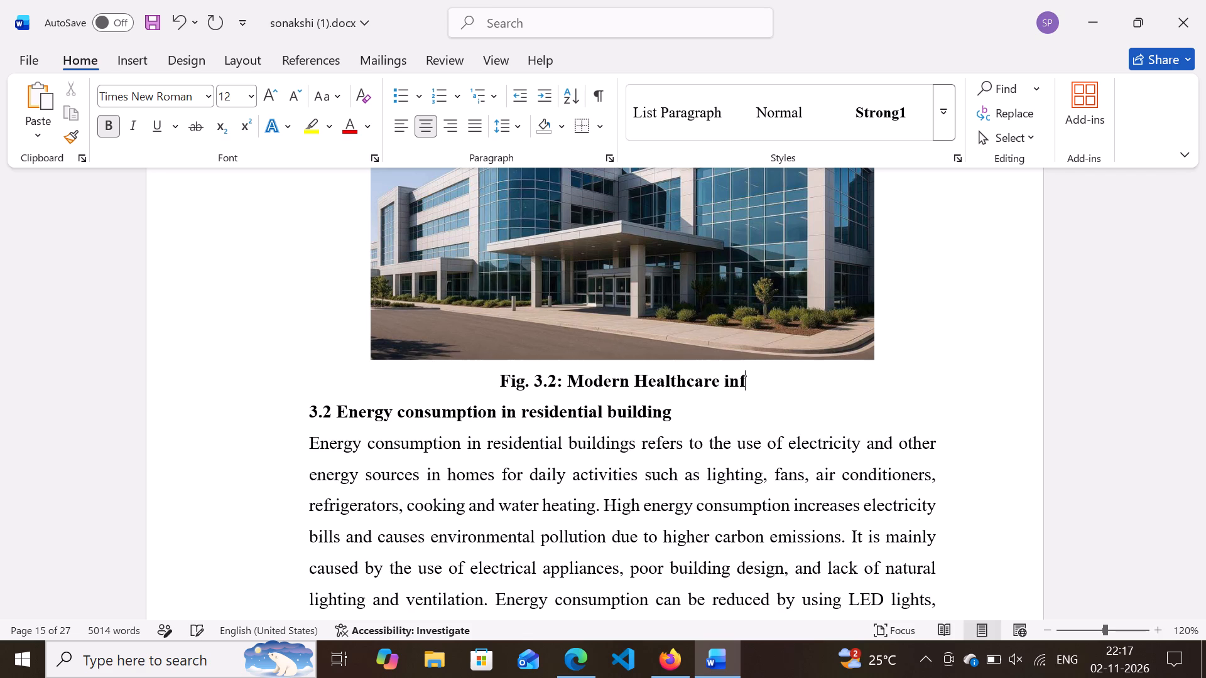
text(rastructure)
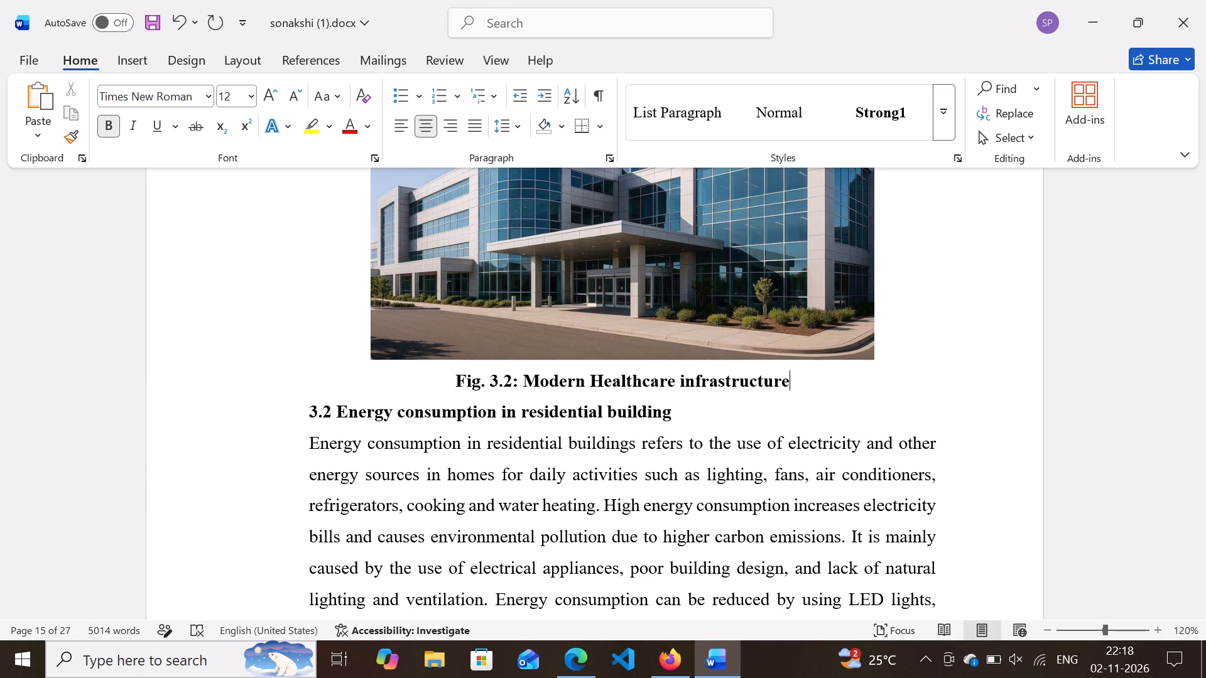
Change the living-room picture's caption above section 3.3 to "Fig. 3.2: Natural and Artificial Lighting in Residential Building".
key(Down)
key(Down)
key(Down)
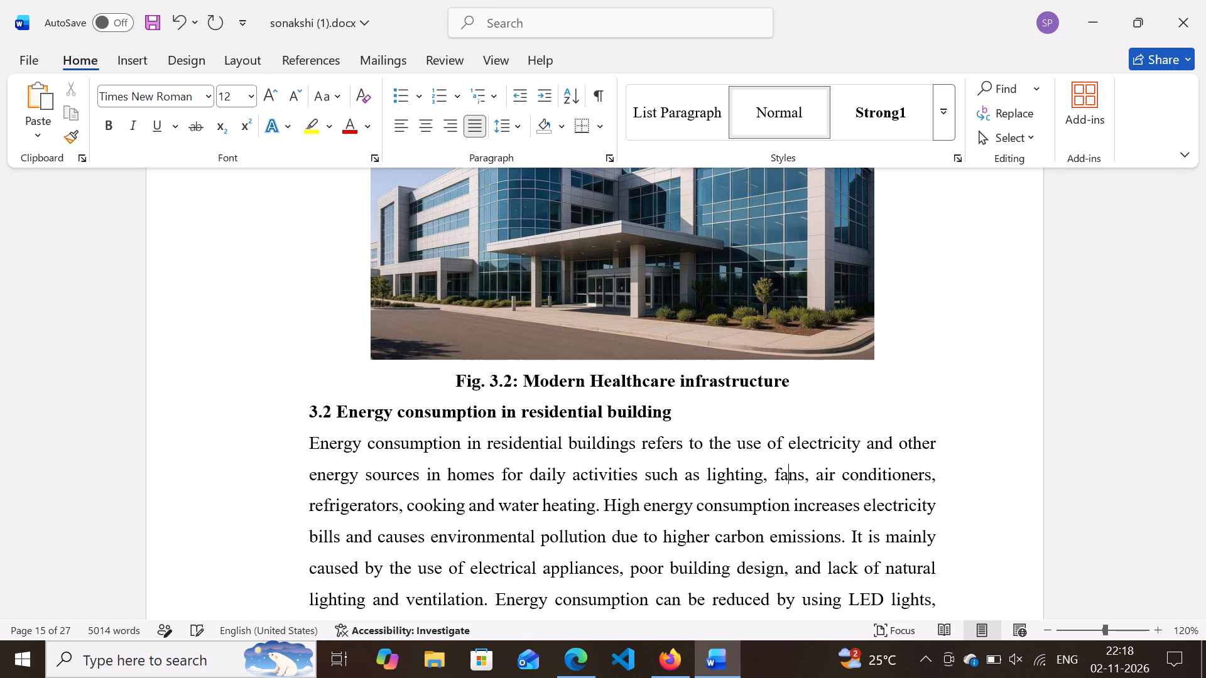
key(Down)
key(Down)
key(Down)
key(Down)
key(Down)
key(Down)
key(Down)
key(Down)
key(Down)
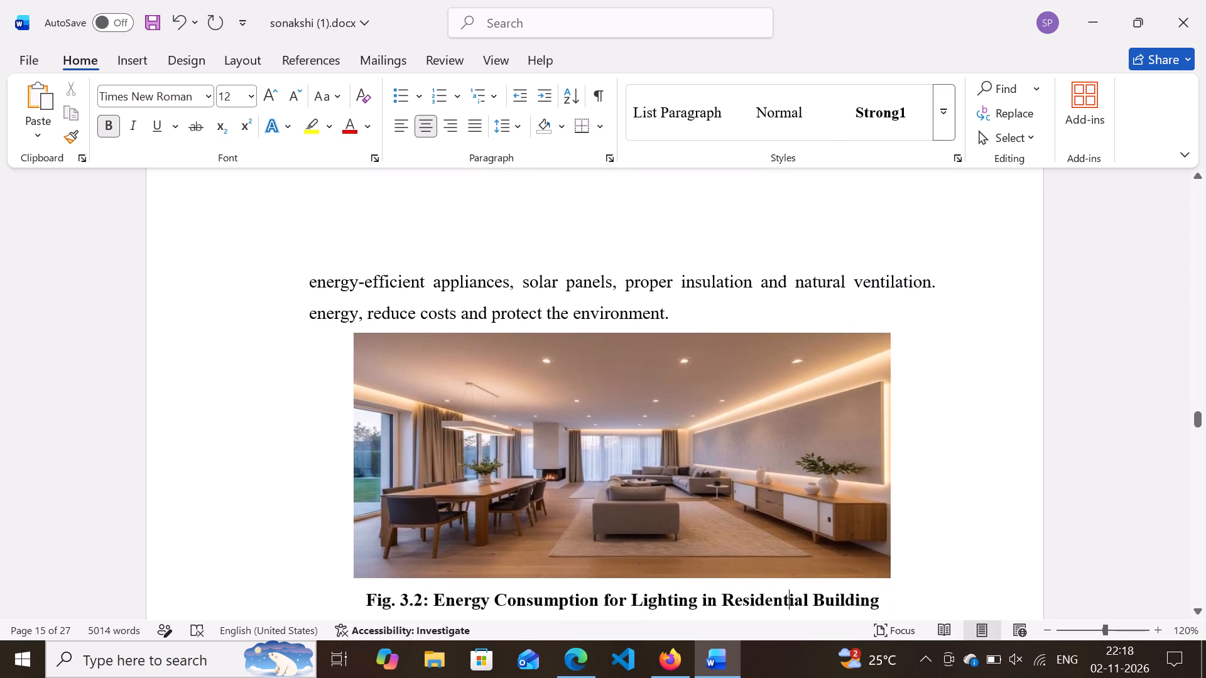
key(Down)
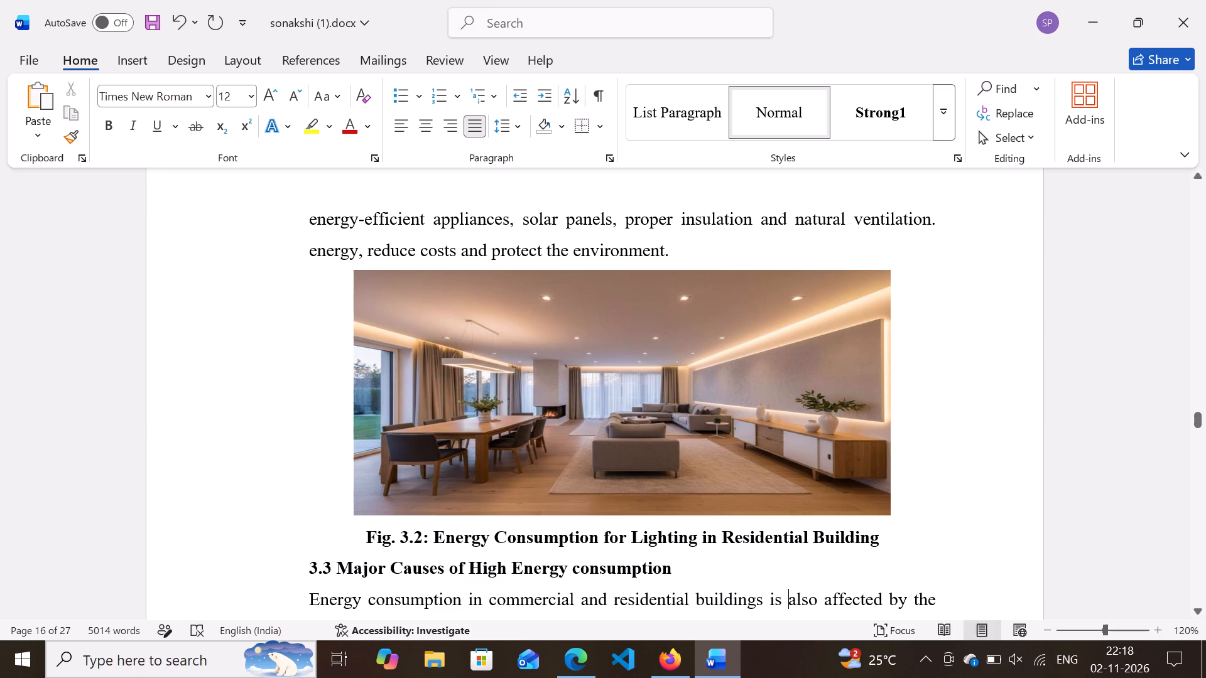
click(722, 537)
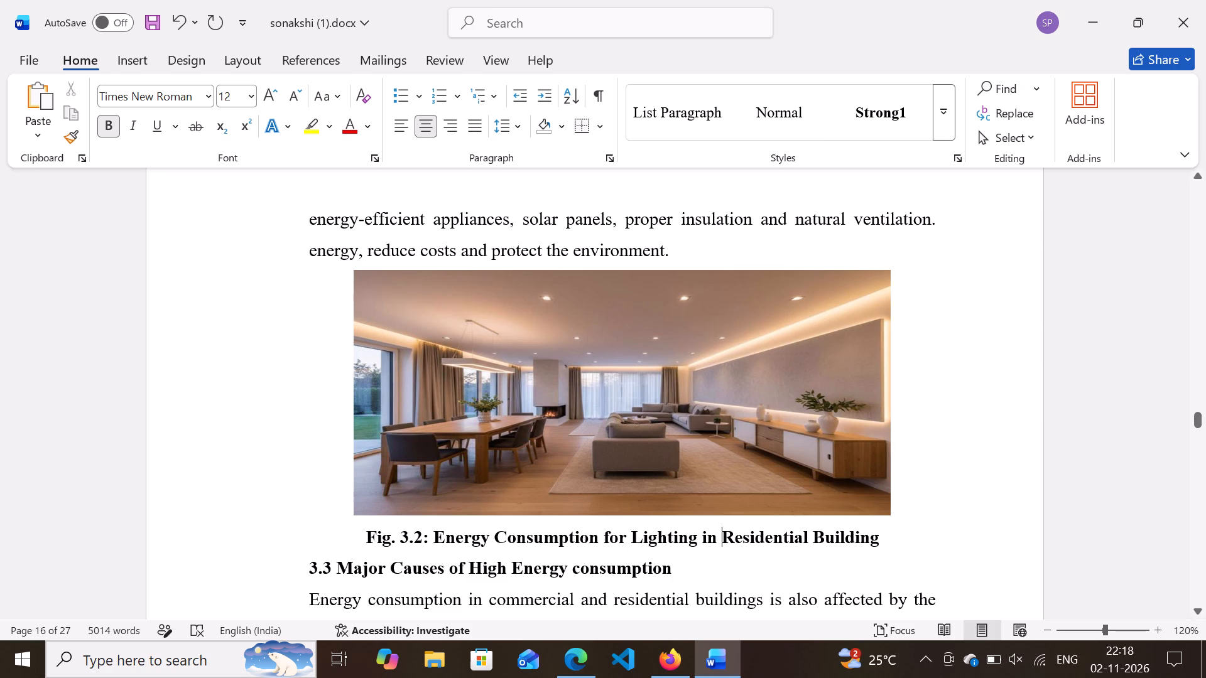
key(BackSpace)
key(BackSpace)
key(BackSpace)
key(BackSpace)
key(BackSpace)
key(BackSpace)
key(BackSpace)
key(BackSpace)
key(BackSpace)
key(BackSpace)
key(BackSpace)
key(BackSpace)
key(BackSpace)
key(BackSpace)
key(BackSpace)
key(BackSpace)
key(BackSpace)
key(BackSpace)
key(BackSpace)
key(BackSpace)
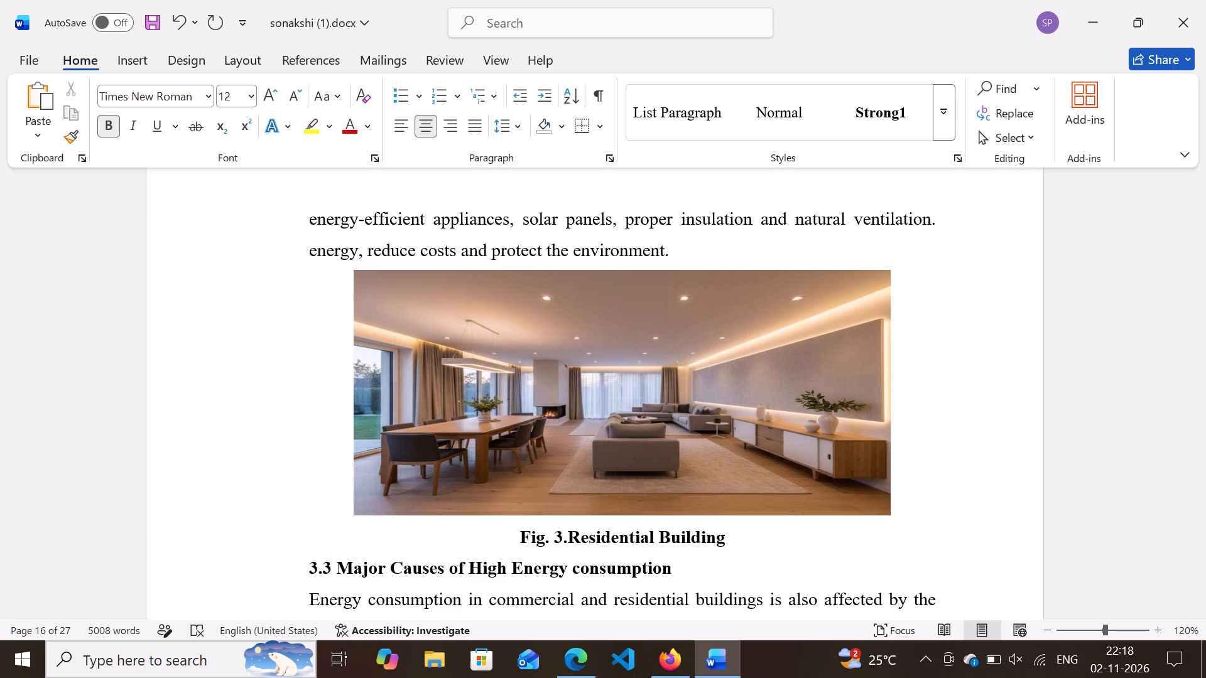
key(3)
key(BackSpace)
key(2)
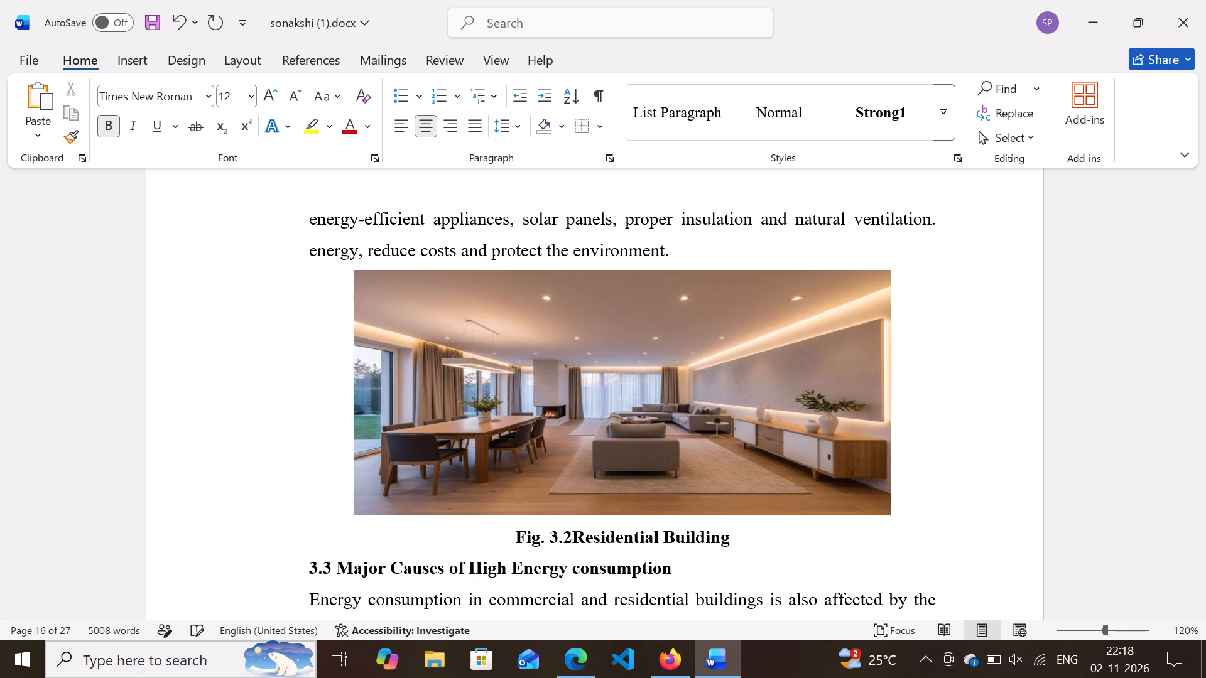
key(shift+colon)
key(space)
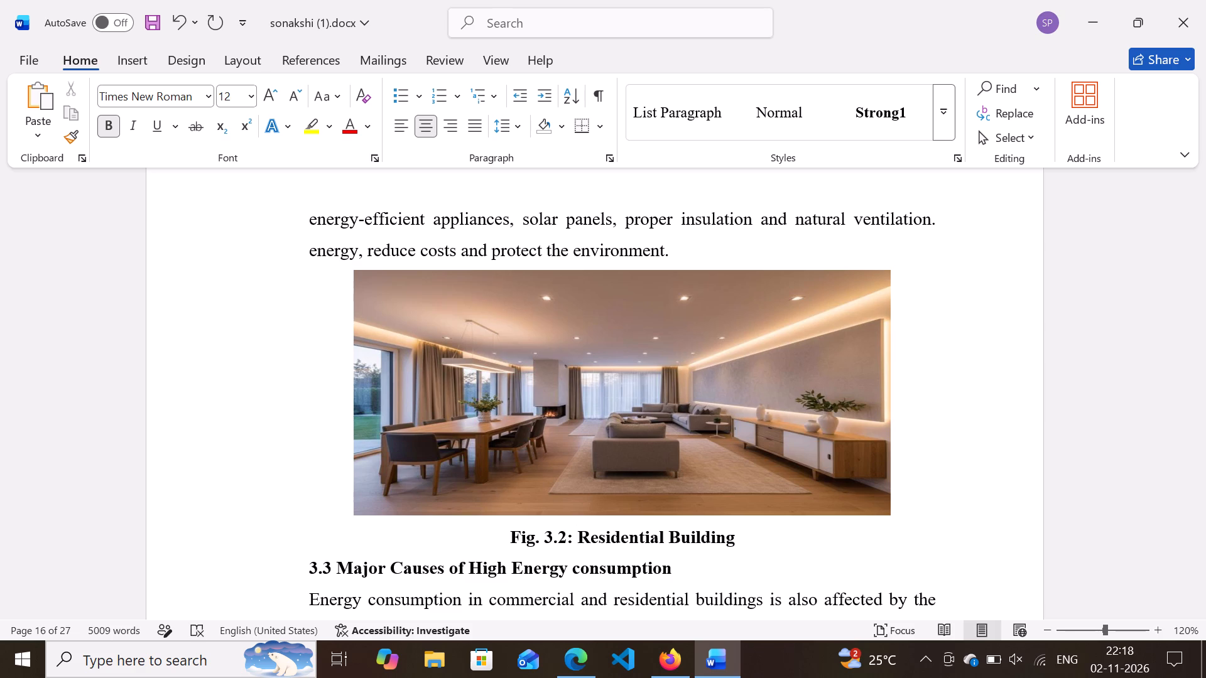
key(n)
text(atural)
key(space)
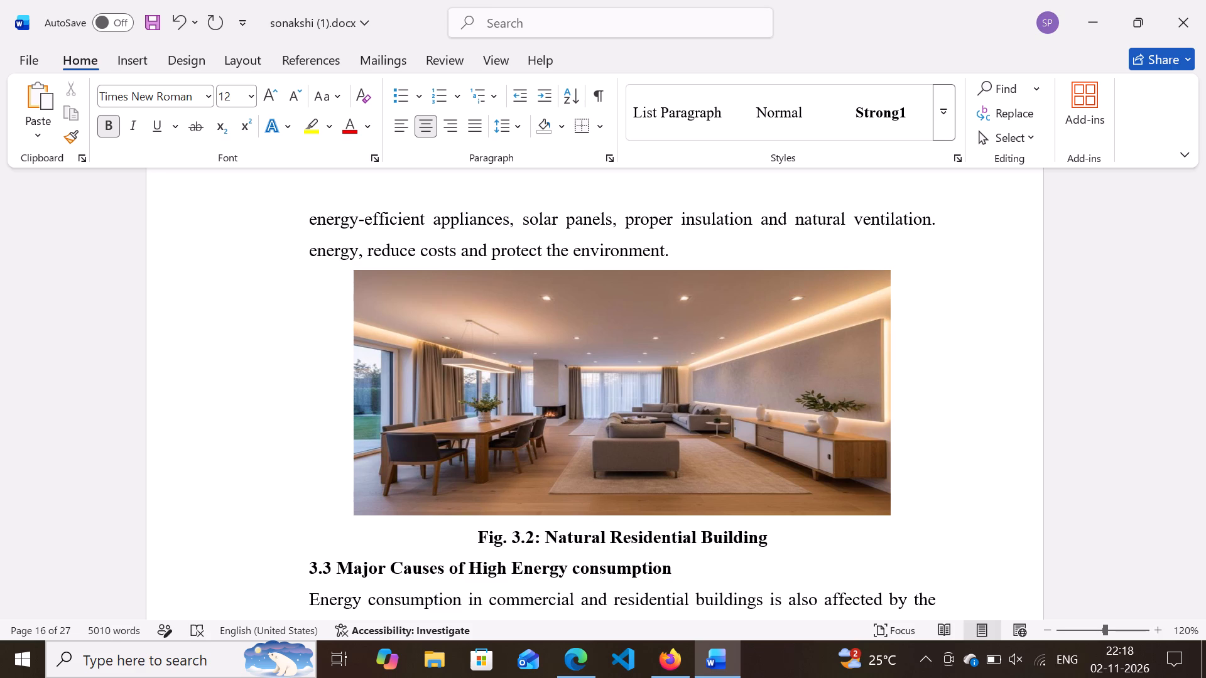
text(and)
key(space)
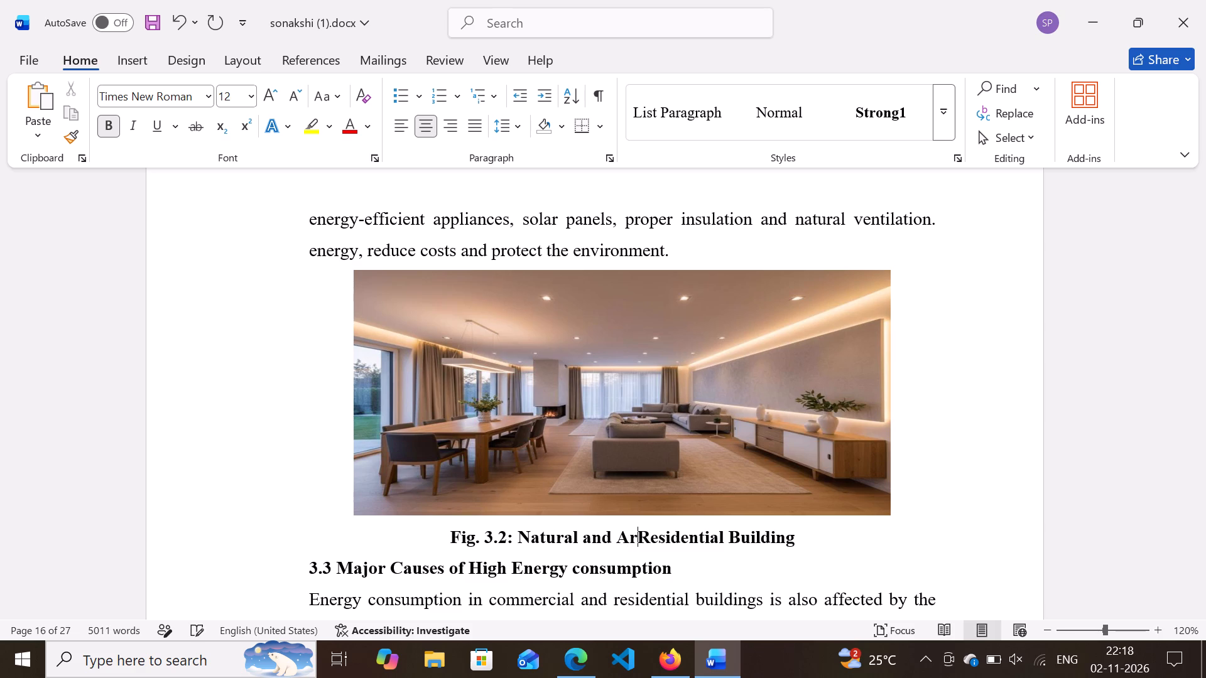
text(tificial)
key(space)
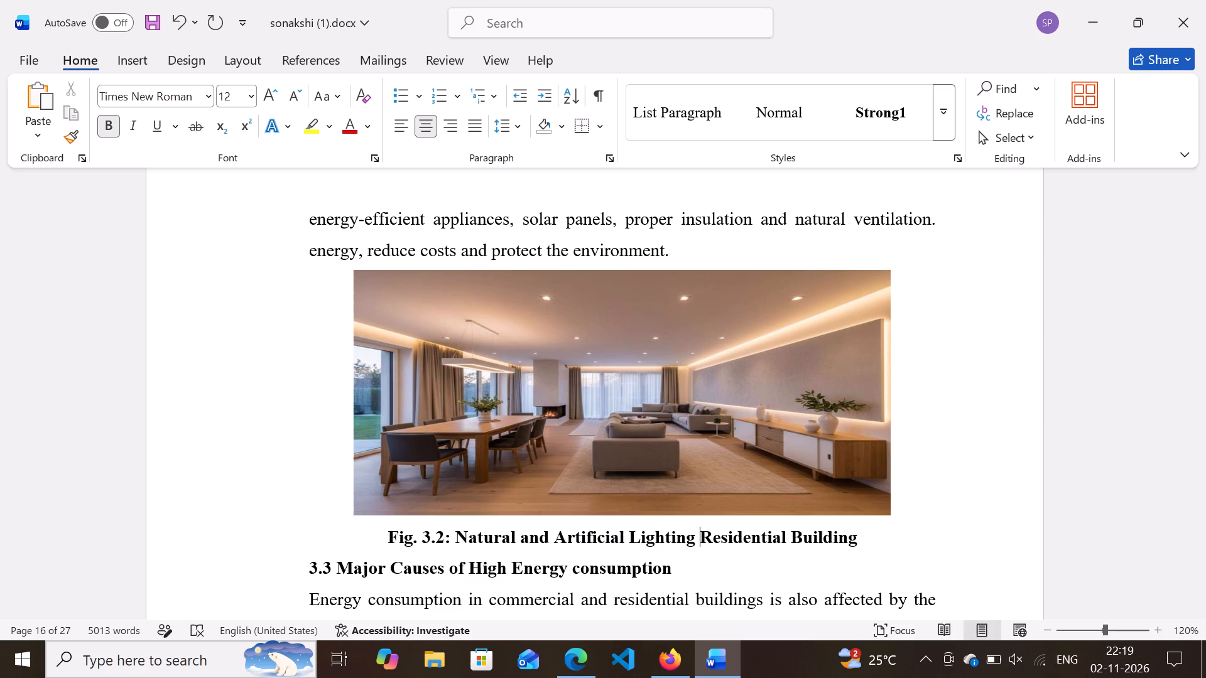
text(in)
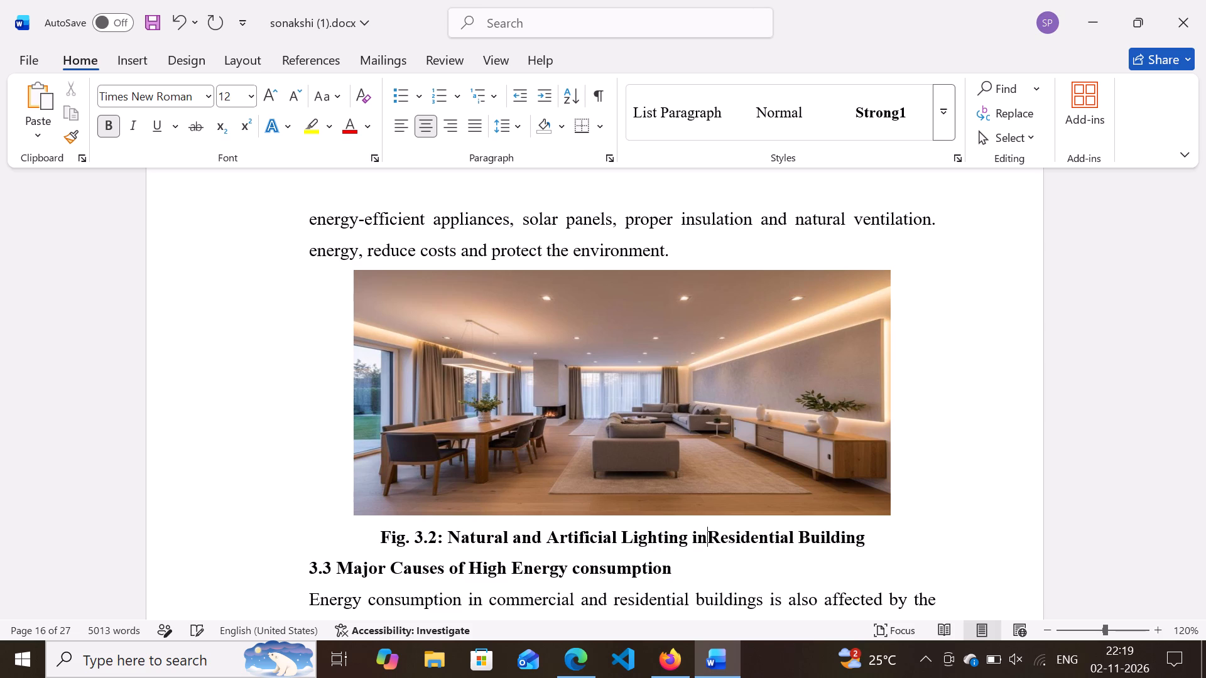
key(space)
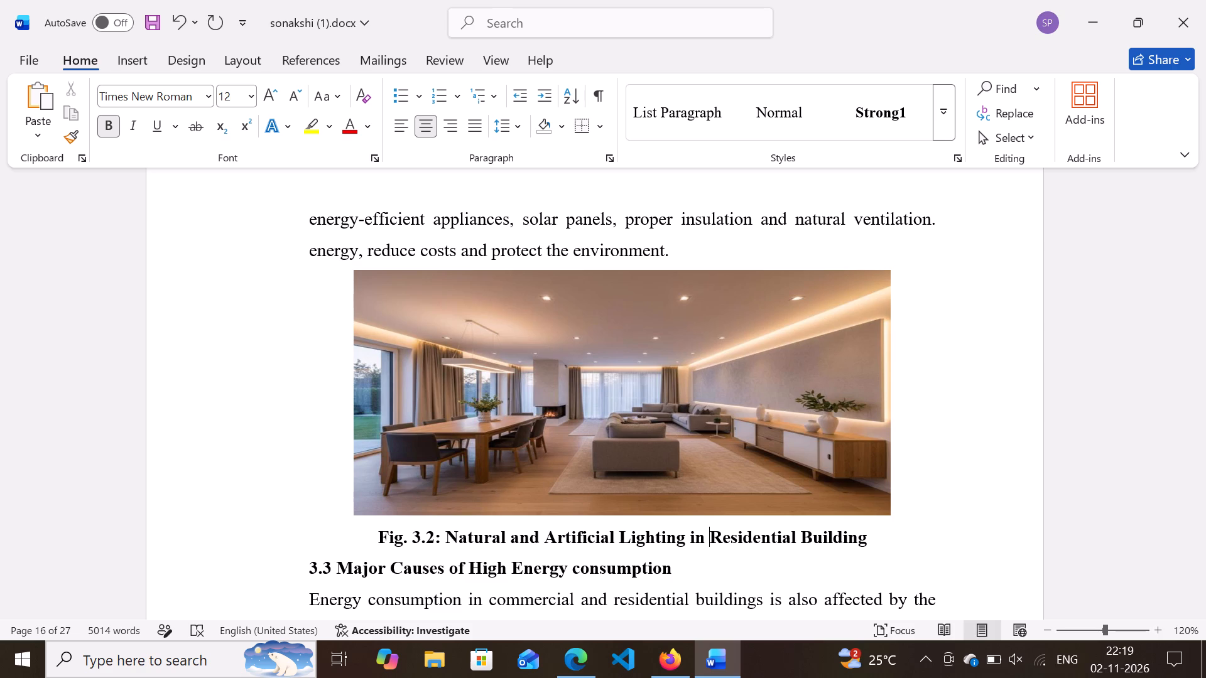
Copy the whole caption "Fig. 3.2: Modern Healthcare infrastructure" below the hospital picture.
scroll(722, 537, up, 2)
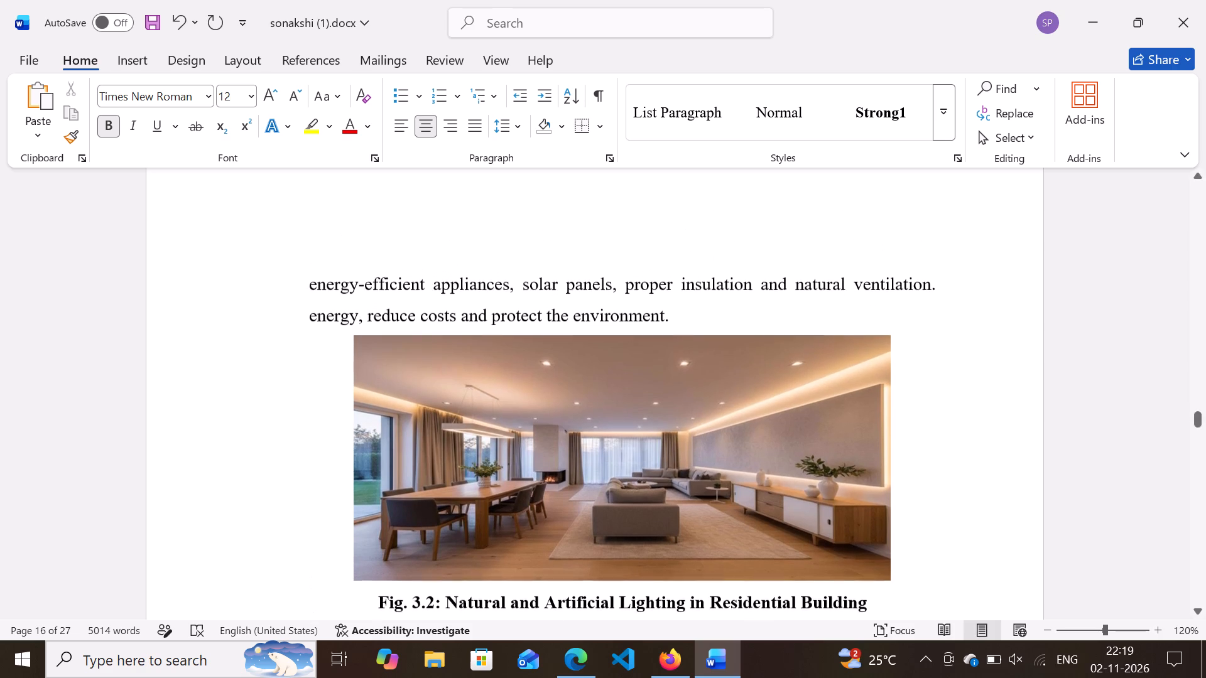
scroll(722, 537, up, 5)
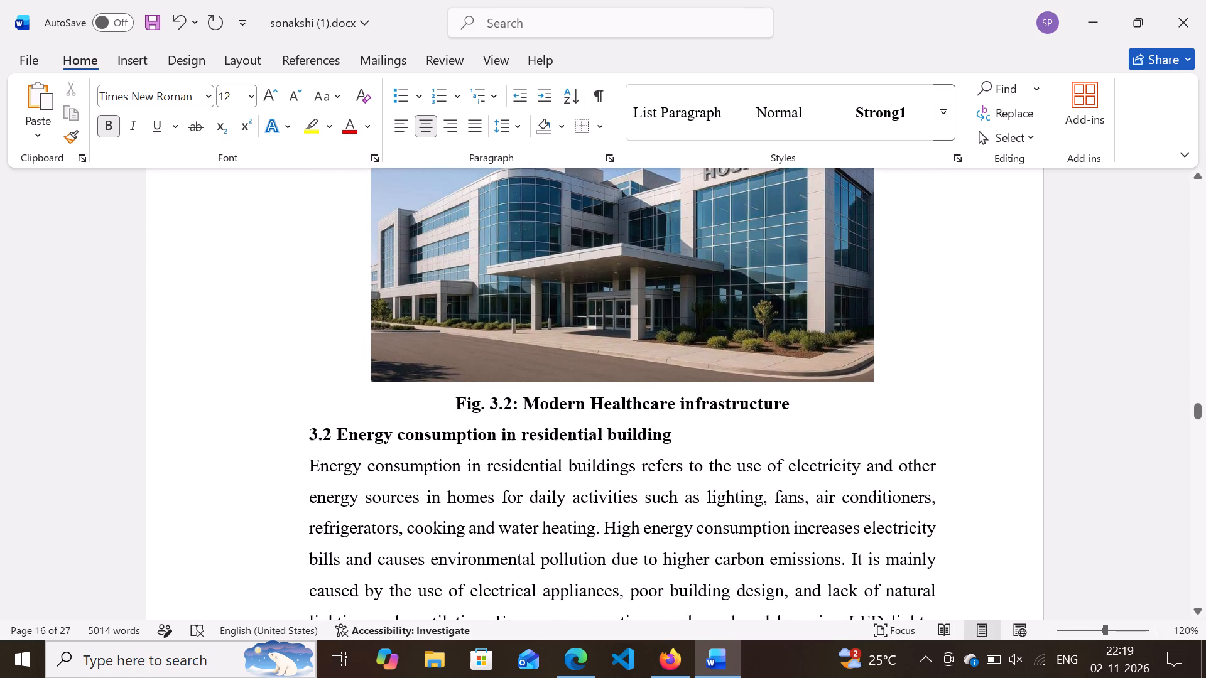
click(801, 407)
drag(801, 407, 512, 453)
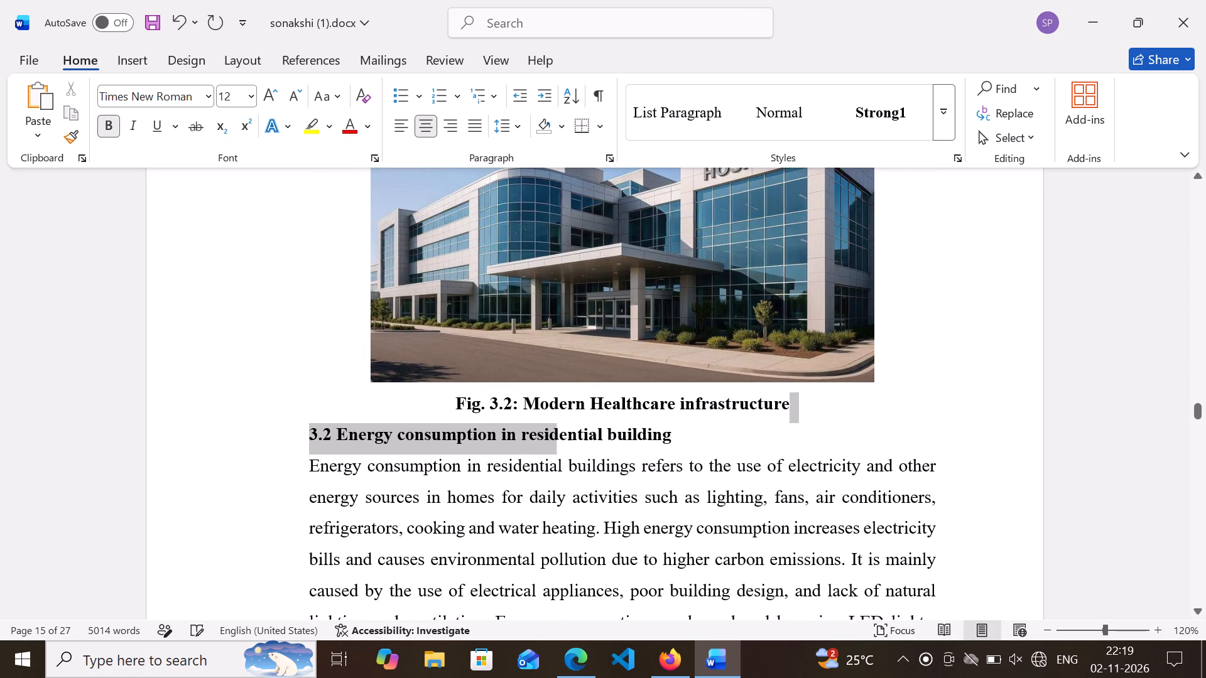
drag(512, 453, 445, 411)
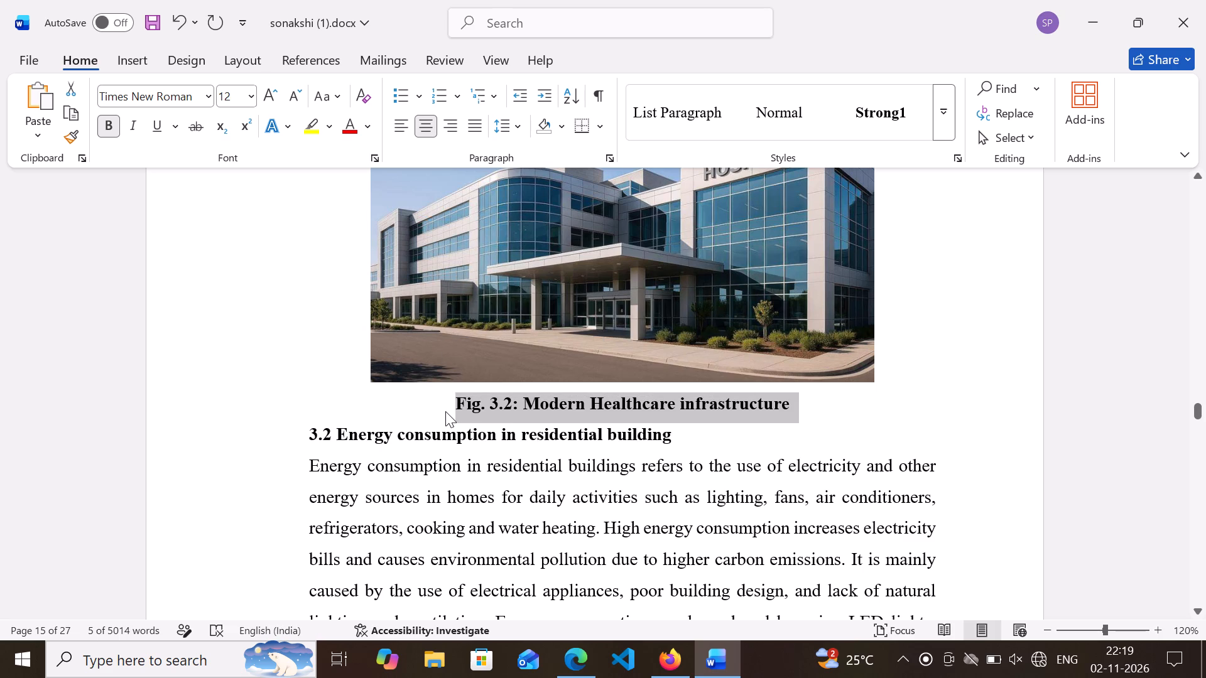
key(ctrl+c)
Replace the caption "Indira paryavaran bhawan" in the List of figures table with the copied hospital picture caption.
scroll(448, 354, up, 6)
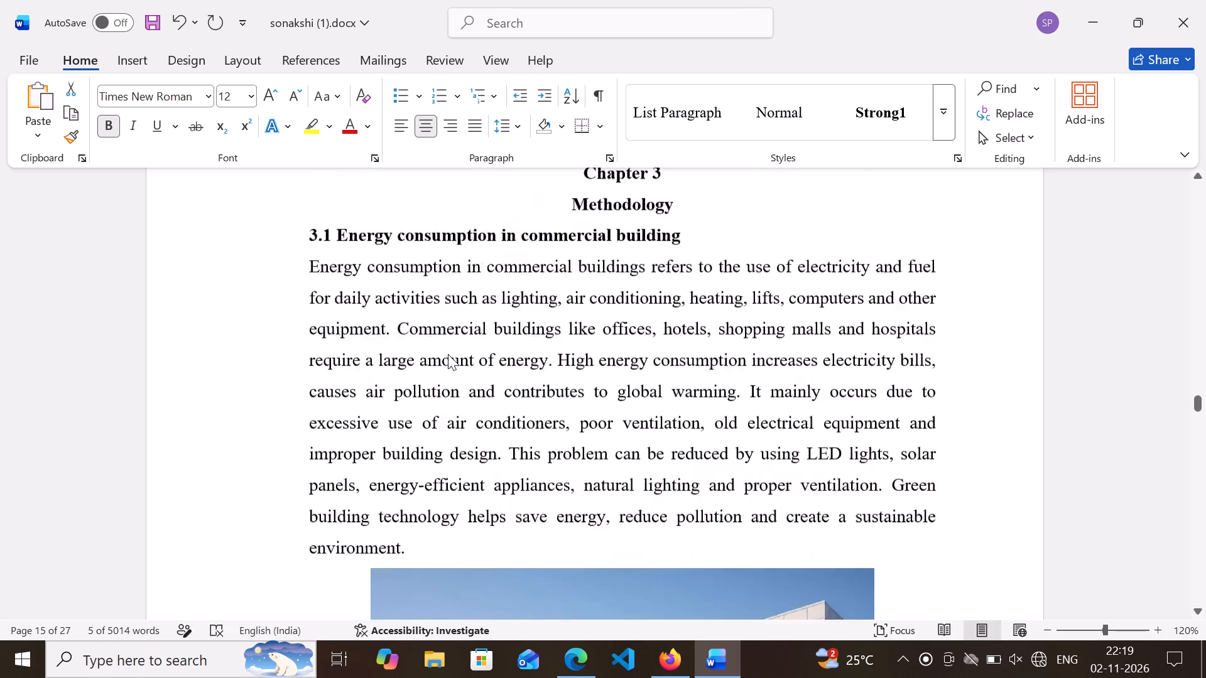
scroll(448, 354, up, 10)
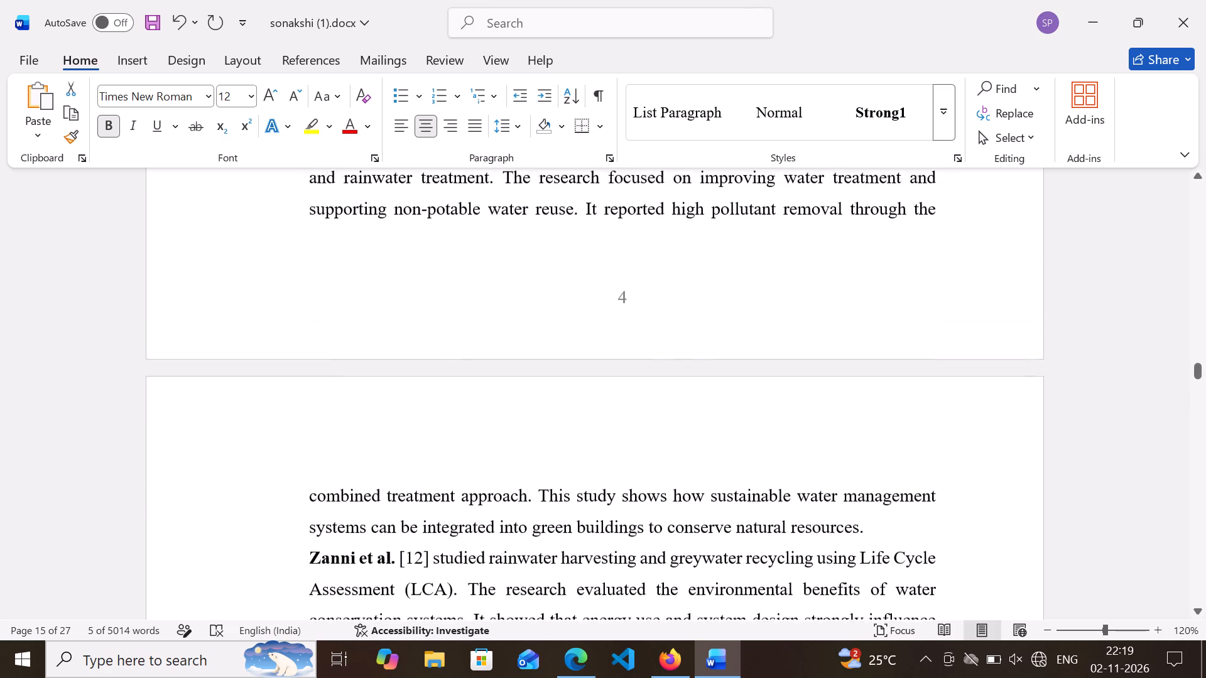
scroll(448, 354, up, 5)
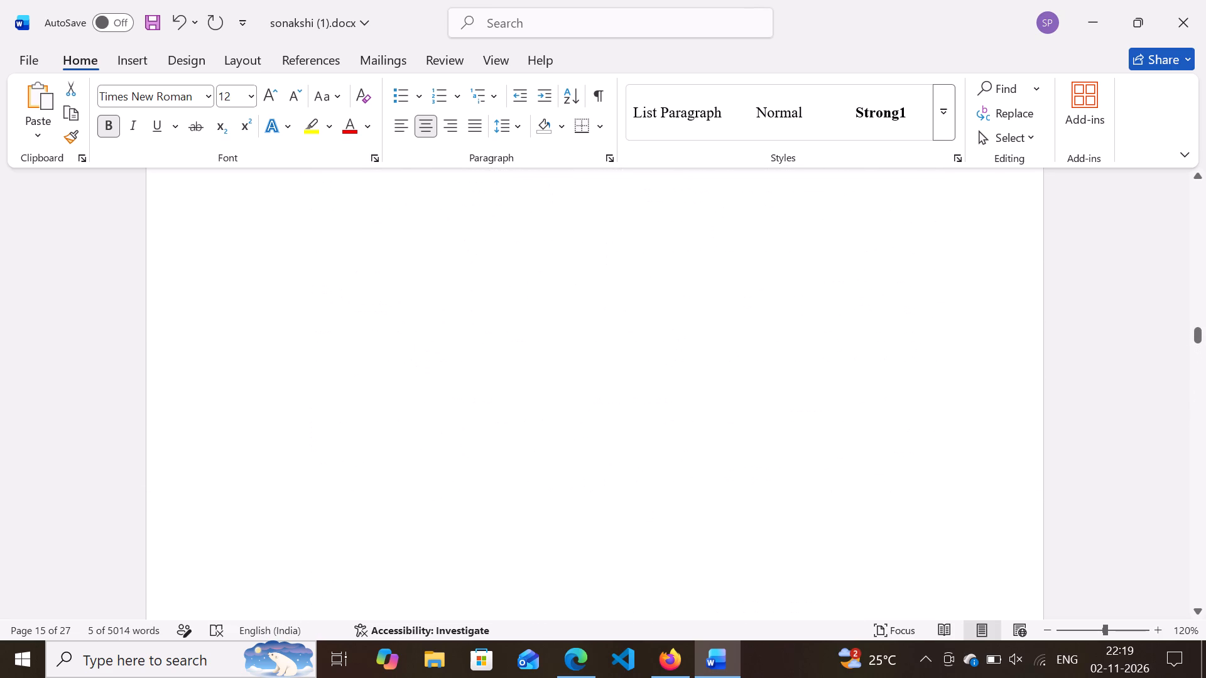
scroll(448, 354, up, 11)
scroll(448, 354, down, 1)
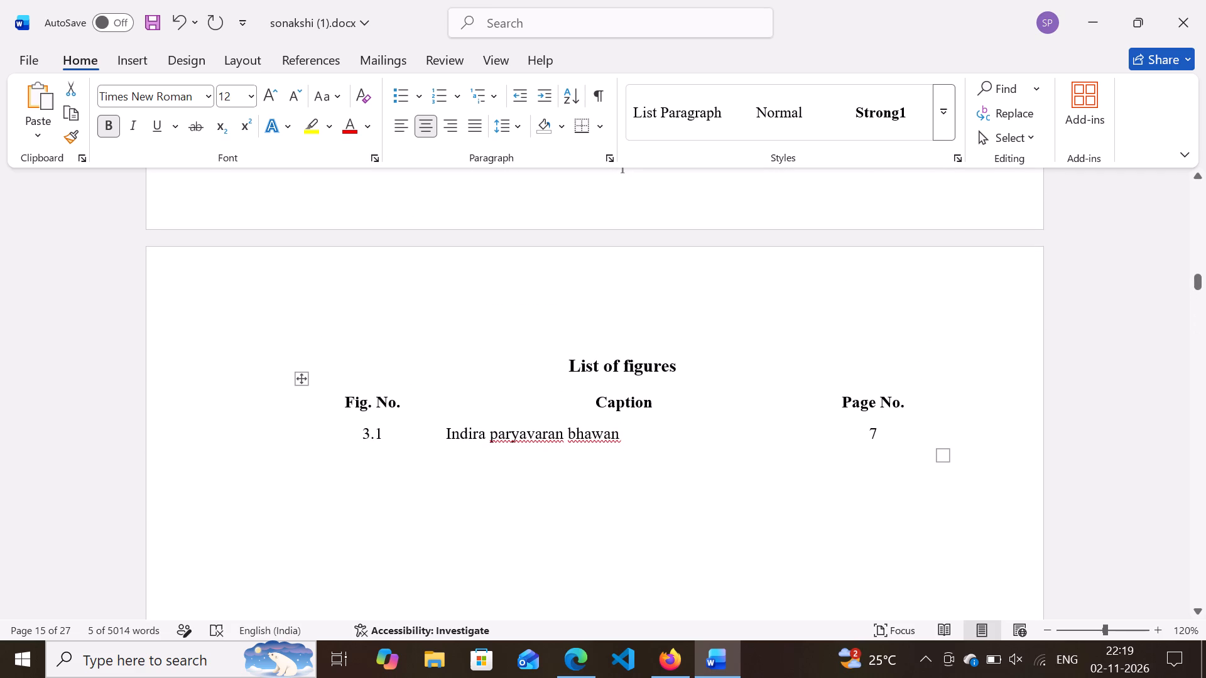
click(629, 431)
key(BackSpace)
key(BackSpace)
key(BackSpace)
key(BackSpace)
key(BackSpace)
key(BackSpace)
key(BackSpace)
key(BackSpace)
key(BackSpace)
key(BackSpace)
key(BackSpace)
key(BackSpace)
key(BackSpace)
key(BackSpace)
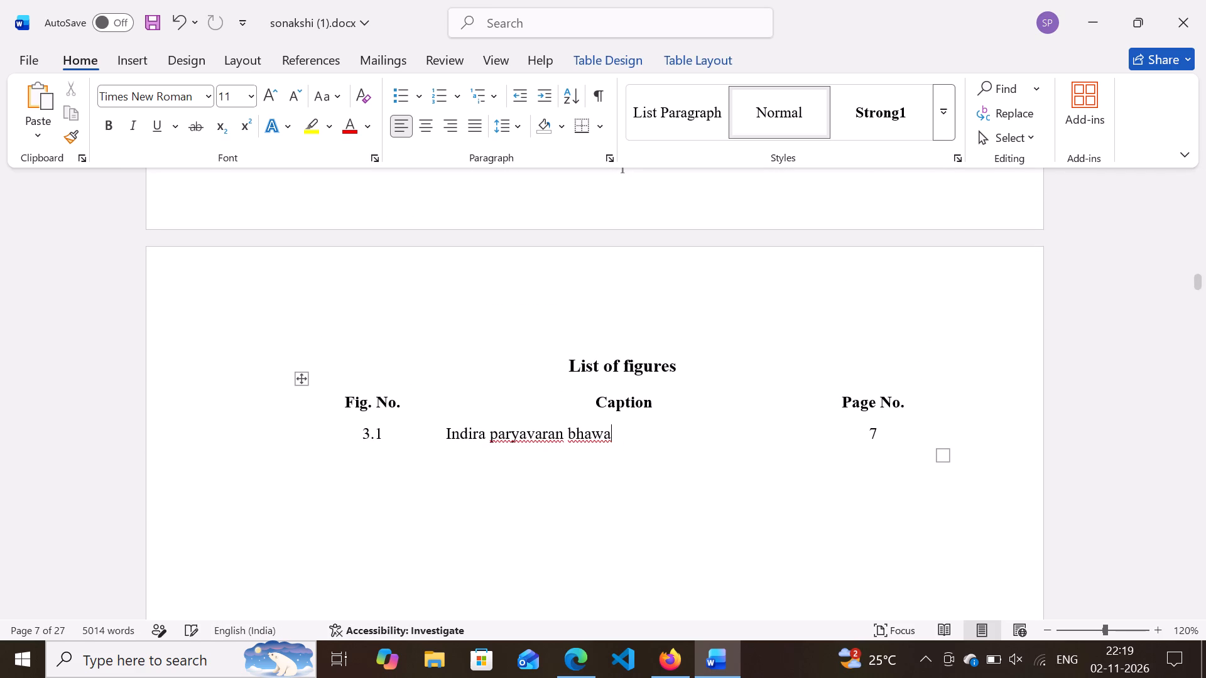
key(BackSpace)
key(BackSpace)
key(BackSpace)
key(BackSpace)
key(BackSpace)
key(BackSpace)
key(BackSpace)
key(BackSpace)
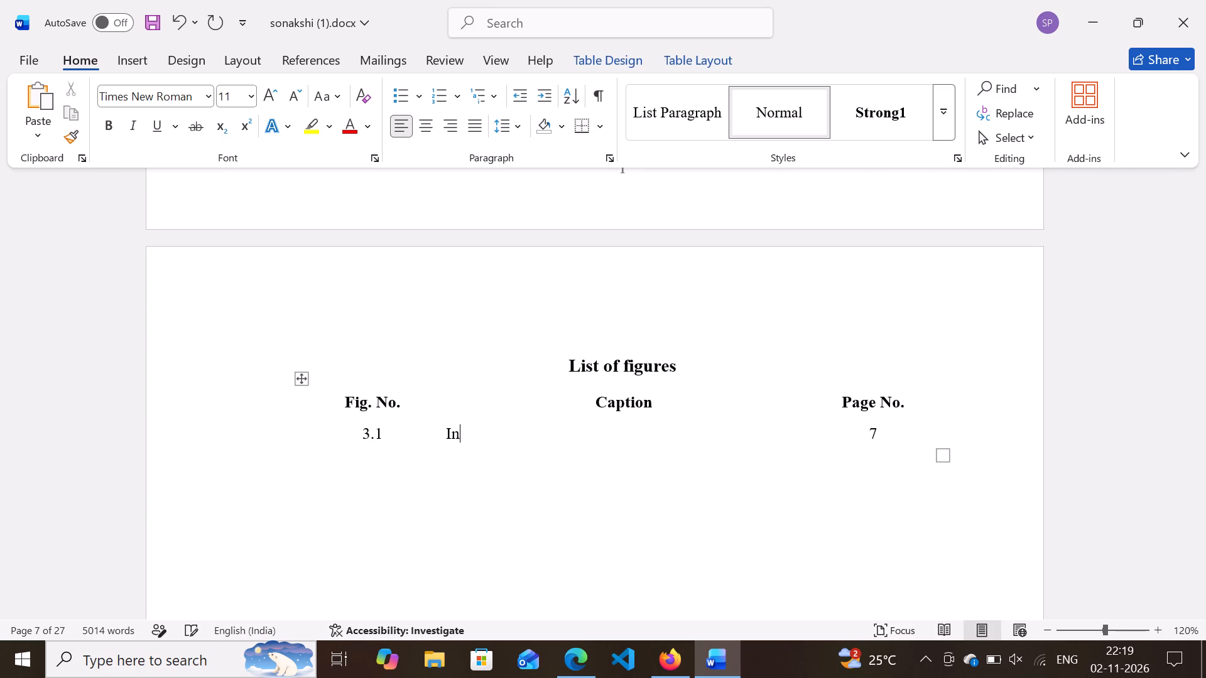
key(BackSpace)
key(BackSpace)
key(ctrl+v)
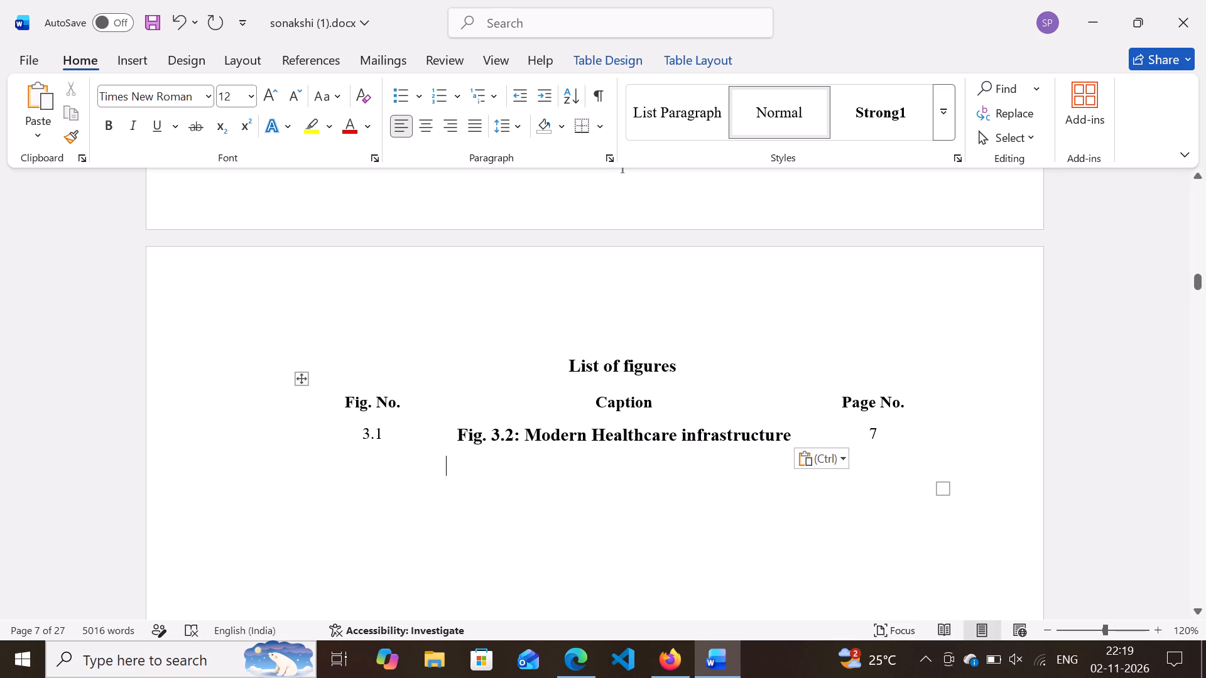
Delete the "Fig. 3.2:" prefix from the pasted caption in the List of figures table.
click(526, 436)
drag(526, 436, 448, 438)
key(Delete)
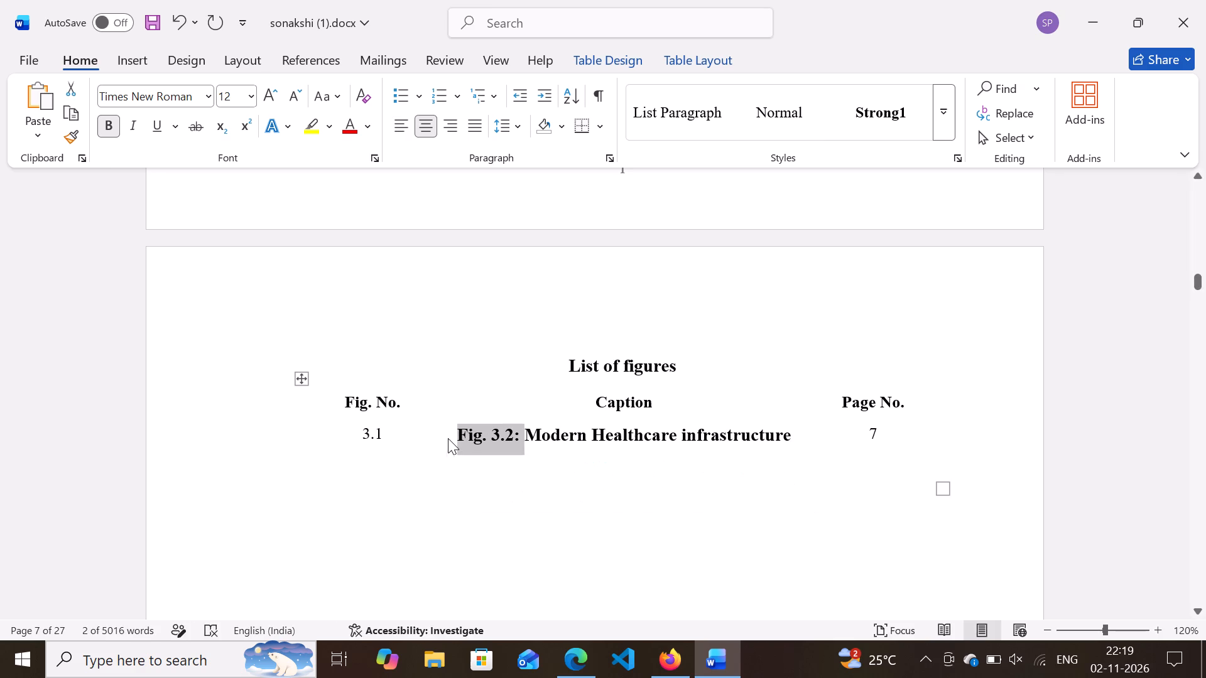
Change the figure number of the Modern Healthcare infrastructure row in the List of figures to 3.2.
click(381, 423)
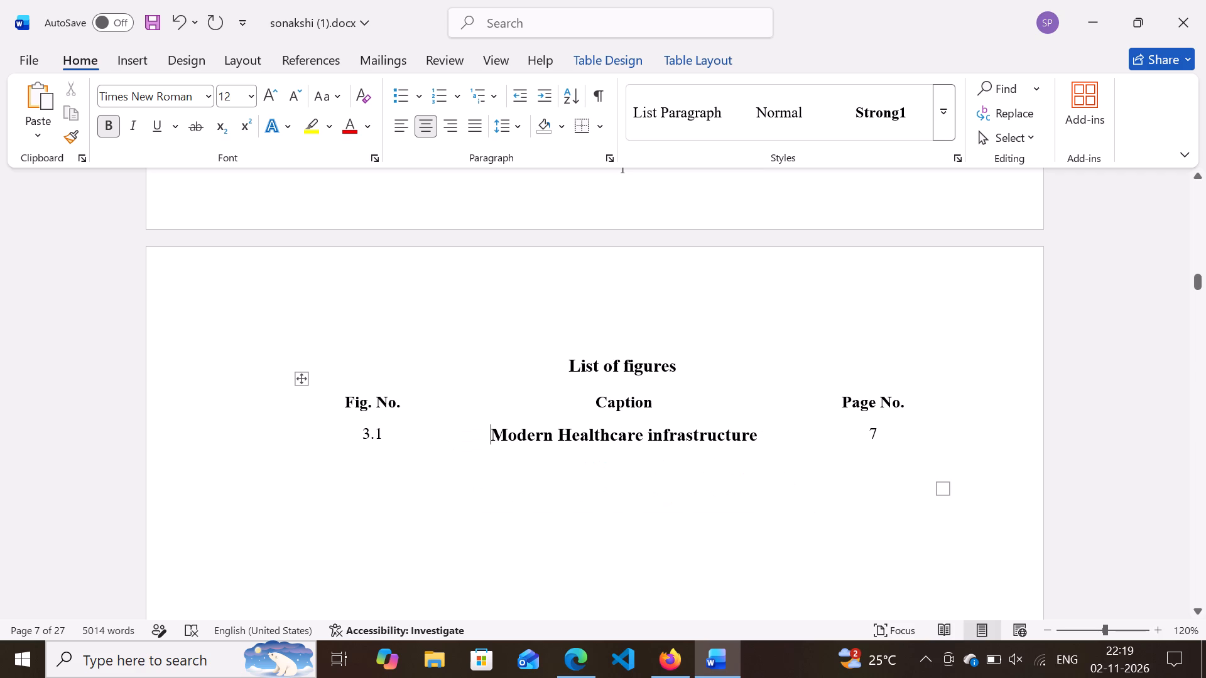
click(383, 432)
key(BackSpace)
key(2)
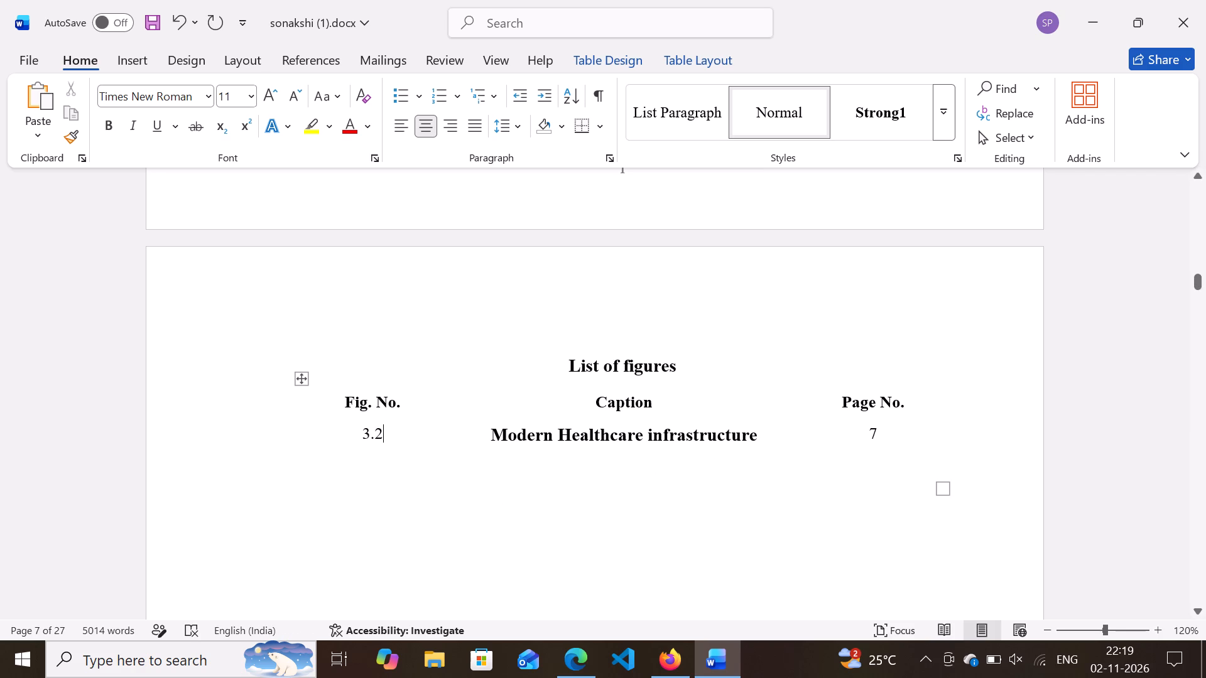
Remove the bold formatting from the caption "Modern Healthcare infrastructure" in the List of figures table.
drag(767, 433, 480, 443)
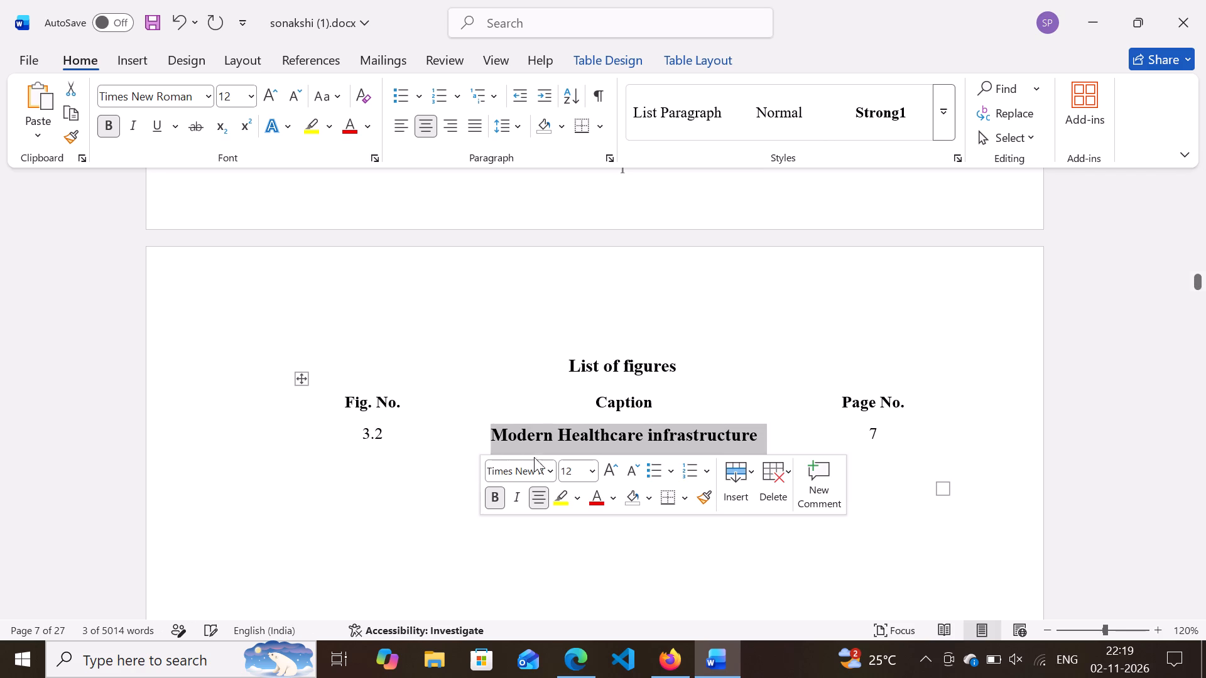
click(499, 498)
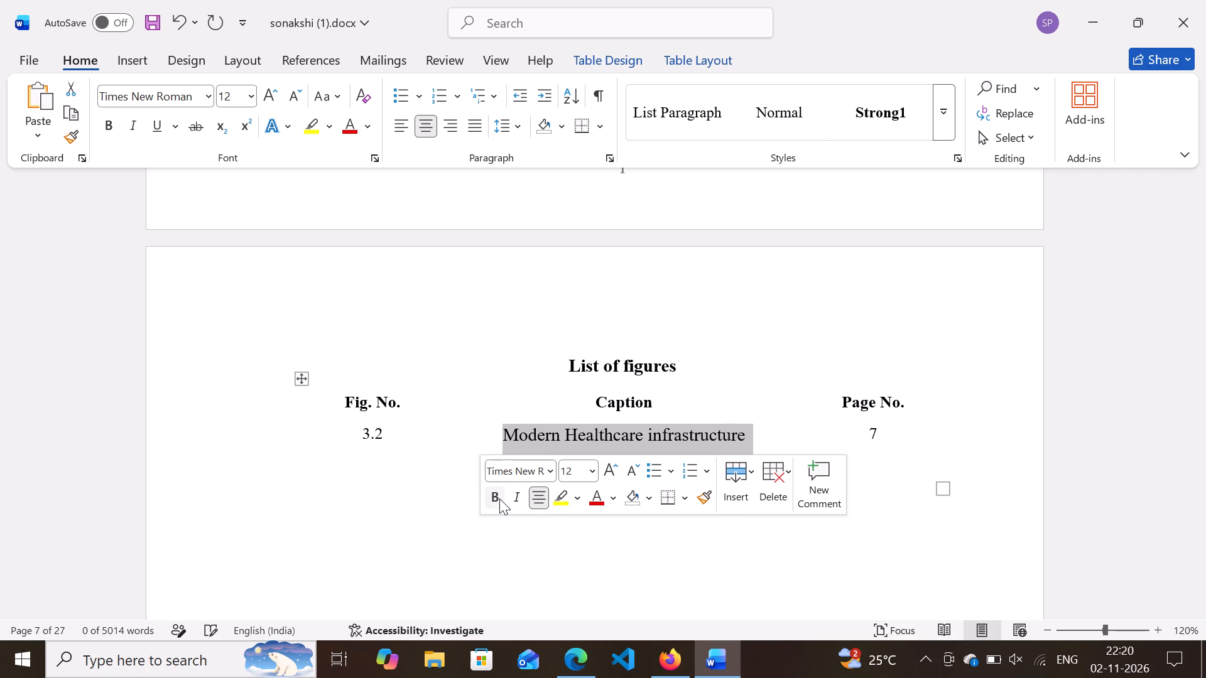
click(823, 419)
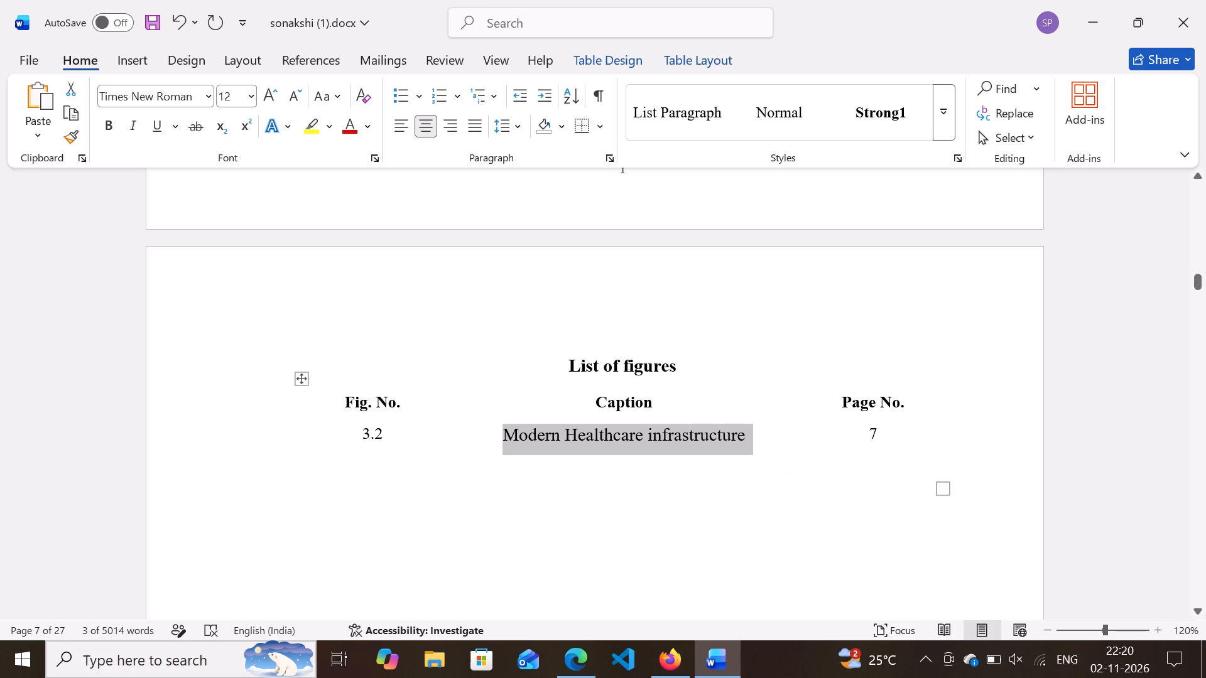
click(787, 454)
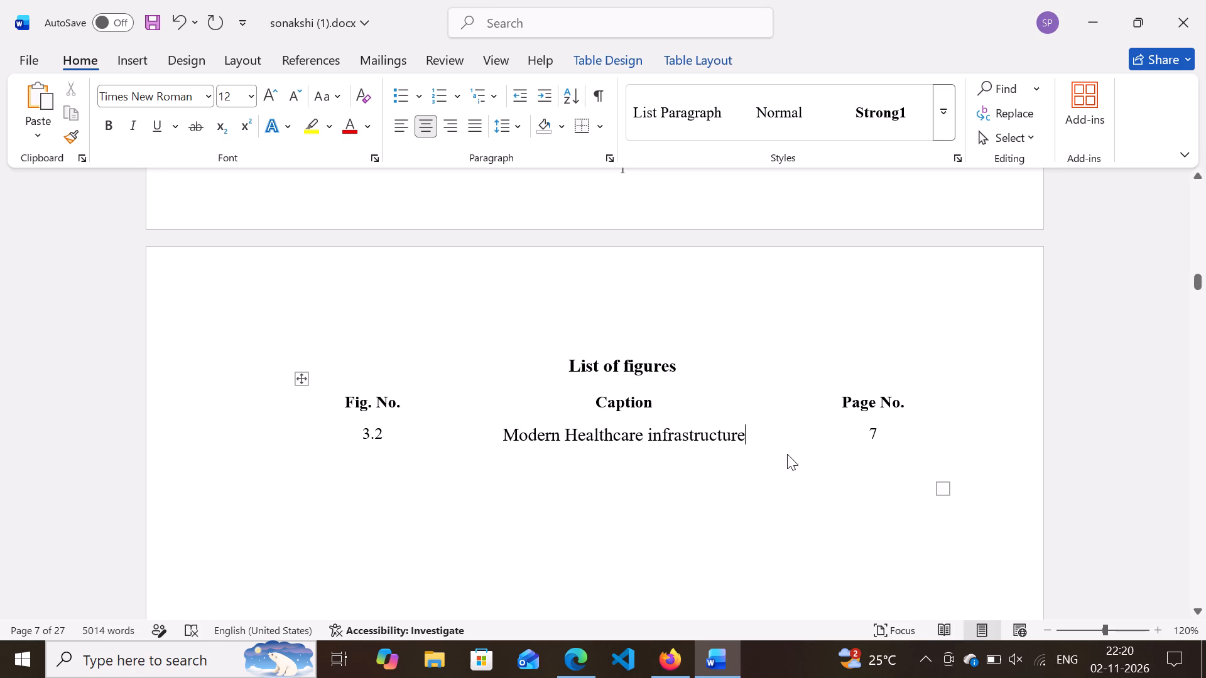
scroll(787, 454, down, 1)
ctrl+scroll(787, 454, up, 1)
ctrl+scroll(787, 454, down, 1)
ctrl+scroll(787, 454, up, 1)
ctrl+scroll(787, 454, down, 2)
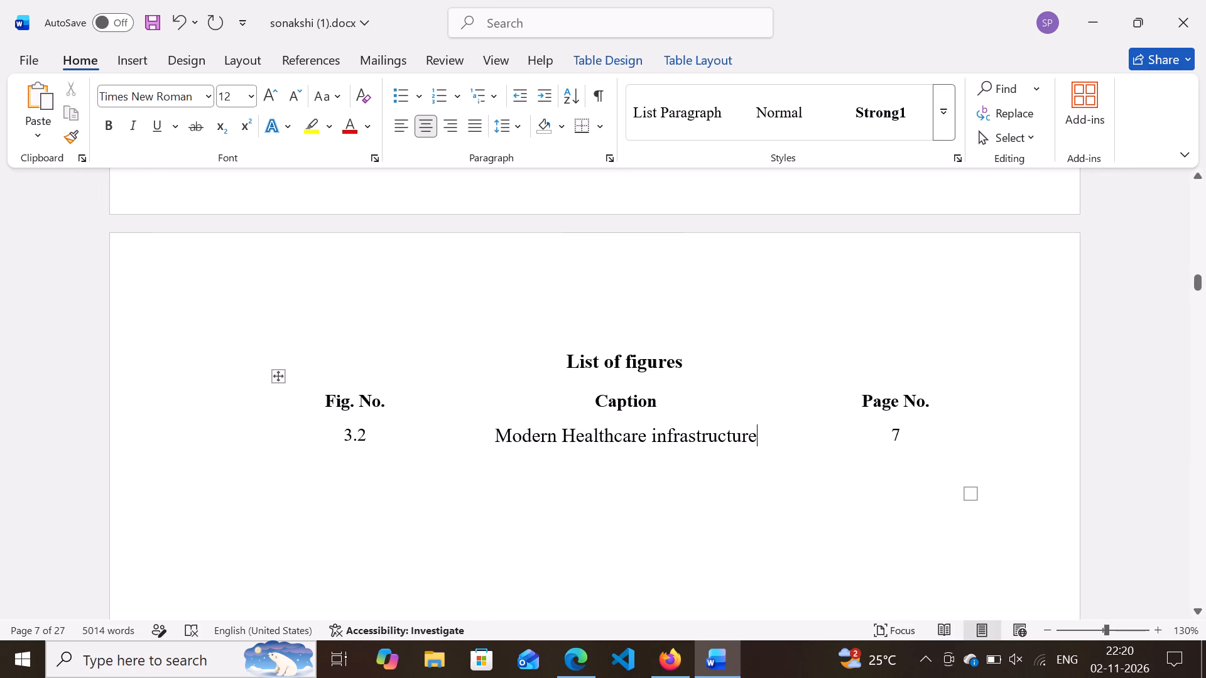
Change the figure number in the hospital picture's "Modern Healthcare infrastructure" caption to 3.1.
scroll(758, 557, down, 10)
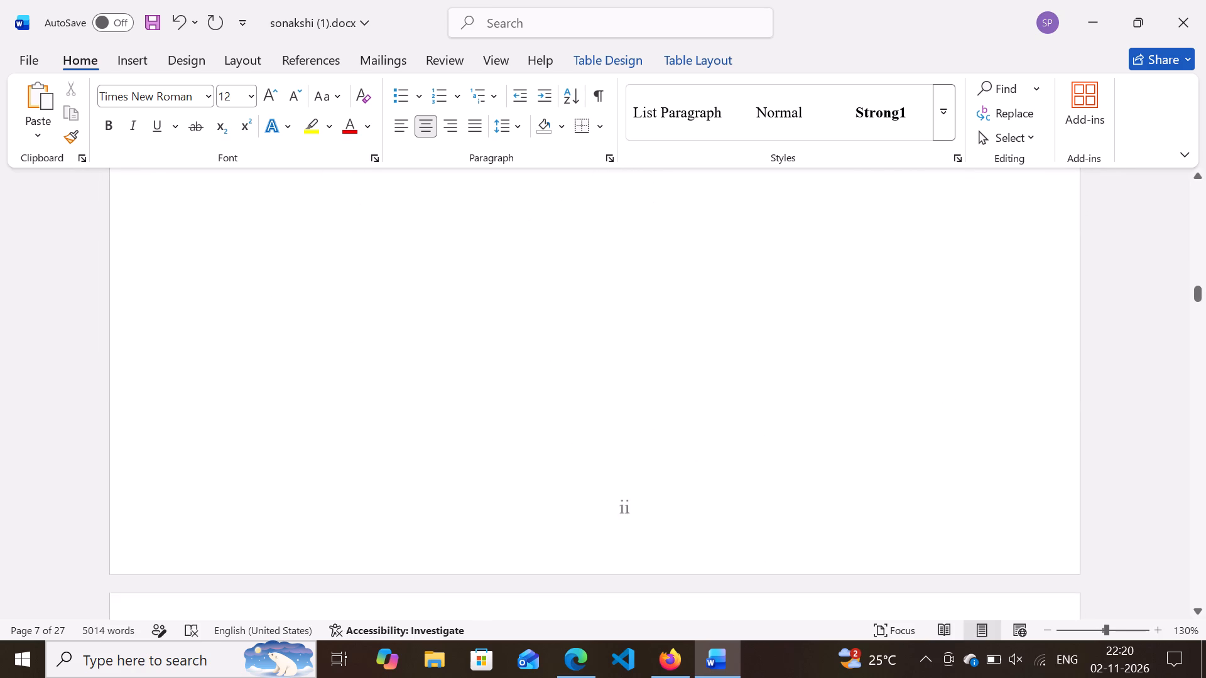
scroll(758, 557, down, 19)
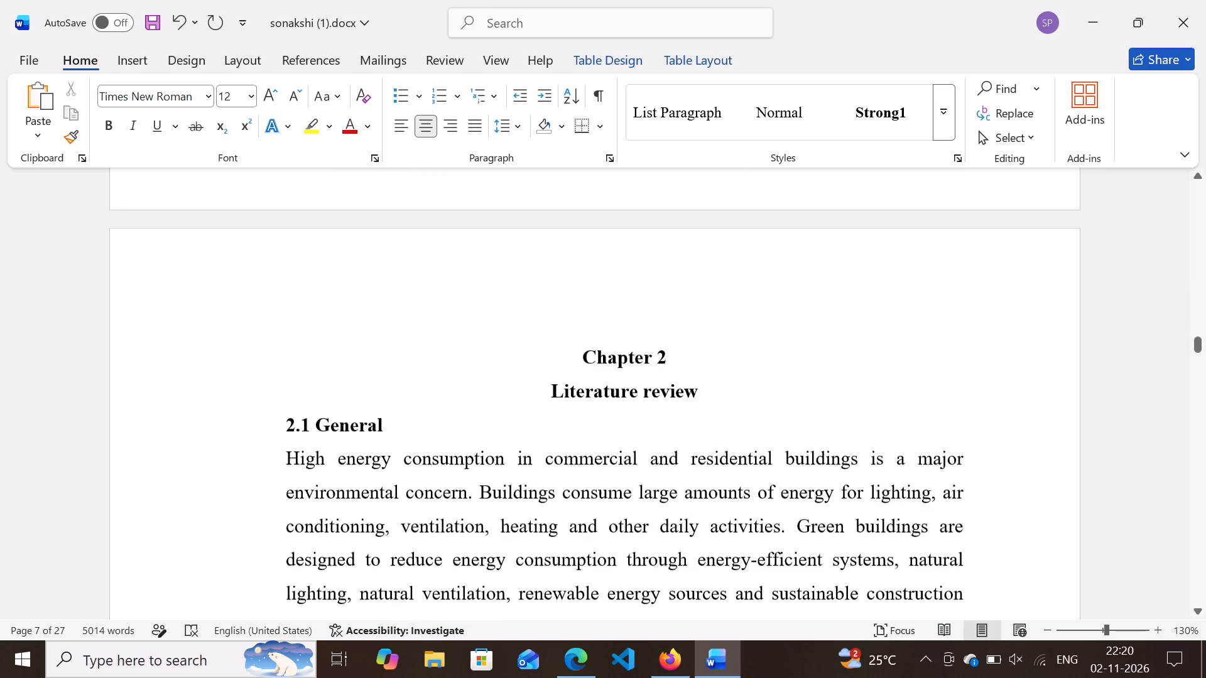
scroll(758, 557, down, 19)
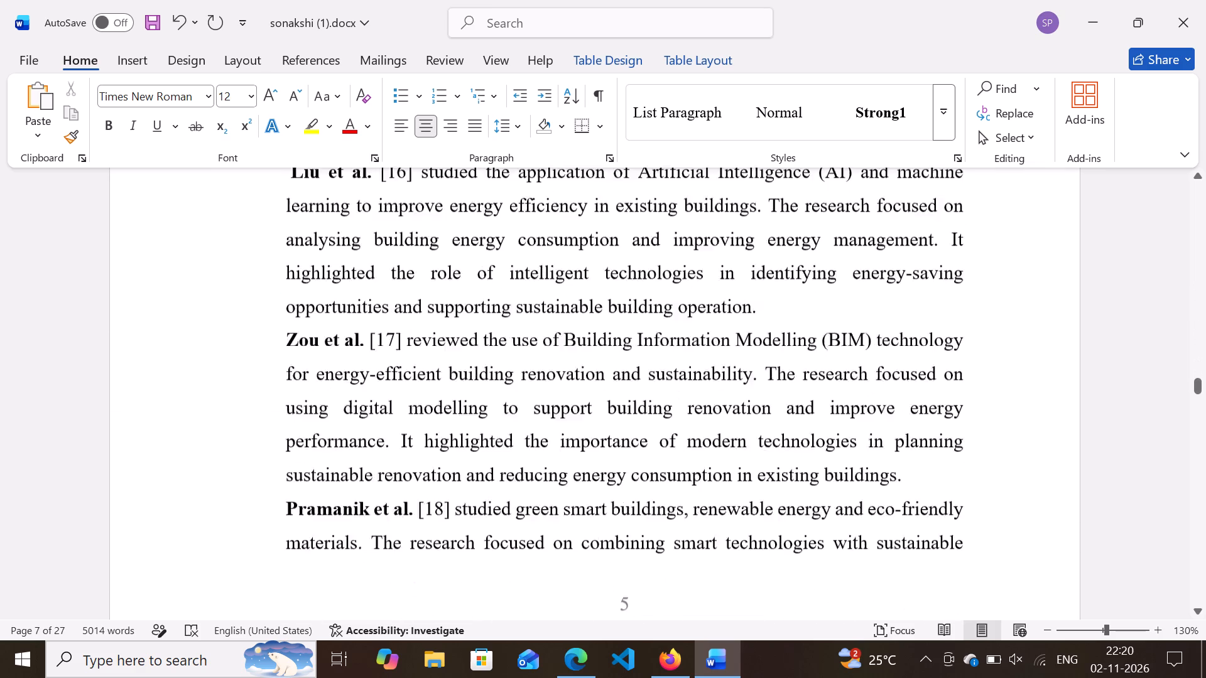
scroll(758, 557, down, 19)
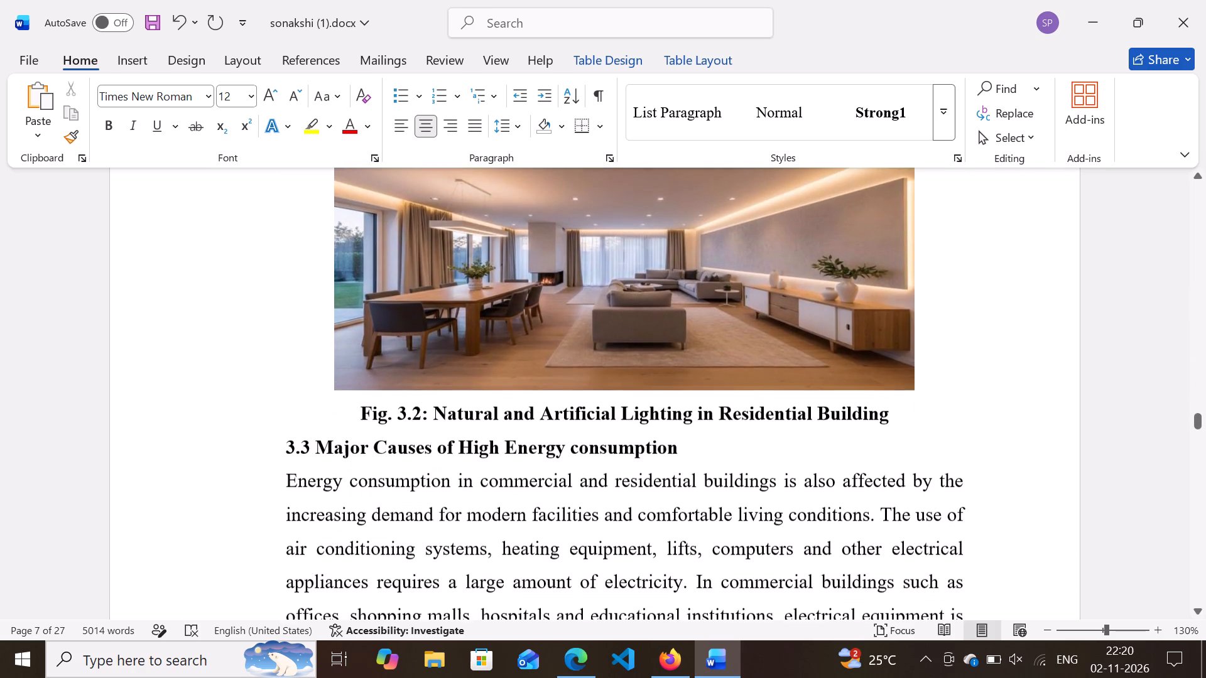
scroll(873, 500, up, 4)
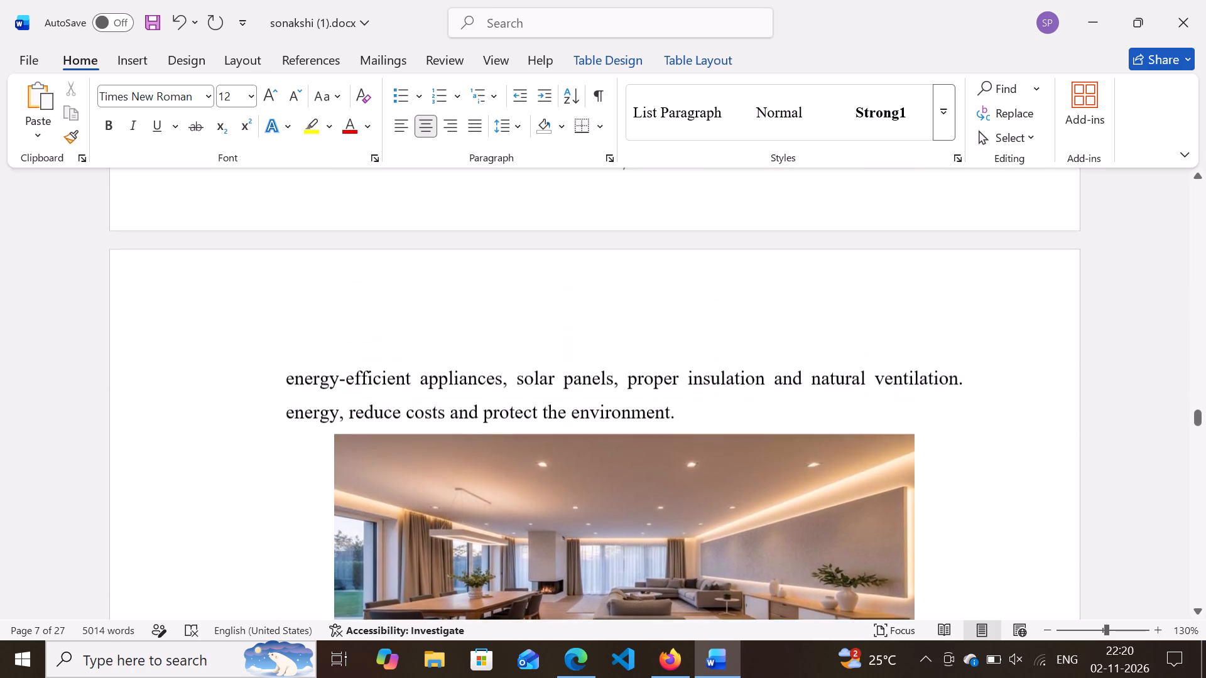
scroll(873, 500, up, 7)
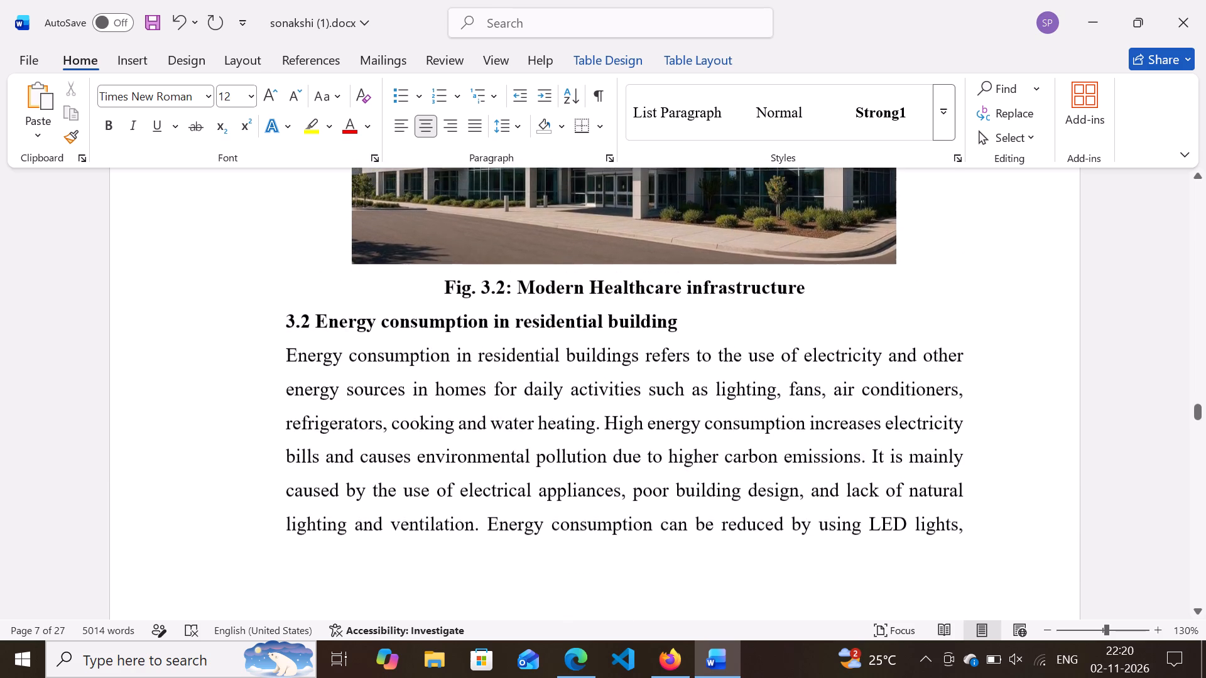
scroll(873, 500, up, 3)
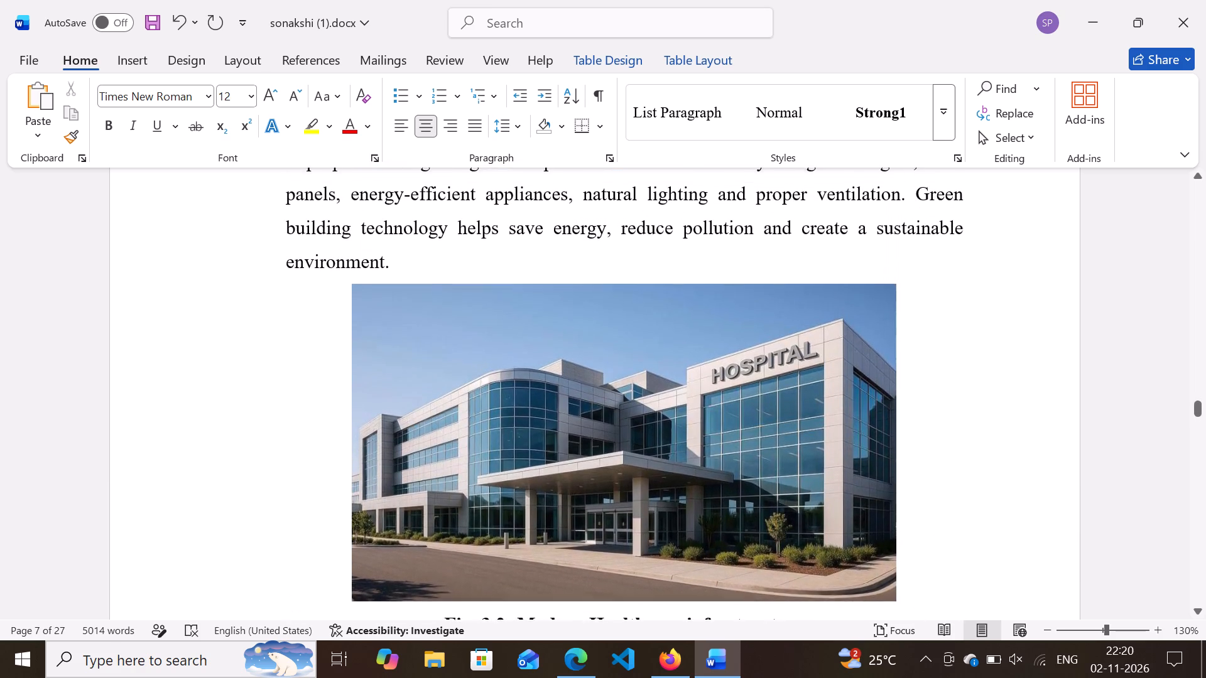
scroll(873, 500, down, 1)
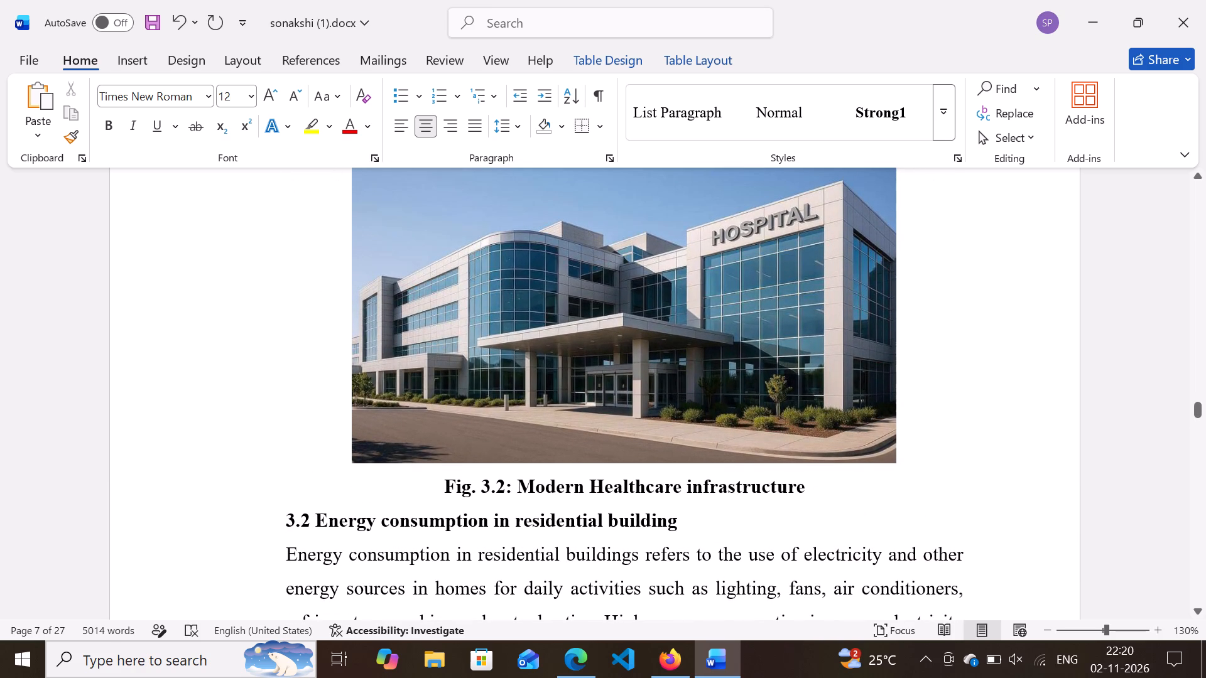
click(515, 483)
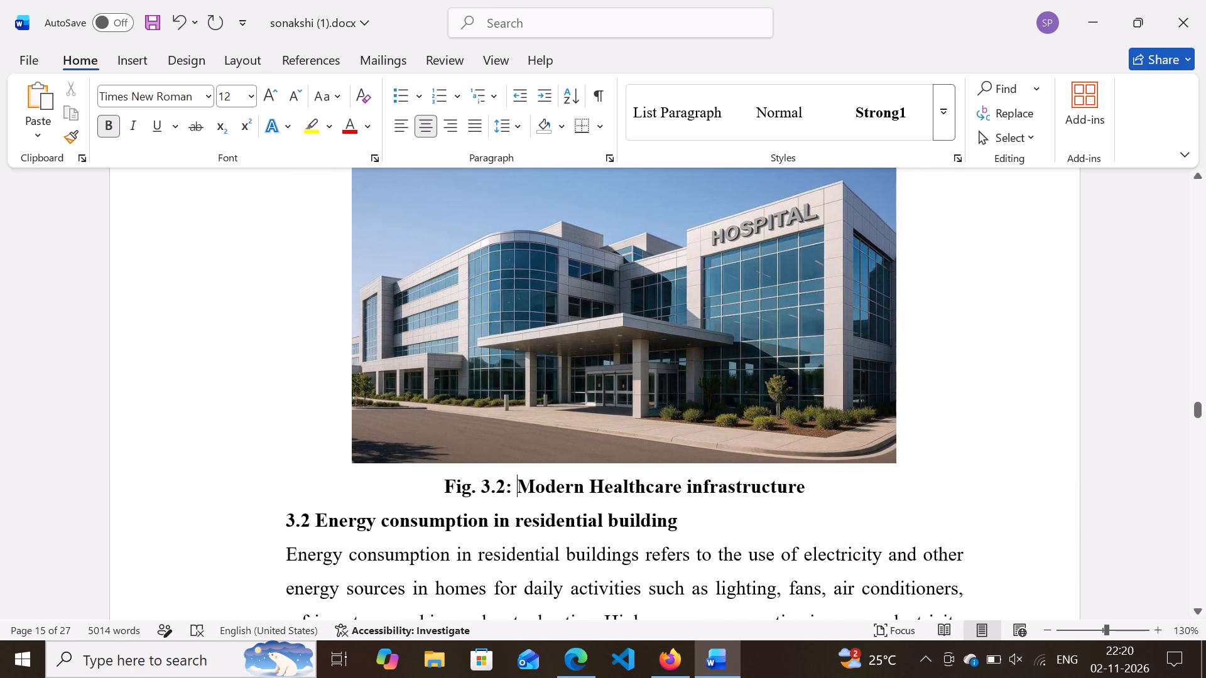
click(507, 483)
key(BackSpace)
key(1)
Copy the caption text "Natural and Artificial Lighting in Residential Building" of Fig. 3.2, without its figure number.
scroll(511, 495, down, 3)
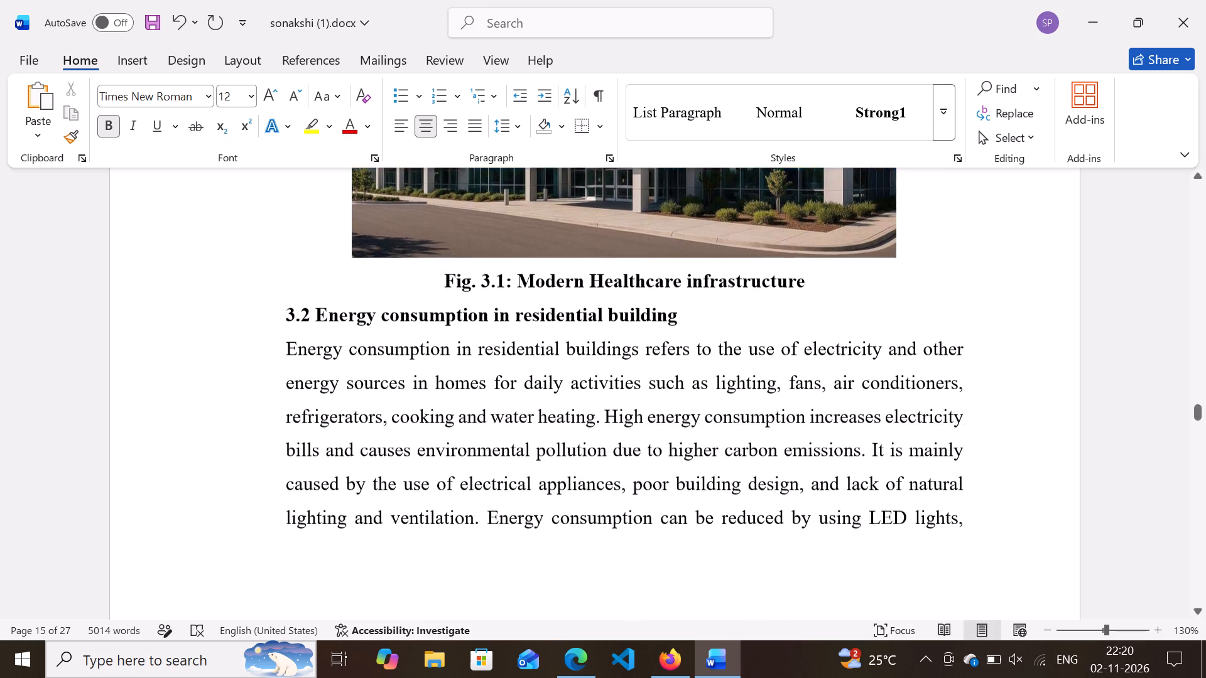
scroll(511, 495, down, 6)
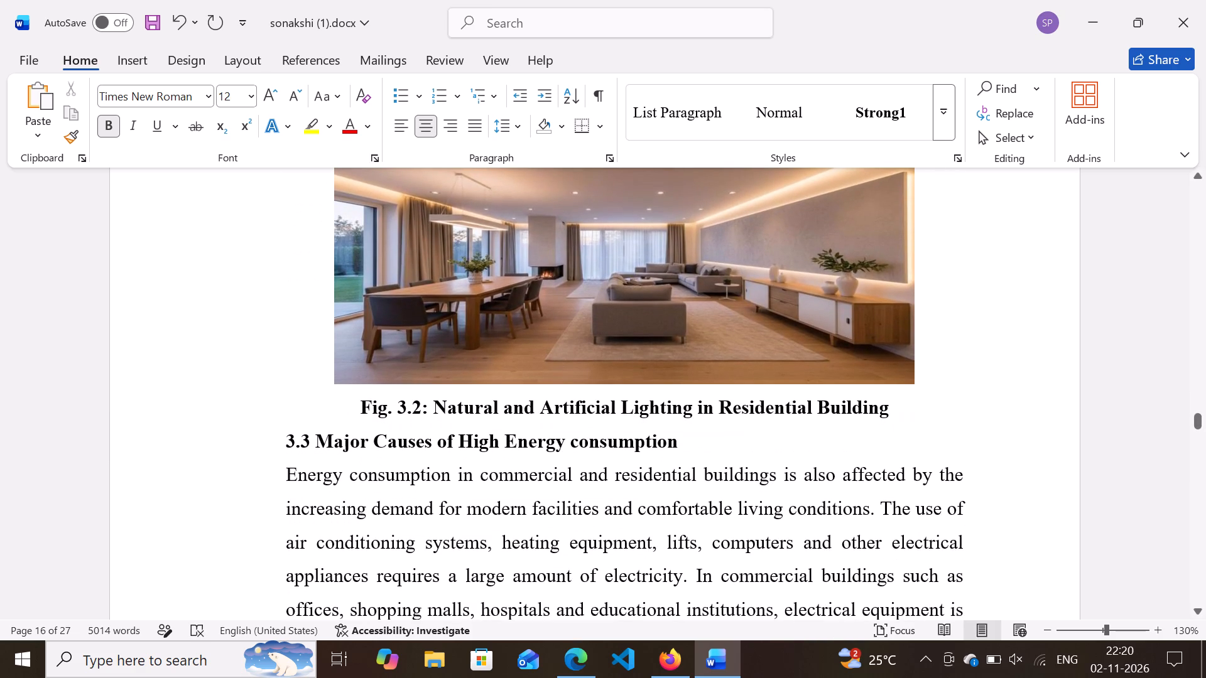
drag(894, 409, 350, 405)
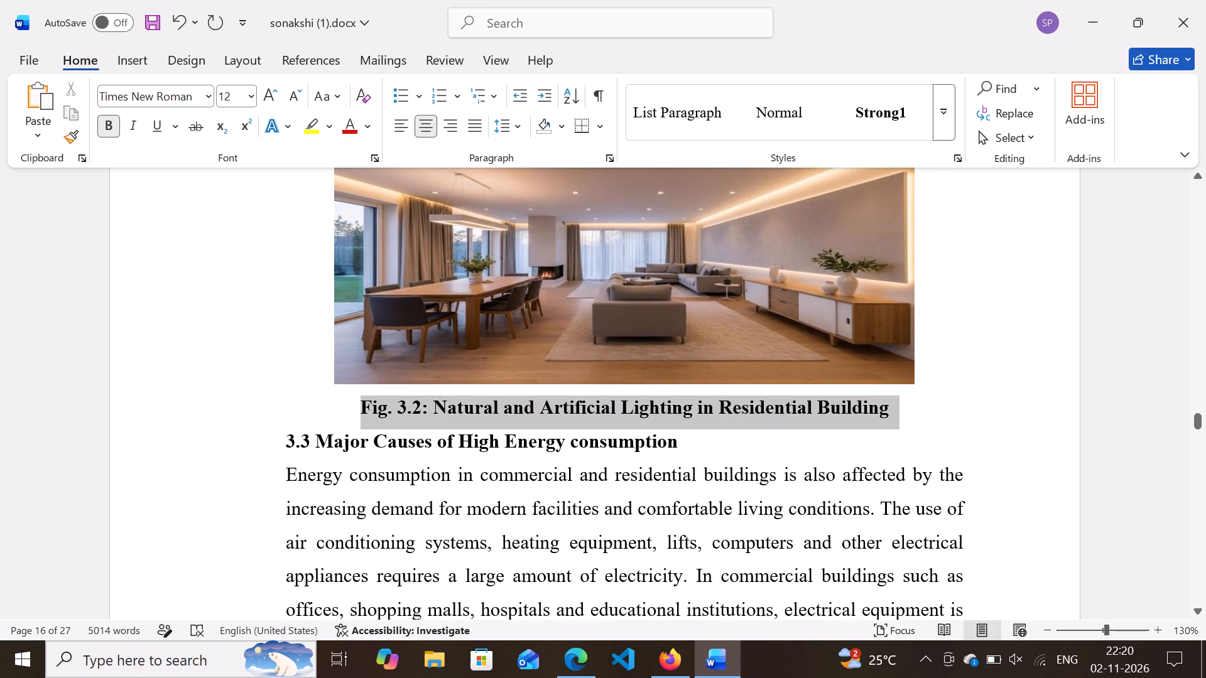
drag(350, 405, 345, 401)
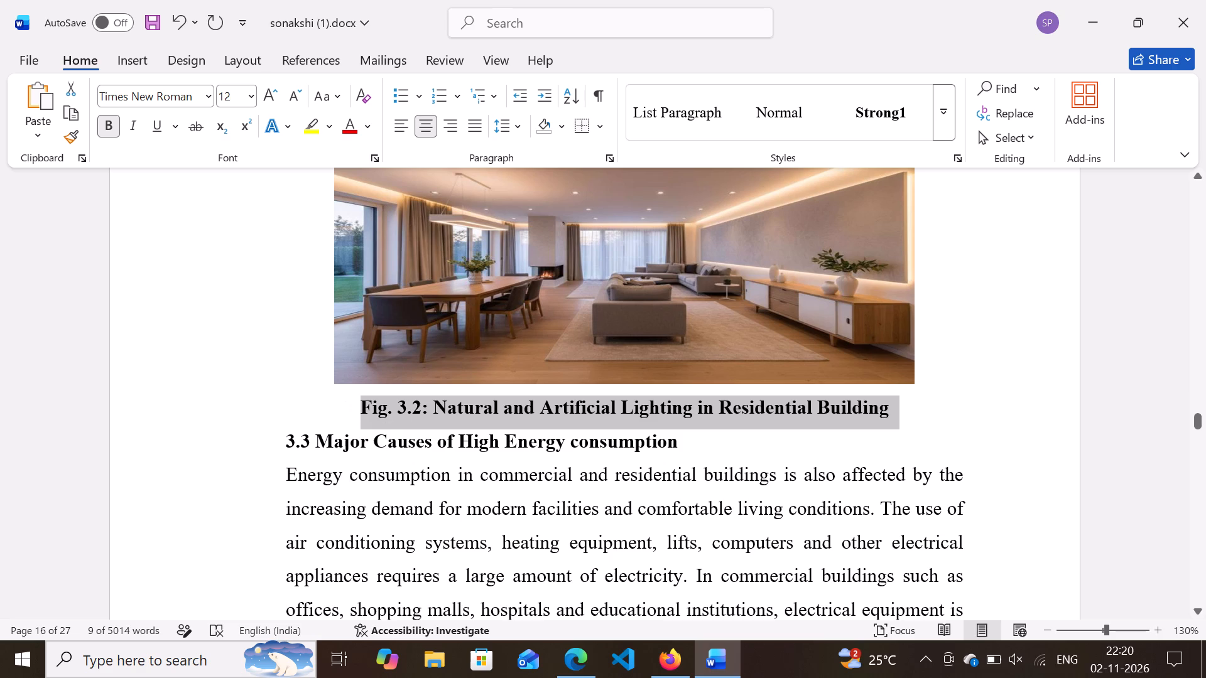
click(930, 406)
drag(910, 402, 749, 396)
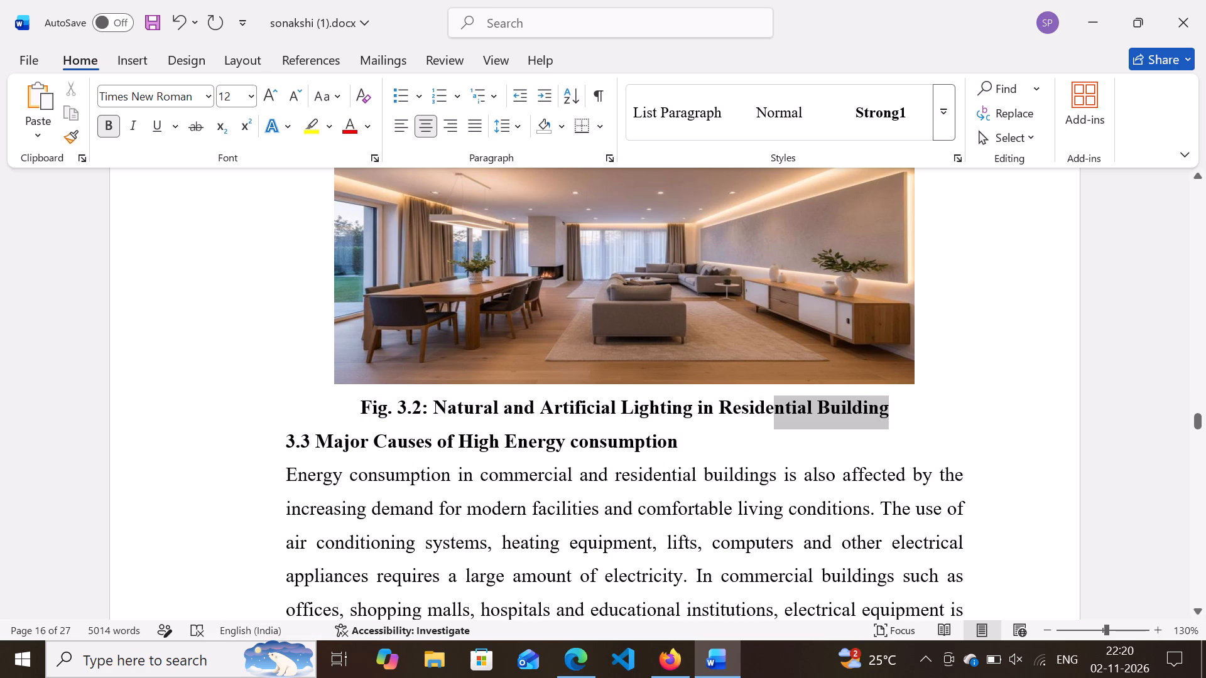
drag(749, 396, 450, 402)
key(ctrl+c)
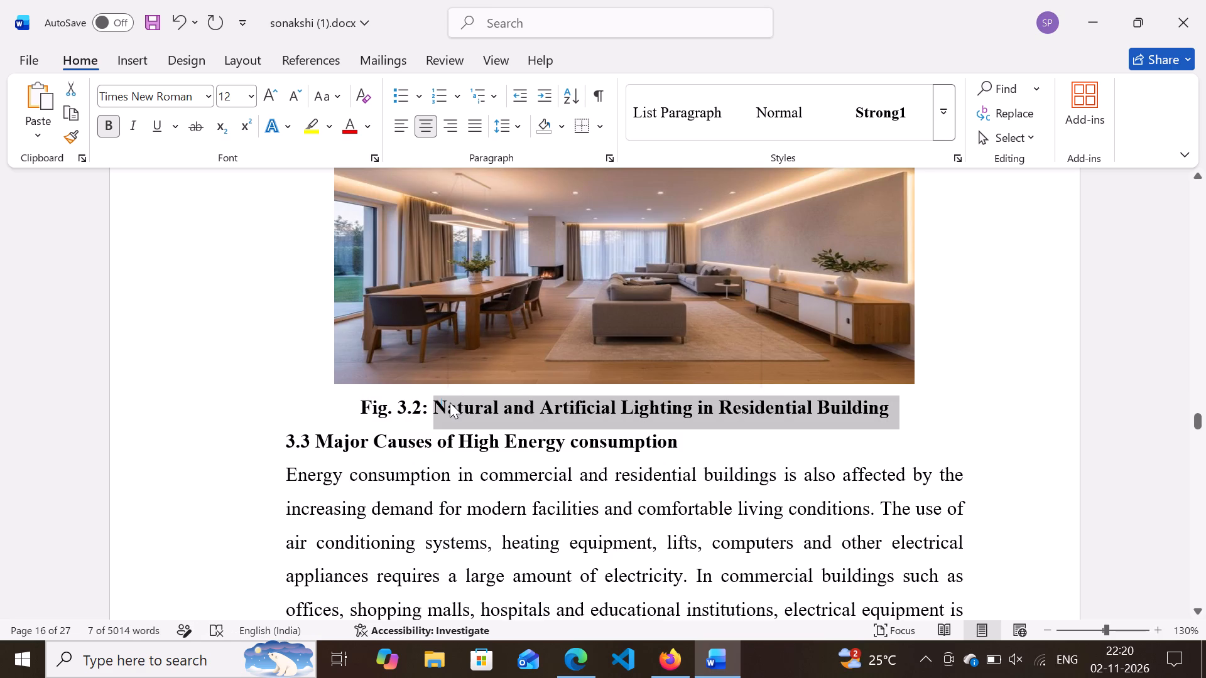
Change the figure number of the Modern Healthcare infrastructure row in the List of figures to 3.1.
scroll(450, 402, up, 5)
scroll(450, 402, up, 19)
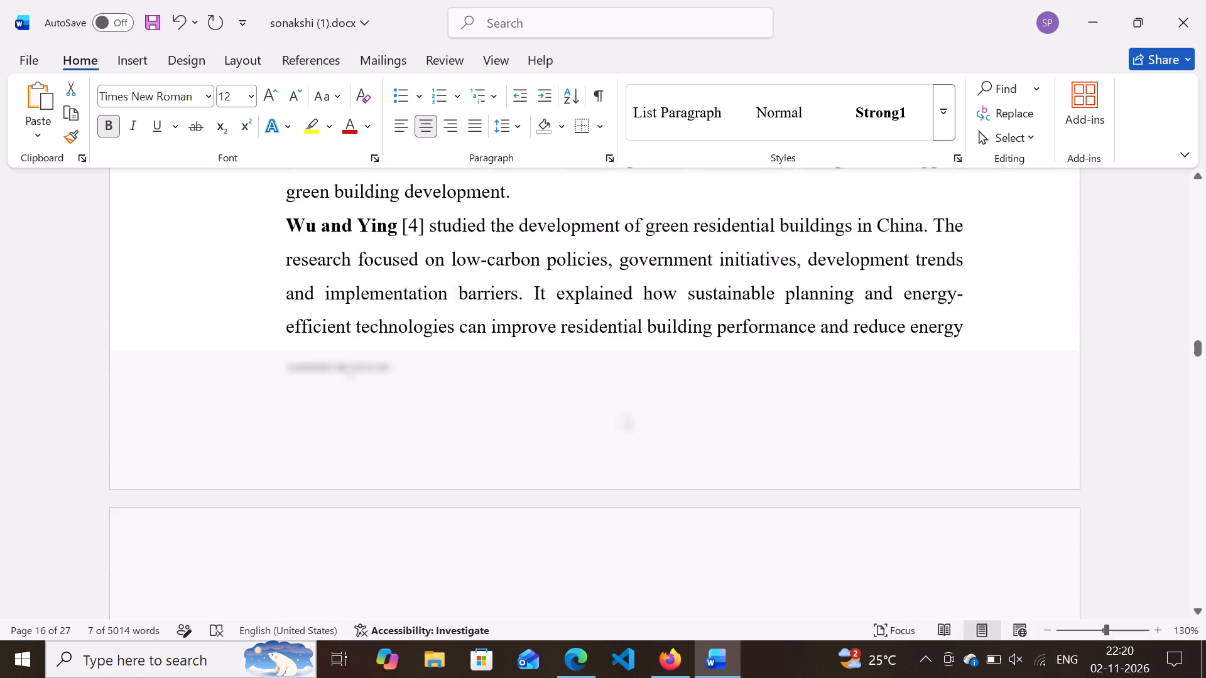
scroll(450, 402, up, 18)
scroll(450, 402, down, 9)
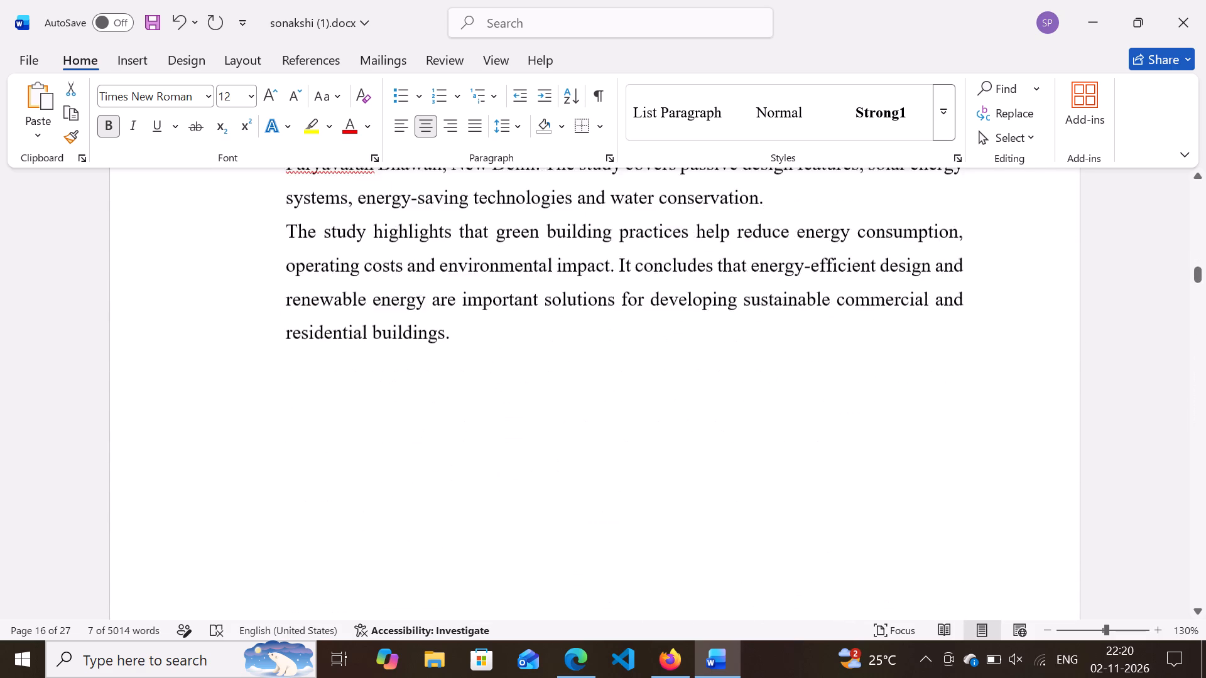
scroll(450, 402, down, 6)
scroll(450, 402, up, 2)
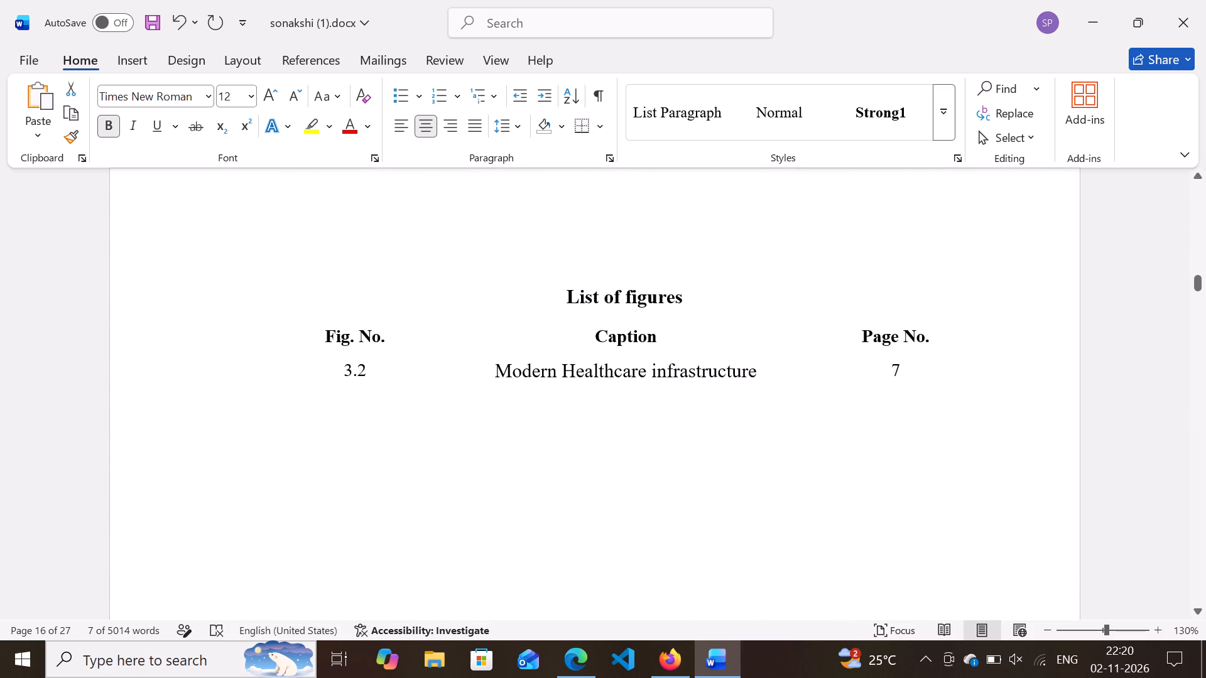
click(372, 370)
key(BackSpace)
key(1)
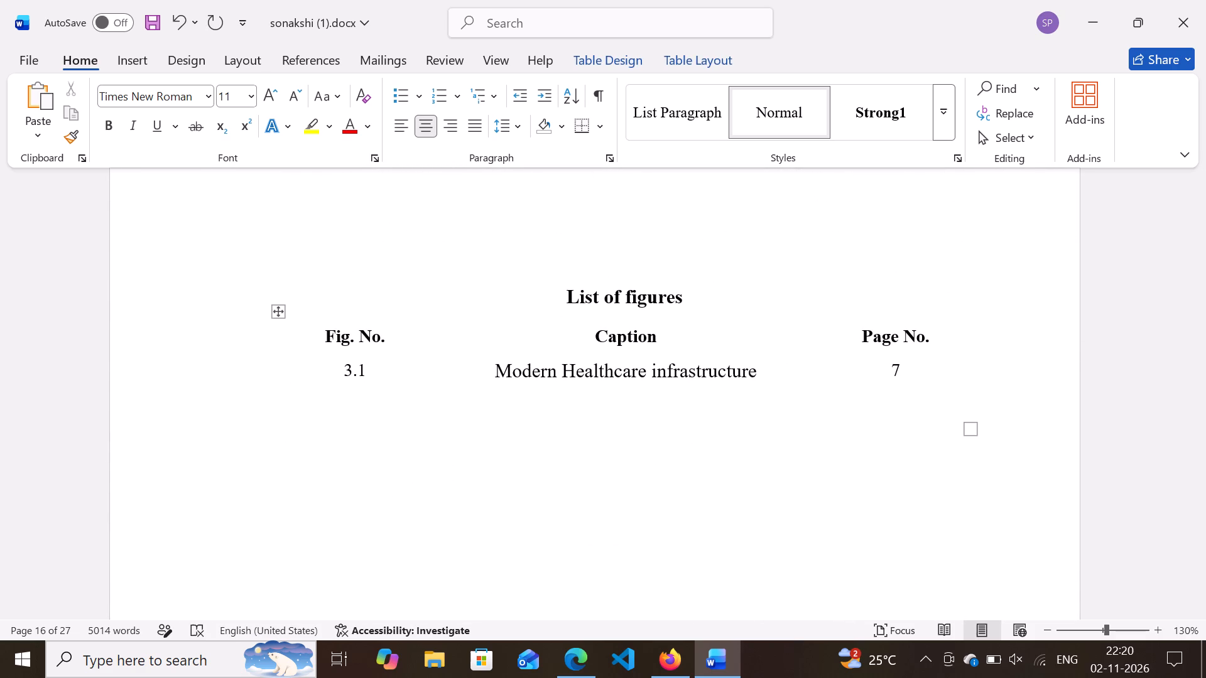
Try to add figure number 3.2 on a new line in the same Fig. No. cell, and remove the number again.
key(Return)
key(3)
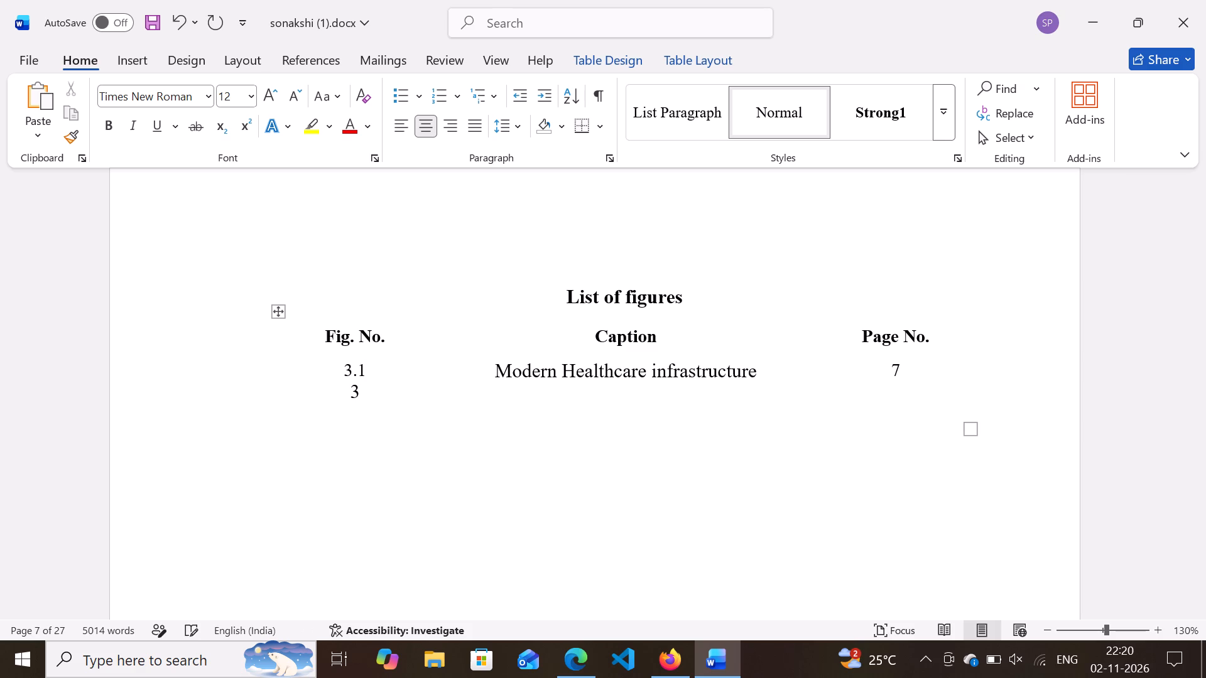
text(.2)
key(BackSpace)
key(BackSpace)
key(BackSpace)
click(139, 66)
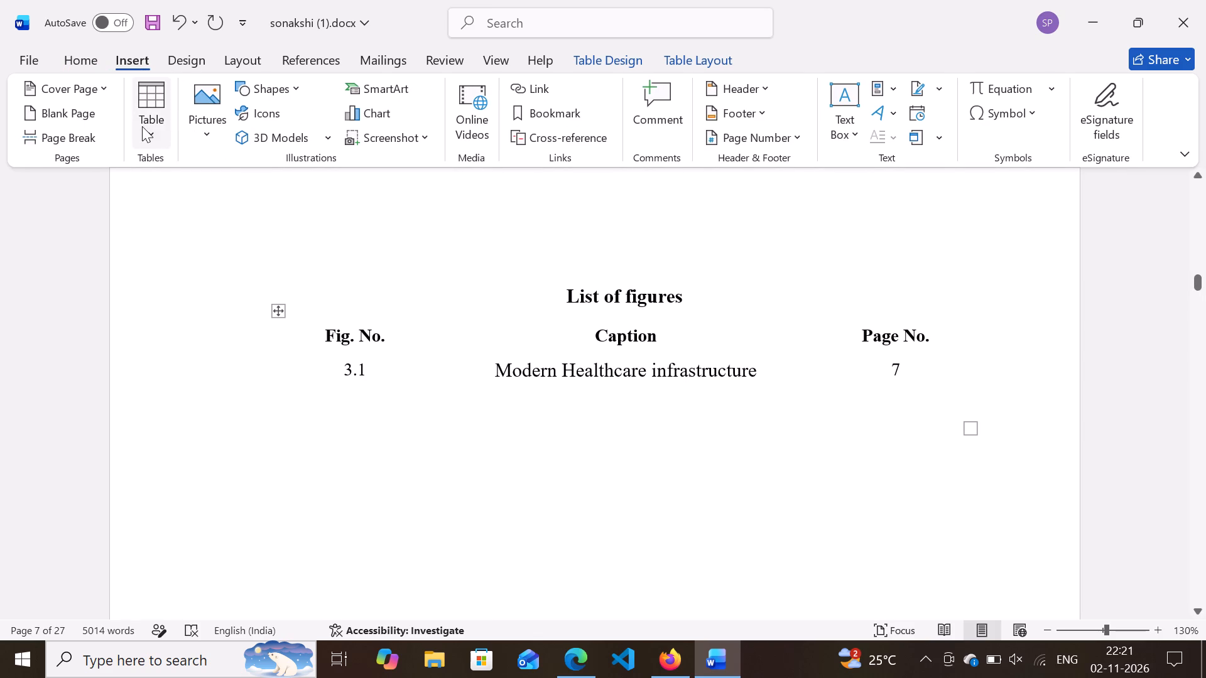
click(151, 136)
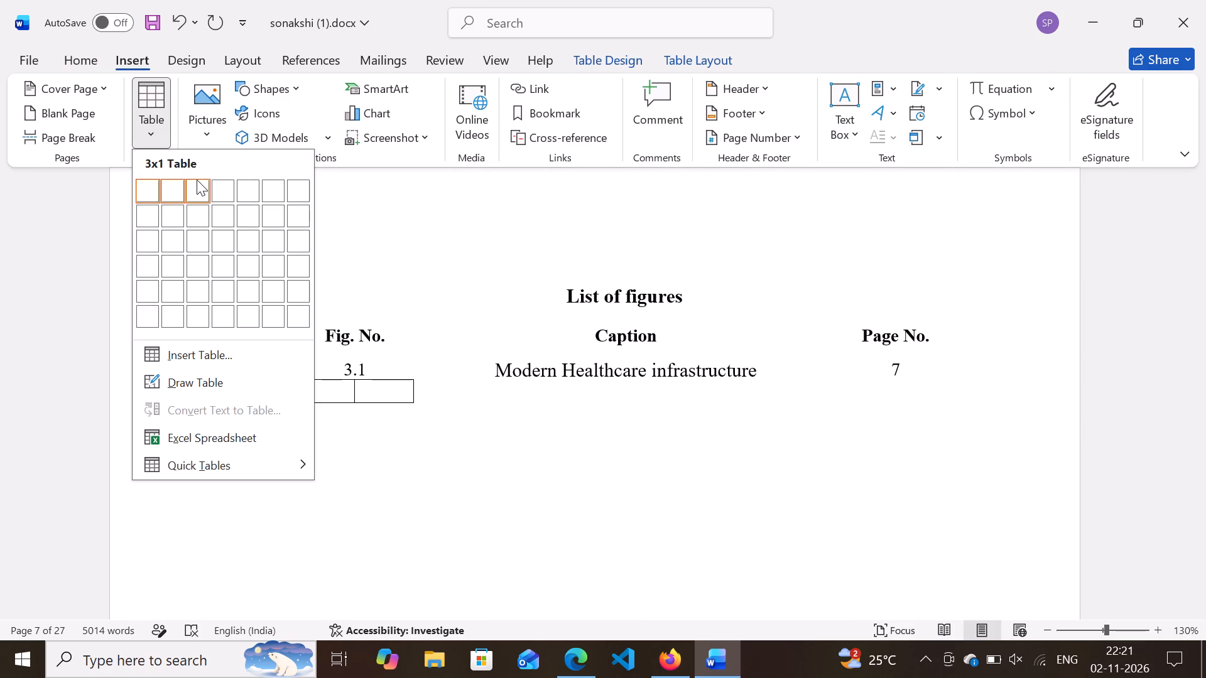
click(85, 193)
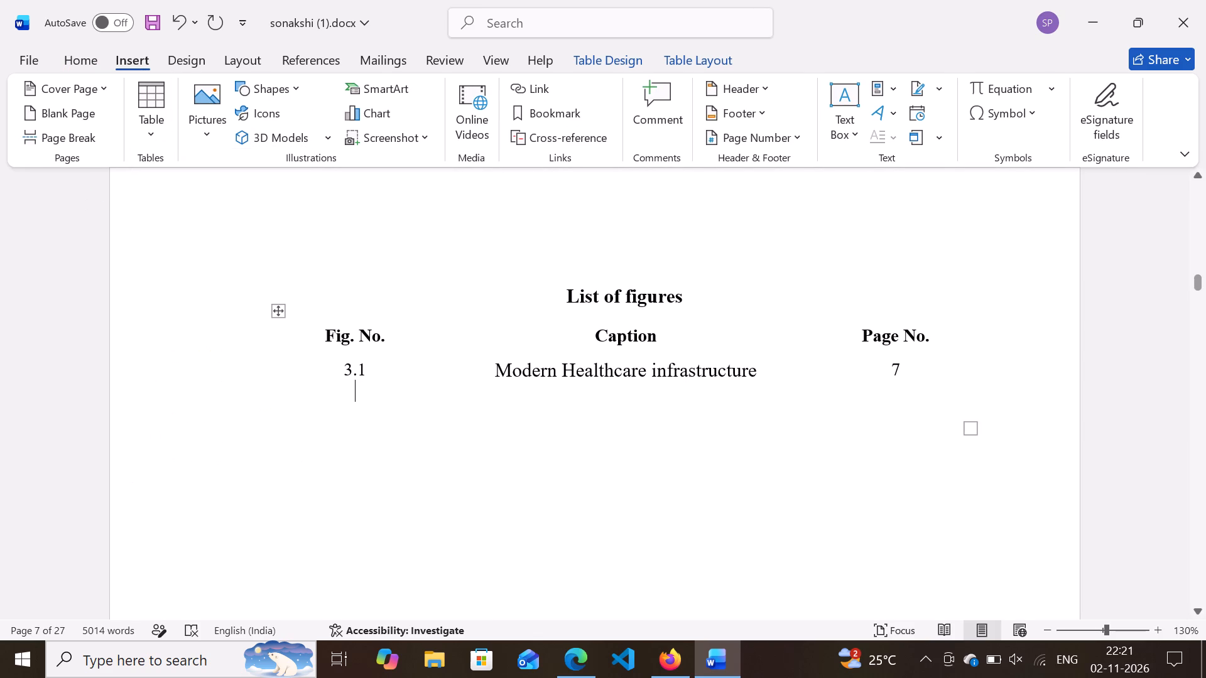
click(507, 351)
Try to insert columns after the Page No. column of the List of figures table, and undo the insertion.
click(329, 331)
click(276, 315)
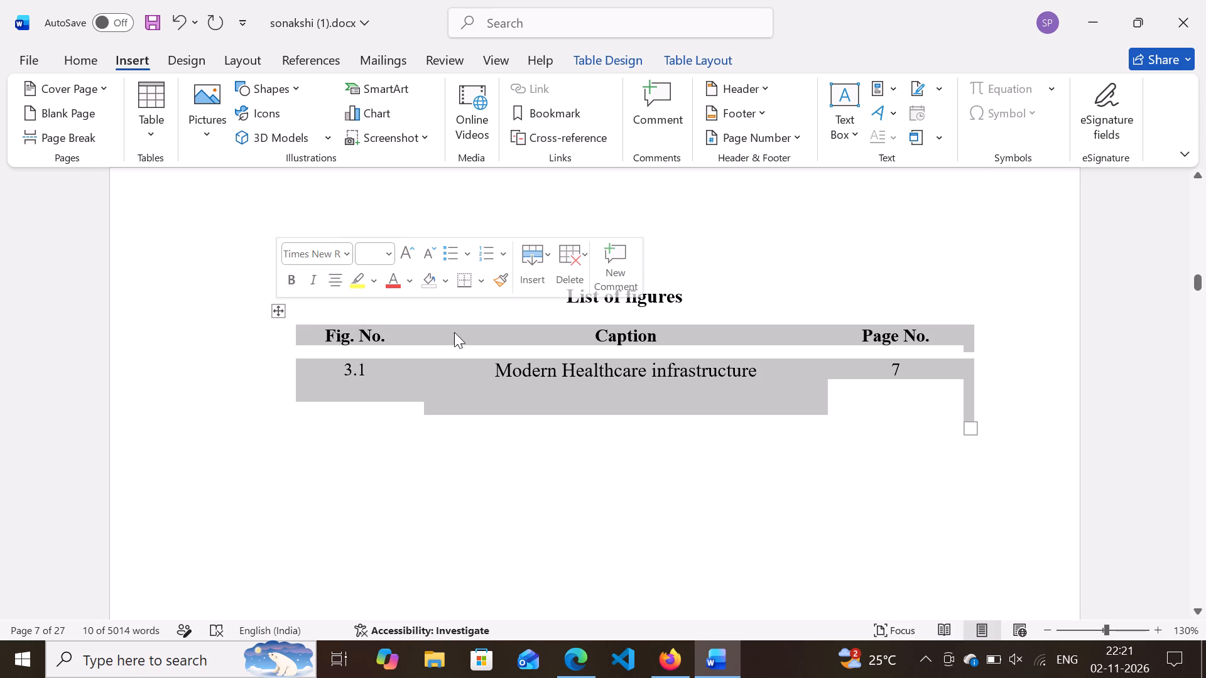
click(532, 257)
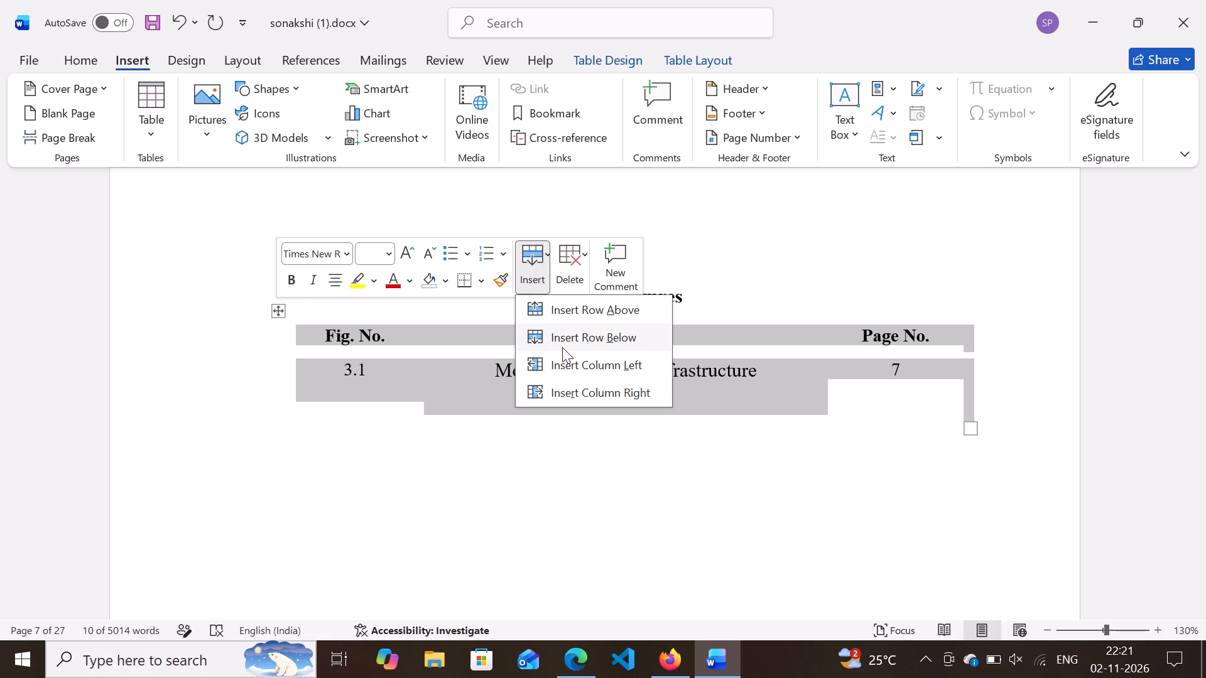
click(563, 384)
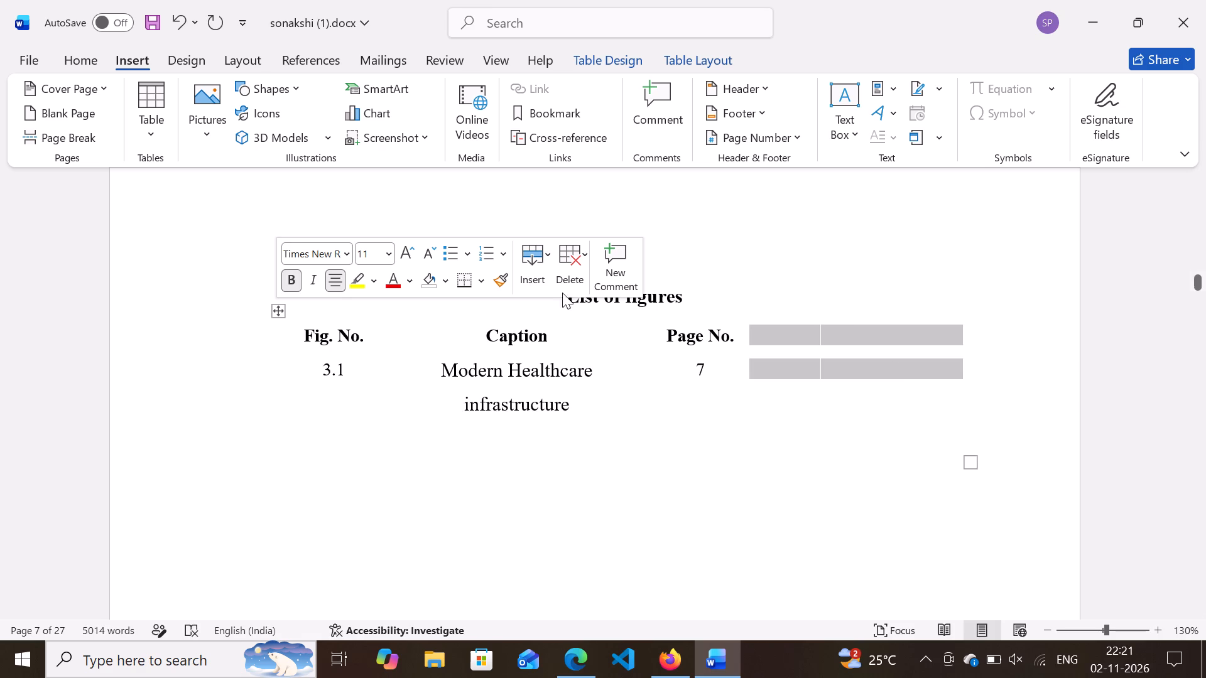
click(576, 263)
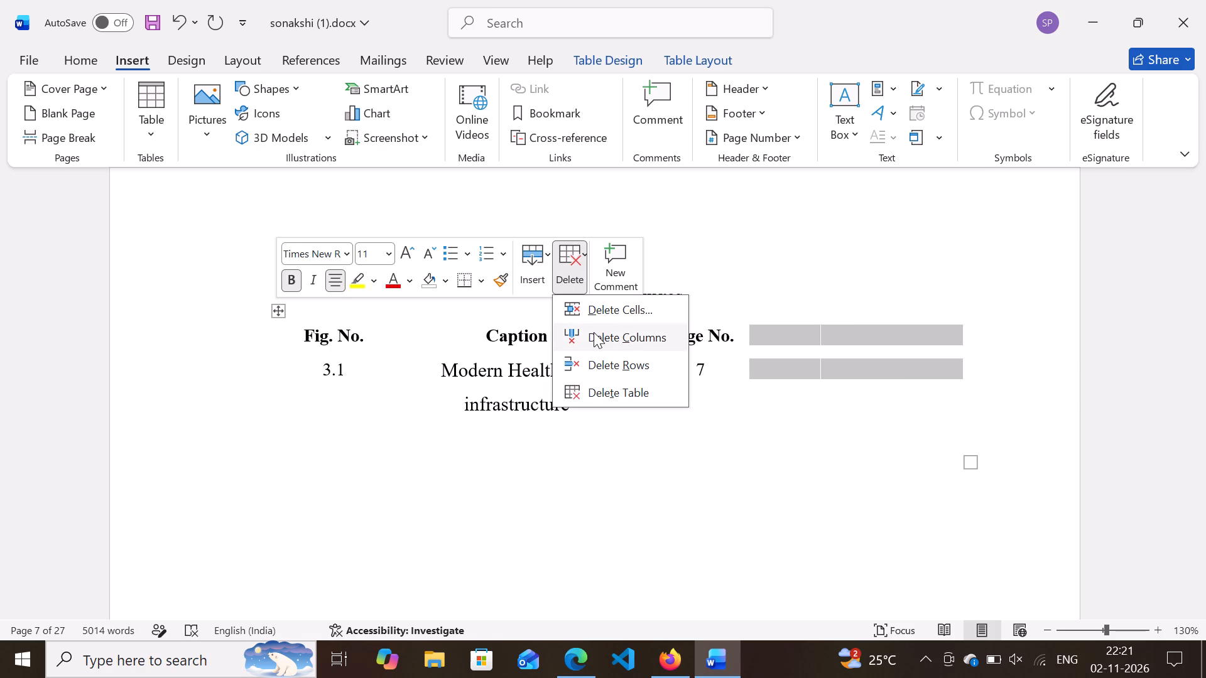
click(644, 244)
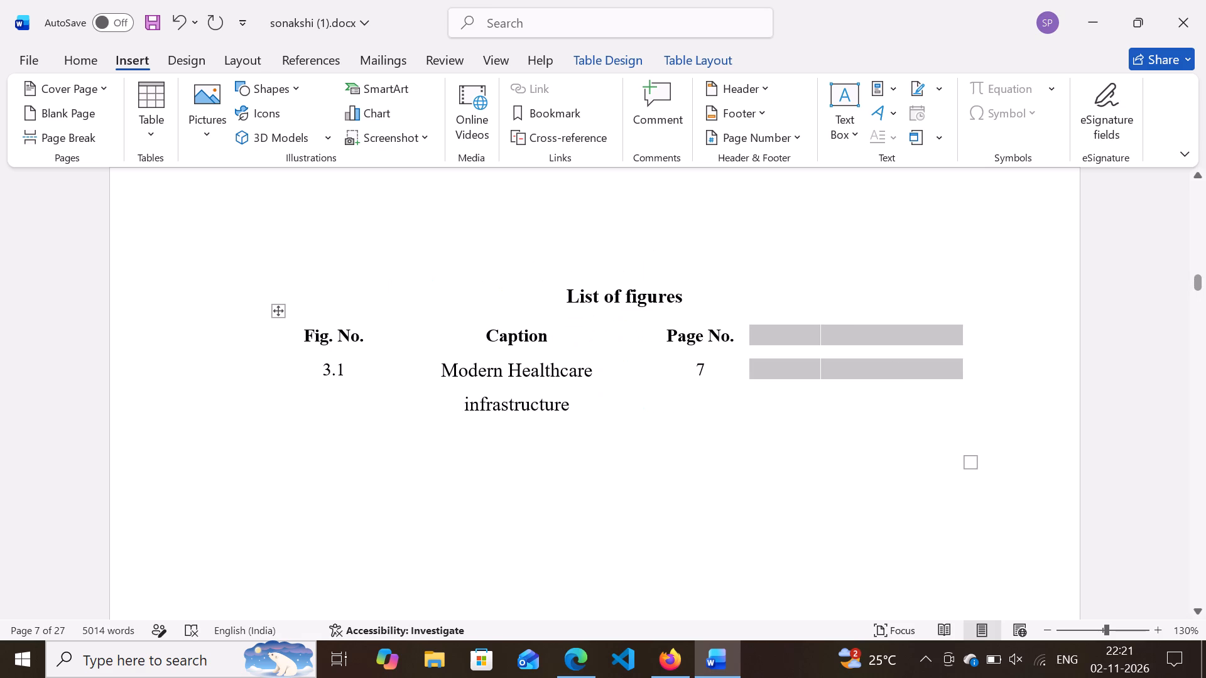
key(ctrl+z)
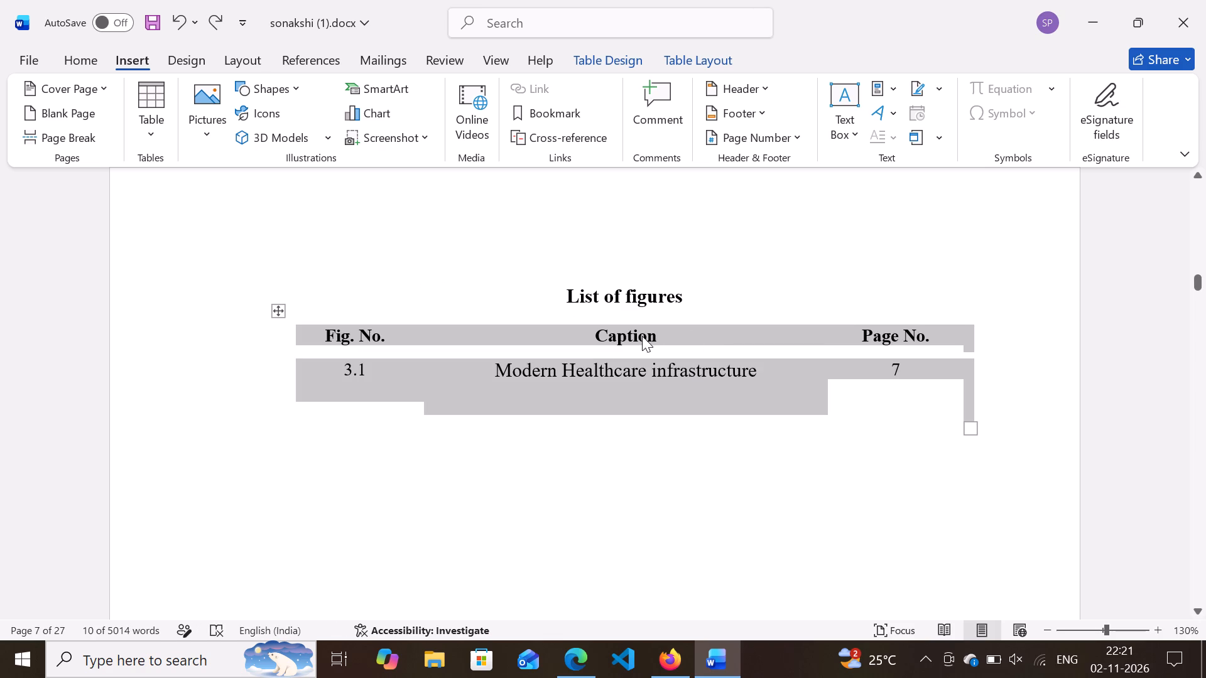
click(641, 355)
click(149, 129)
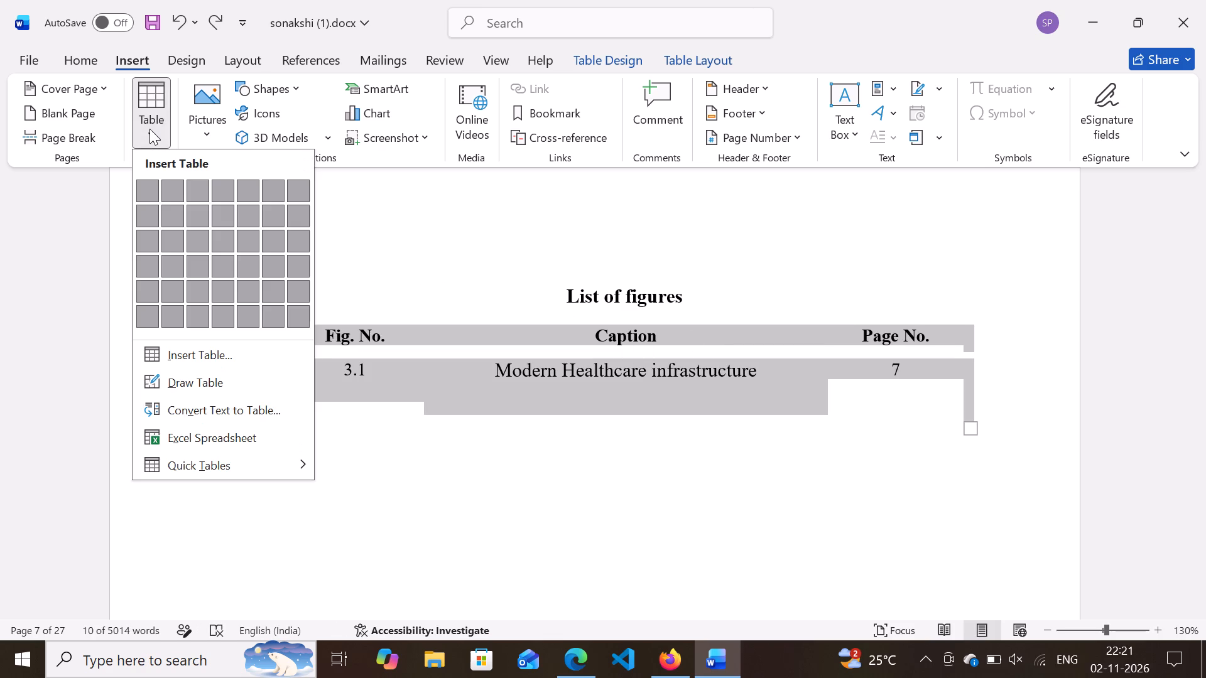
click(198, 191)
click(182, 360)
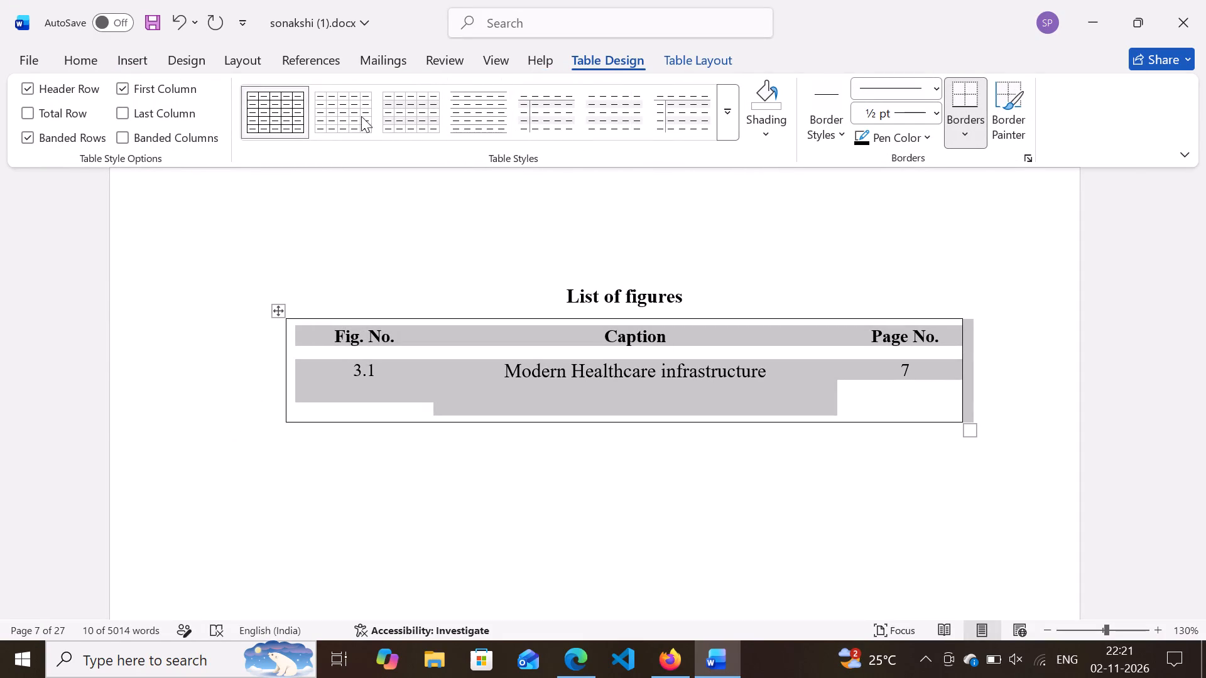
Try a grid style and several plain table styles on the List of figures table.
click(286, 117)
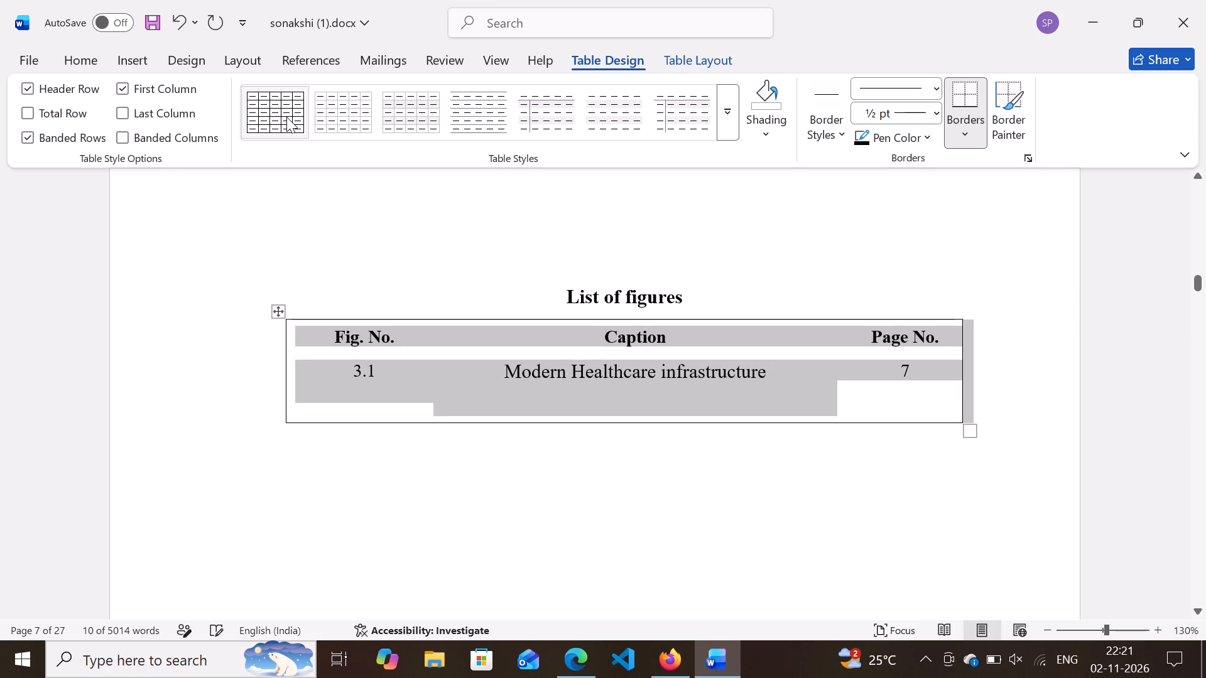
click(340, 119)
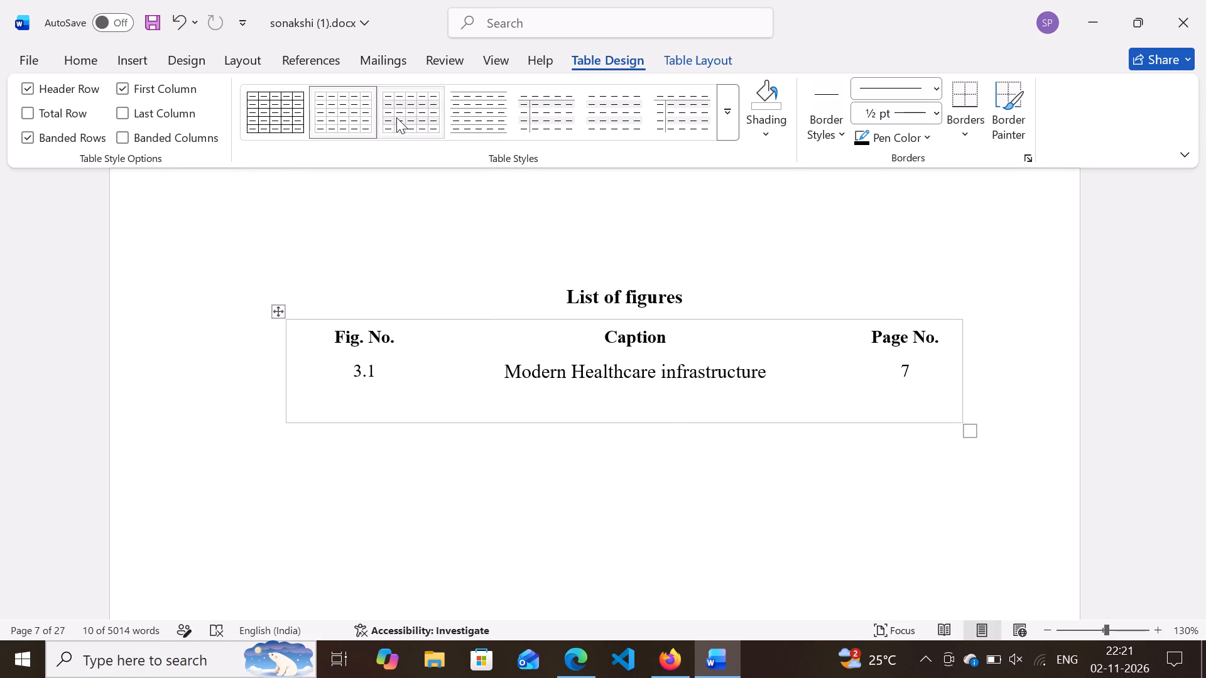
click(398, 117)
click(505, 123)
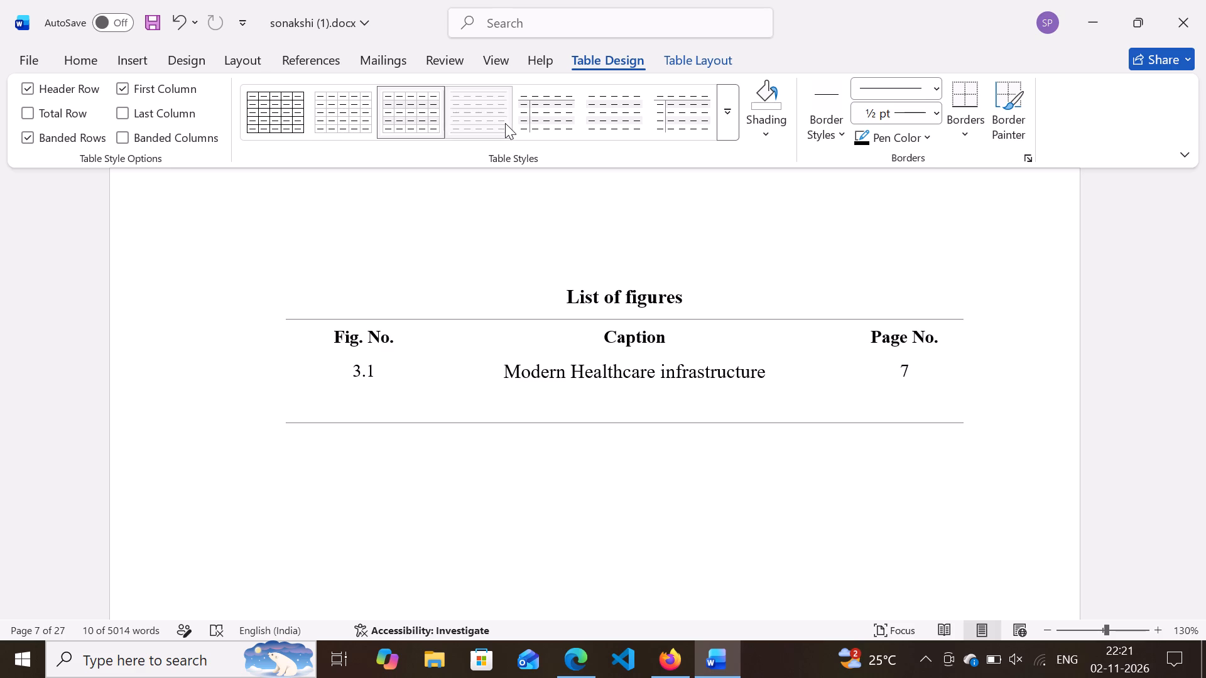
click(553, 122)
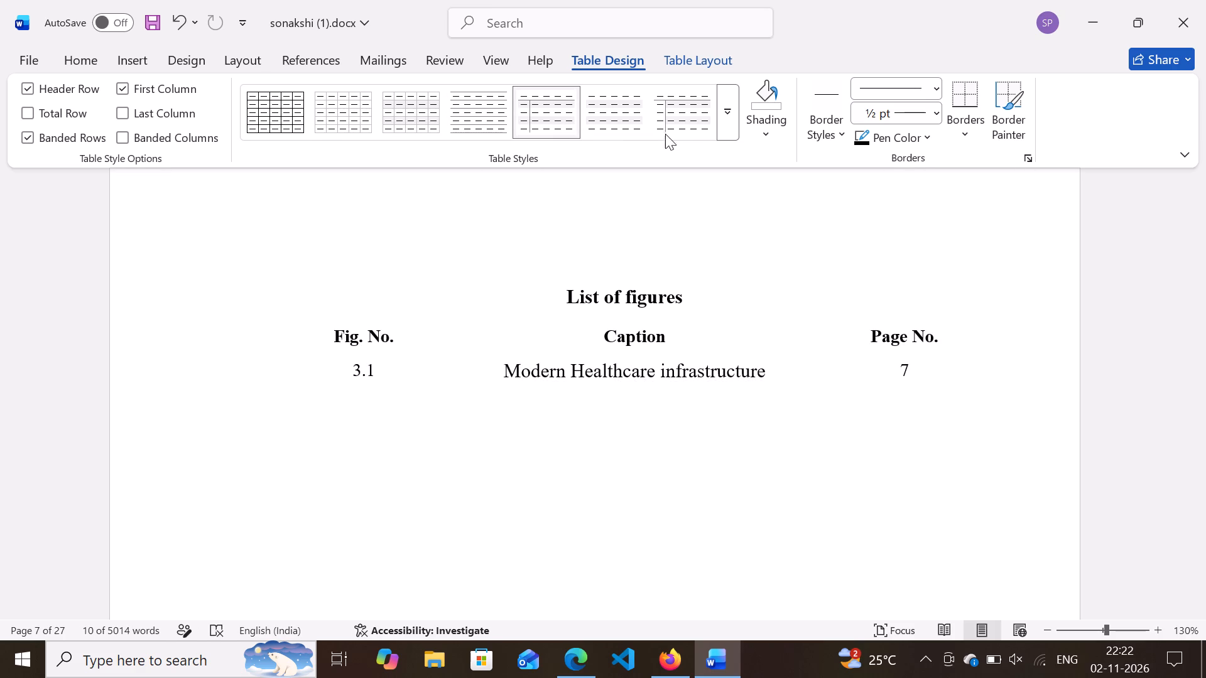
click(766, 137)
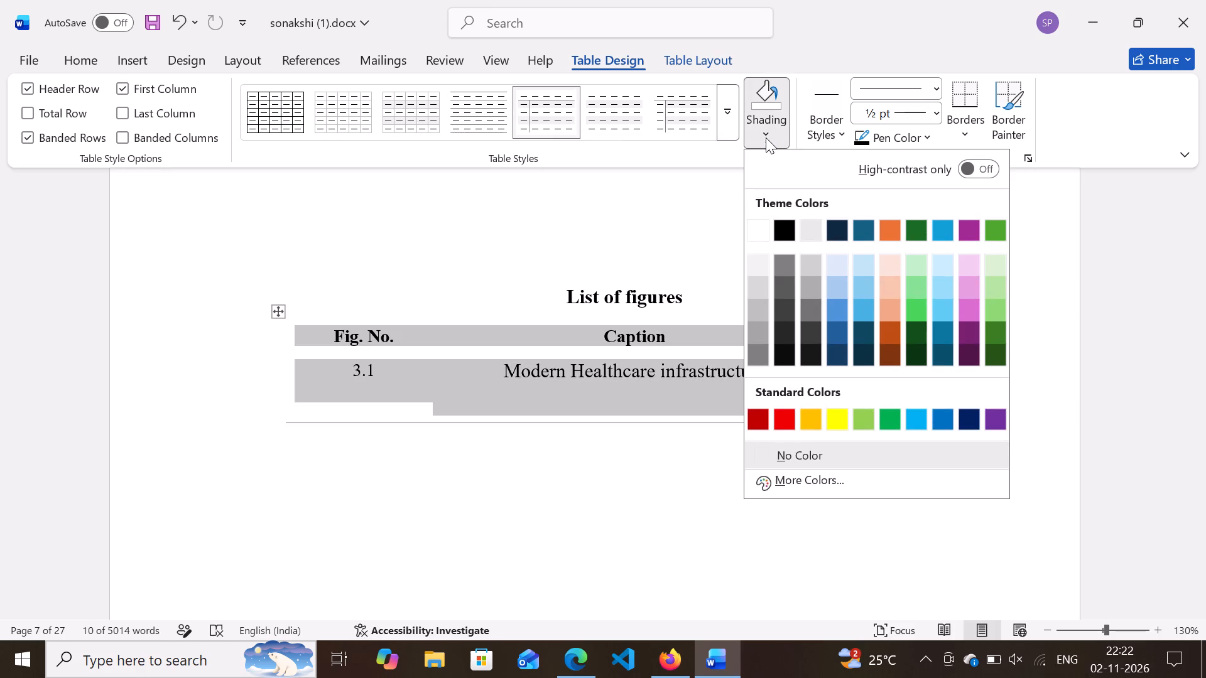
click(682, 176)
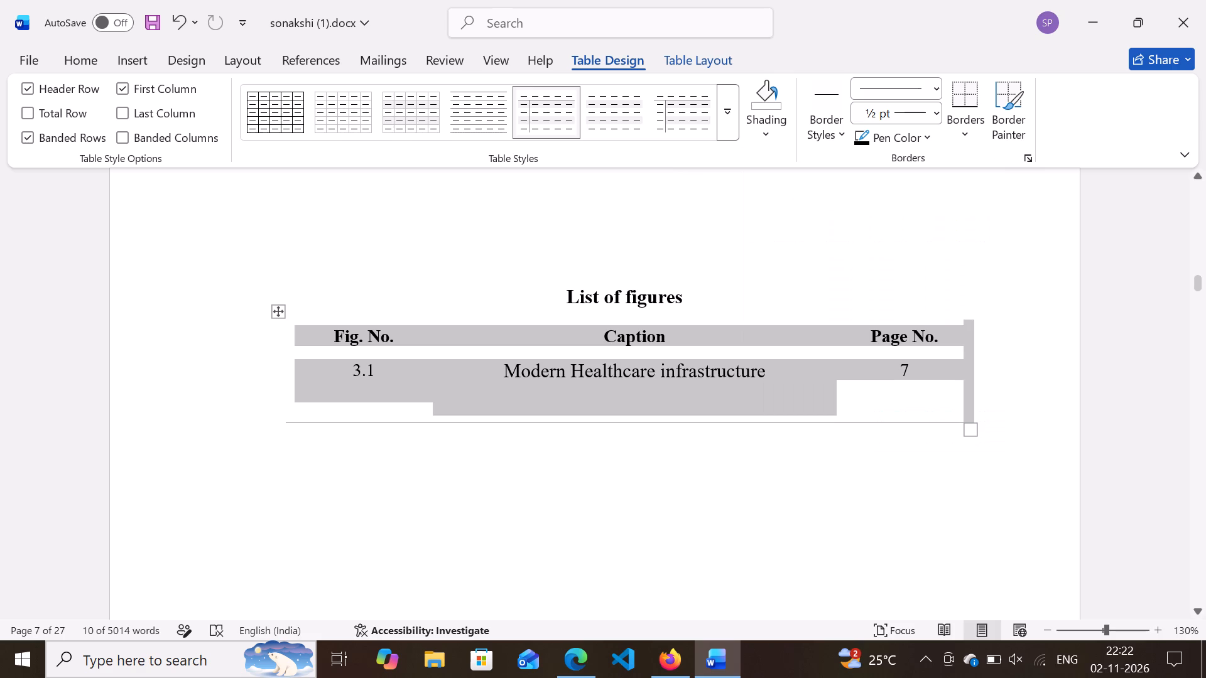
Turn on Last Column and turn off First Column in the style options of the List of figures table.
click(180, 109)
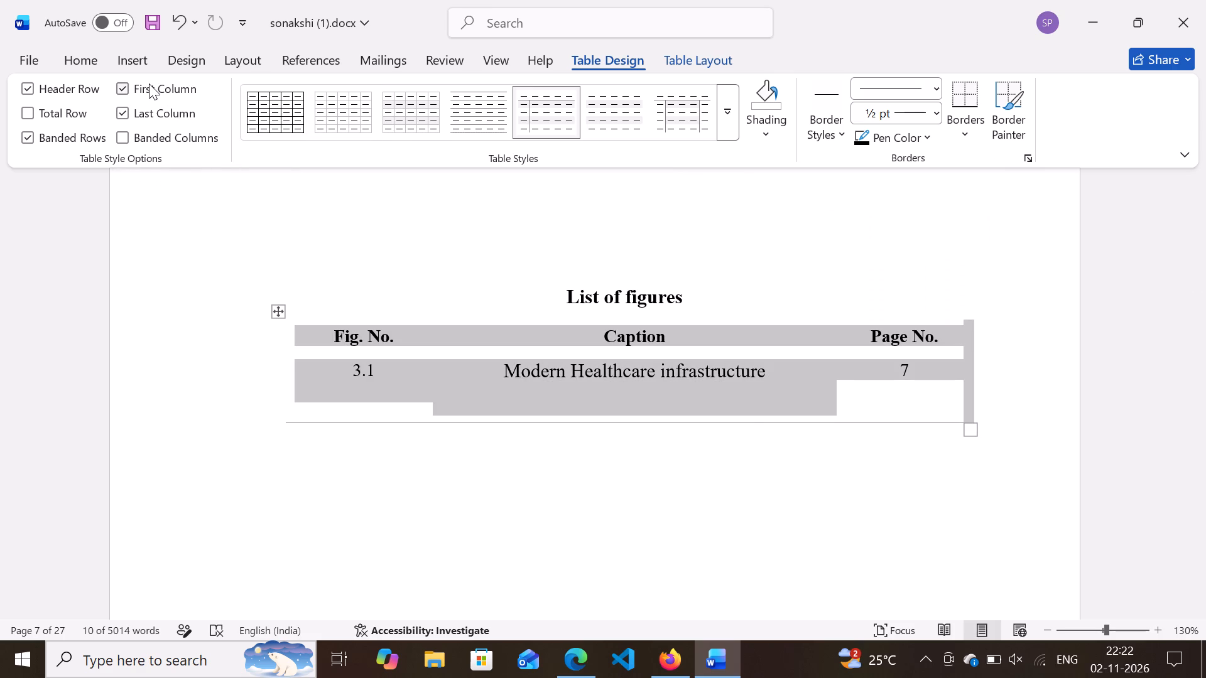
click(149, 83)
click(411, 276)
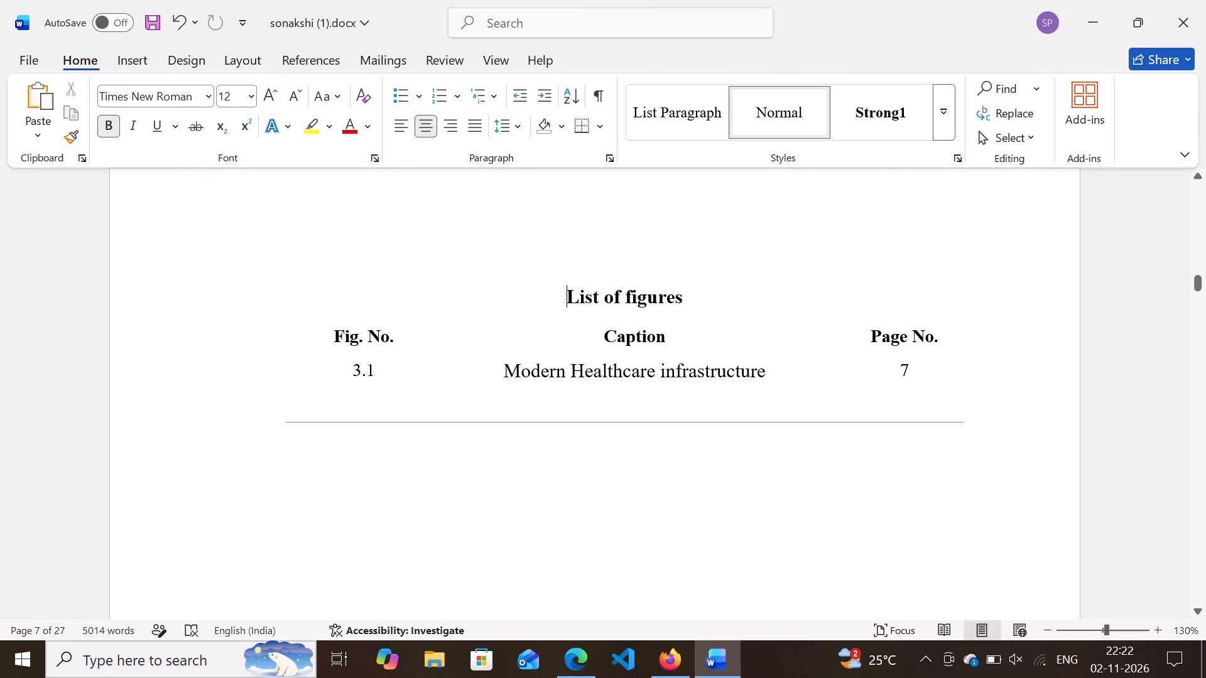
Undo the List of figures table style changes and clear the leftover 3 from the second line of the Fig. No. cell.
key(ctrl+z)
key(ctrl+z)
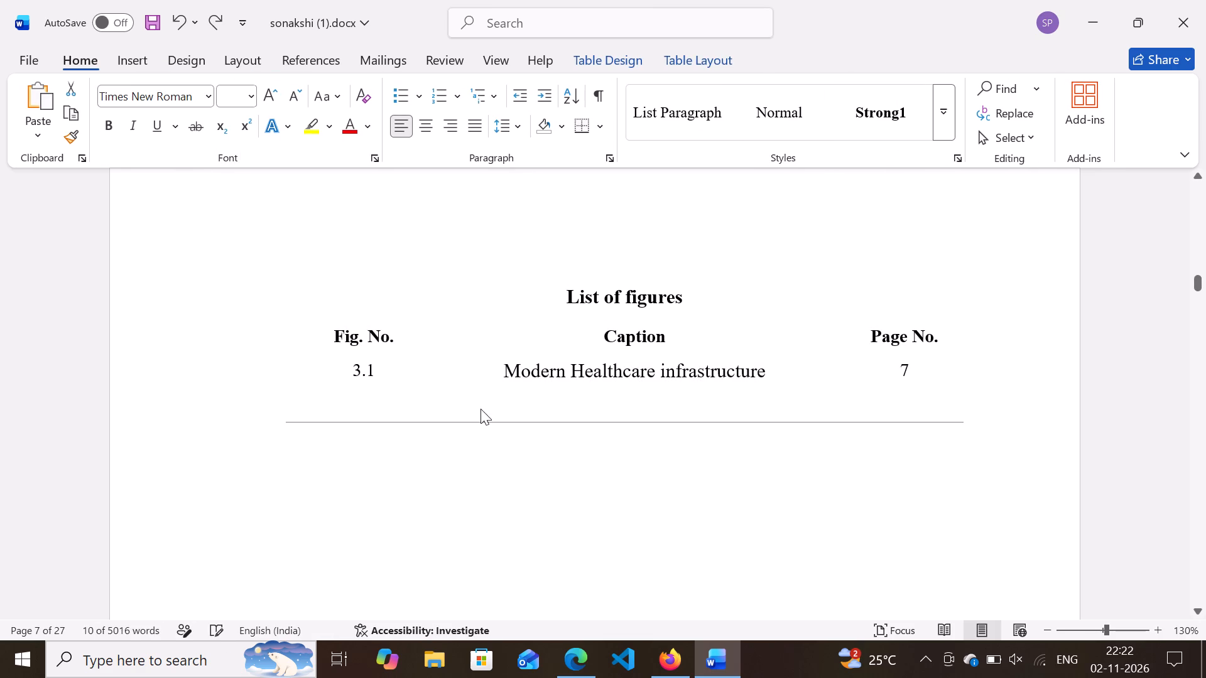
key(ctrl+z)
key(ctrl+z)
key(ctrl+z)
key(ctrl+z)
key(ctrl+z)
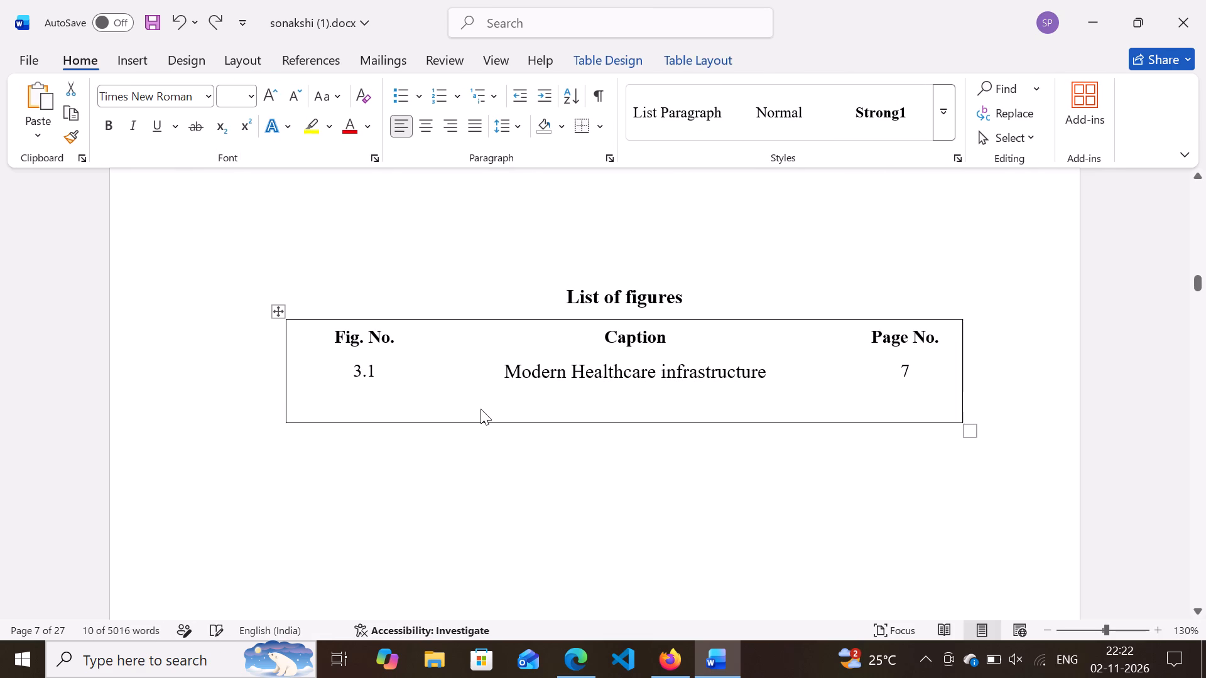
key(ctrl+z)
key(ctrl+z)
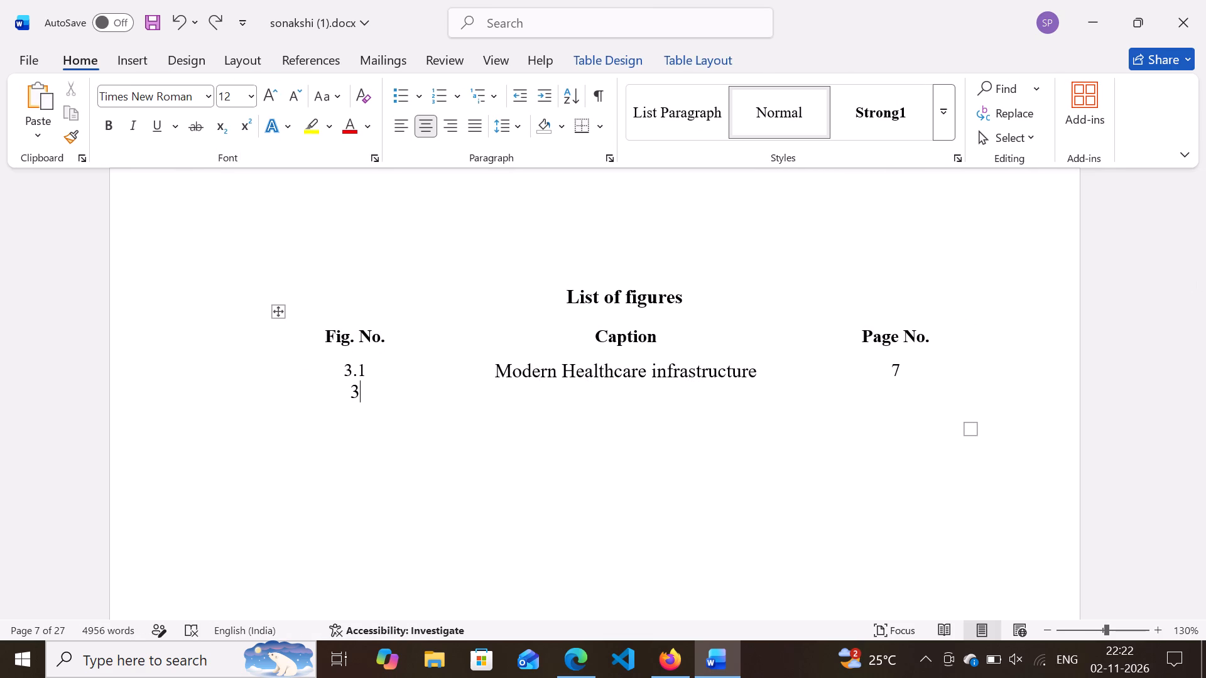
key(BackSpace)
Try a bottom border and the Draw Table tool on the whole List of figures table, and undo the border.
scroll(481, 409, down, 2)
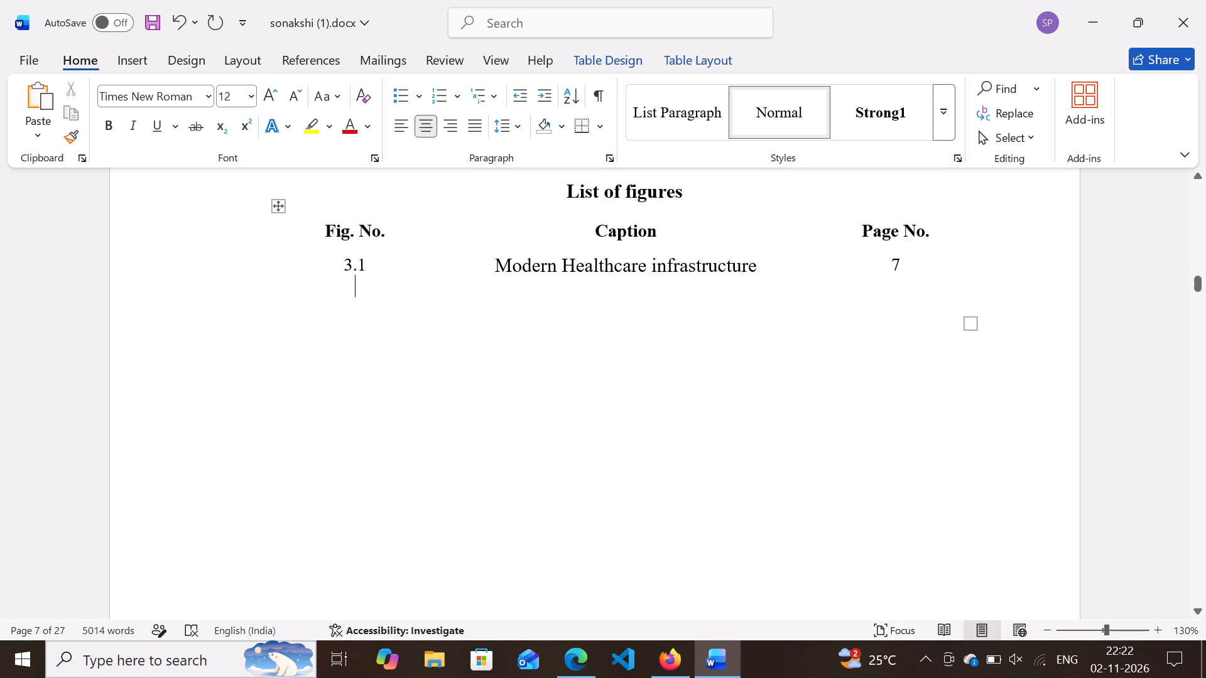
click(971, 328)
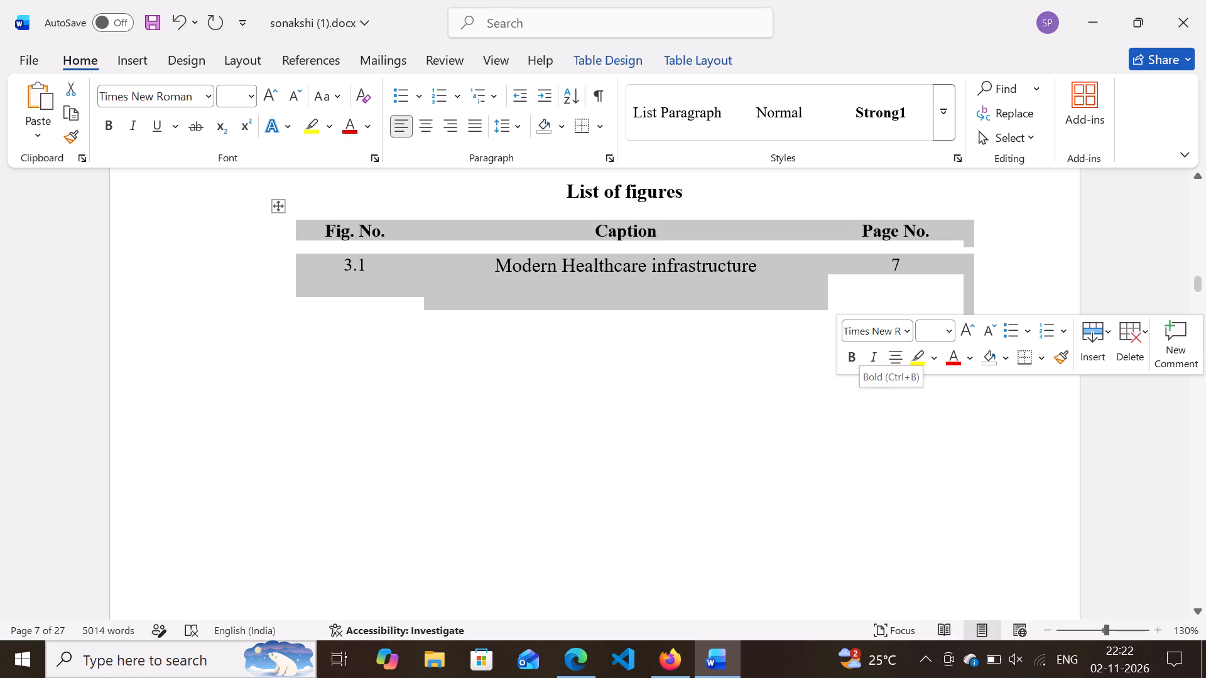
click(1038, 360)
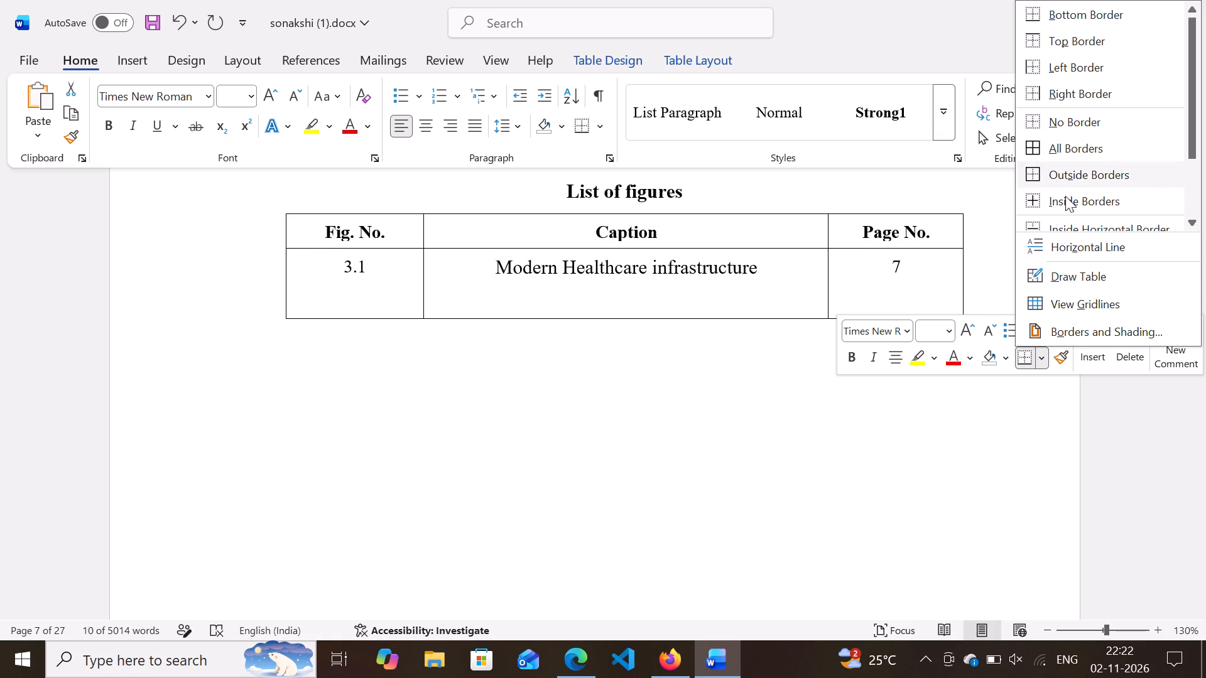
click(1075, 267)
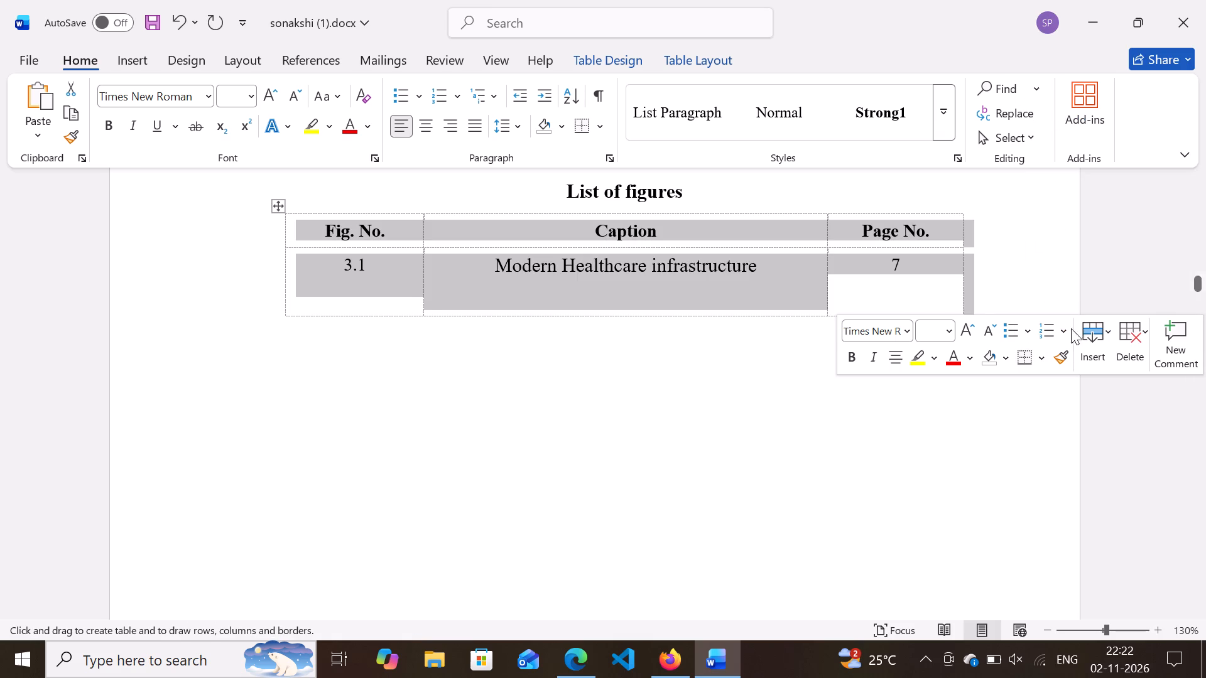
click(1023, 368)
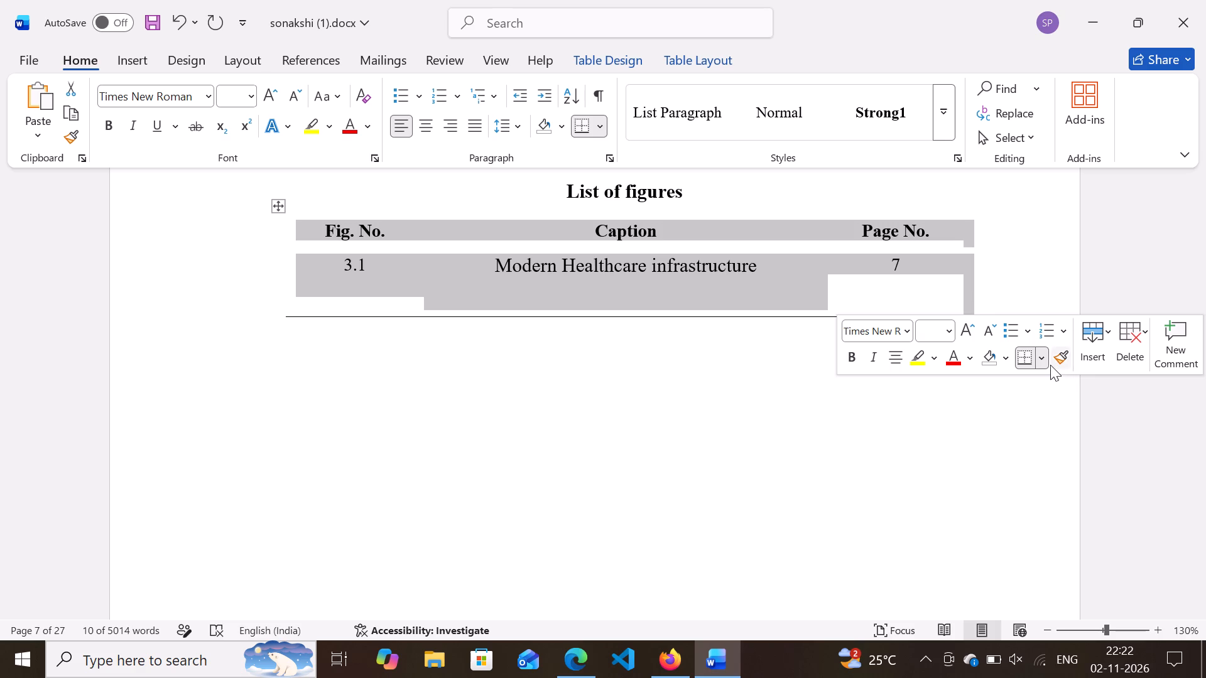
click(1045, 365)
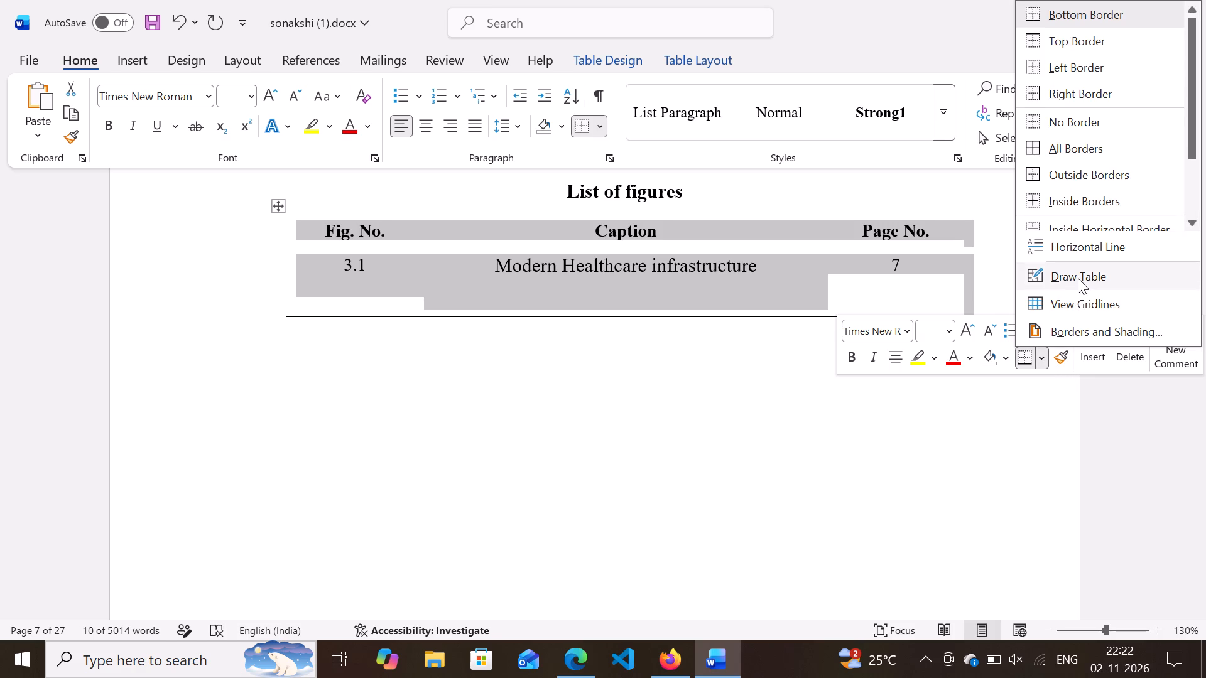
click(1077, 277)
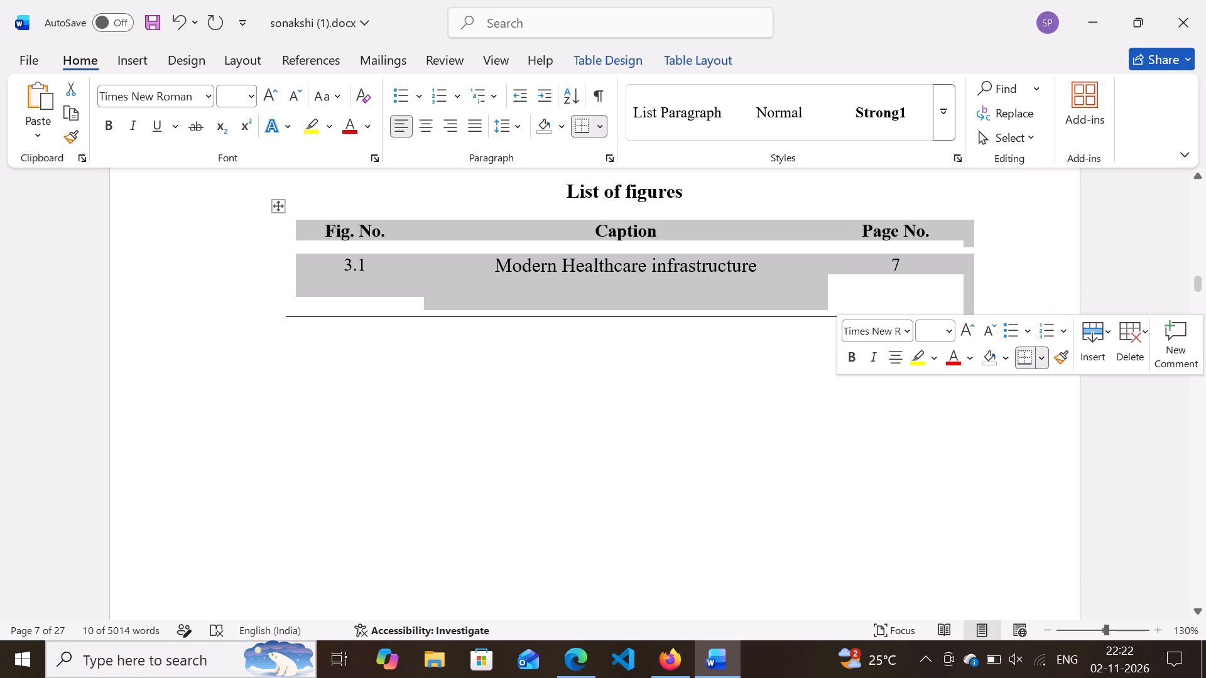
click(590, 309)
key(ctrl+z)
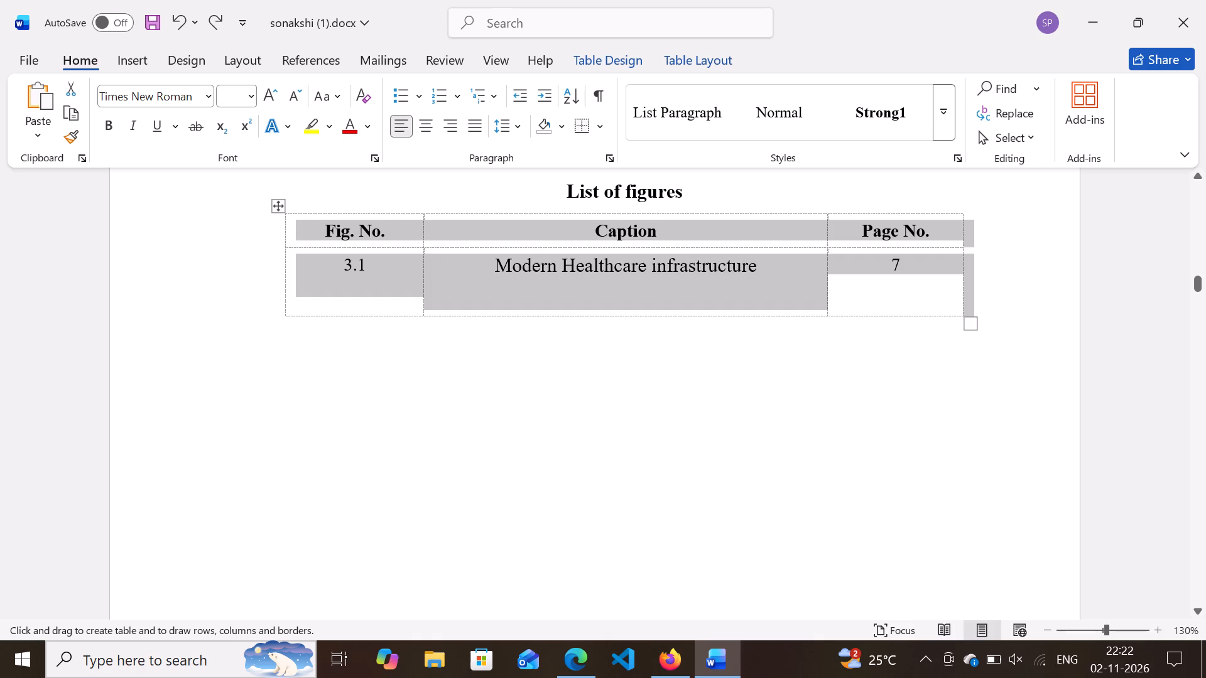
Undo the recent figure number edits in the Fig. No. cell of the Modern Healthcare infrastructure row.
key(ctrl+z)
ctrl+click(565, 292)
key(ctrl+z)
key(ctrl+z)
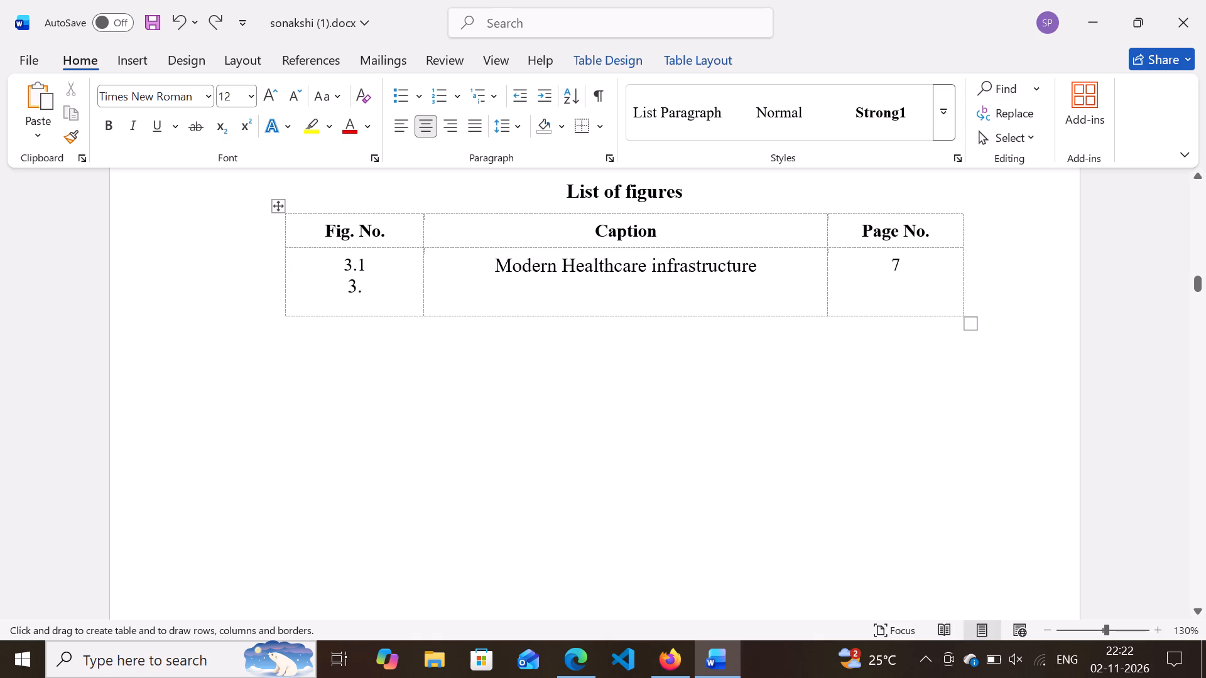
key(ctrl+z)
key(ctrl+z)
key(ctrl+z)
key(ctrl+z)
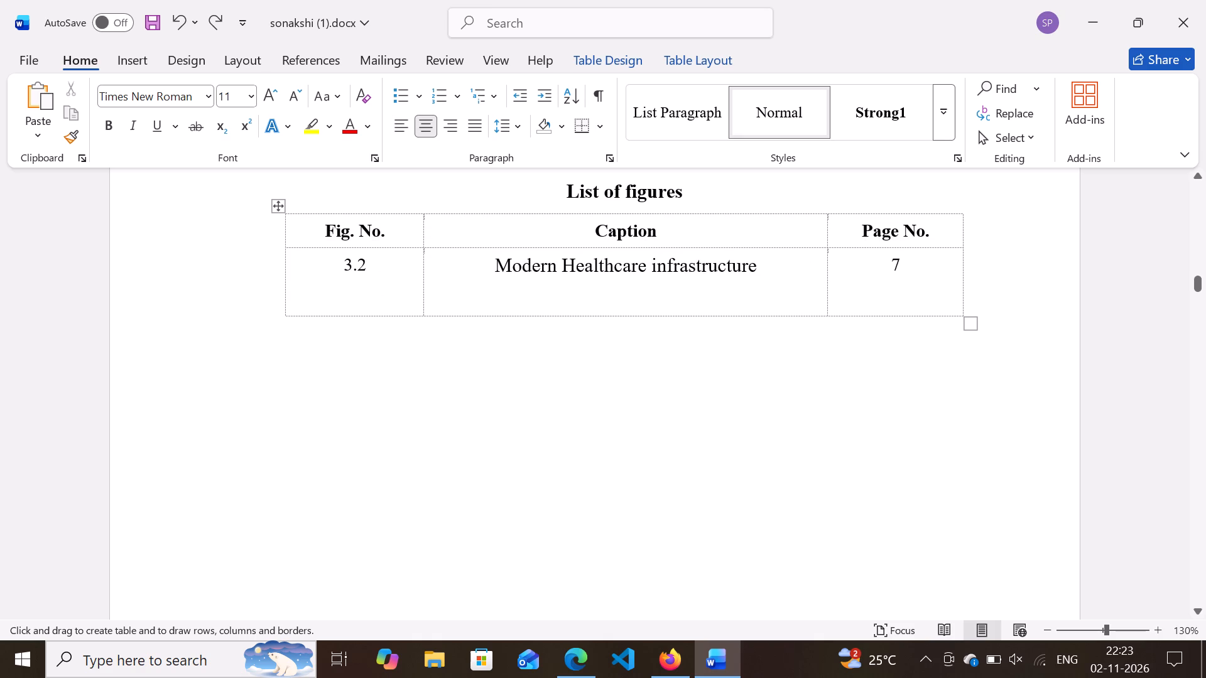
Re-enter the figure number as 3.1 in the Modern Healthcare infrastructure caption under the hospital image.
key(ctrl+z)
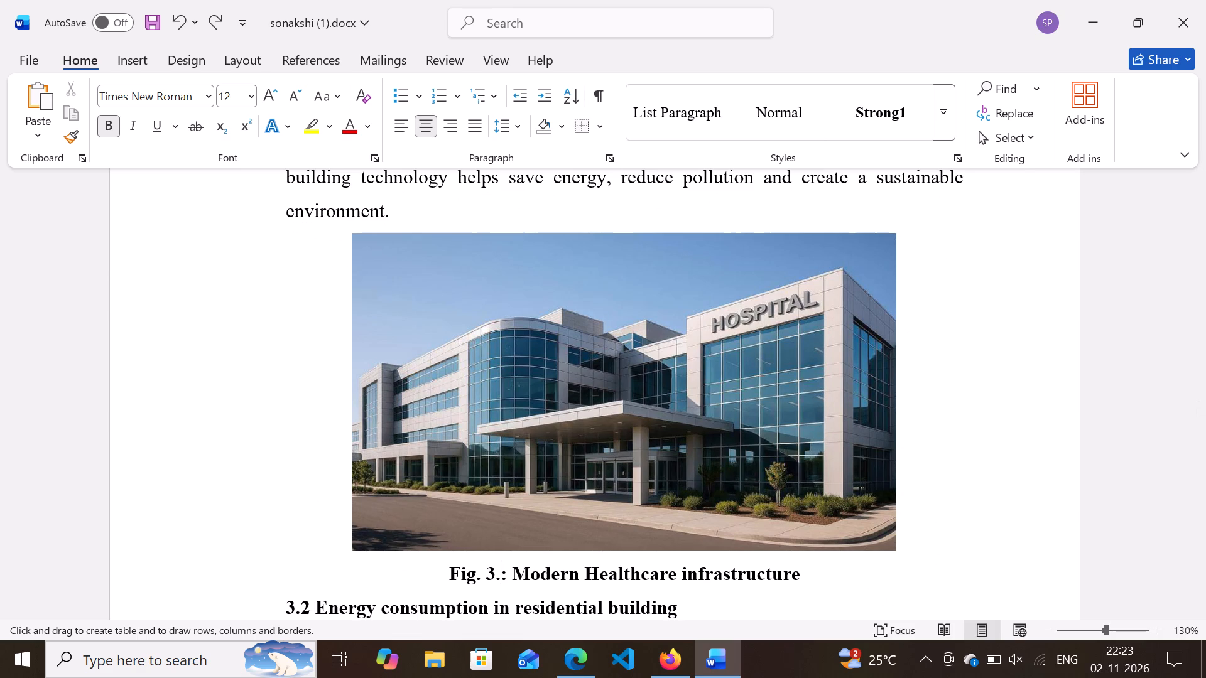
key(1)
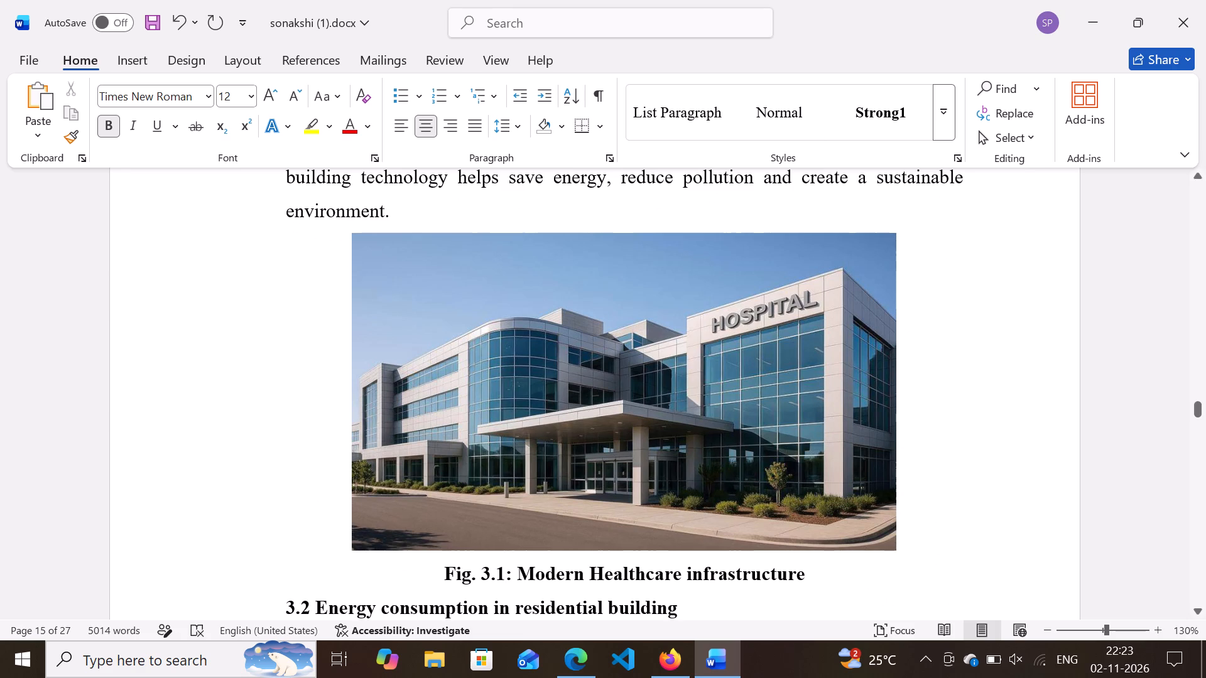
Add an empty line below Modern Healthcare infrastructure in the Caption cell of the List of figures table.
scroll(591, 292, up, 6)
scroll(591, 292, up, 16)
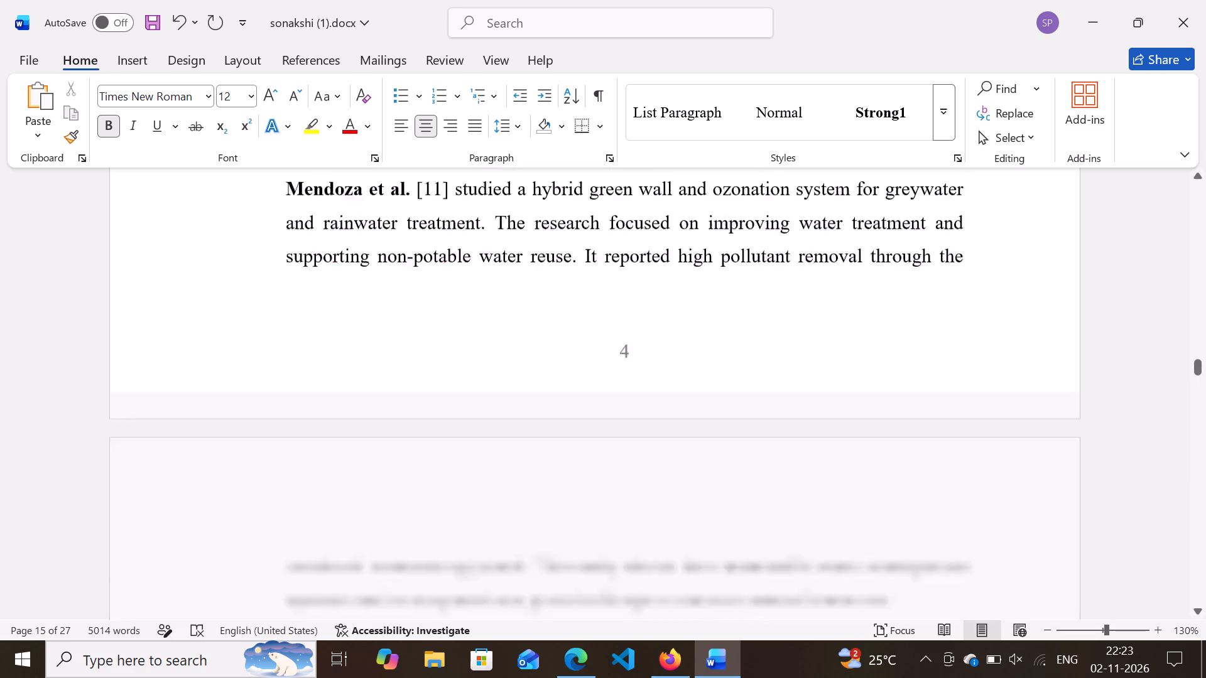
scroll(591, 292, up, 12)
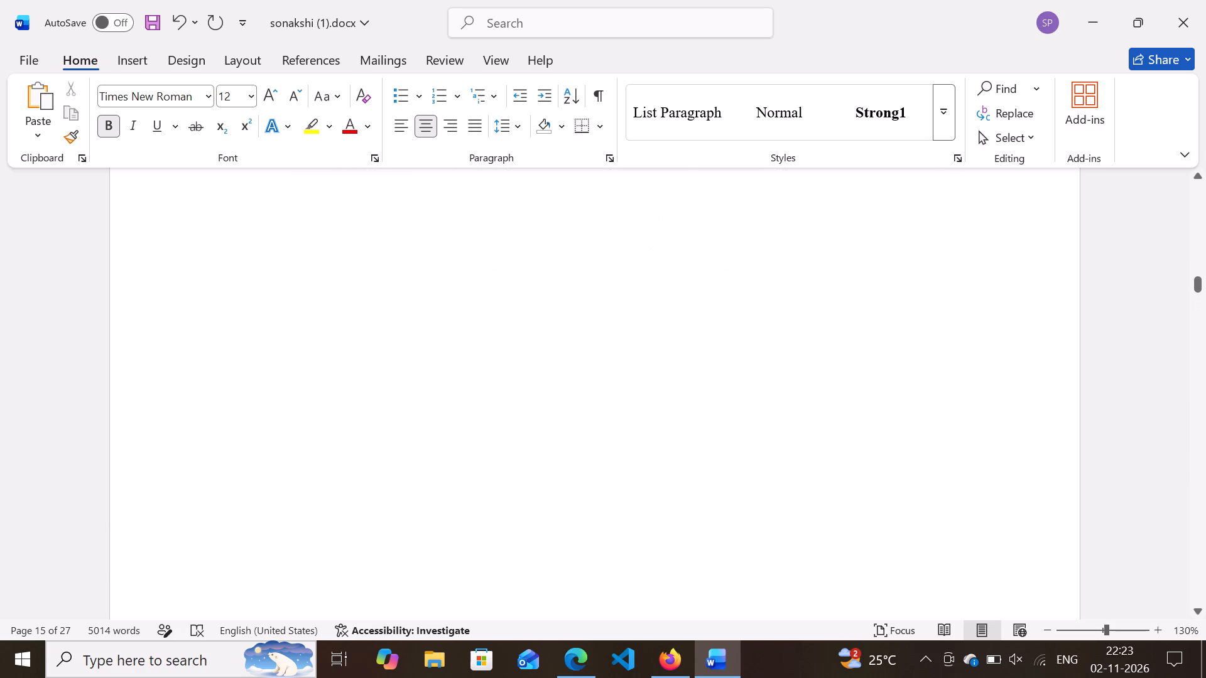
scroll(591, 292, down, 2)
scroll(591, 292, up, 5)
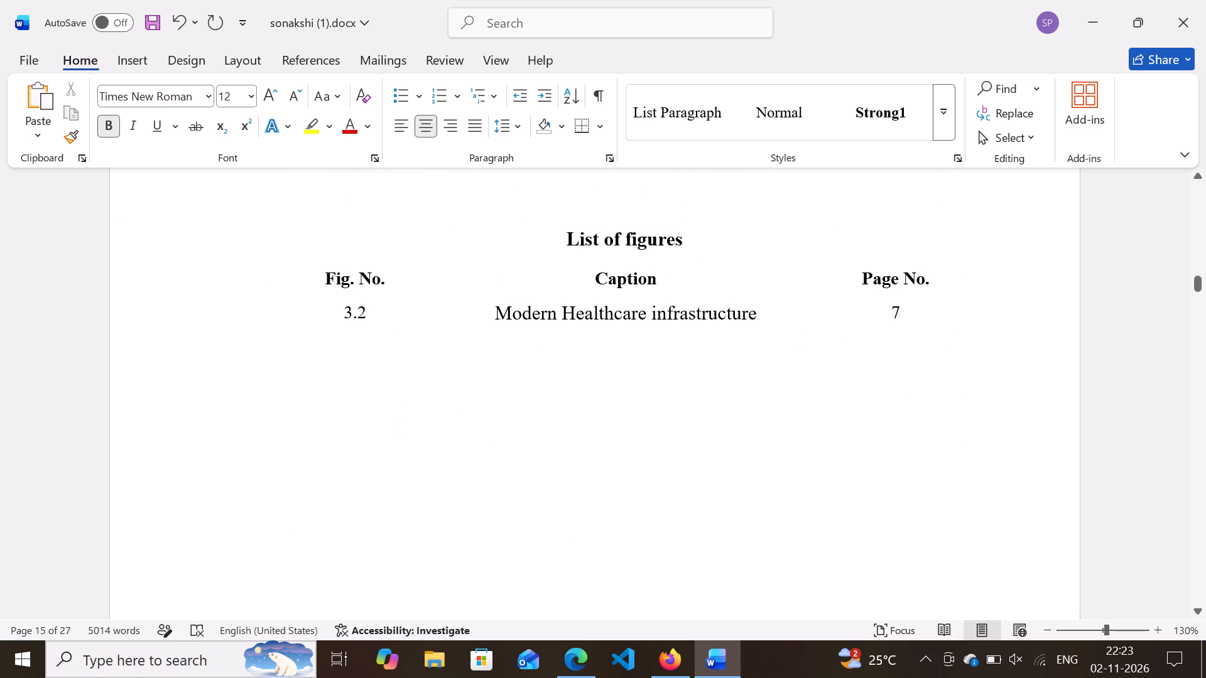
click(765, 310)
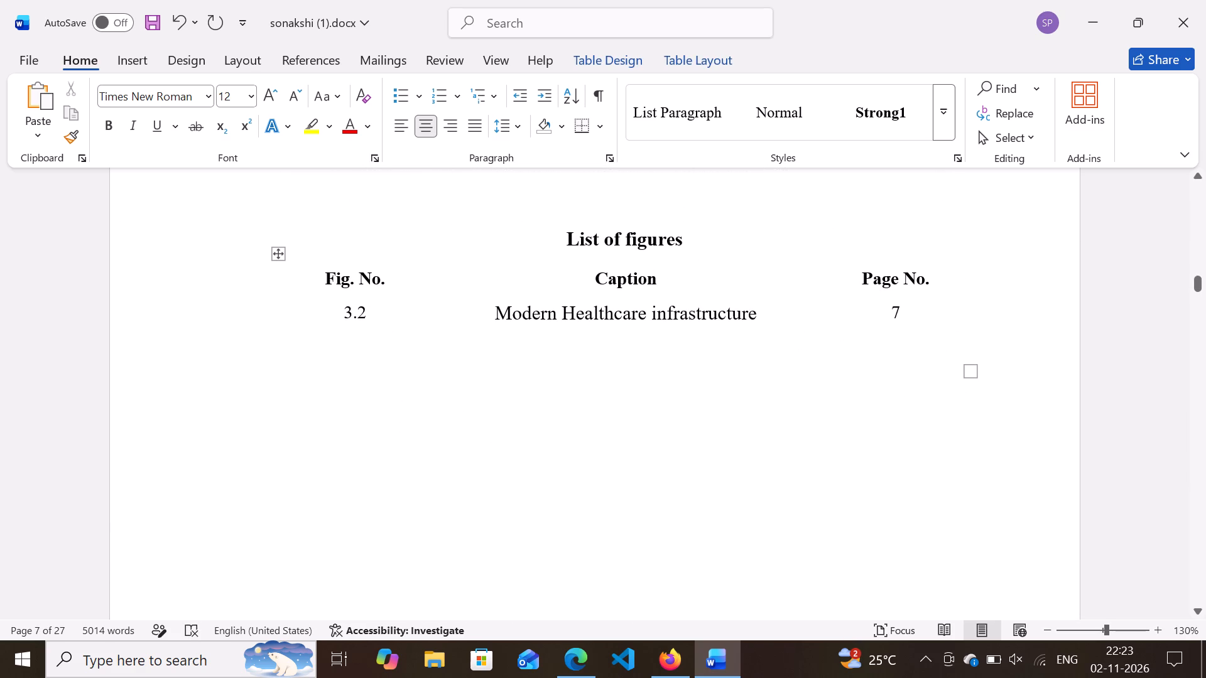
key(Return)
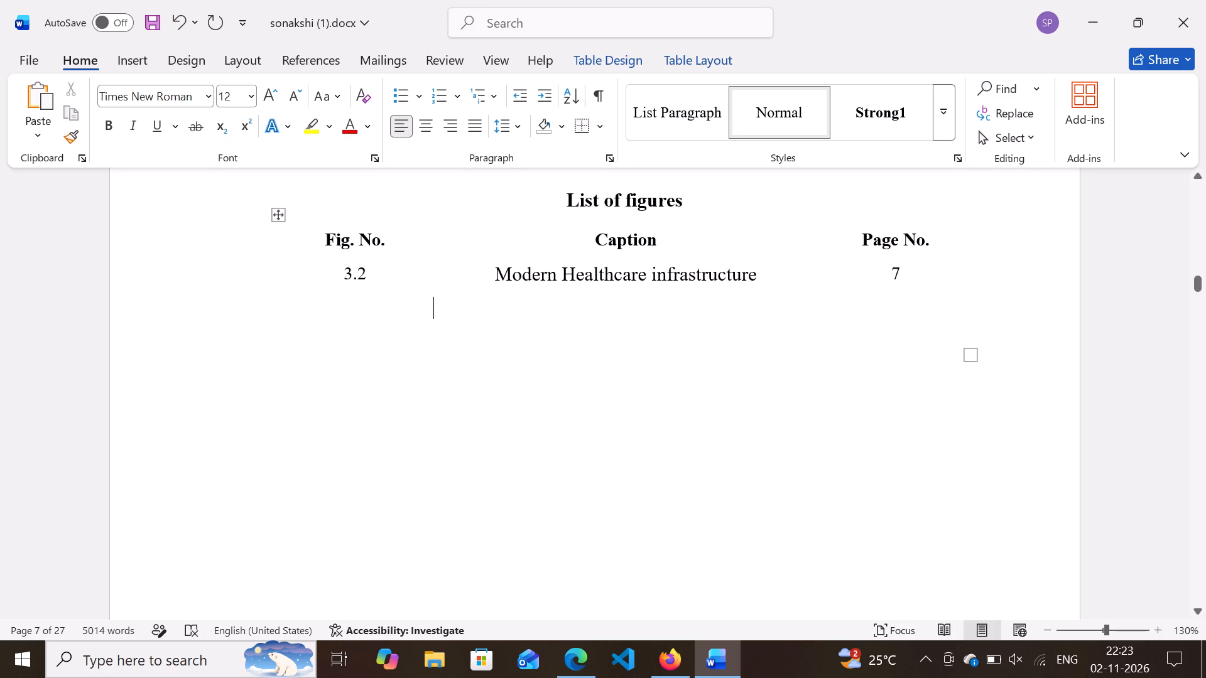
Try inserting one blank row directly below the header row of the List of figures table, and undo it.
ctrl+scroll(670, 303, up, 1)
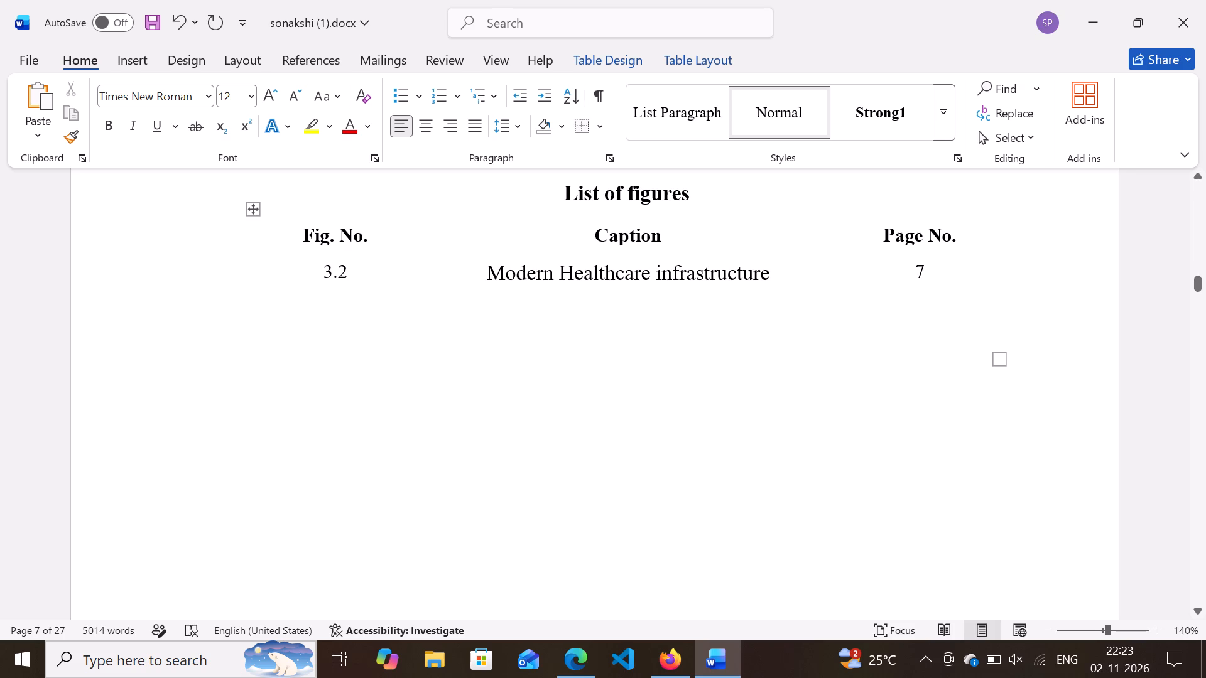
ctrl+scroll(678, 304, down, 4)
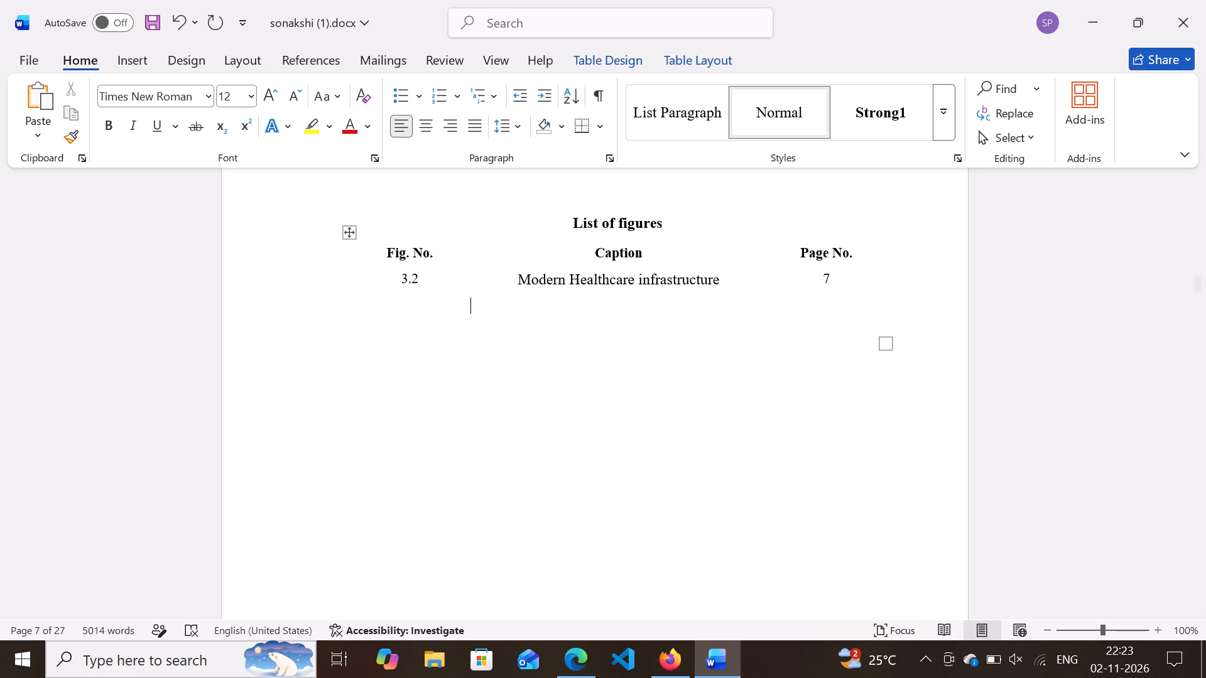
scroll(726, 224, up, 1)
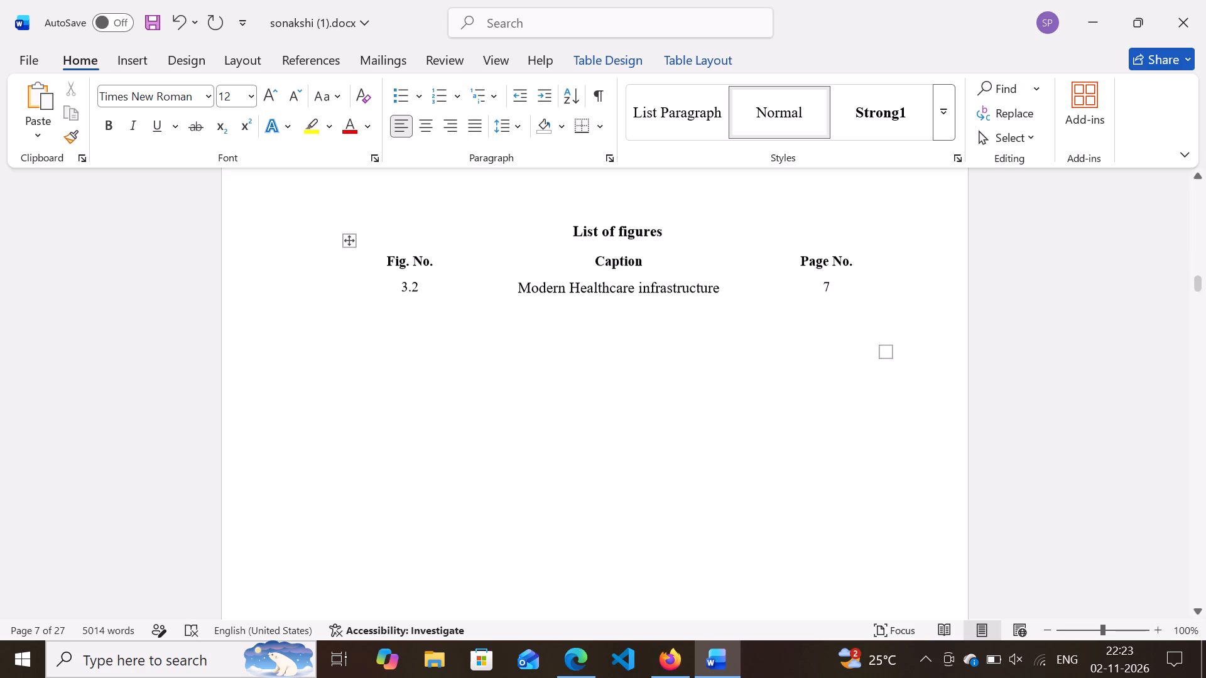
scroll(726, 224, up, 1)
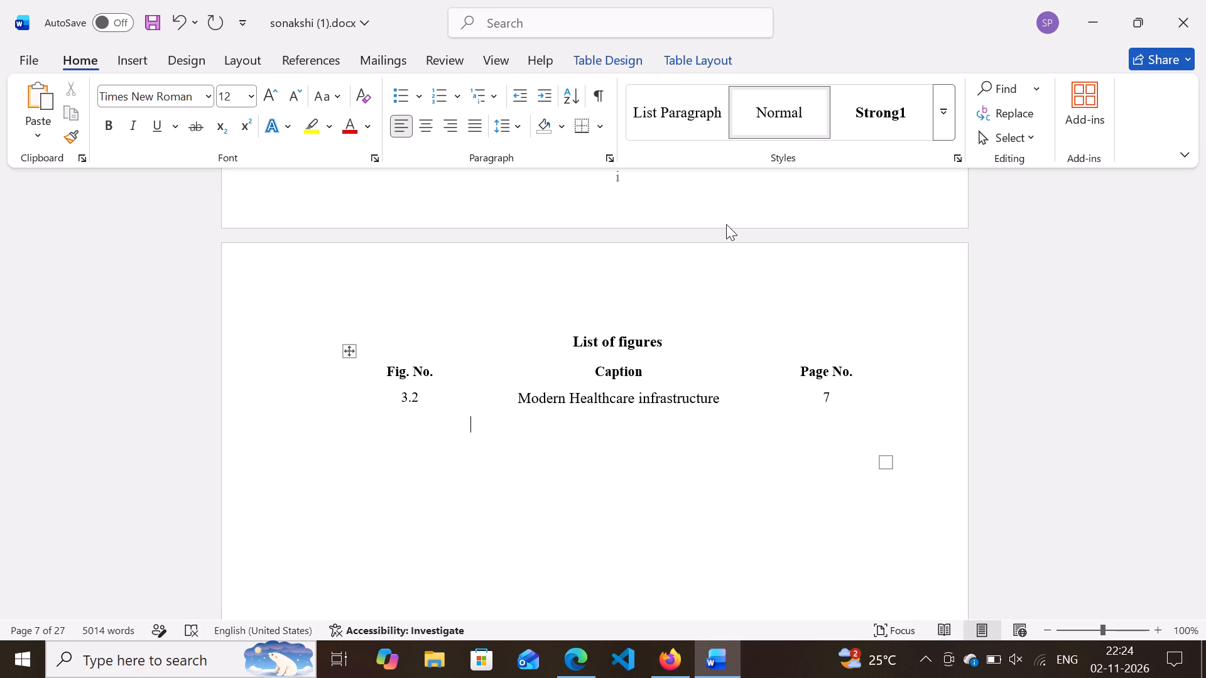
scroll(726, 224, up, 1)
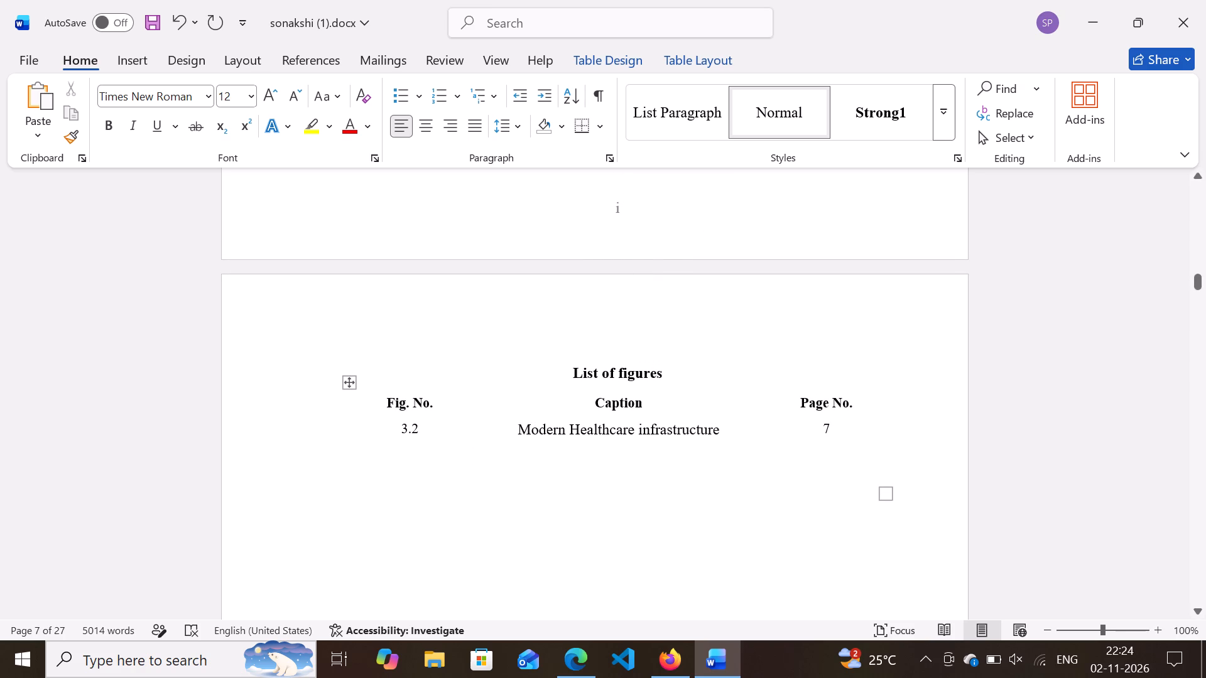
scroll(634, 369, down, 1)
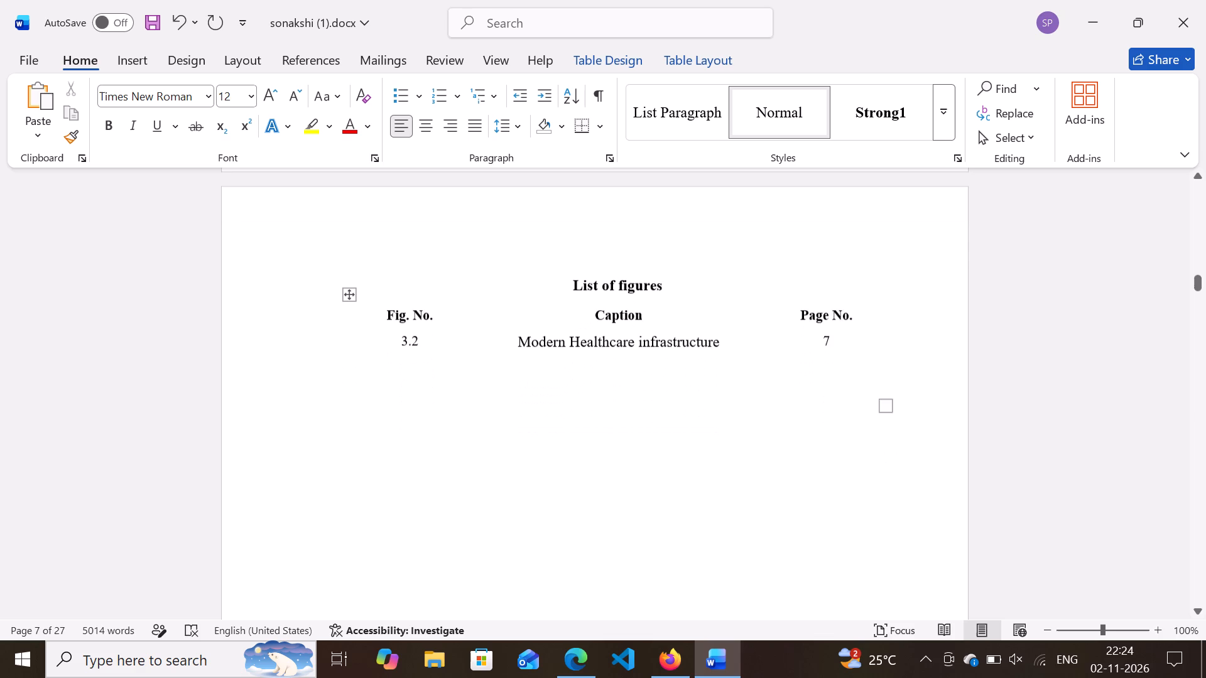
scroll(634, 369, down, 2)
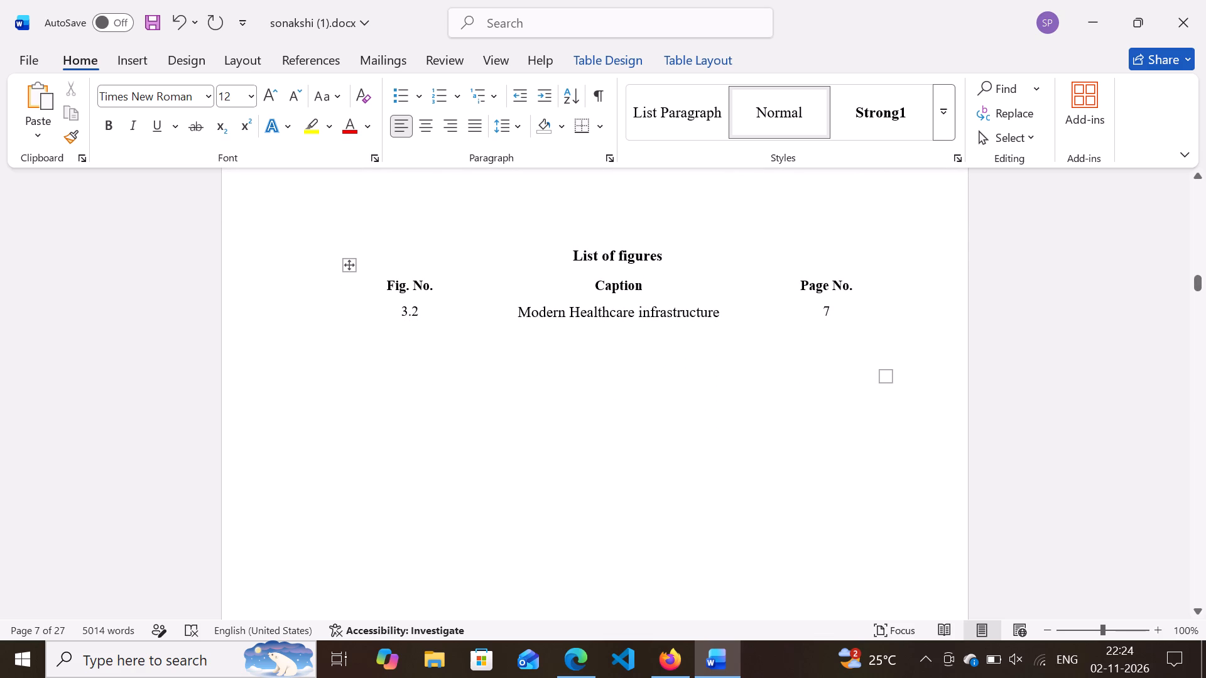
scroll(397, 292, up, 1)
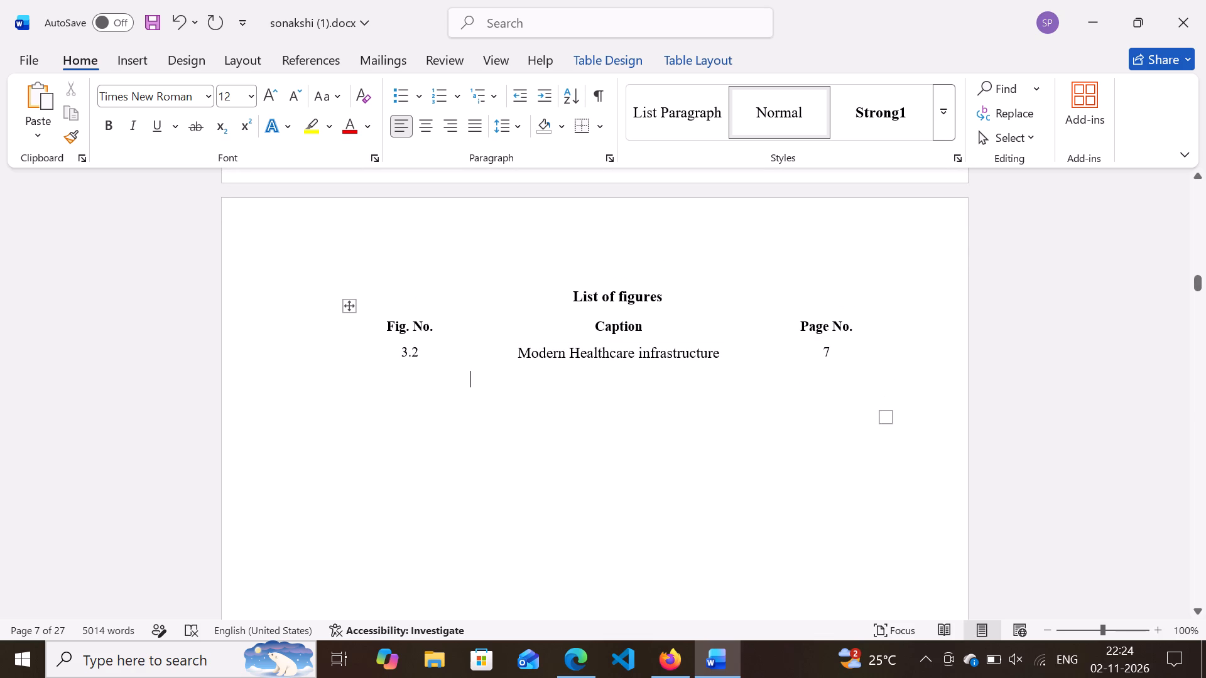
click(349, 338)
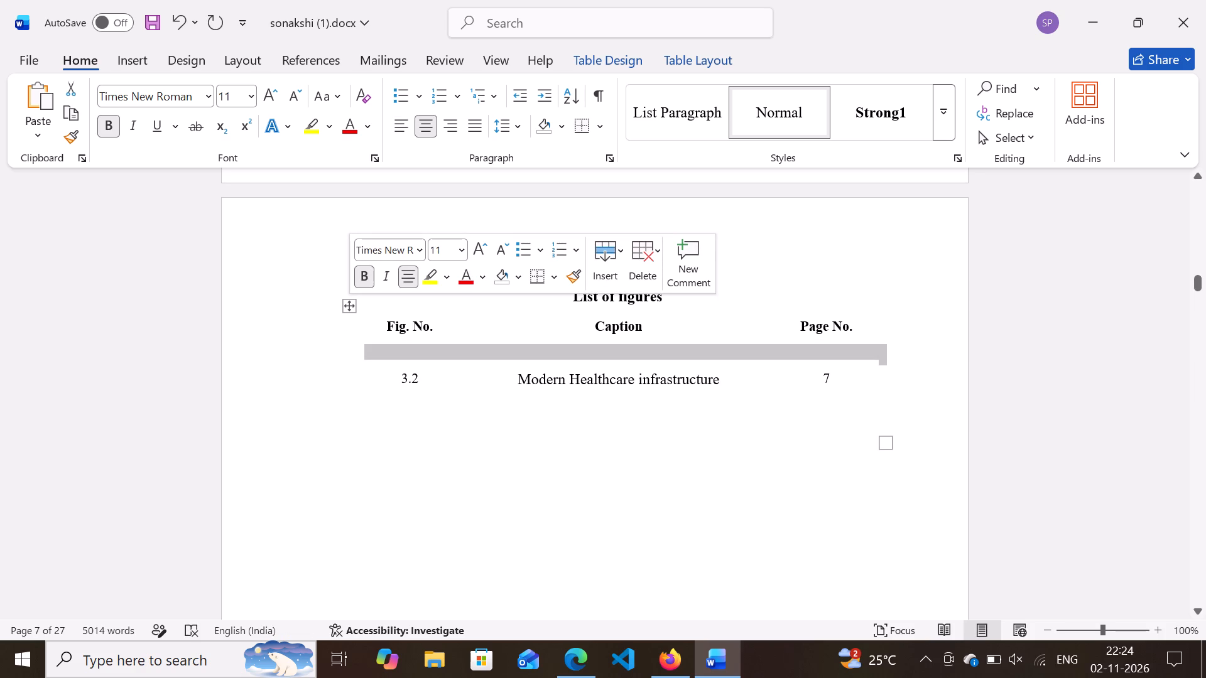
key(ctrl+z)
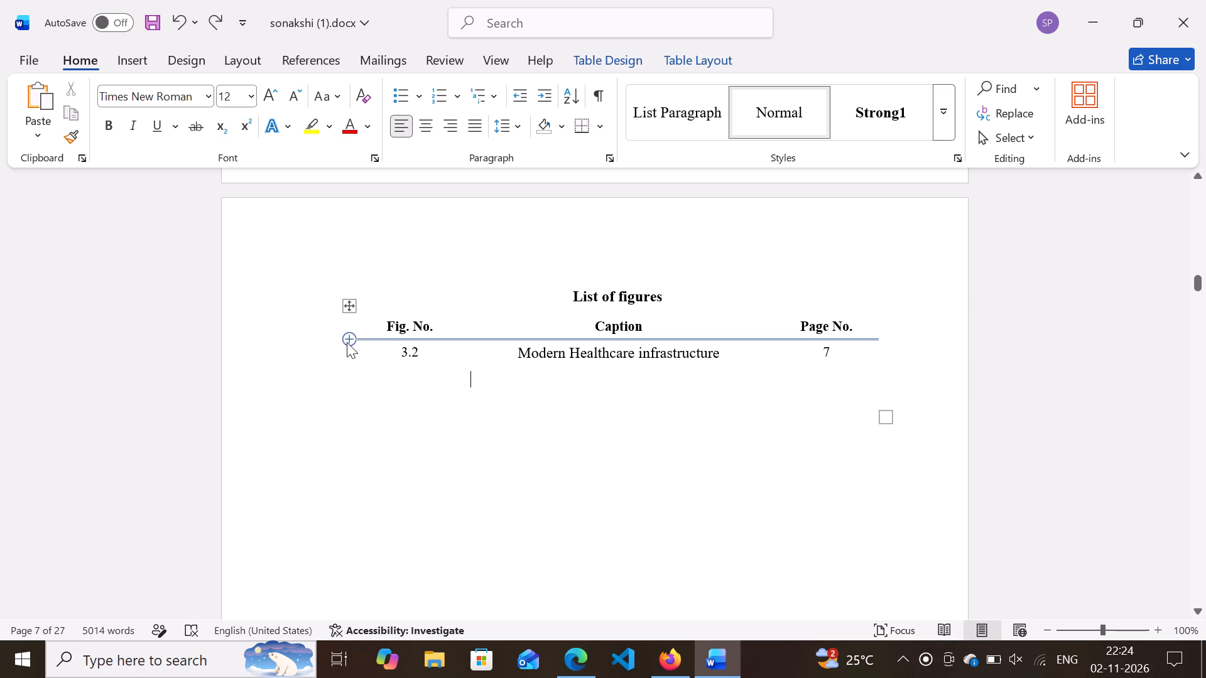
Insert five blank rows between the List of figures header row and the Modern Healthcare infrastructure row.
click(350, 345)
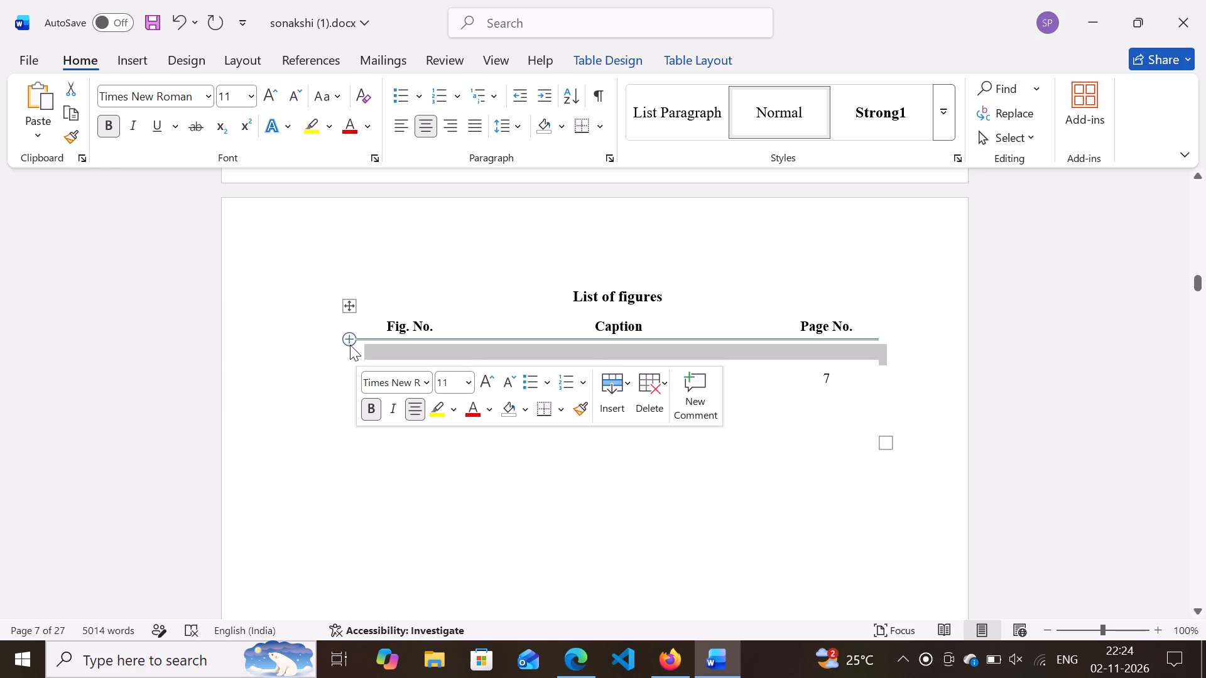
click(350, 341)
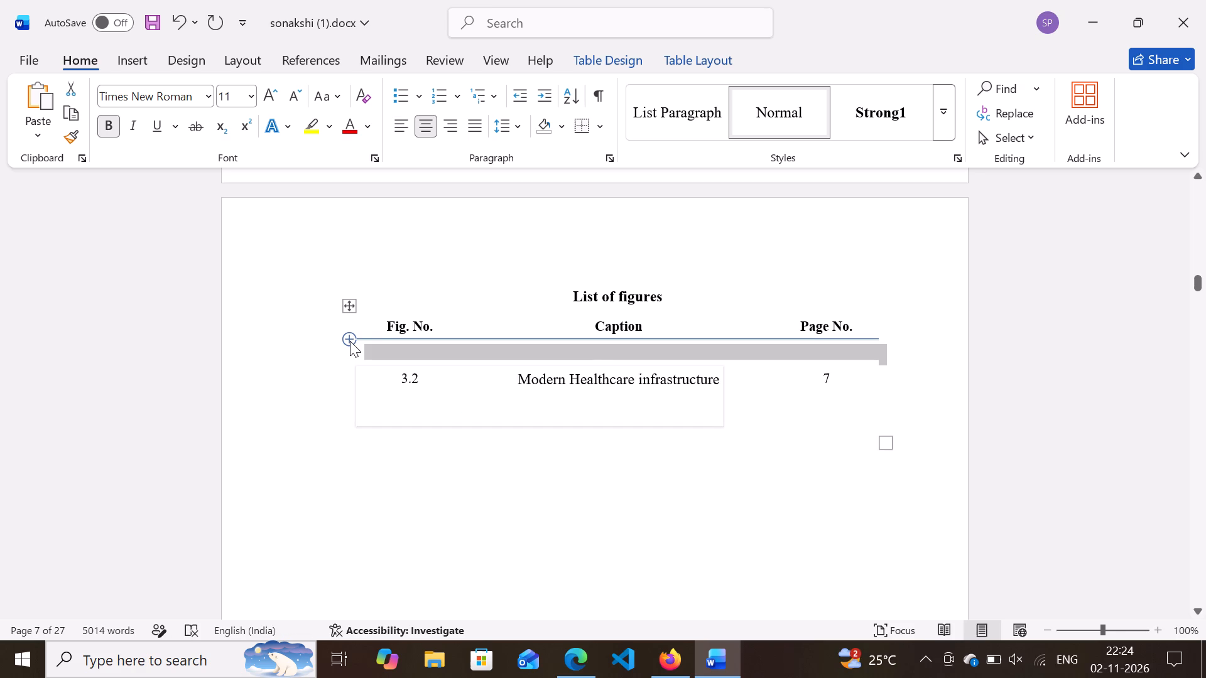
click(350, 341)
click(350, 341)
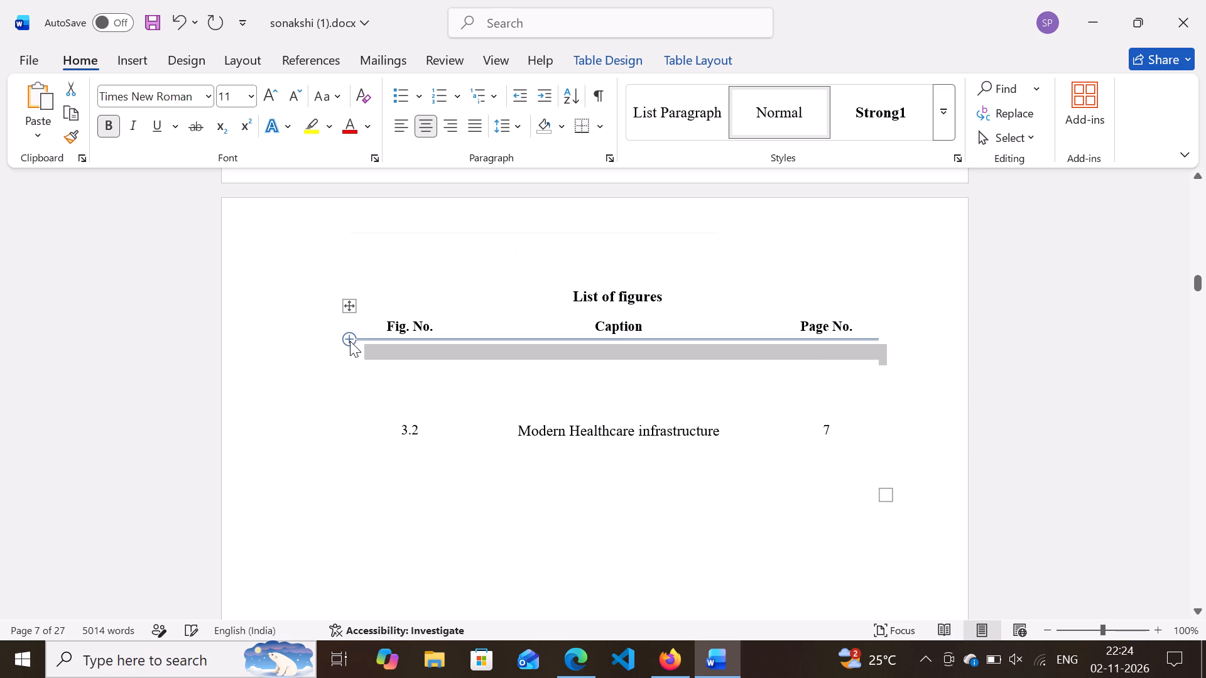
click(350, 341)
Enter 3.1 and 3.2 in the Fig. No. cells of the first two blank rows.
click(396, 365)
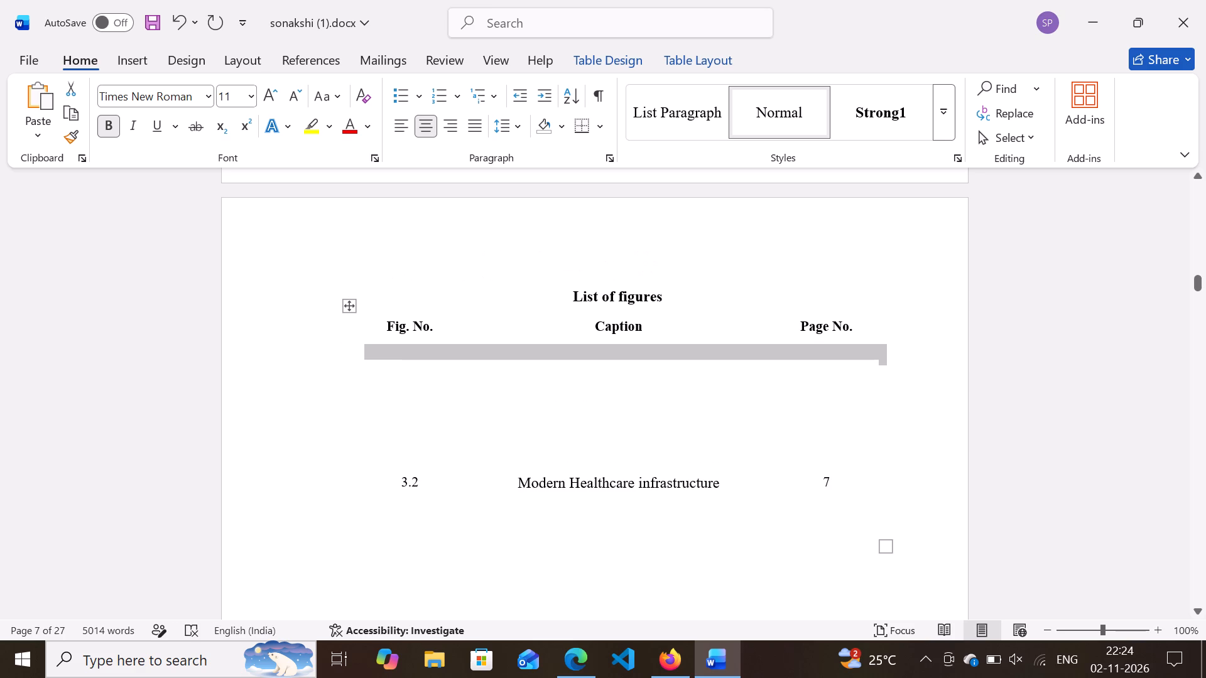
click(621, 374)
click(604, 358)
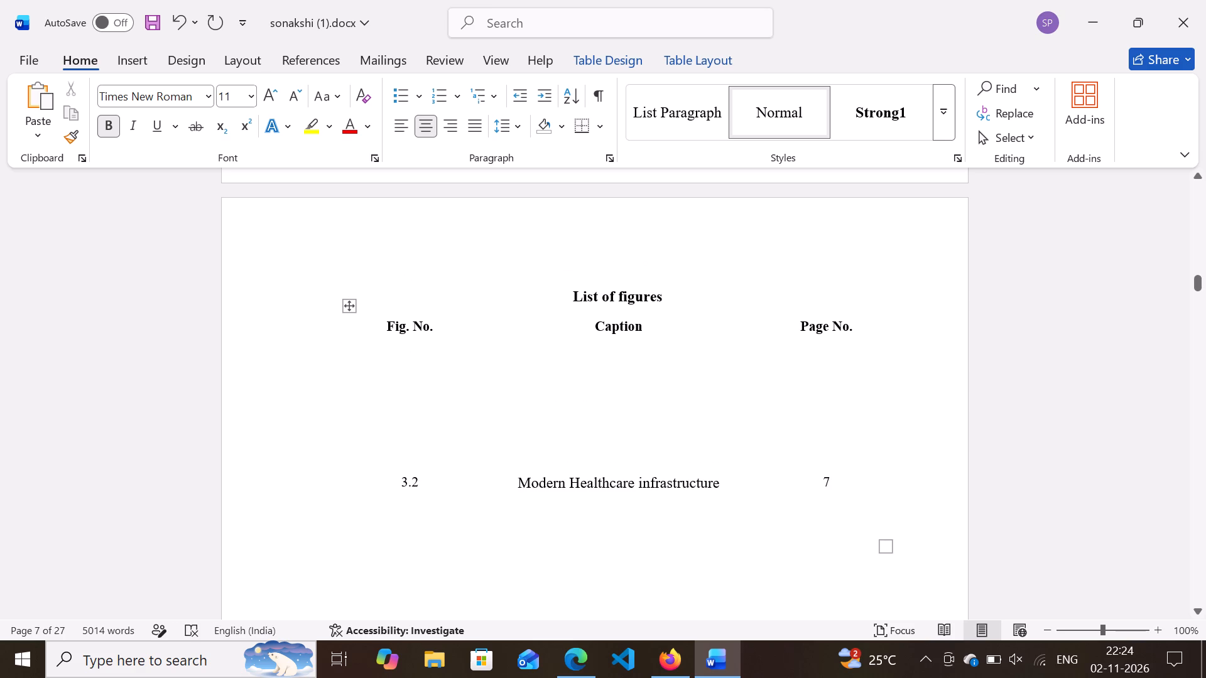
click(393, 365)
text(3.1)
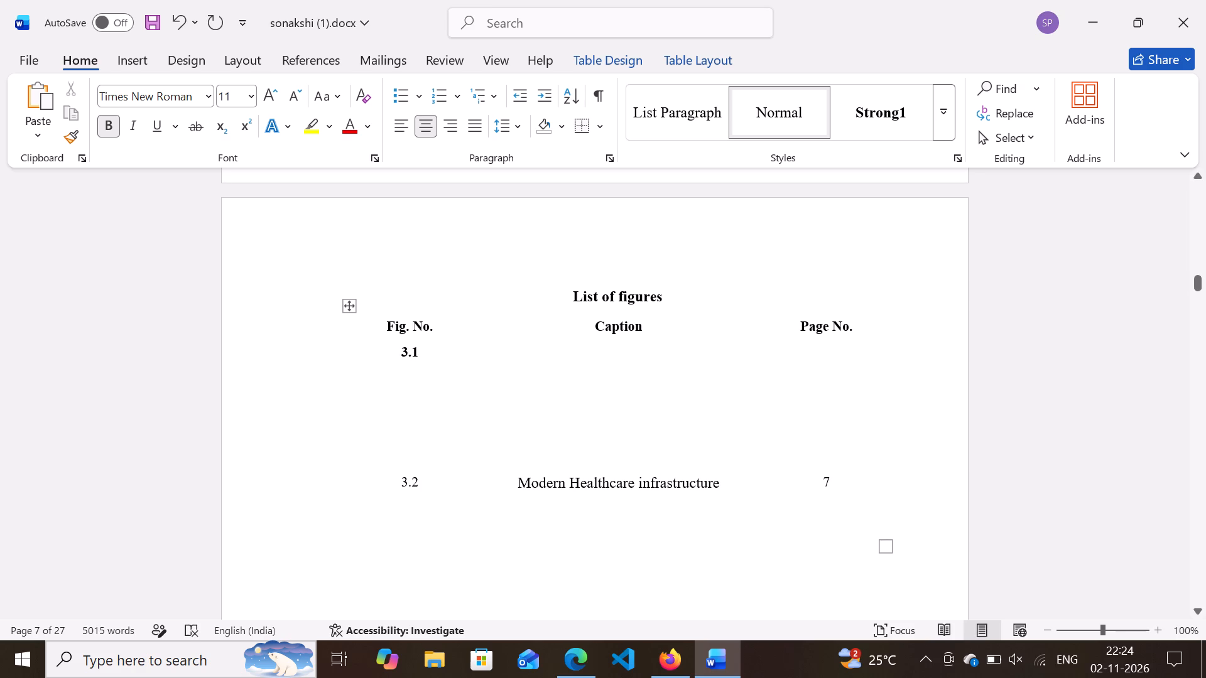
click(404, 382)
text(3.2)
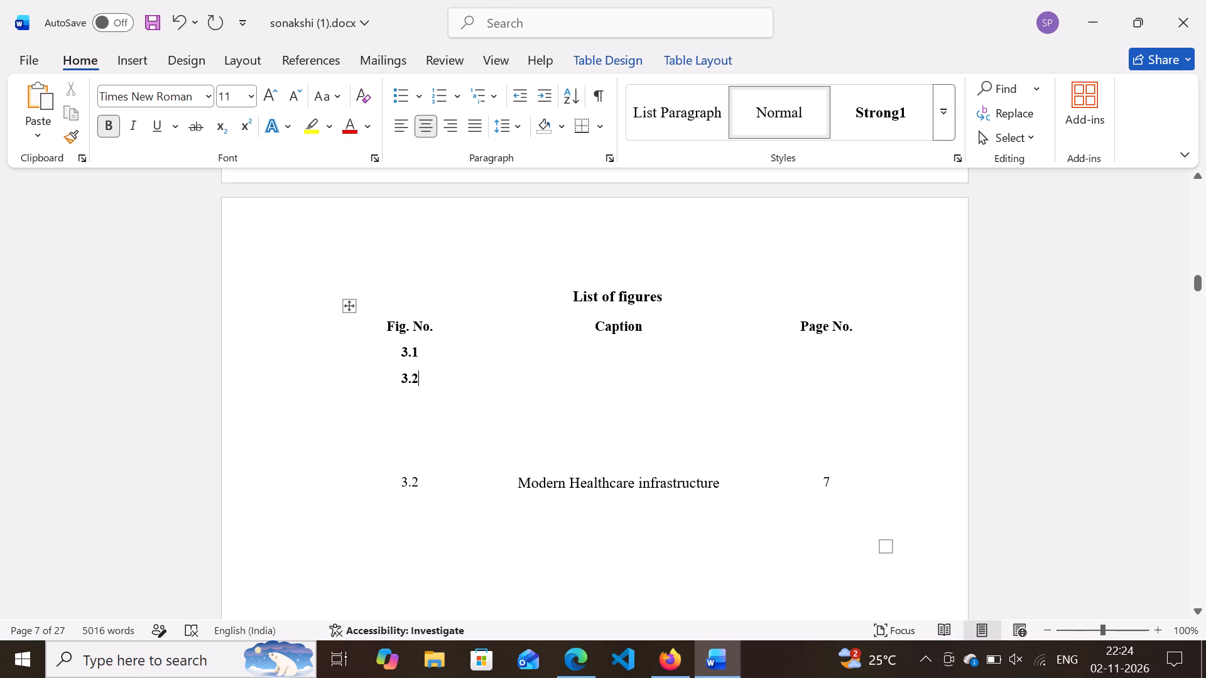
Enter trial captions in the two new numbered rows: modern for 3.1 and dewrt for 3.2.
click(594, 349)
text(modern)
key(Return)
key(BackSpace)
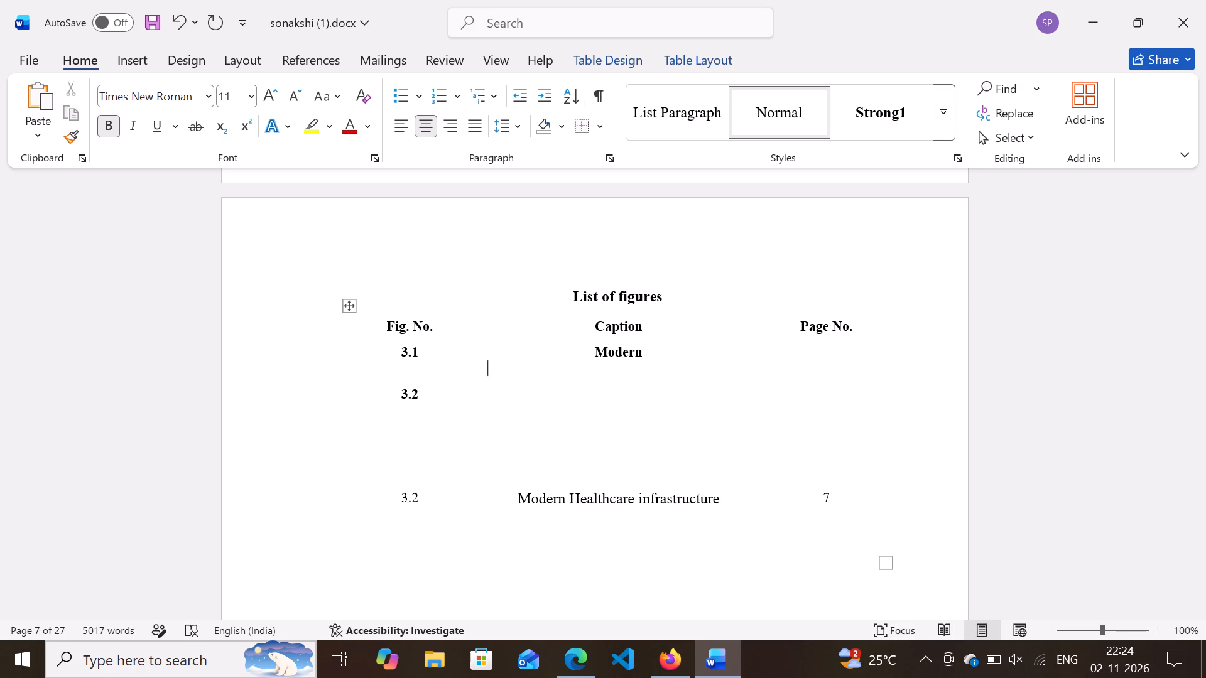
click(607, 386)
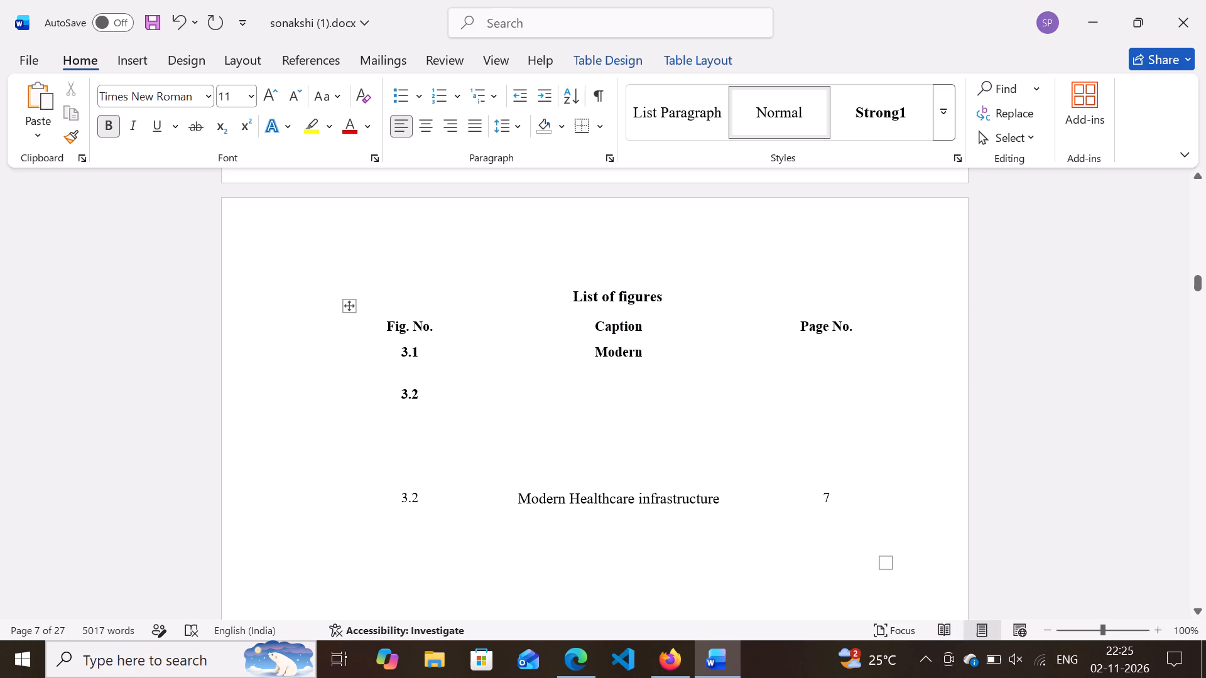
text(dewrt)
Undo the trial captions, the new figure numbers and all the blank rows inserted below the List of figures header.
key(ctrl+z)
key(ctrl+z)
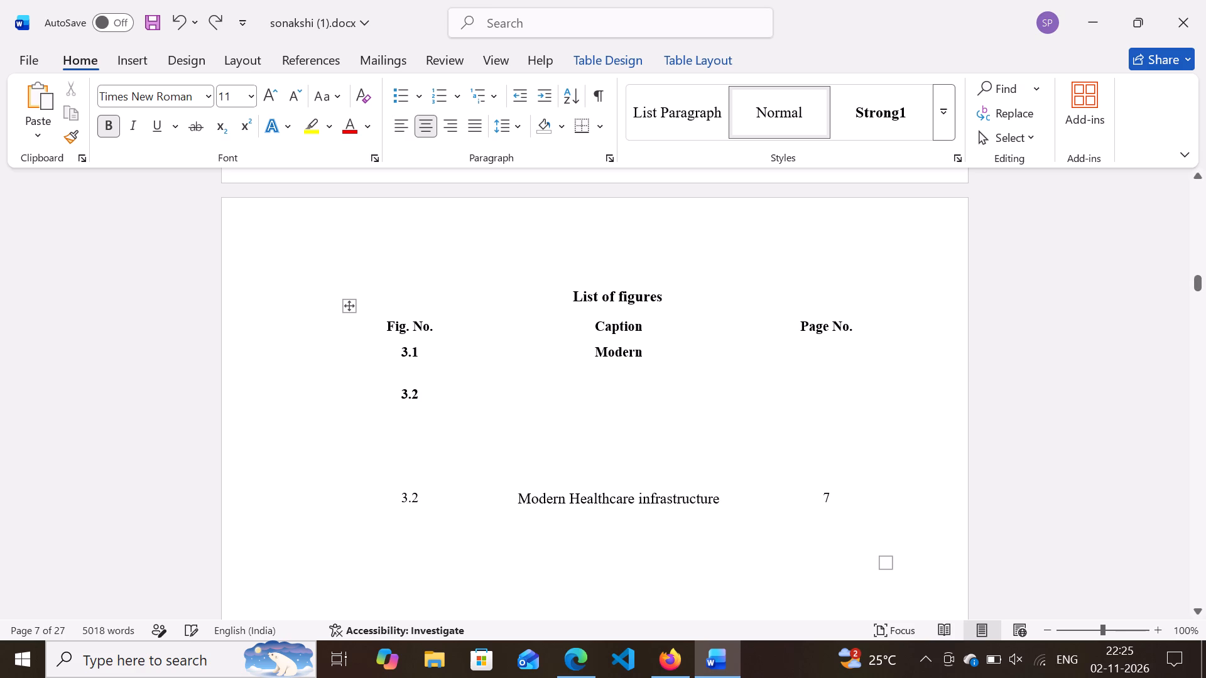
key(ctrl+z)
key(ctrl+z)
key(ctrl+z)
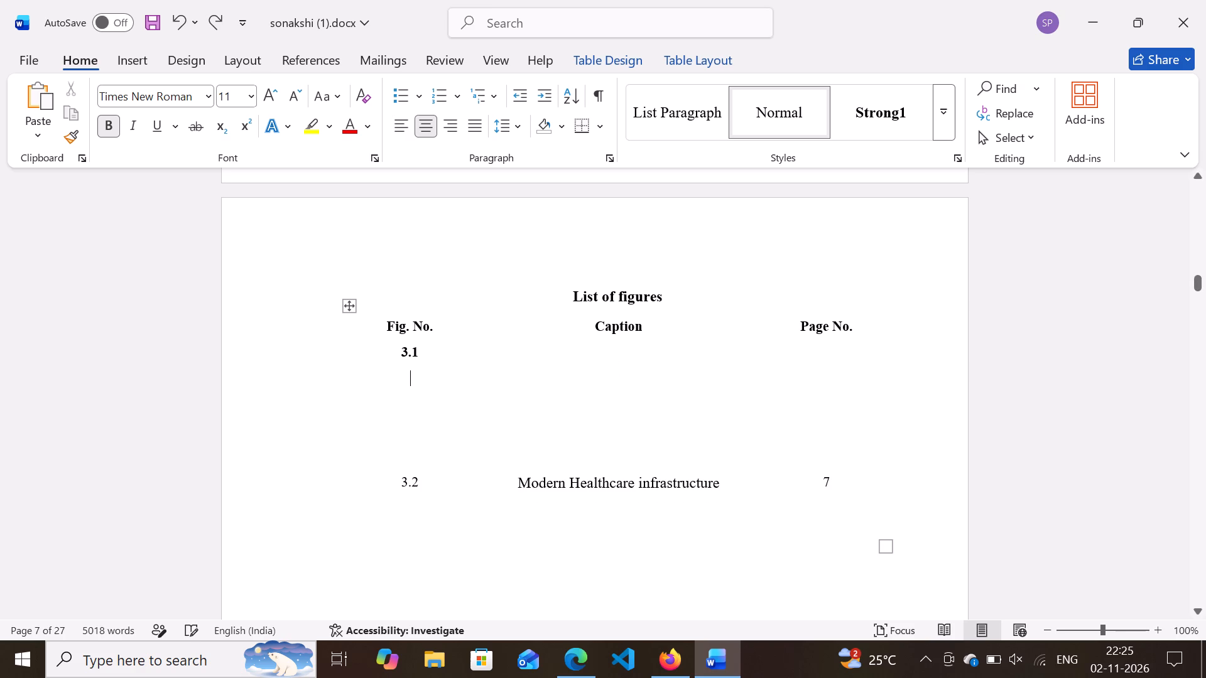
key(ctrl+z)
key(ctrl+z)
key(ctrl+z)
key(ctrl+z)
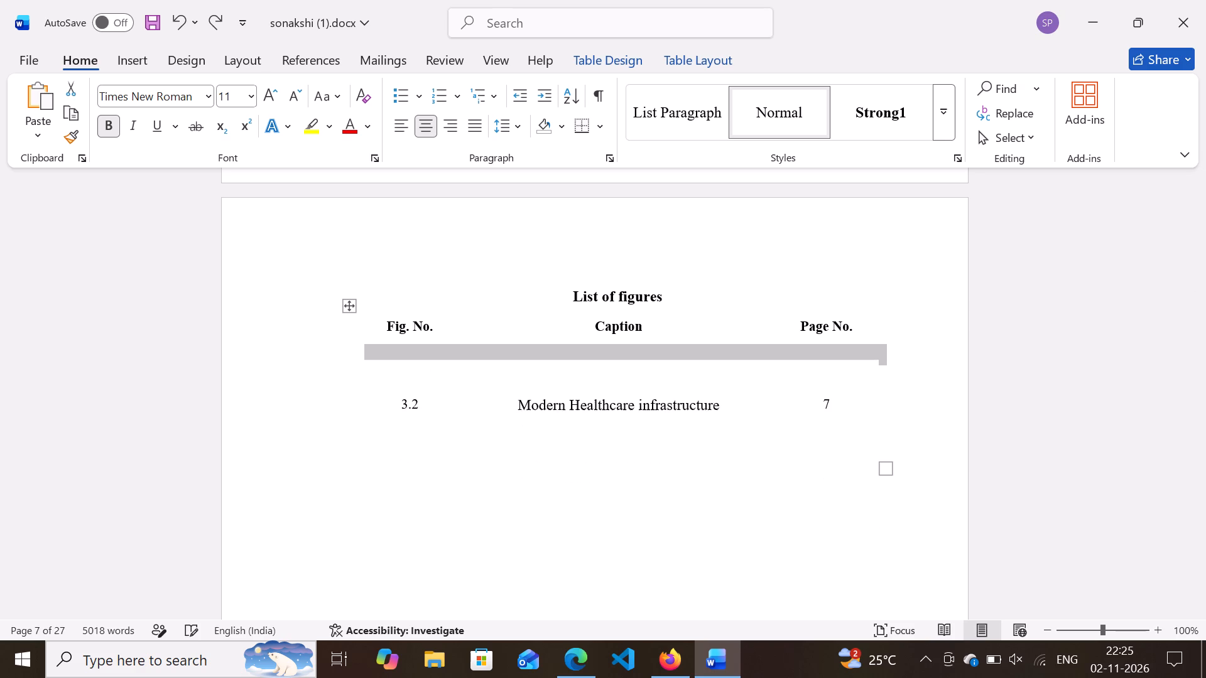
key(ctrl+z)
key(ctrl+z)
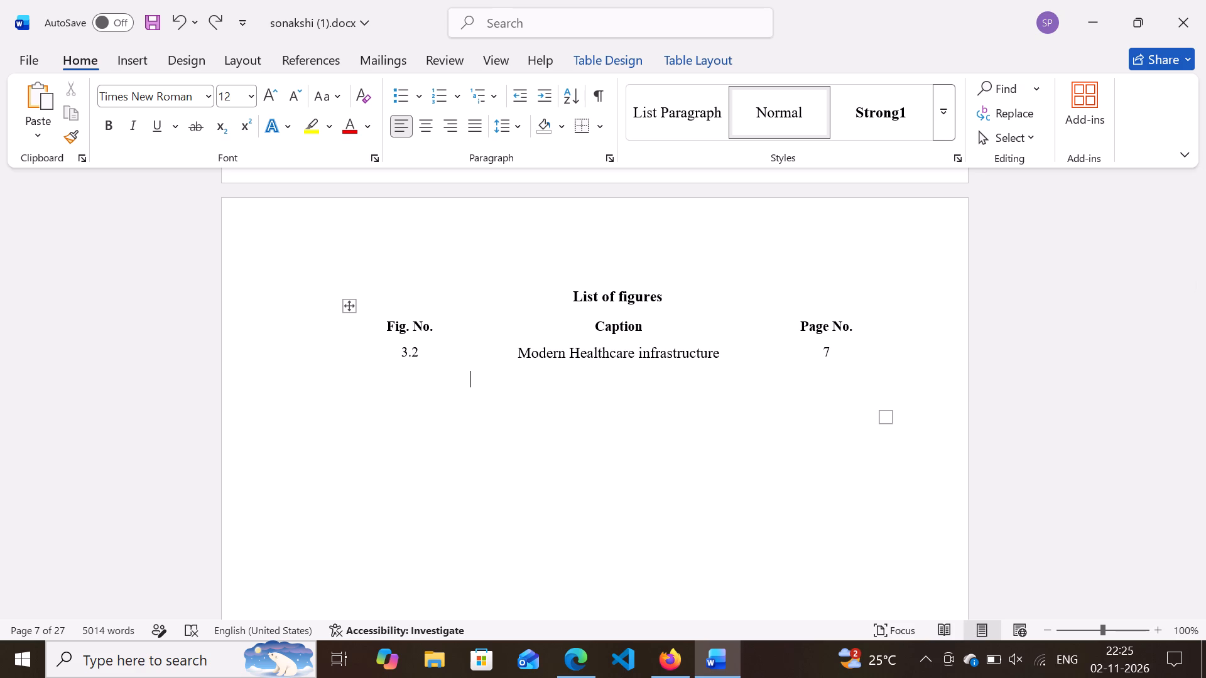
Apply all borders to the whole List of figures table.
click(345, 306)
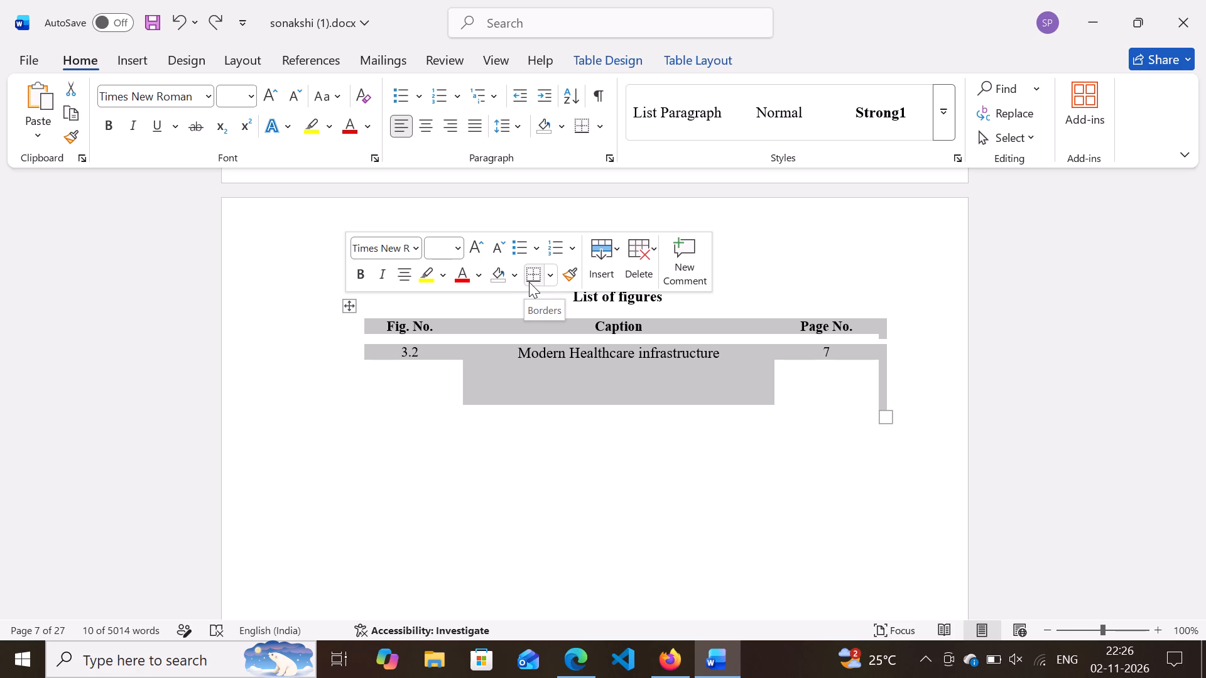
click(529, 282)
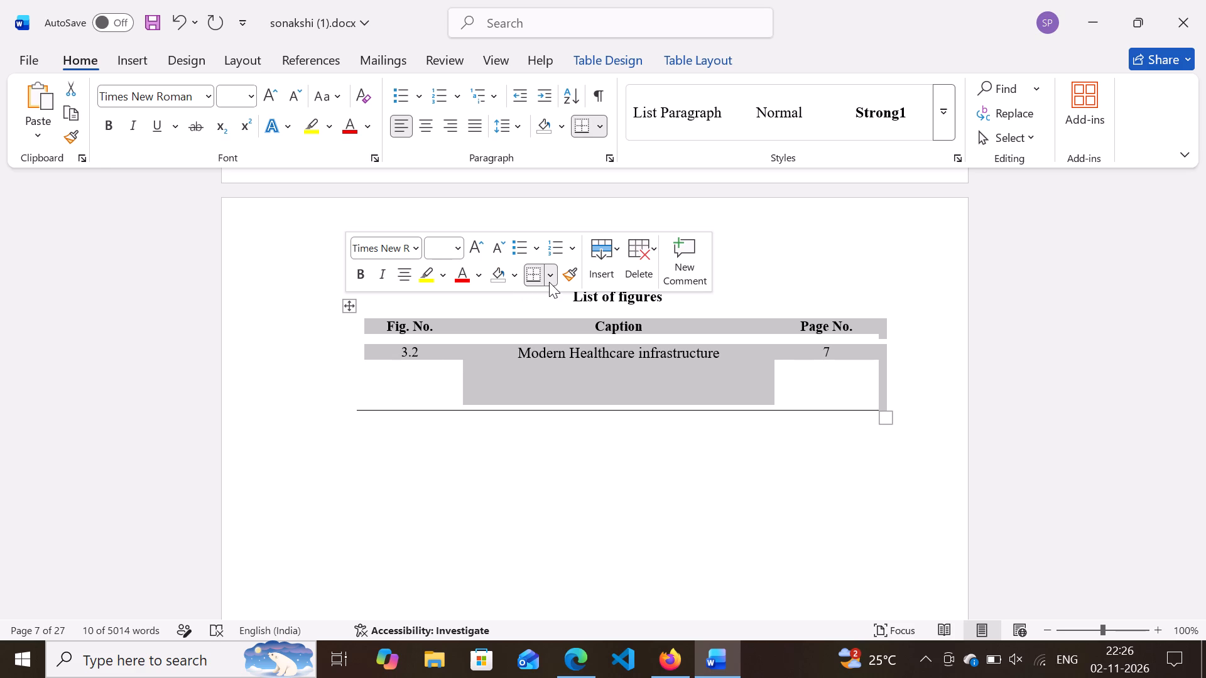
click(548, 281)
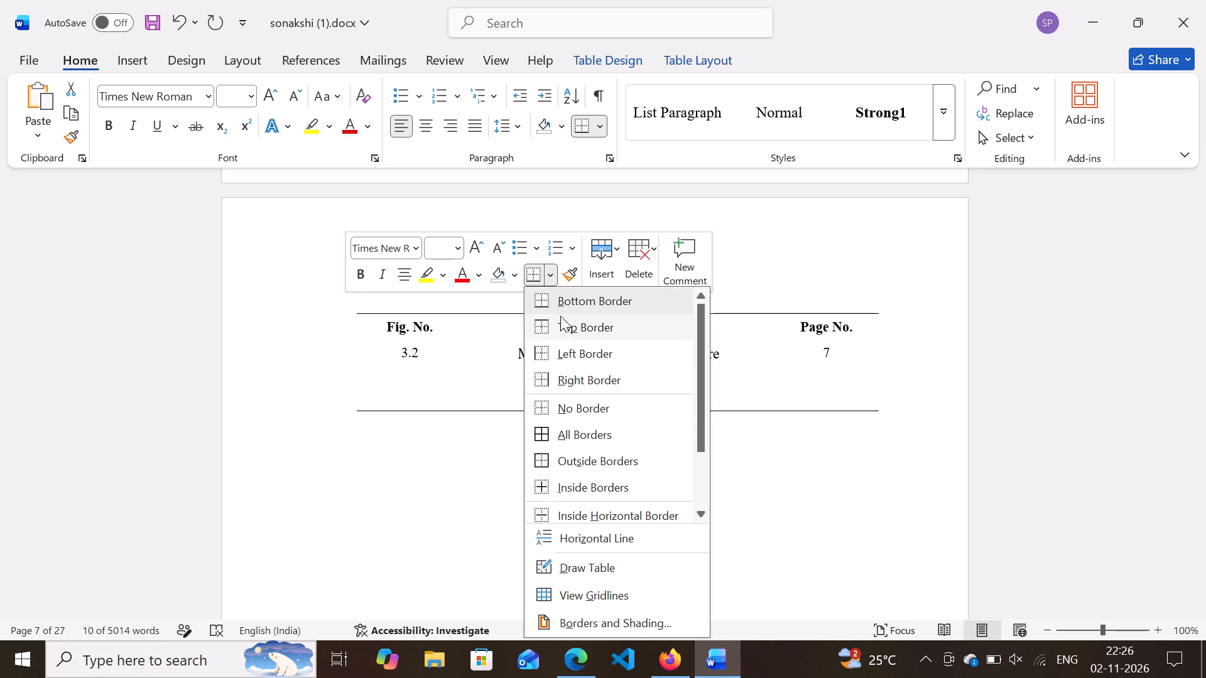
click(575, 432)
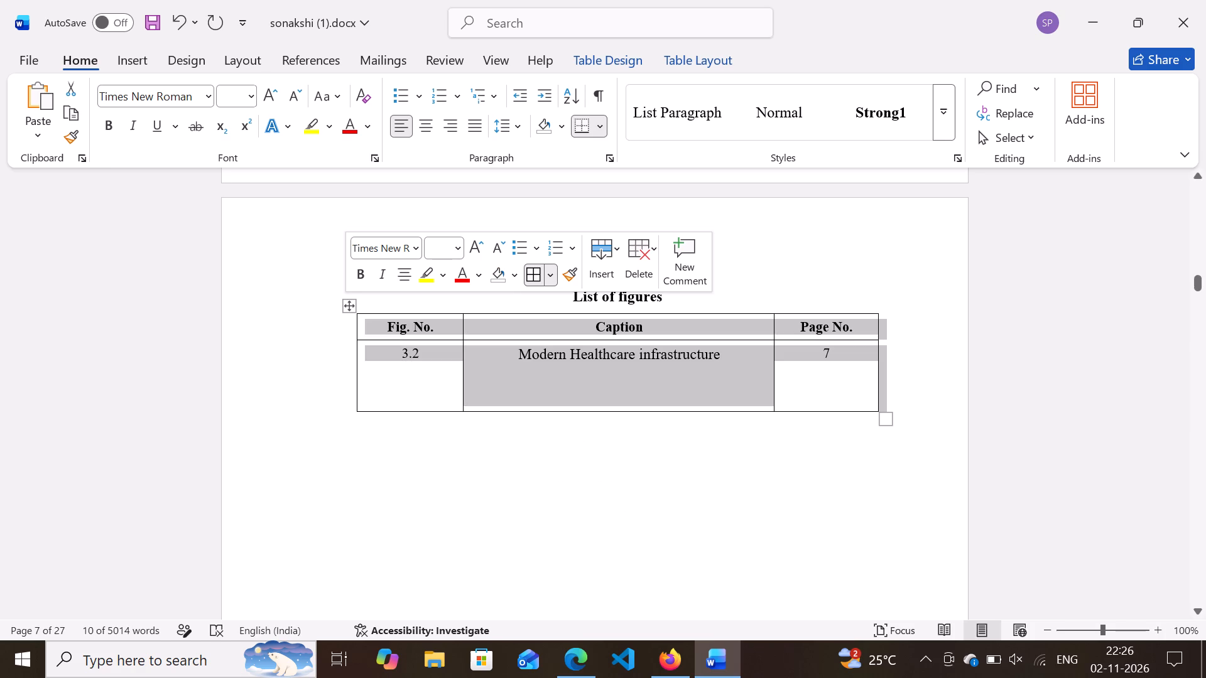
click(606, 391)
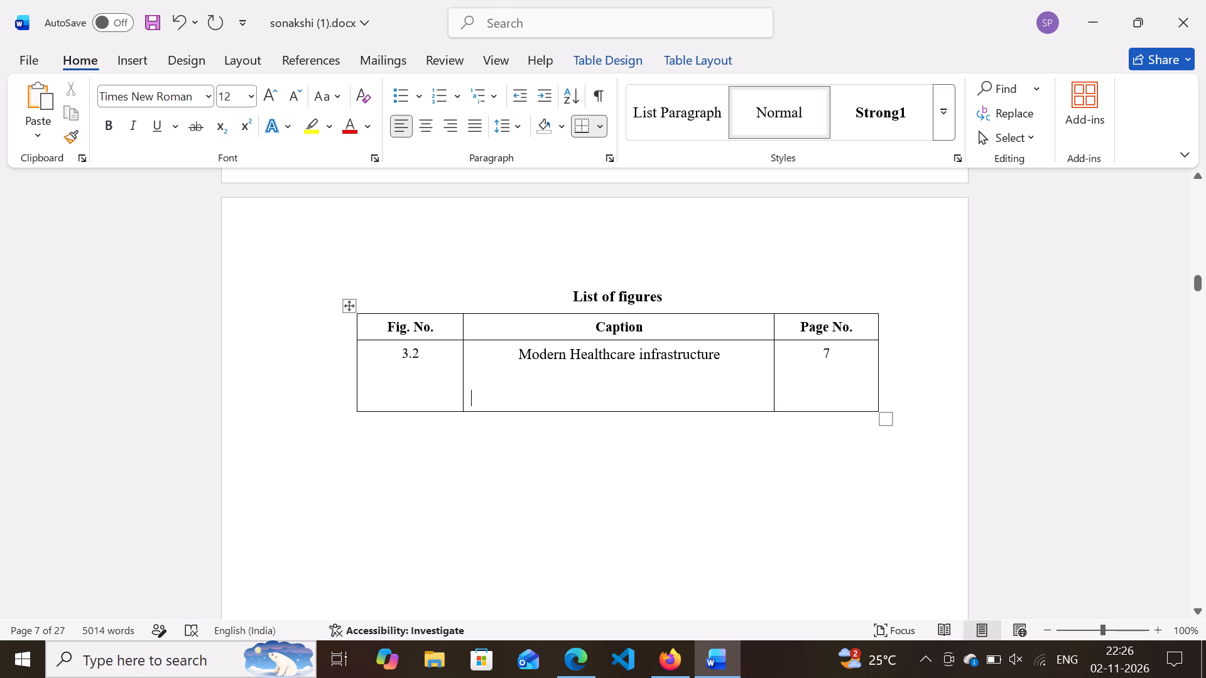
Add three blank rows at the bottom of the List of figures table, below the Modern Healthcare infrastructure row.
click(351, 408)
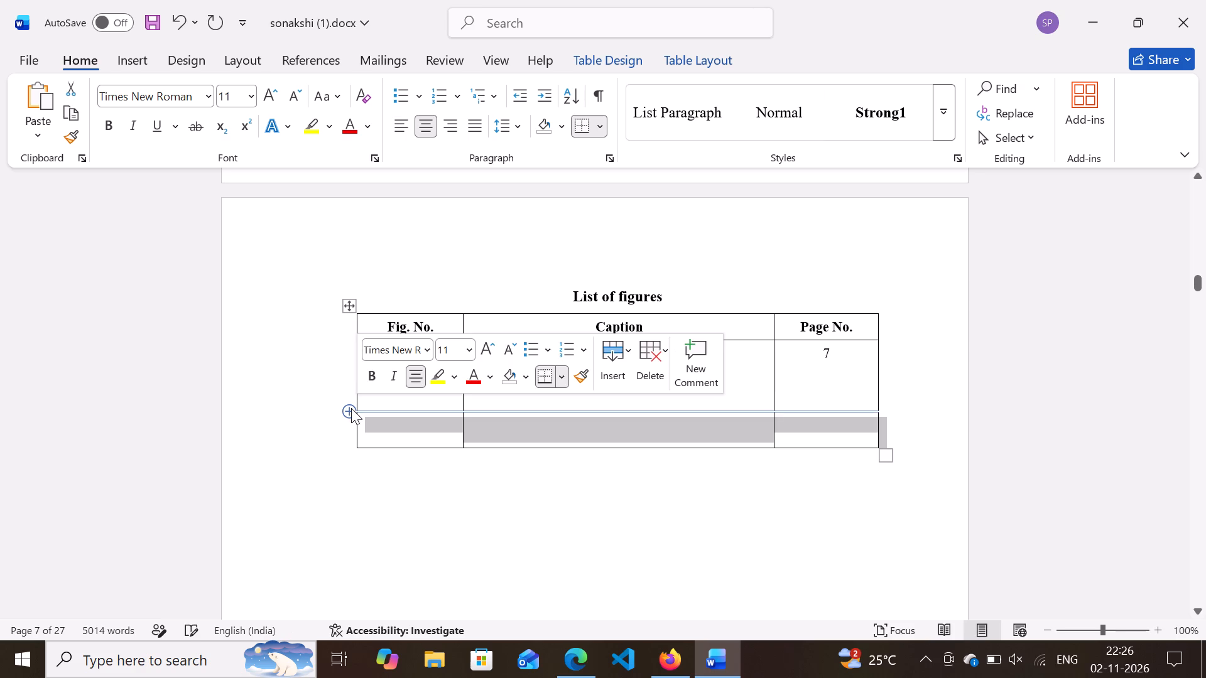
click(353, 448)
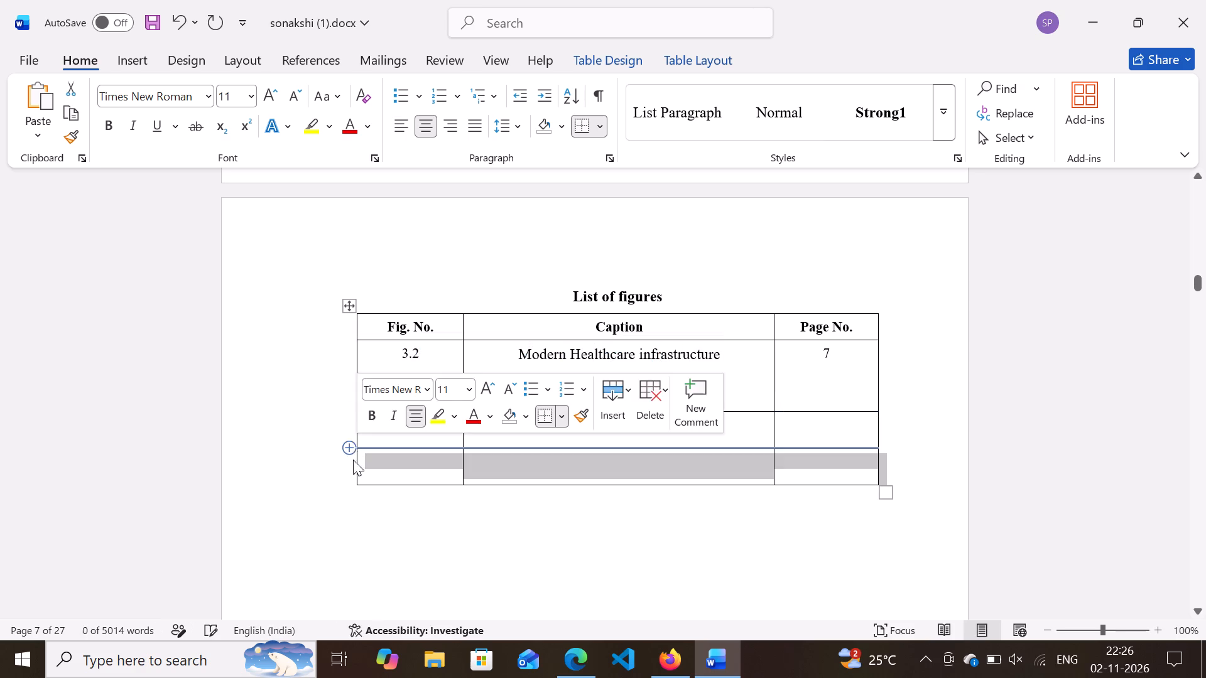
click(354, 485)
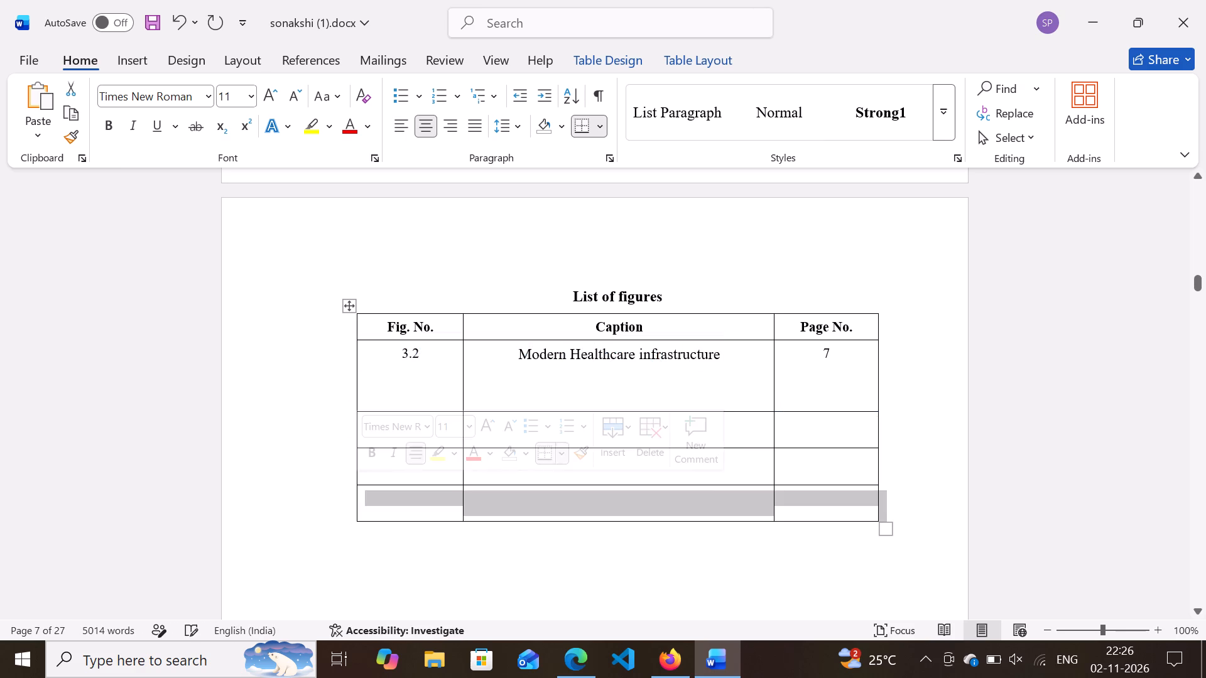
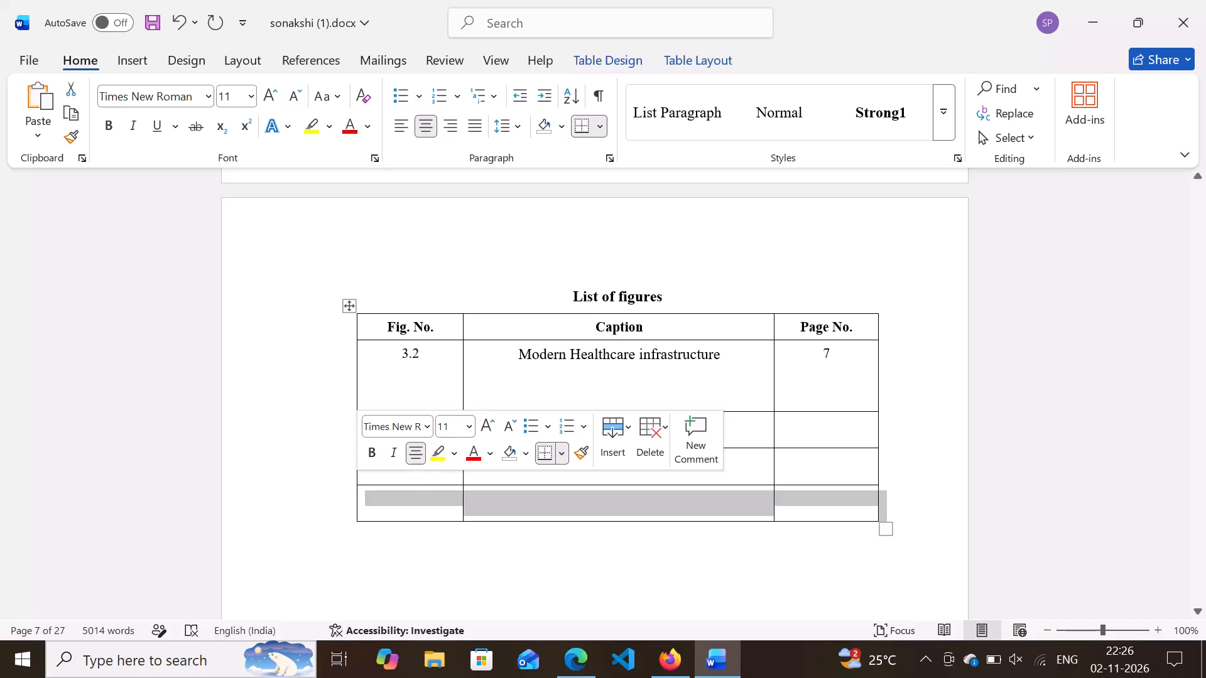
Remove the two empty lines below the Modern Healthcare infrastructure caption in the List of figures table.
scroll(501, 381, up, 2)
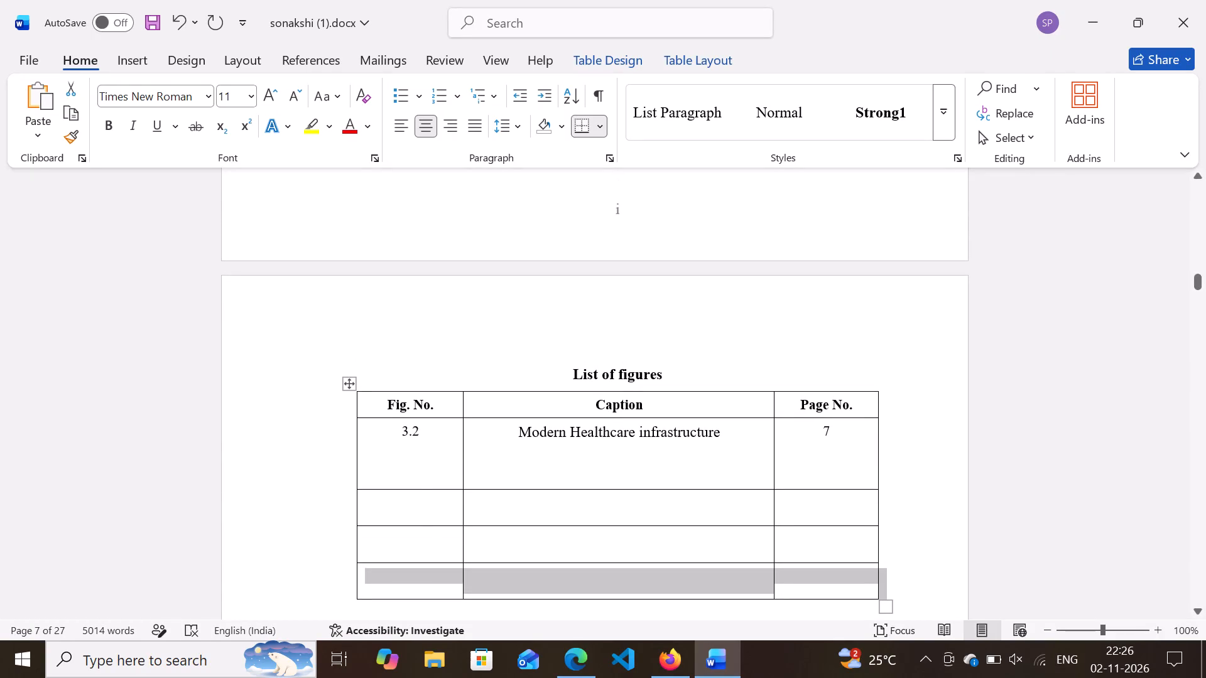
click(410, 510)
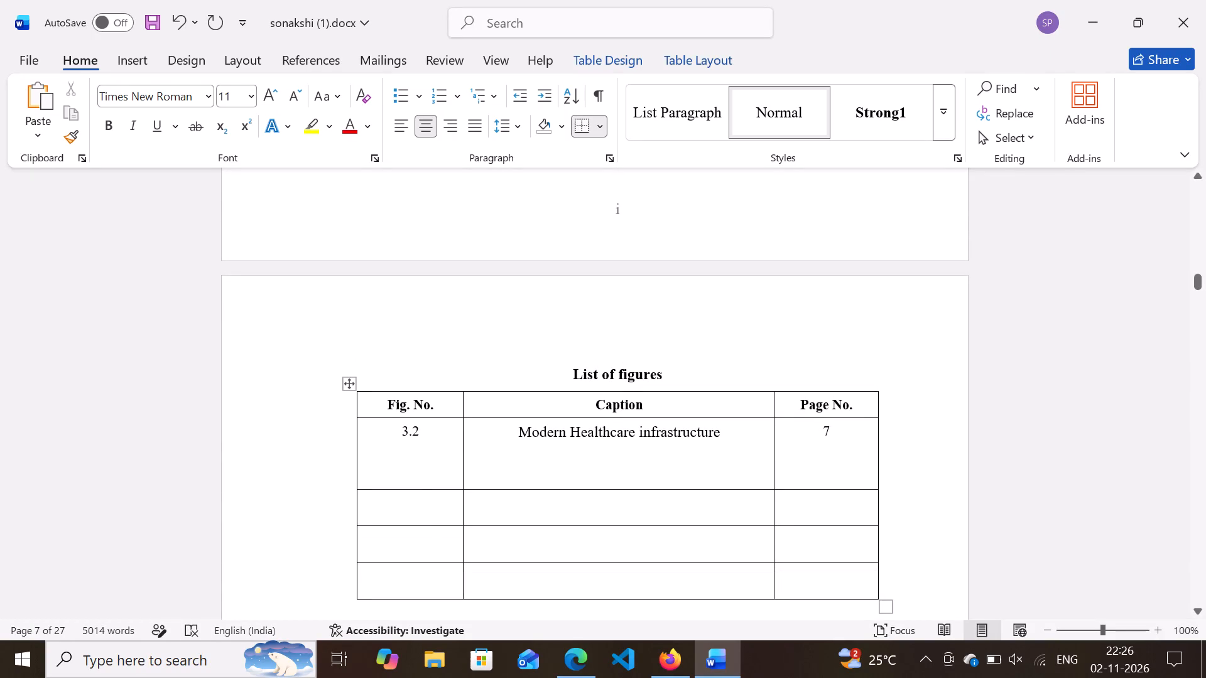
click(416, 455)
click(412, 514)
scroll(419, 483, down, 1)
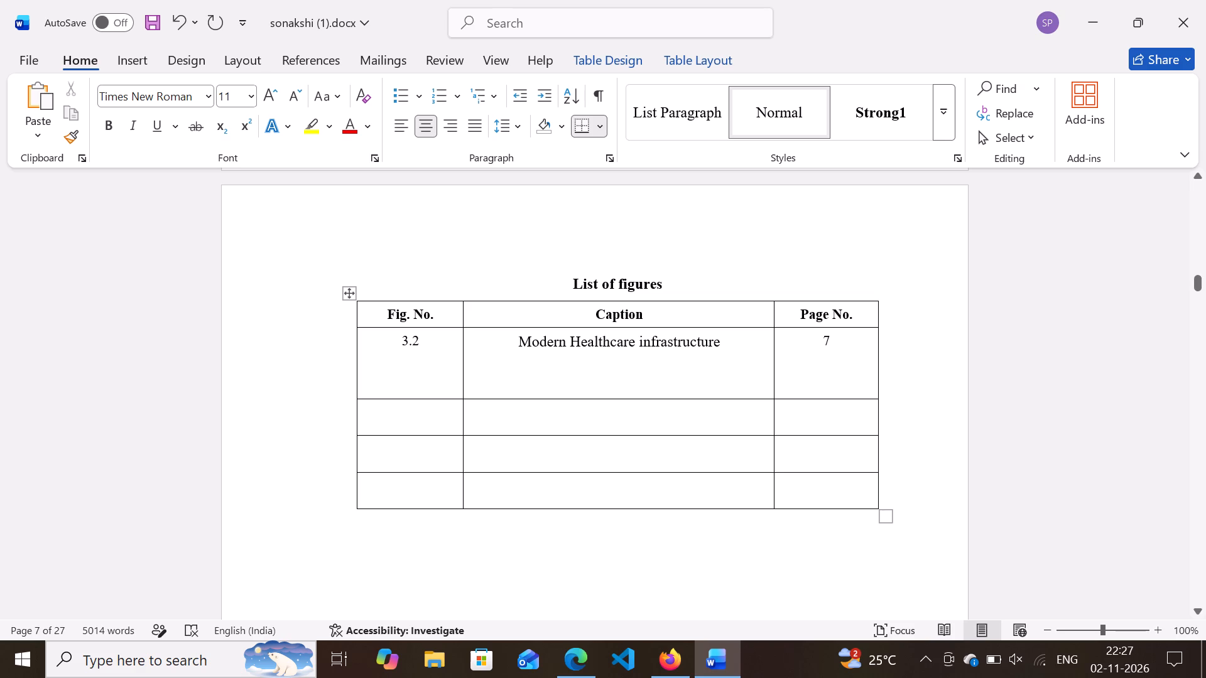
click(573, 382)
key(BackSpace)
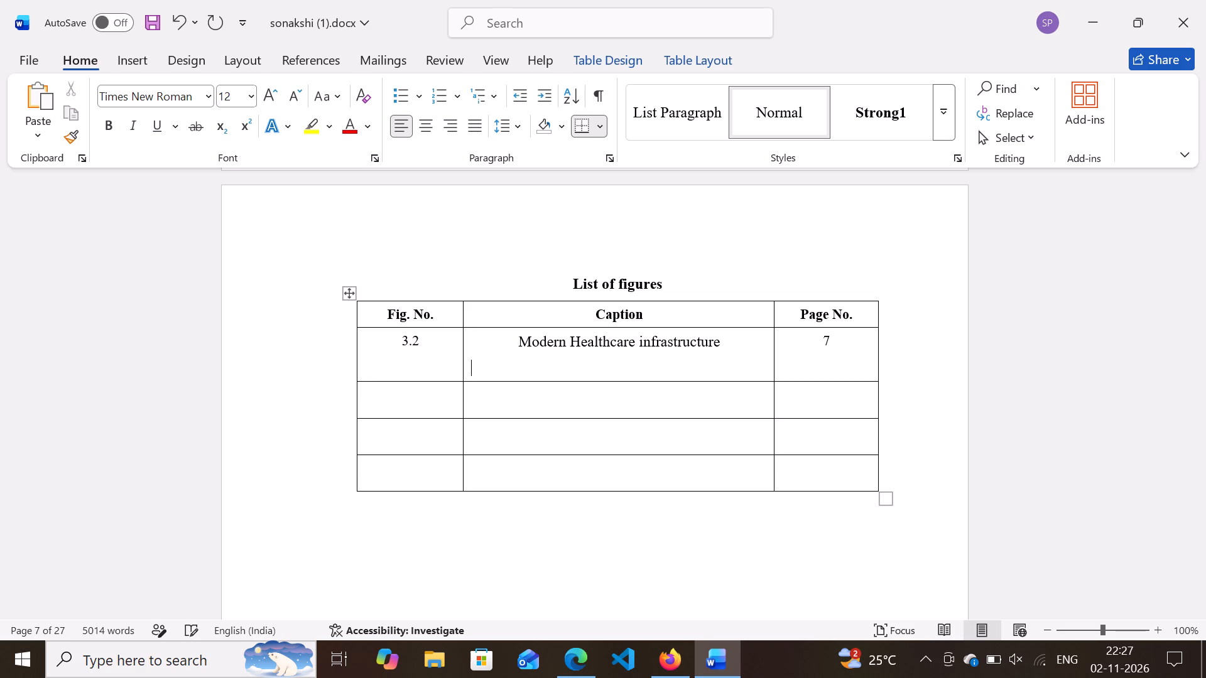
key(BackSpace)
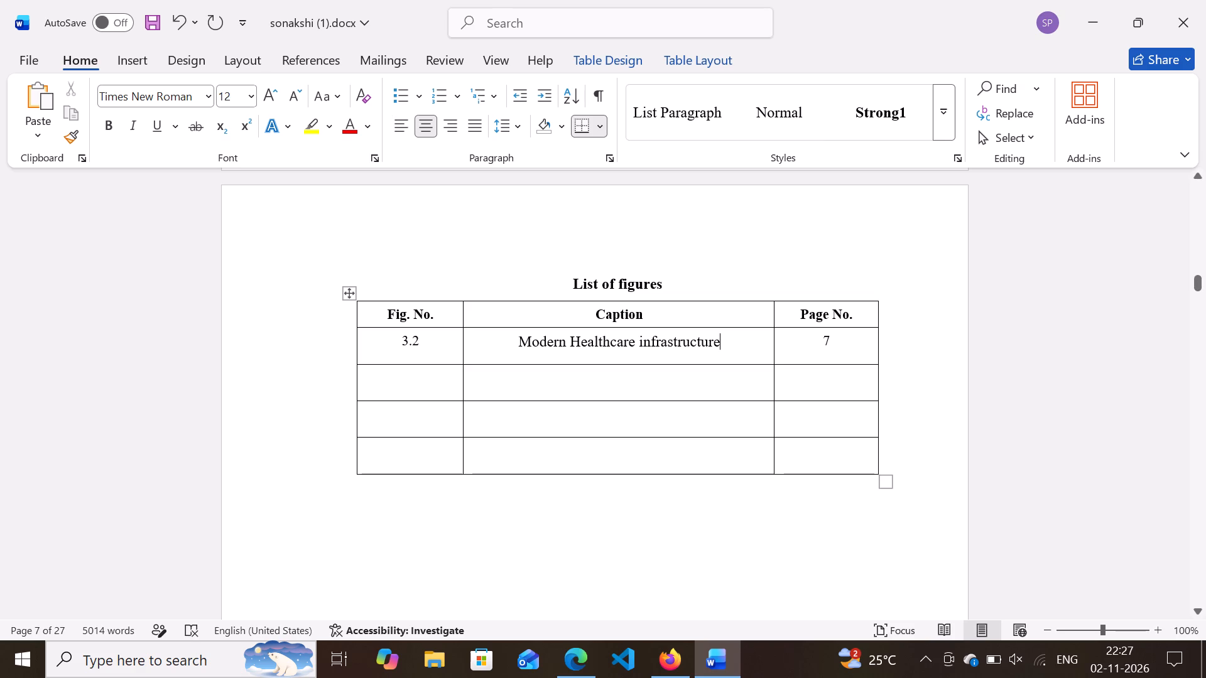
Enter figure number 3.2 in the first blank row and renumber the Modern Healthcare infrastructure row as 3.1.
click(413, 386)
text(3.2)
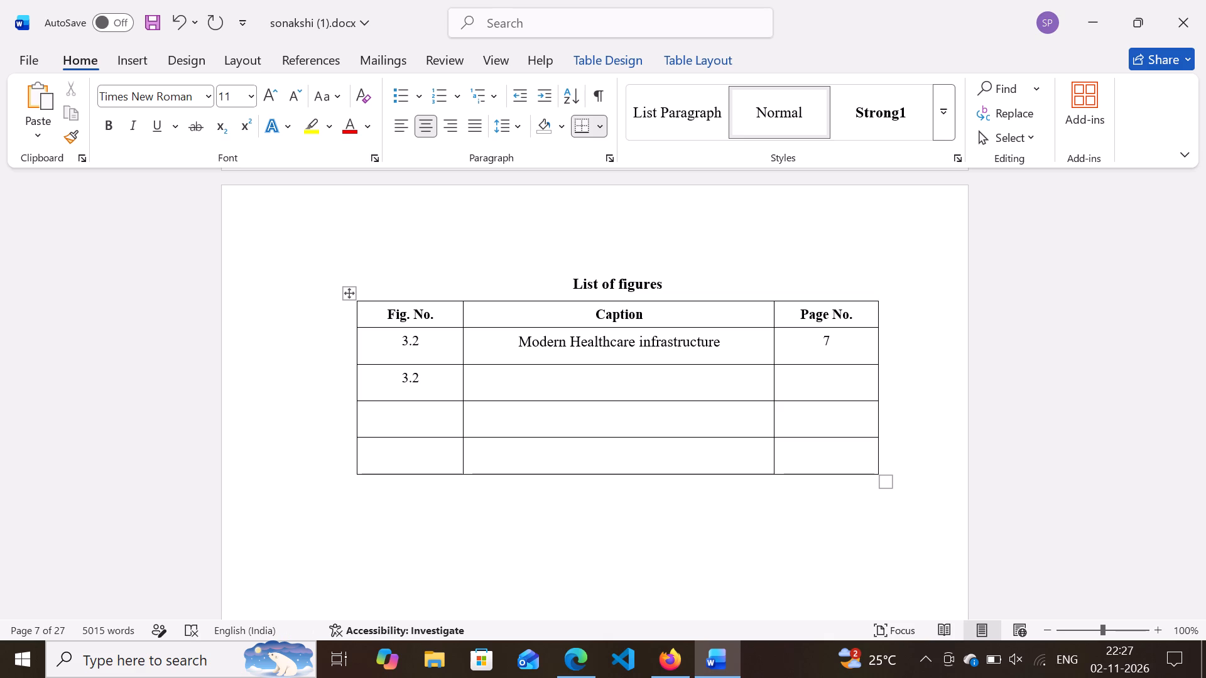
click(428, 342)
key(BackSpace)
key(1)
Toggle the outside borders of the 3.1 cell in the List of figures table.
click(603, 132)
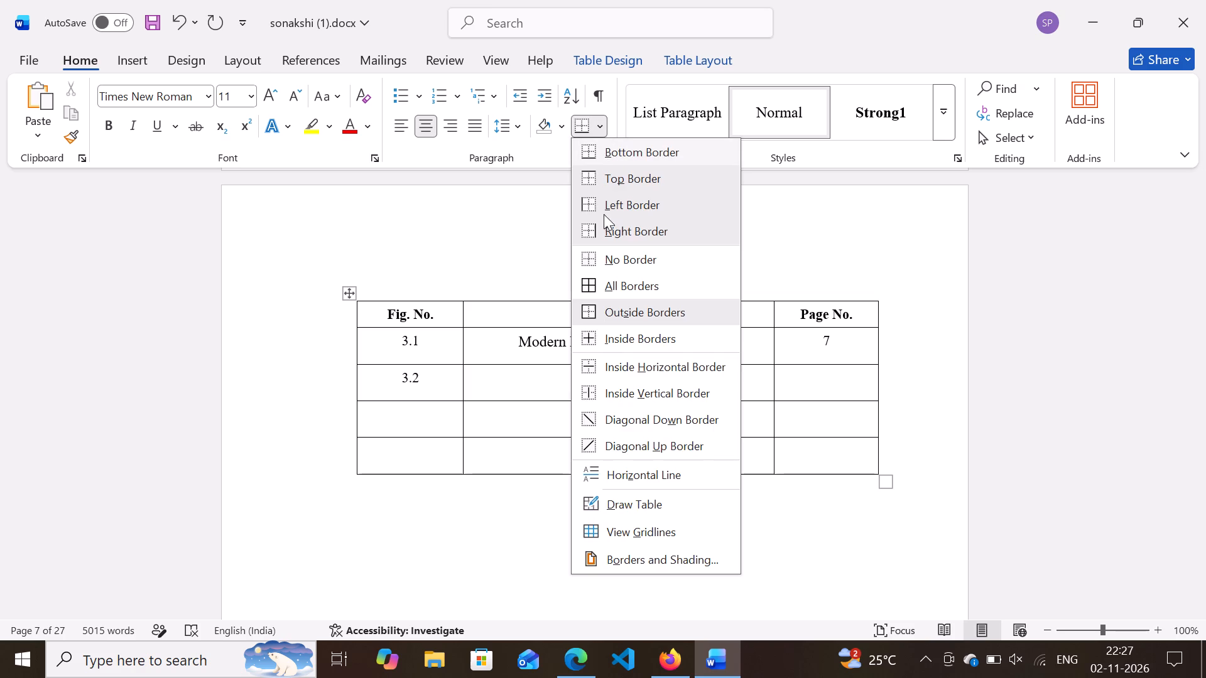
click(589, 122)
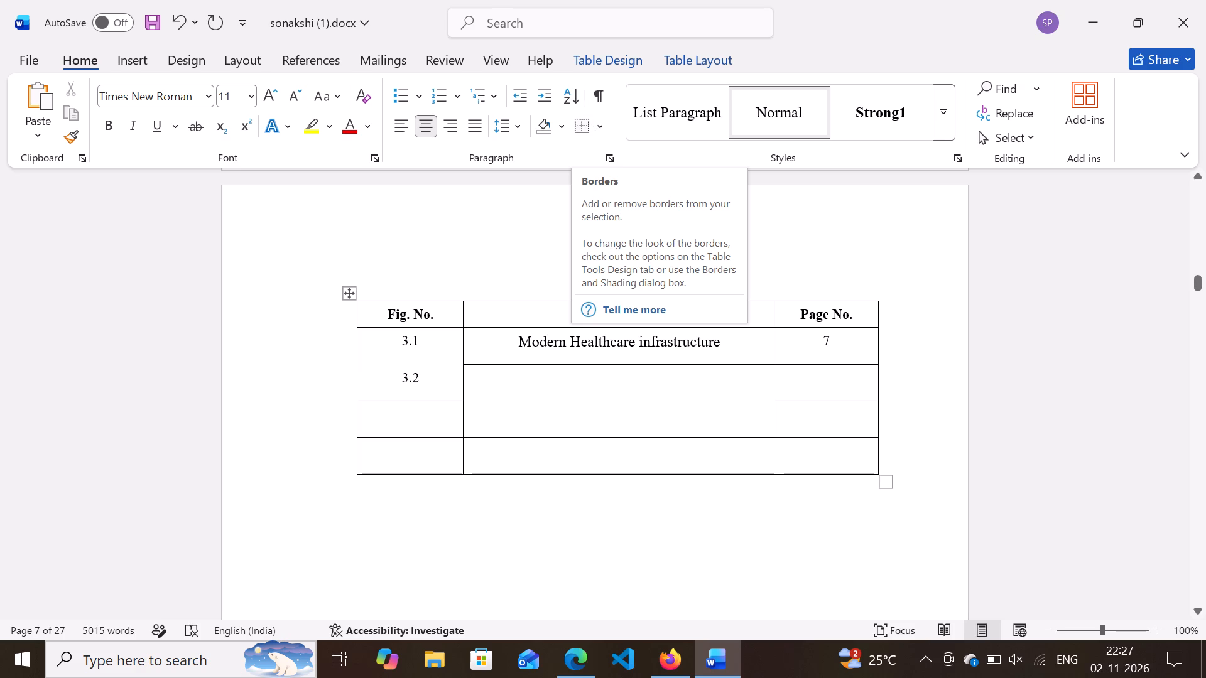
Look through the report's chapters and examine the Chapter 3 figure and table captions and their page numbers.
scroll(540, 281, up, 5)
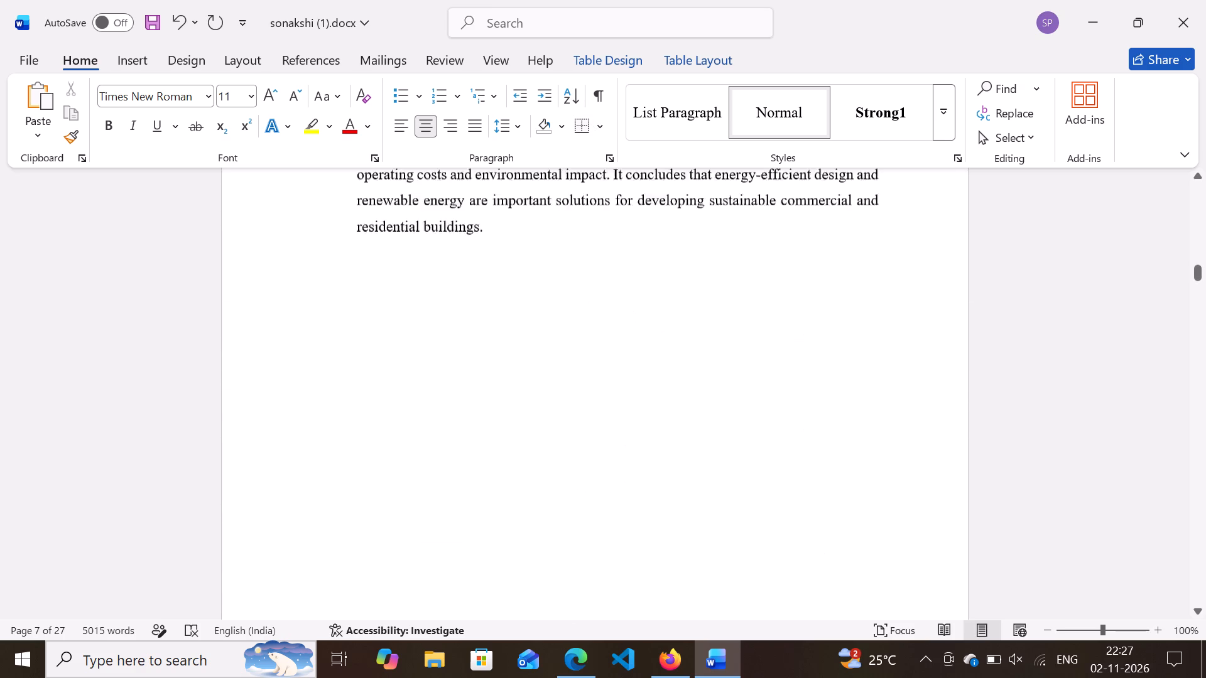
scroll(540, 281, up, 9)
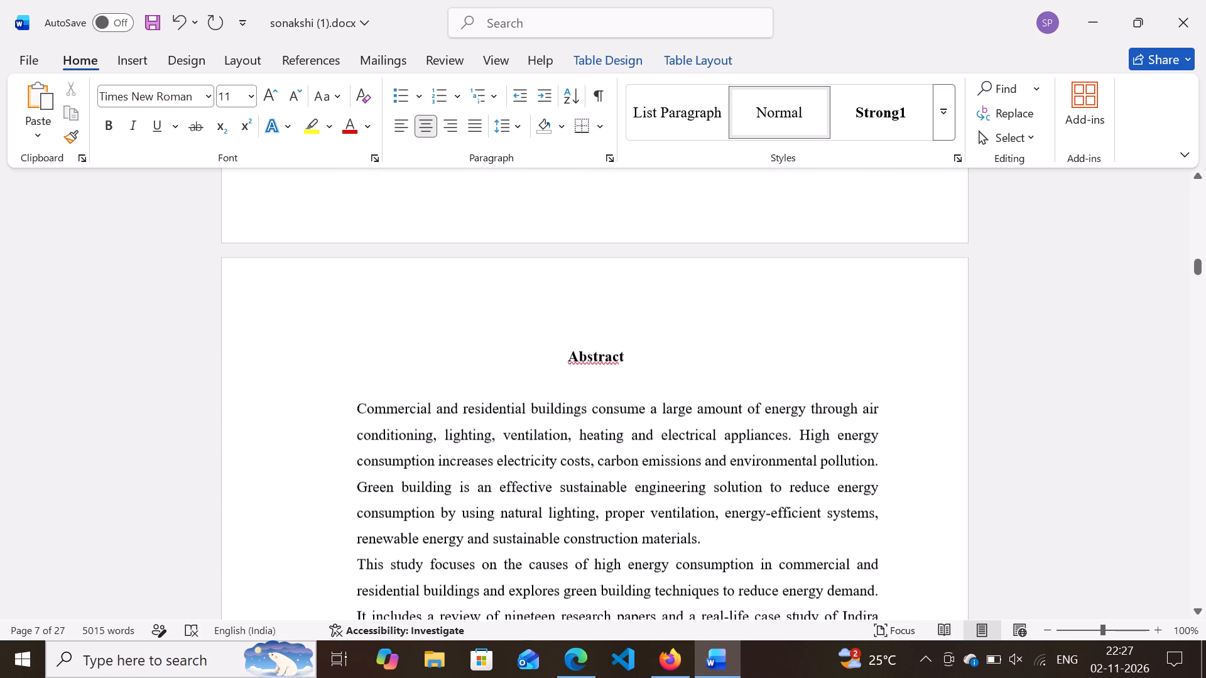
scroll(540, 281, up, 5)
scroll(540, 281, down, 5)
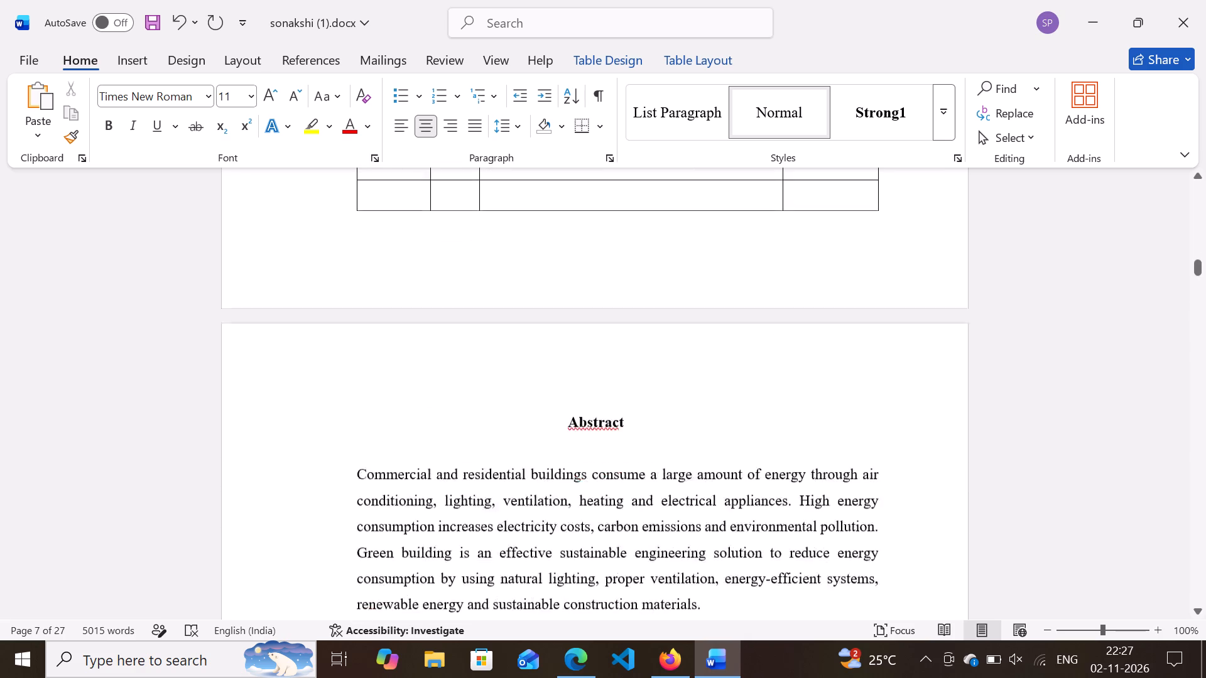
scroll(540, 281, down, 20)
scroll(540, 281, down, 5)
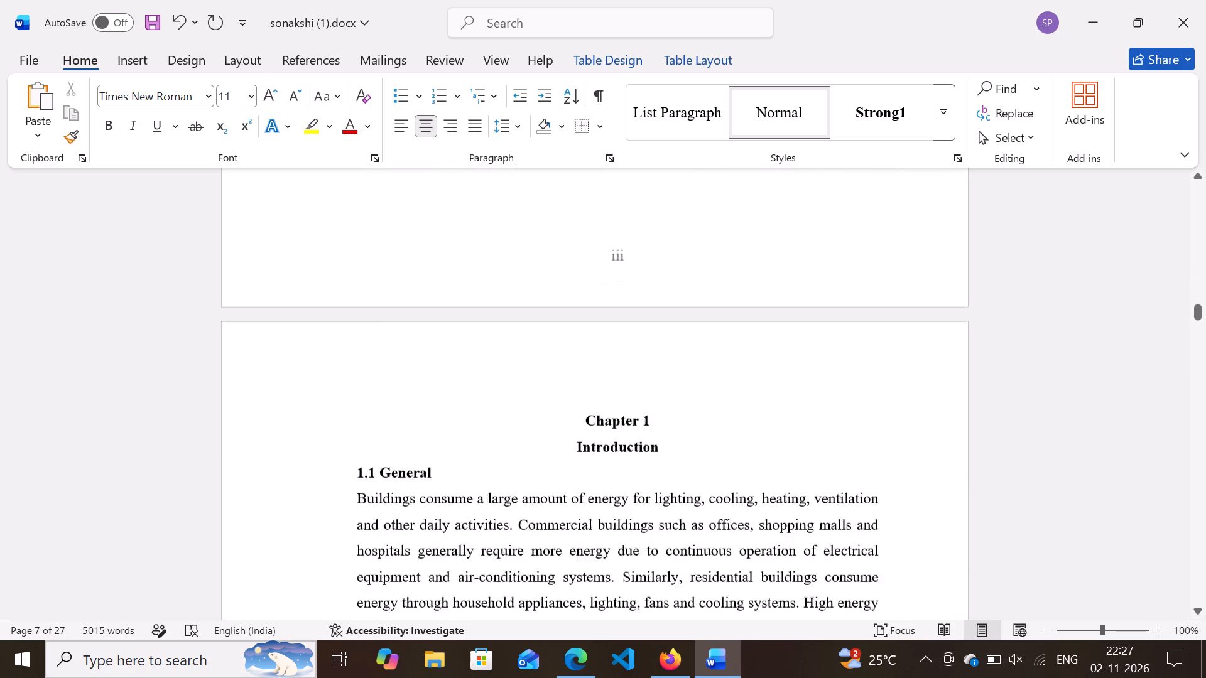
scroll(540, 281, down, 4)
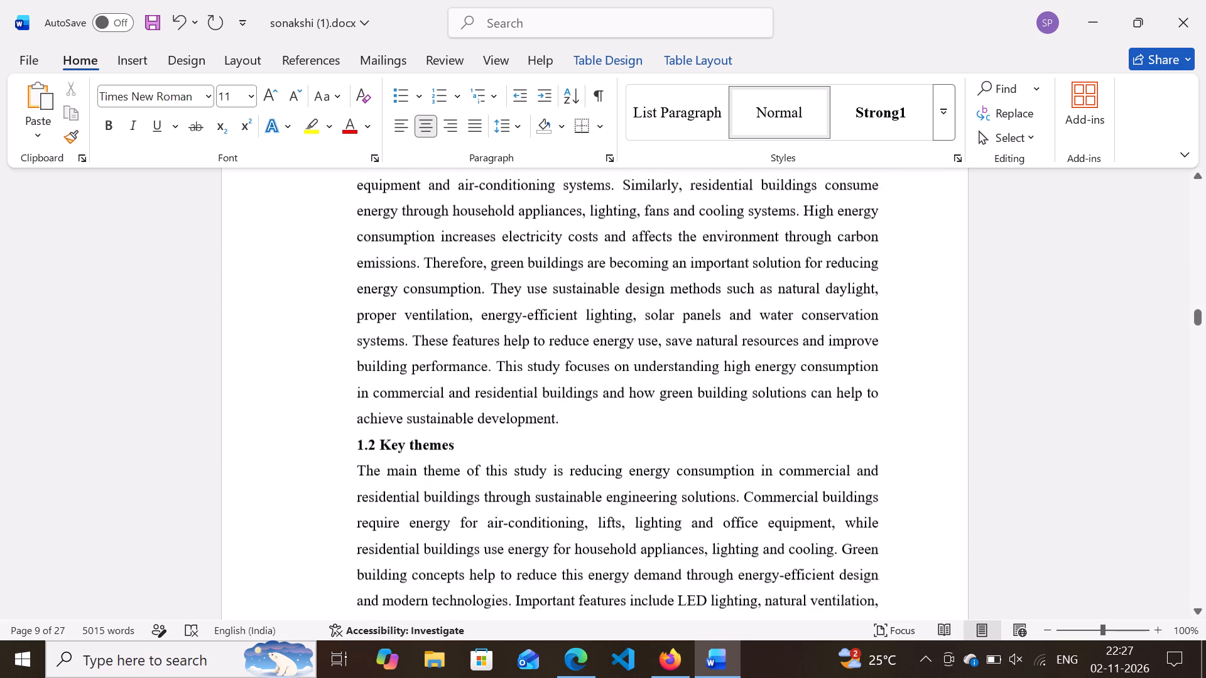
scroll(540, 281, down, 12)
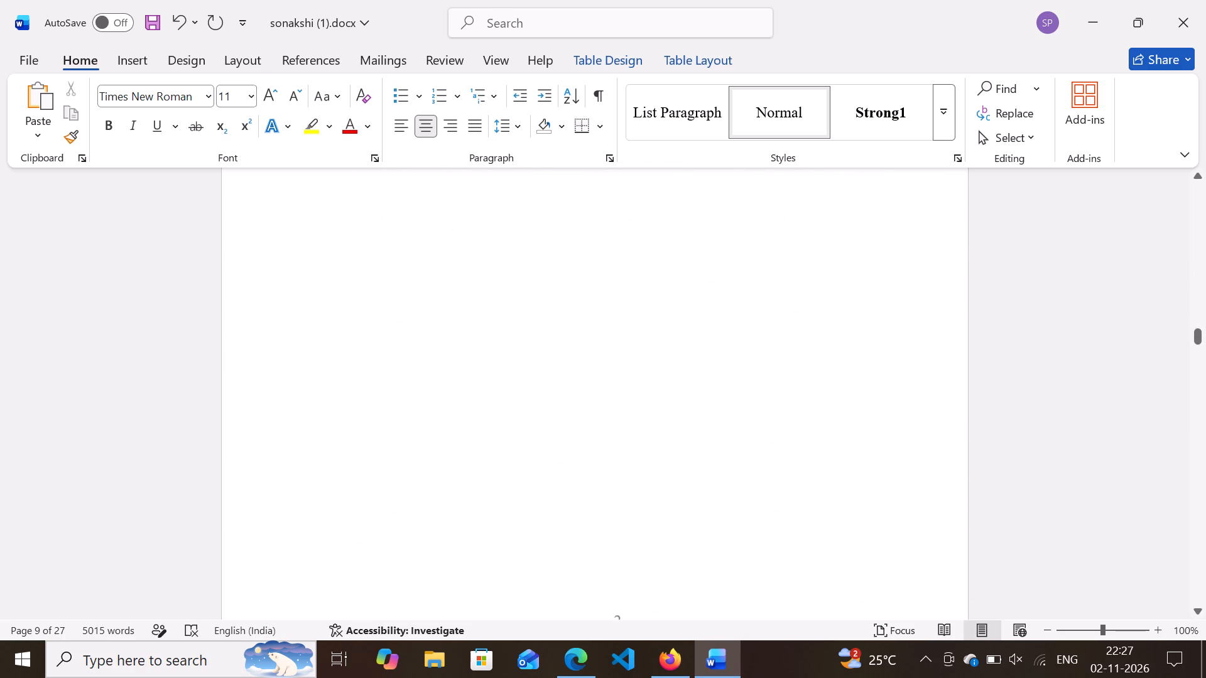
scroll(540, 281, down, 15)
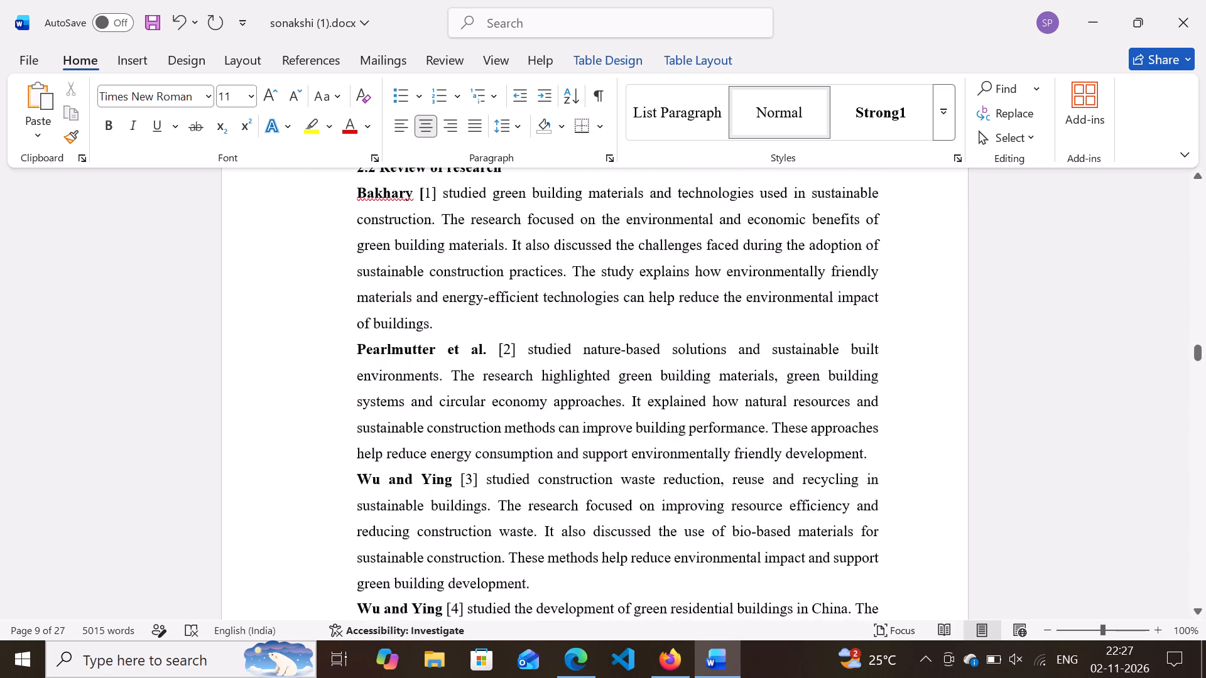
scroll(540, 281, down, 20)
scroll(540, 281, down, 1)
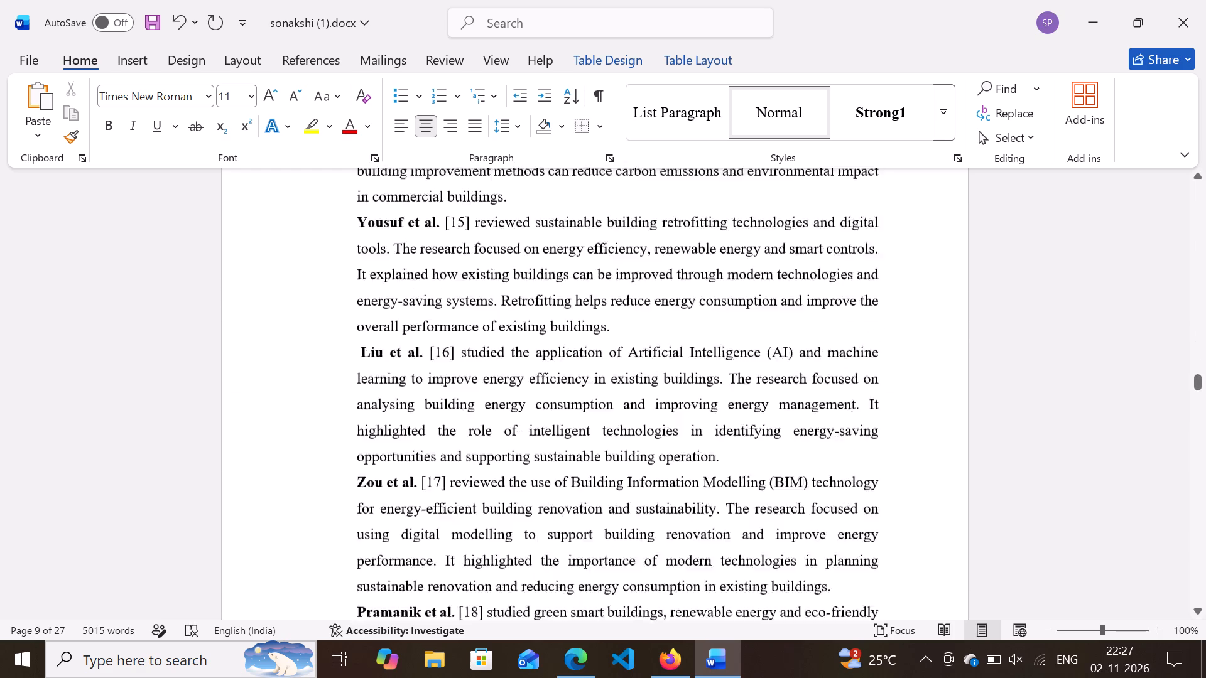
scroll(540, 281, down, 16)
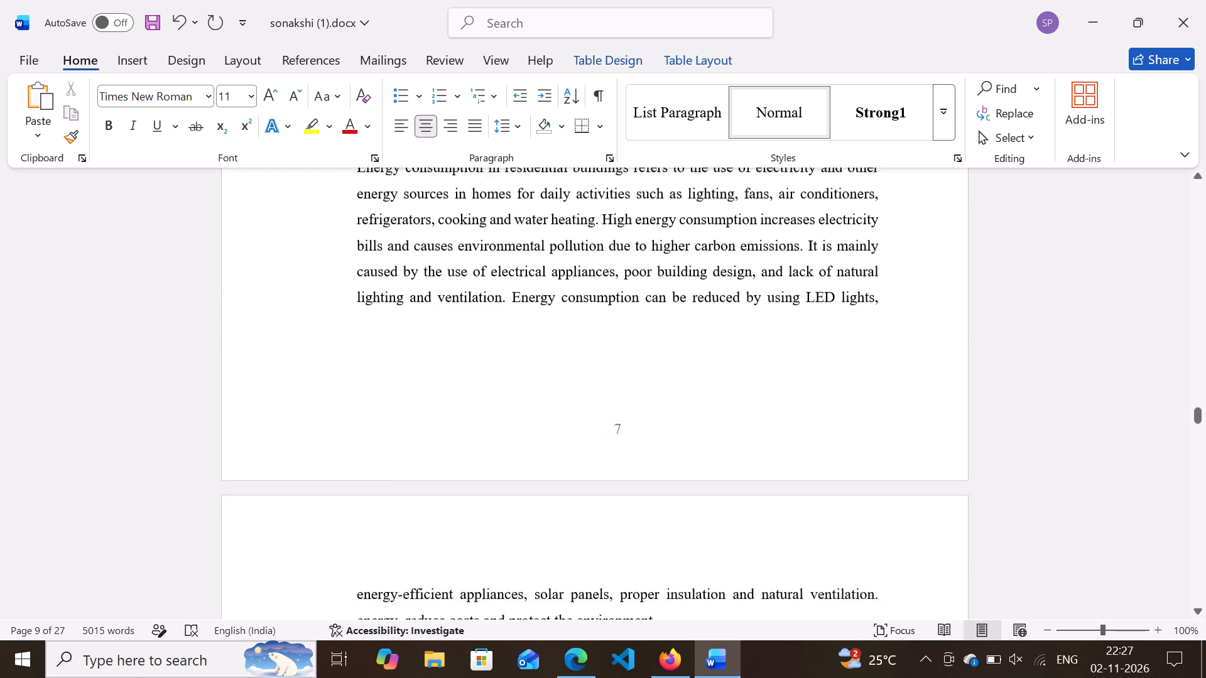
scroll(540, 281, up, 3)
scroll(540, 281, down, 1)
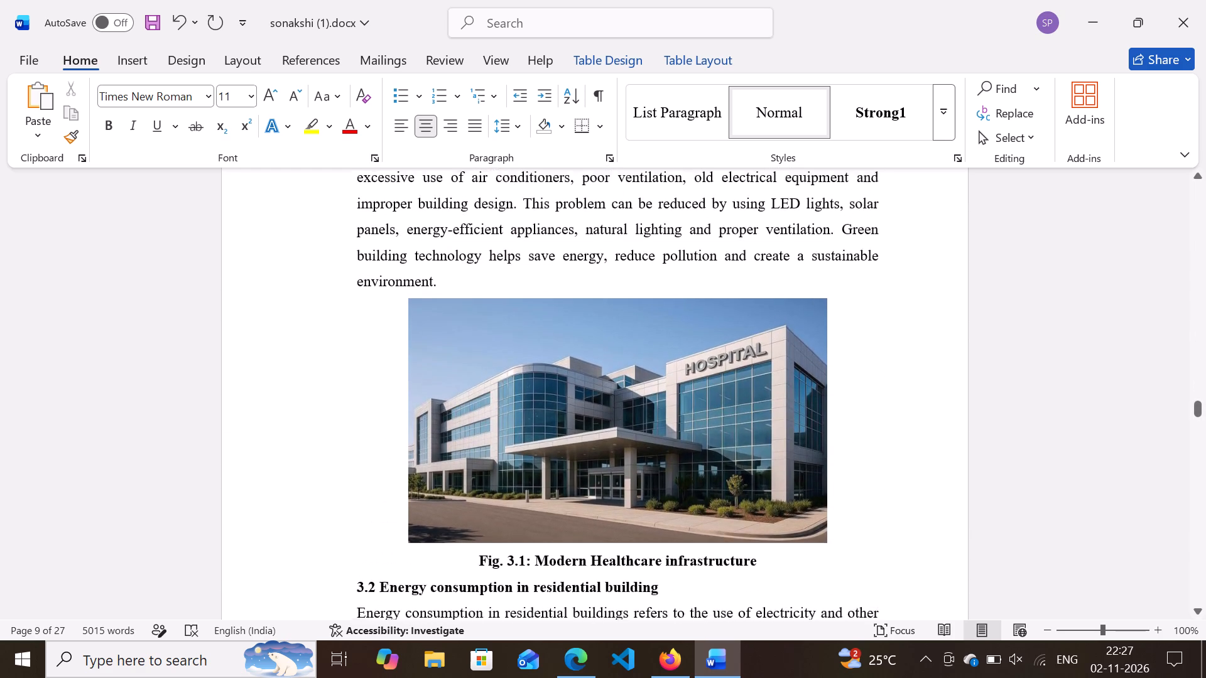
scroll(540, 281, down, 1)
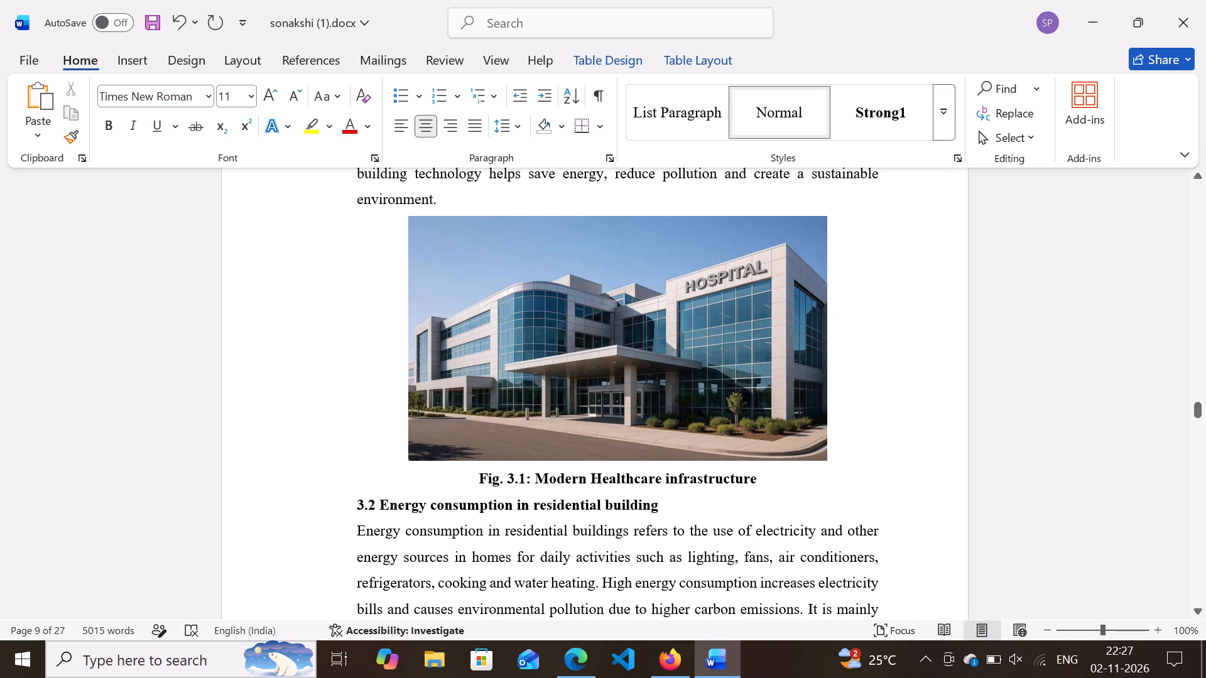
scroll(540, 281, down, 2)
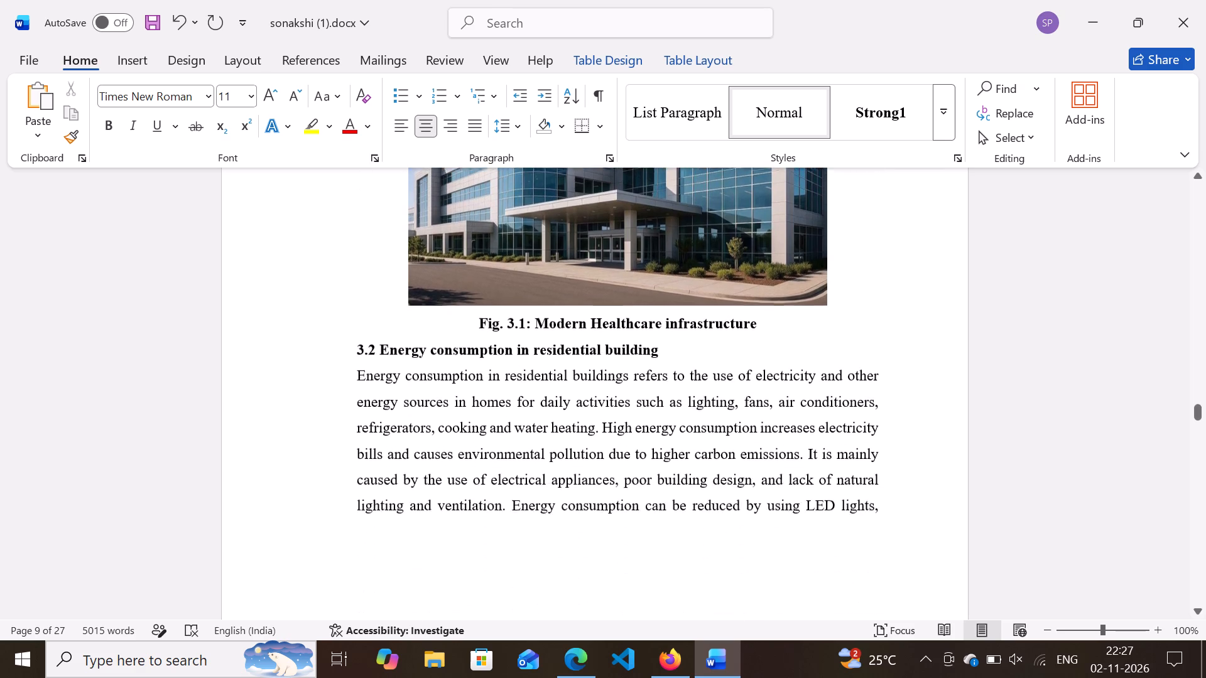
scroll(540, 281, down, 5)
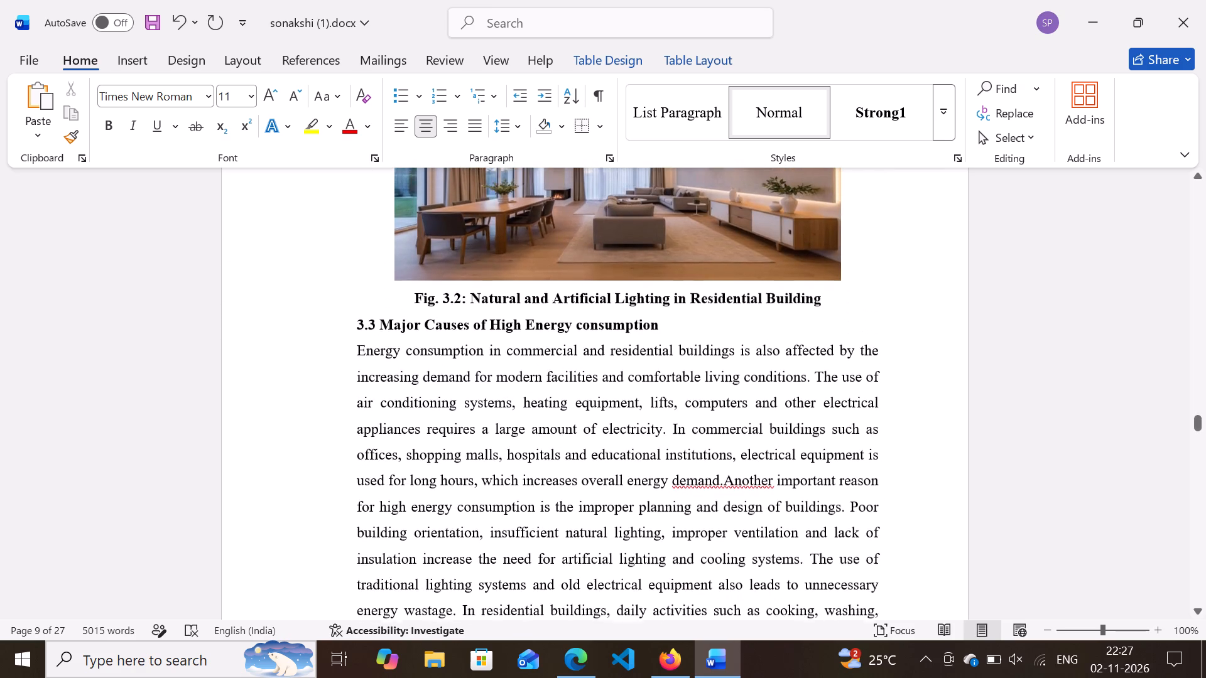
scroll(540, 281, down, 5)
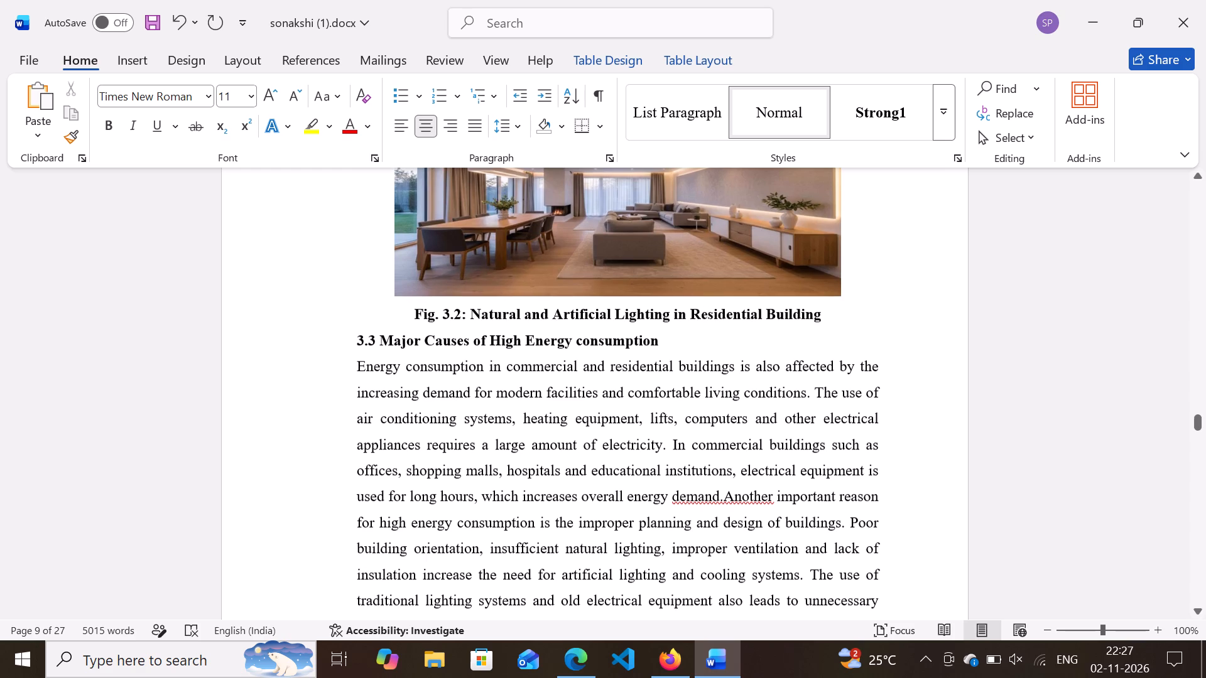
scroll(540, 281, down, 6)
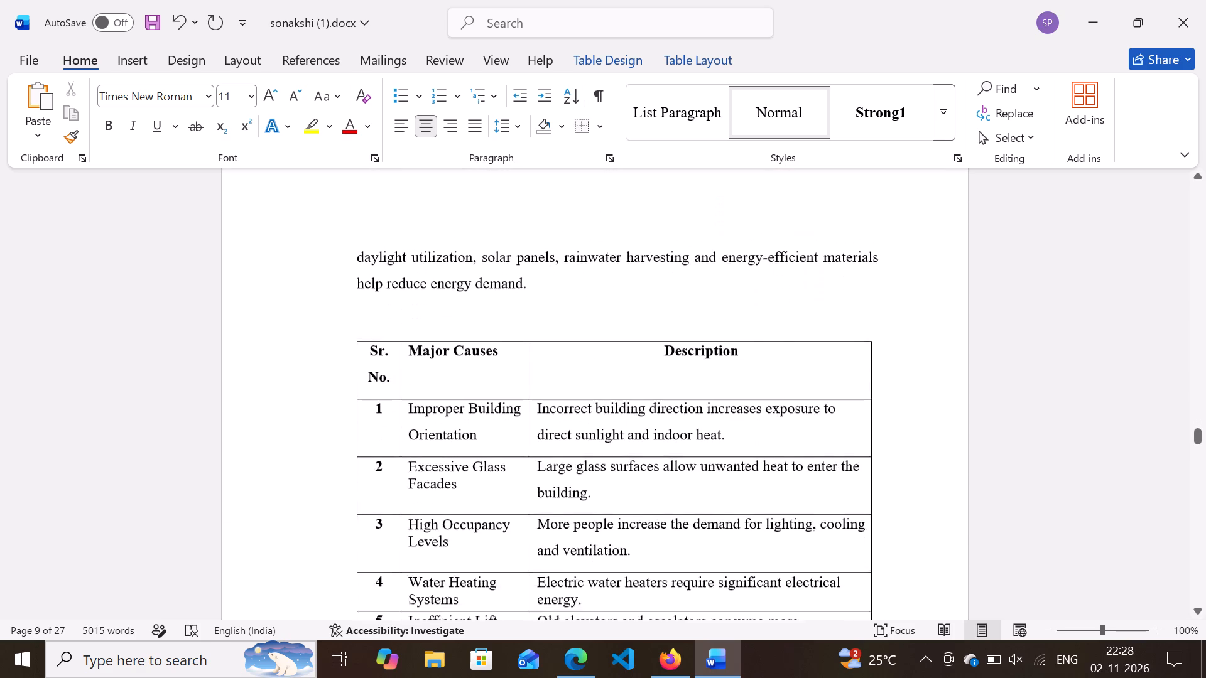
scroll(540, 281, down, 4)
scroll(540, 281, up, 1)
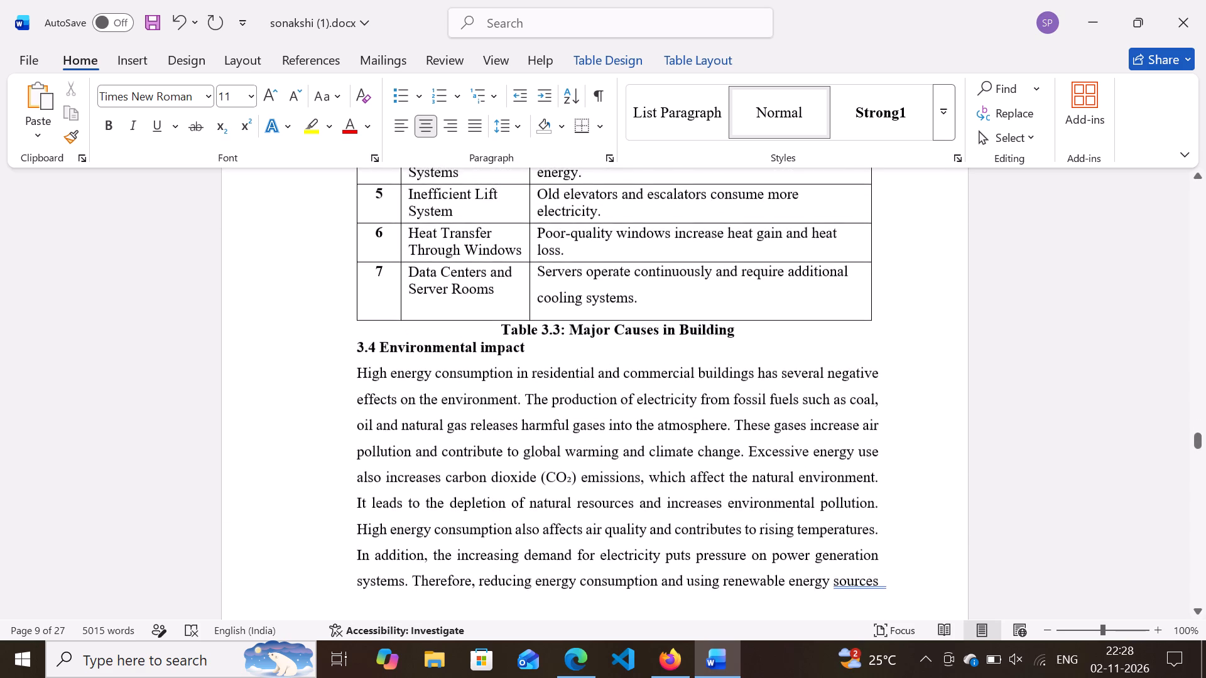
scroll(540, 281, up, 4)
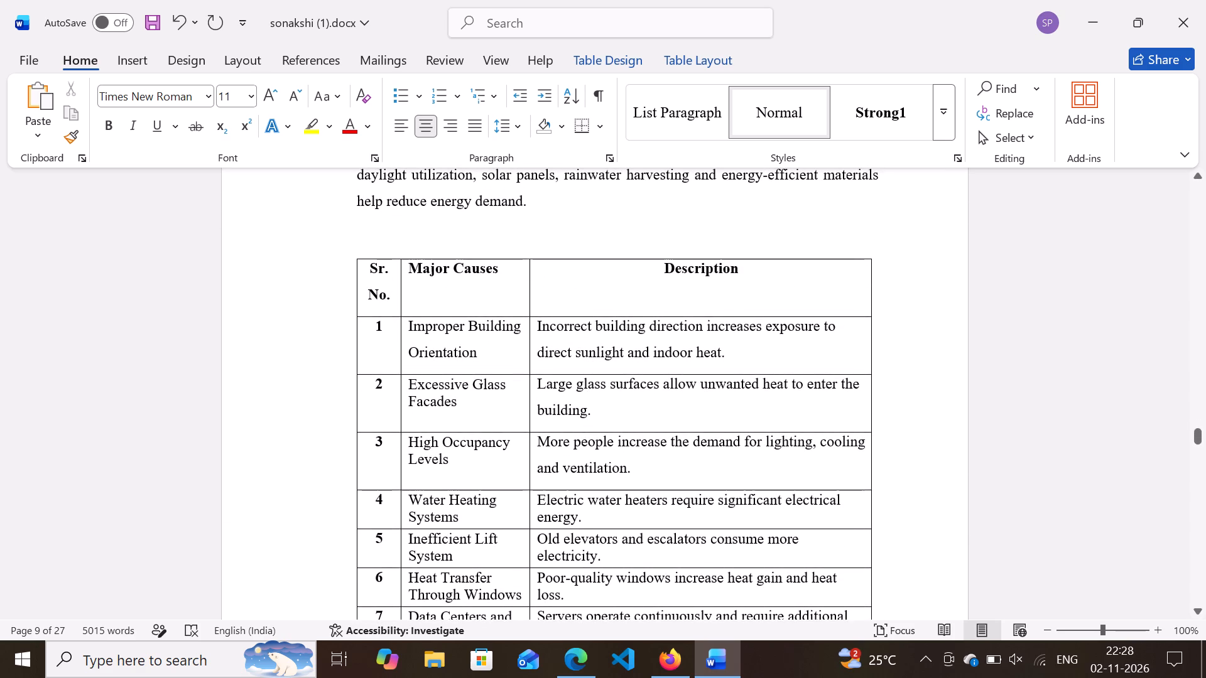
scroll(540, 281, down, 11)
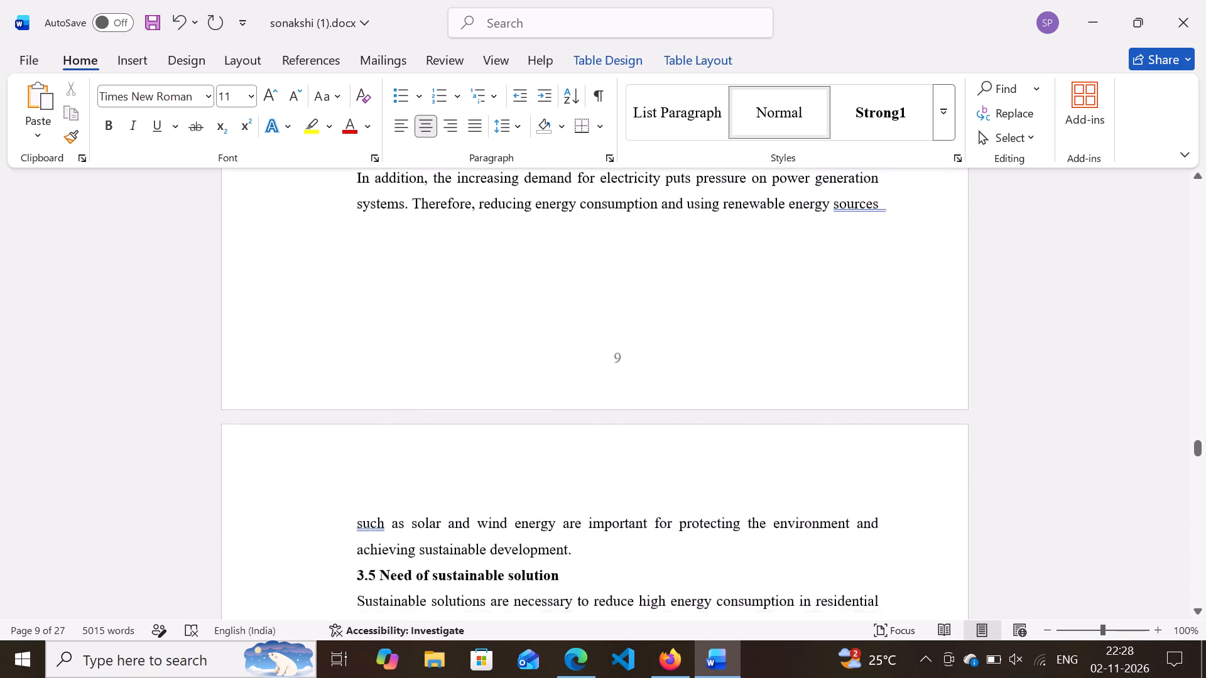
scroll(540, 281, down, 12)
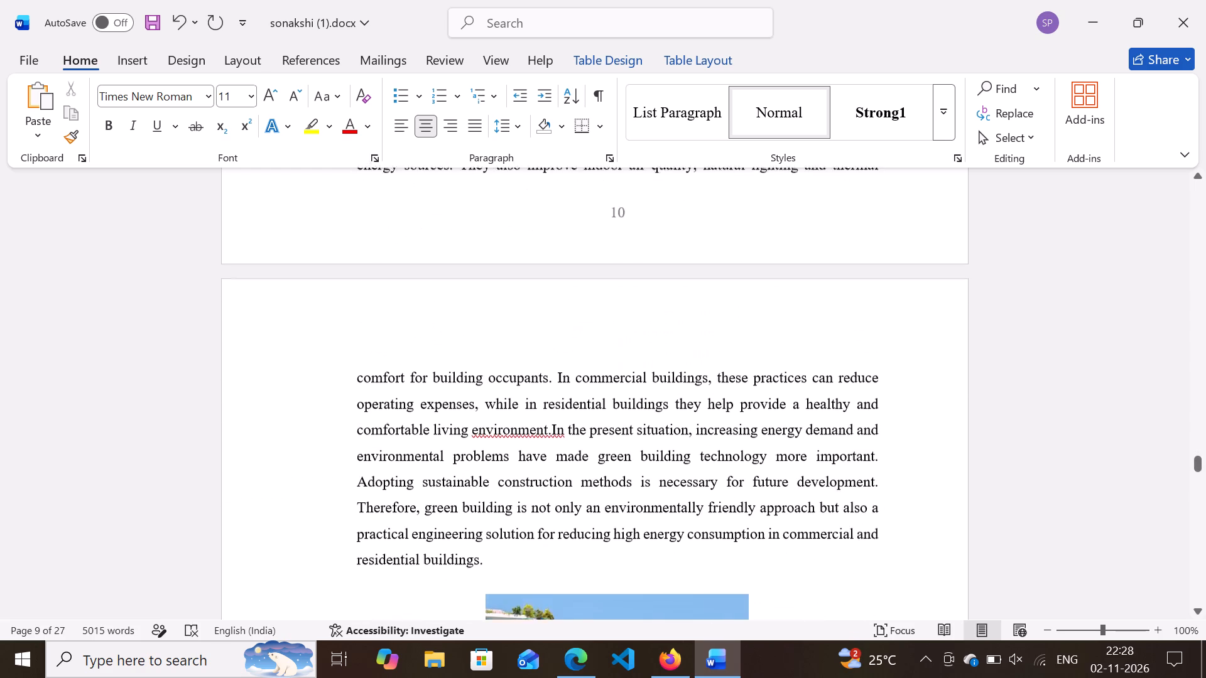
scroll(540, 281, down, 6)
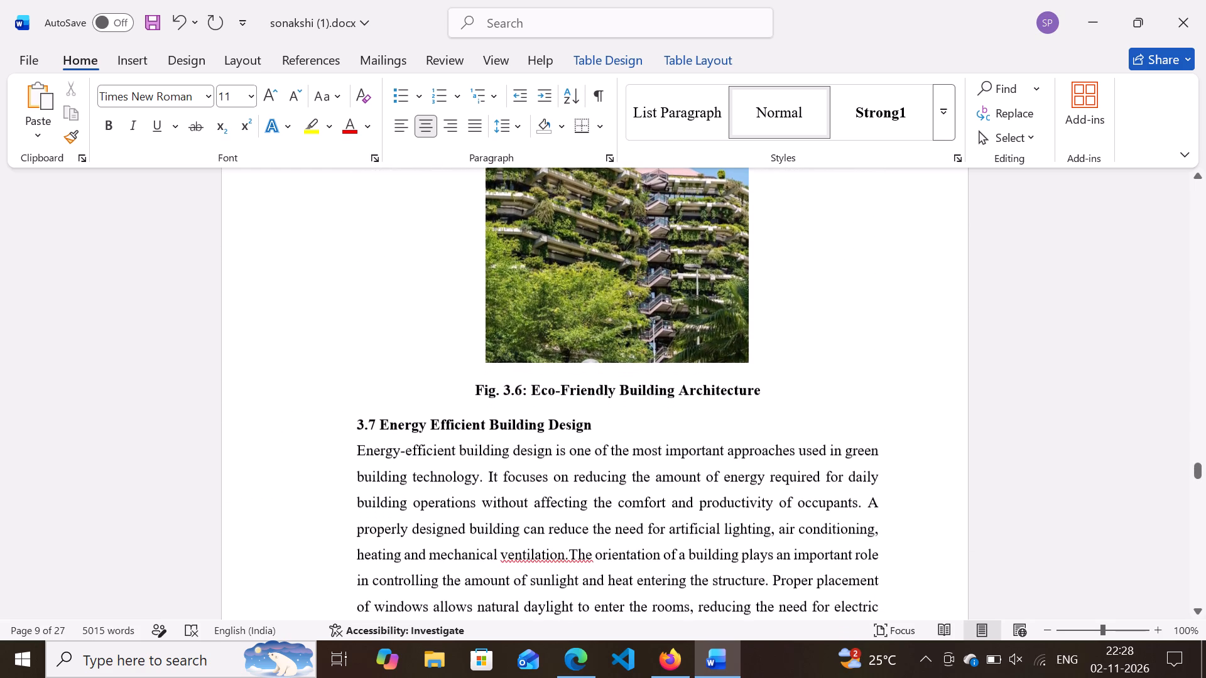
Remove the extra spacing between the Fig. 3.6 caption and the 3.7 Energy Efficient Building Design heading.
scroll(540, 281, up, 1)
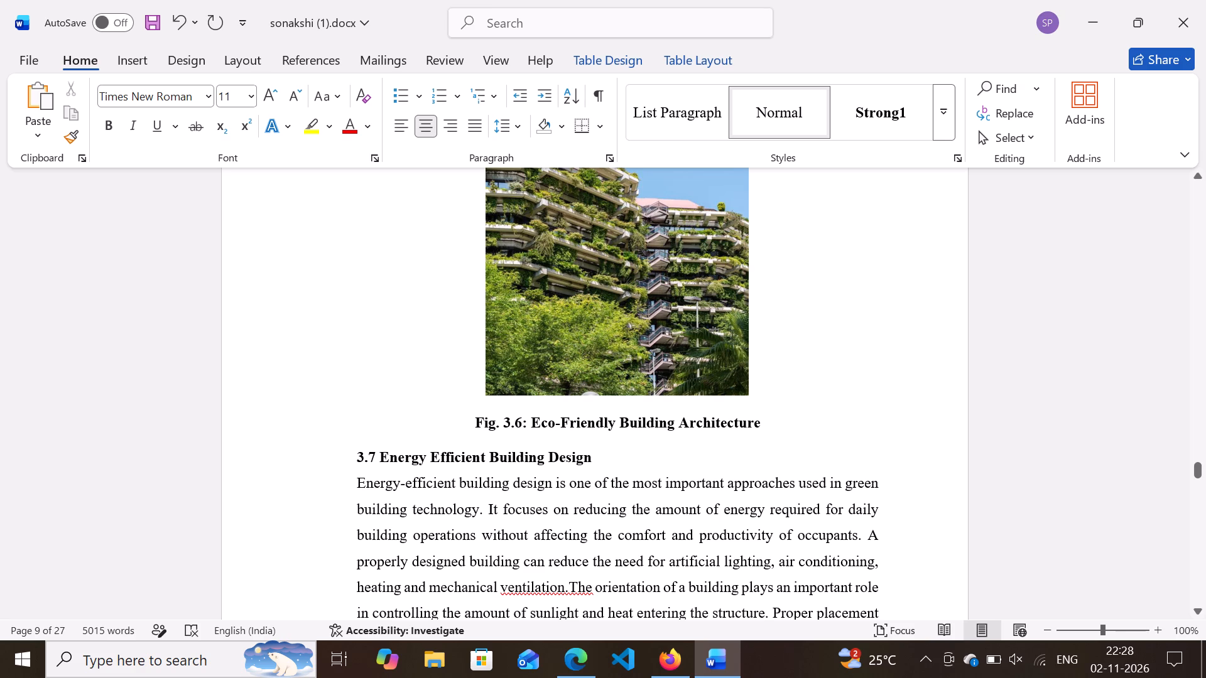
click(354, 454)
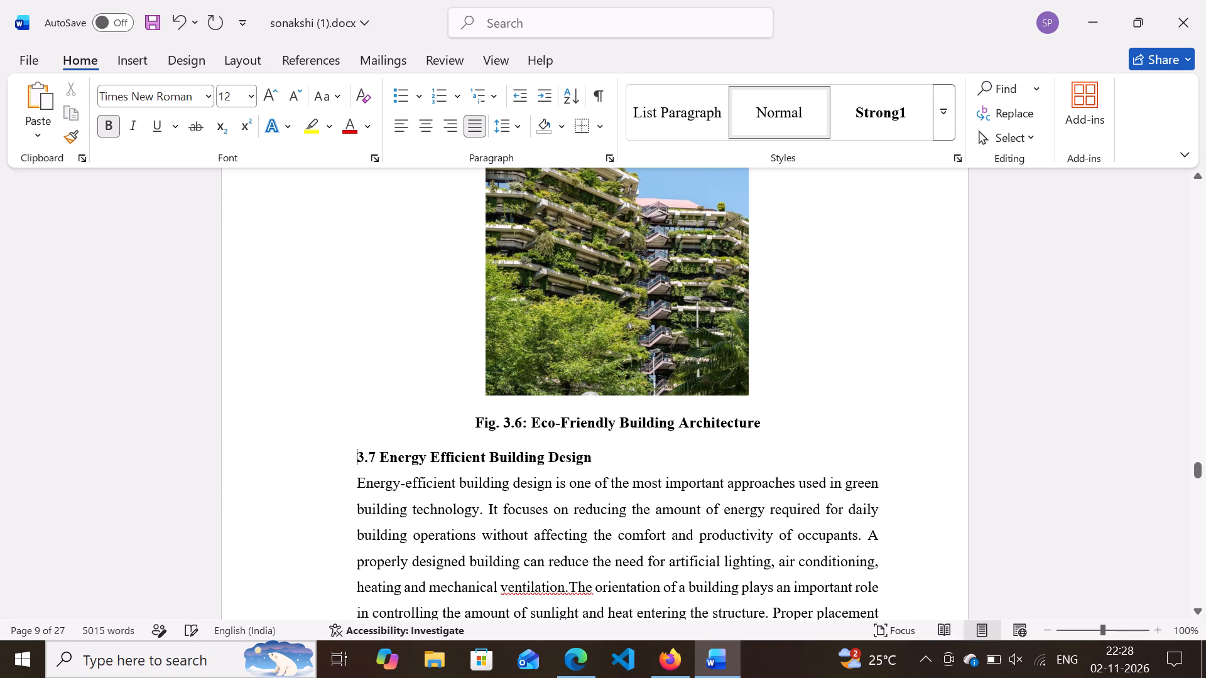
key(BackSpace)
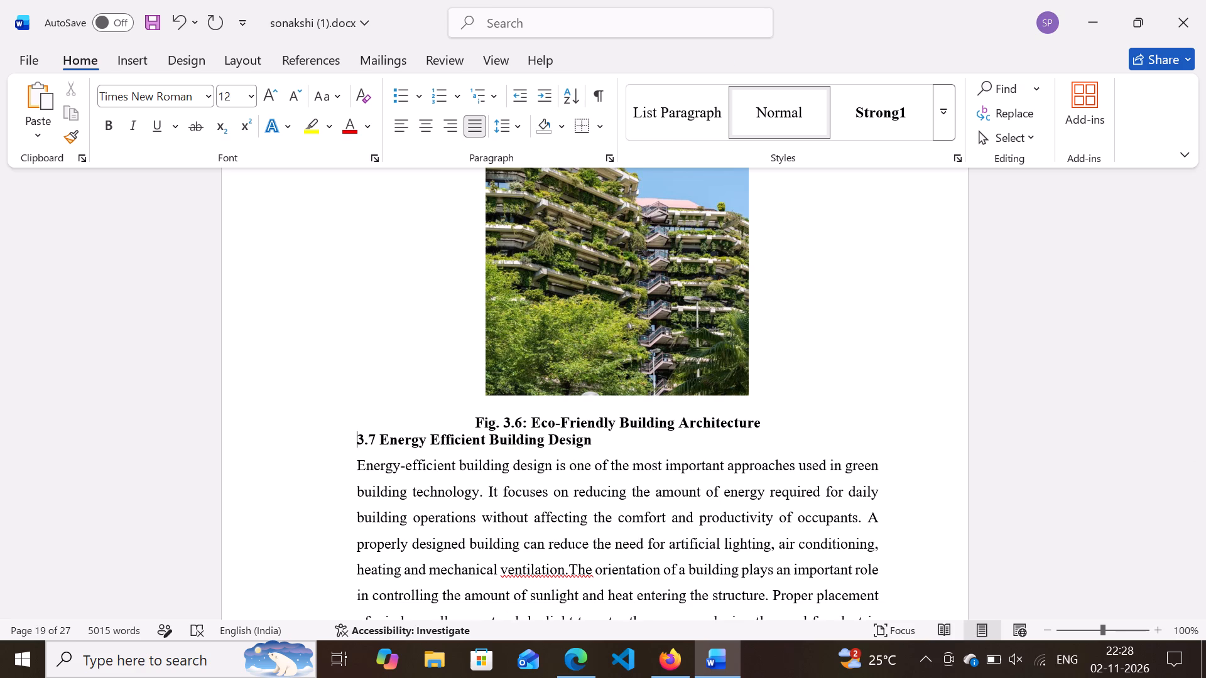
Rejoin the Fig. 3.6 caption to its picture and break it onto its own centred line, spaced apart from the 3.7 heading.
click(465, 418)
key(BackSpace)
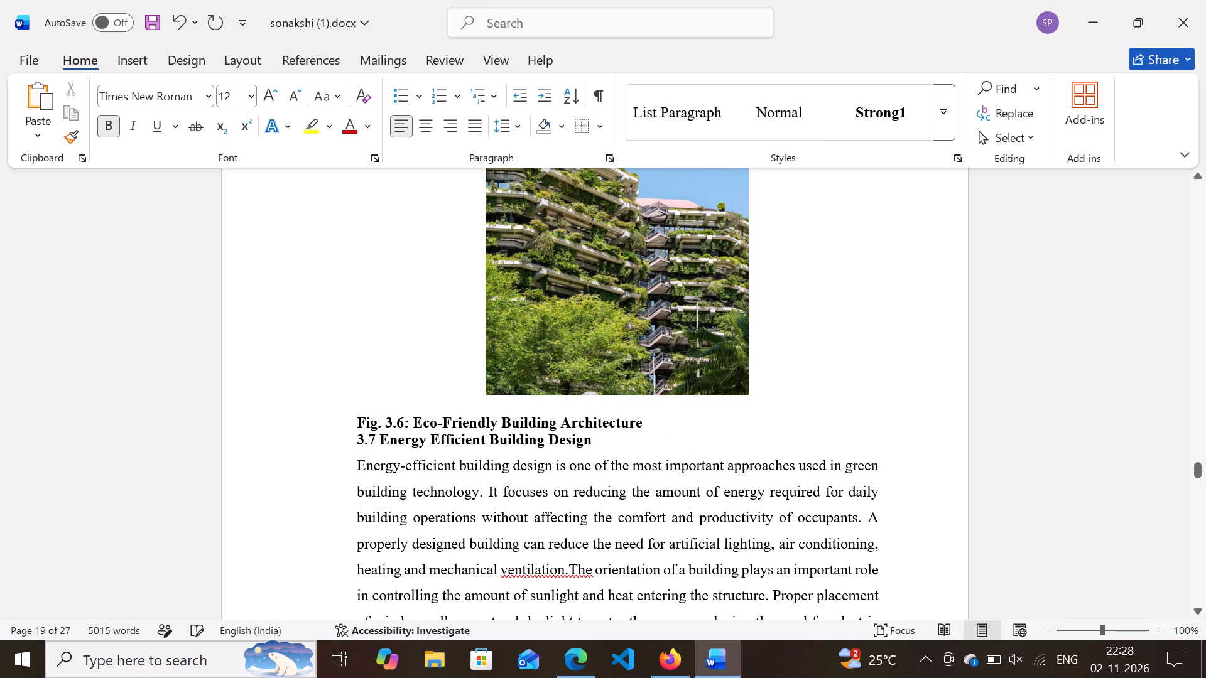
key(BackSpace)
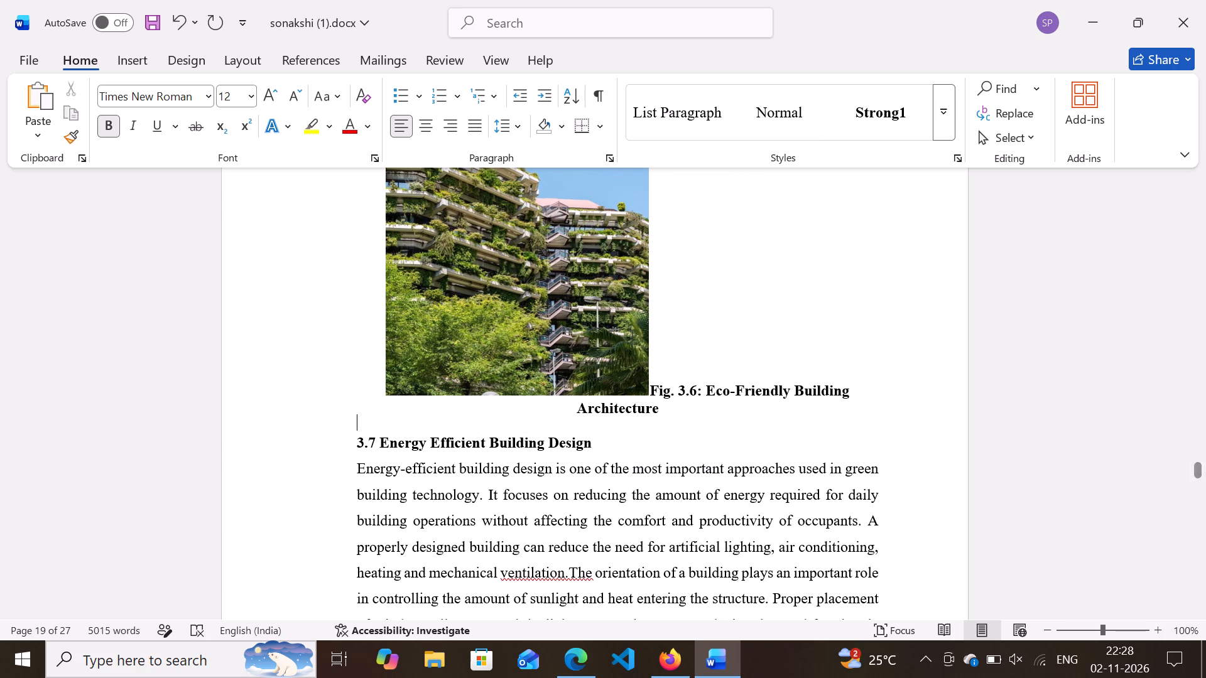
key(Return)
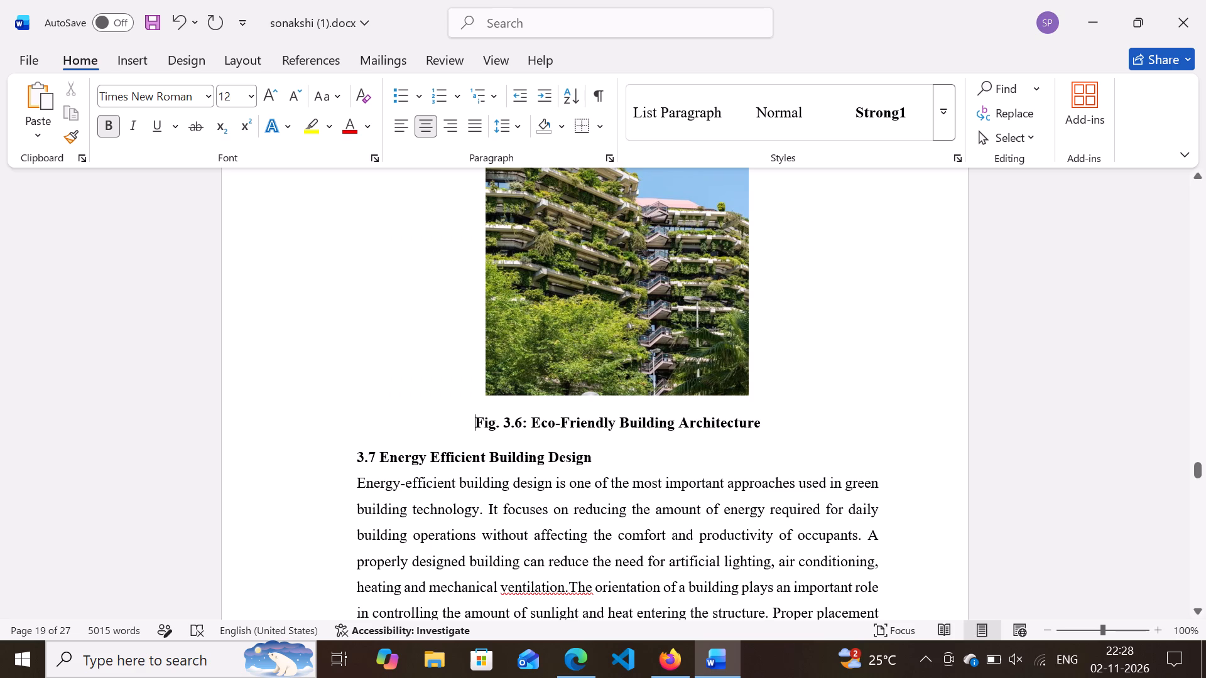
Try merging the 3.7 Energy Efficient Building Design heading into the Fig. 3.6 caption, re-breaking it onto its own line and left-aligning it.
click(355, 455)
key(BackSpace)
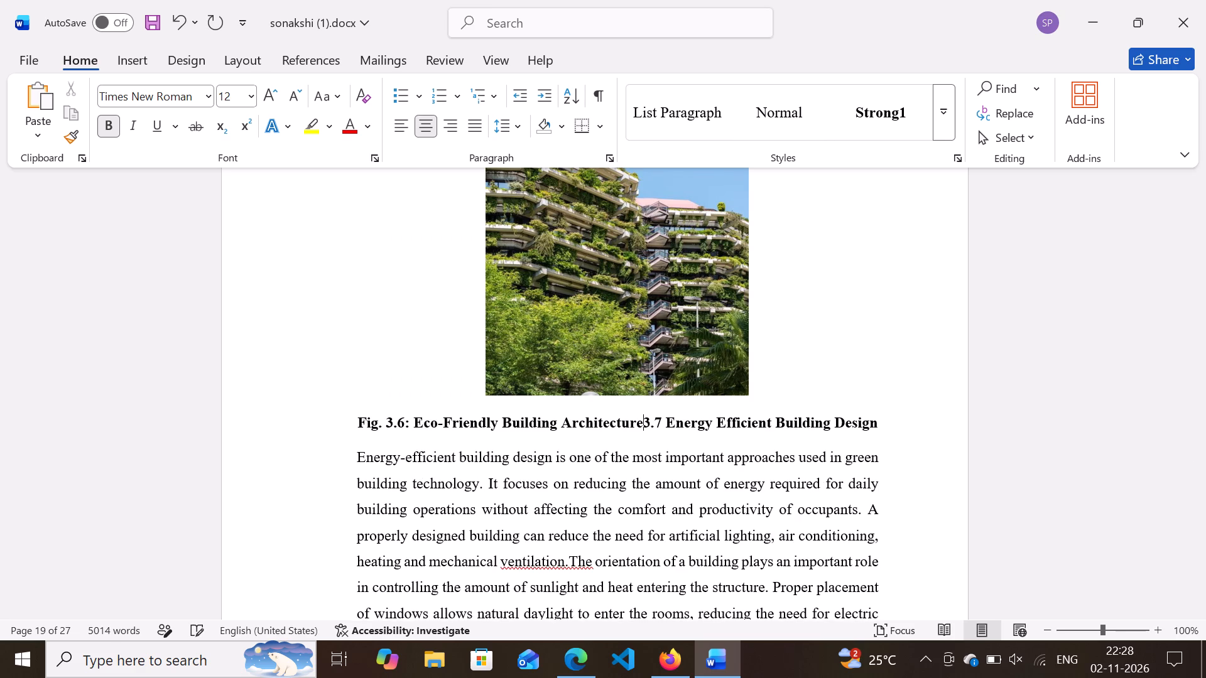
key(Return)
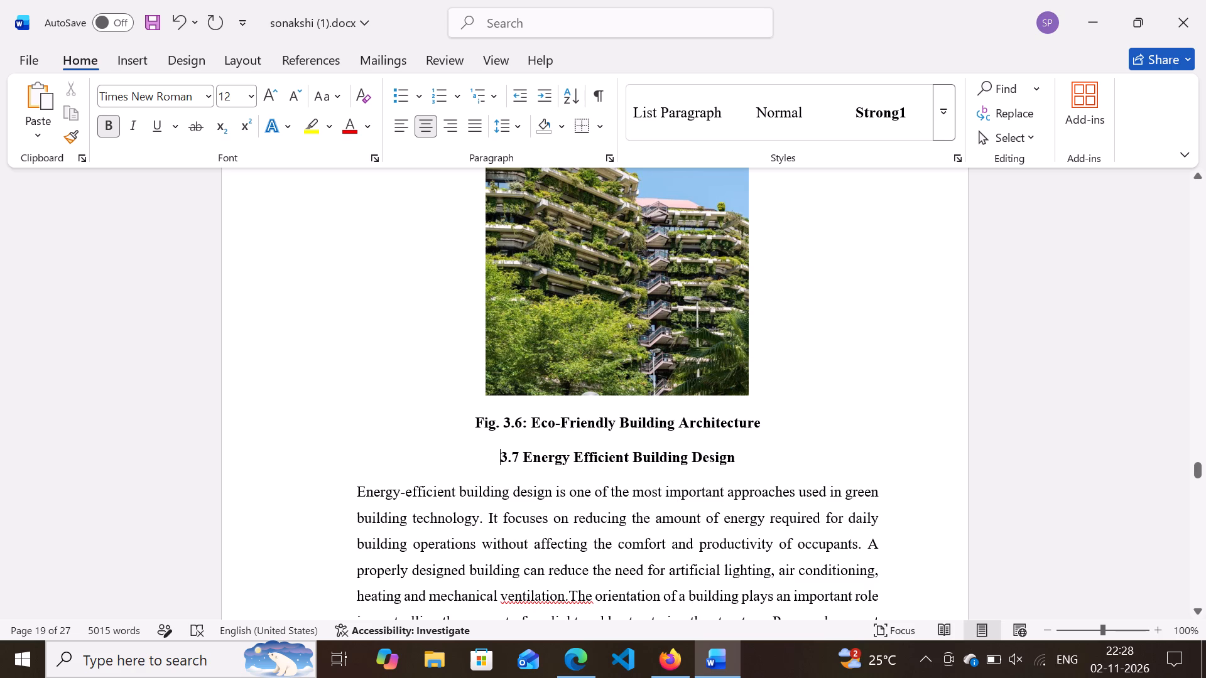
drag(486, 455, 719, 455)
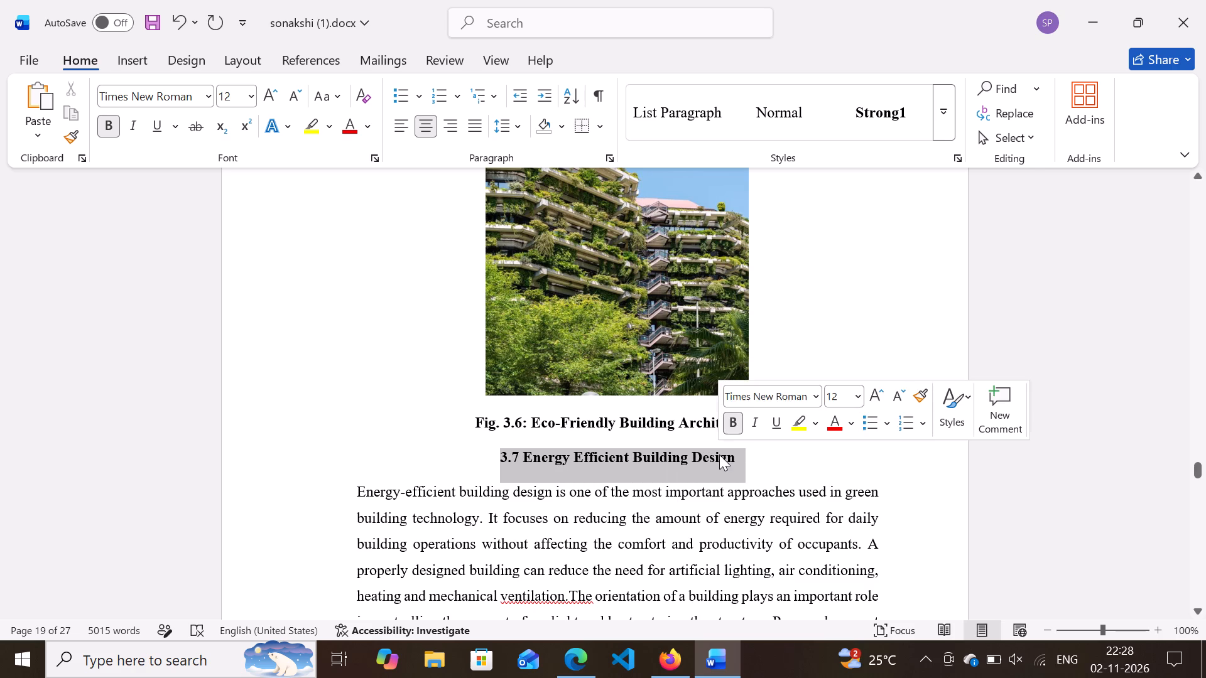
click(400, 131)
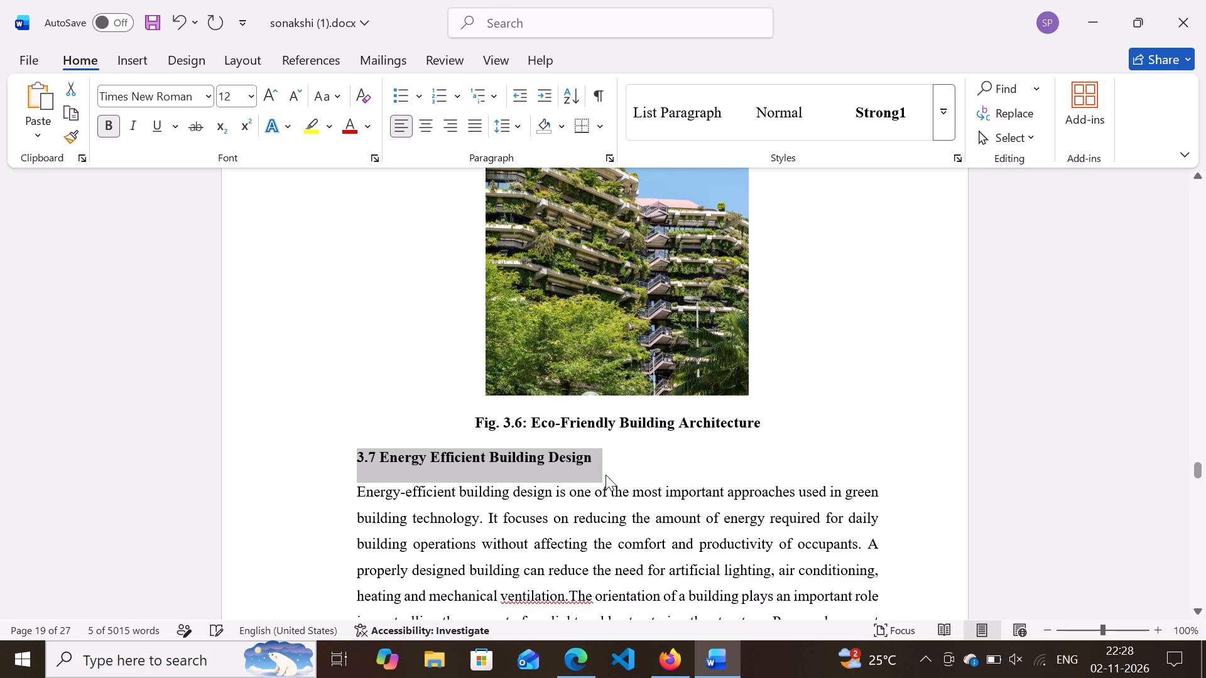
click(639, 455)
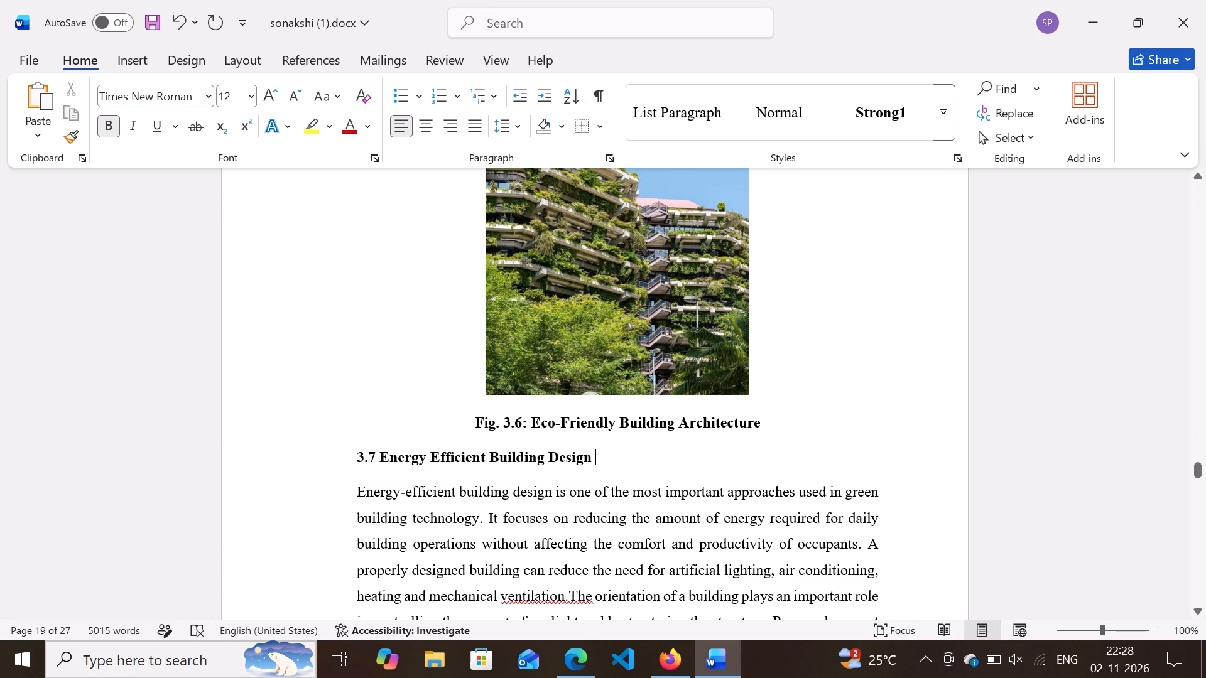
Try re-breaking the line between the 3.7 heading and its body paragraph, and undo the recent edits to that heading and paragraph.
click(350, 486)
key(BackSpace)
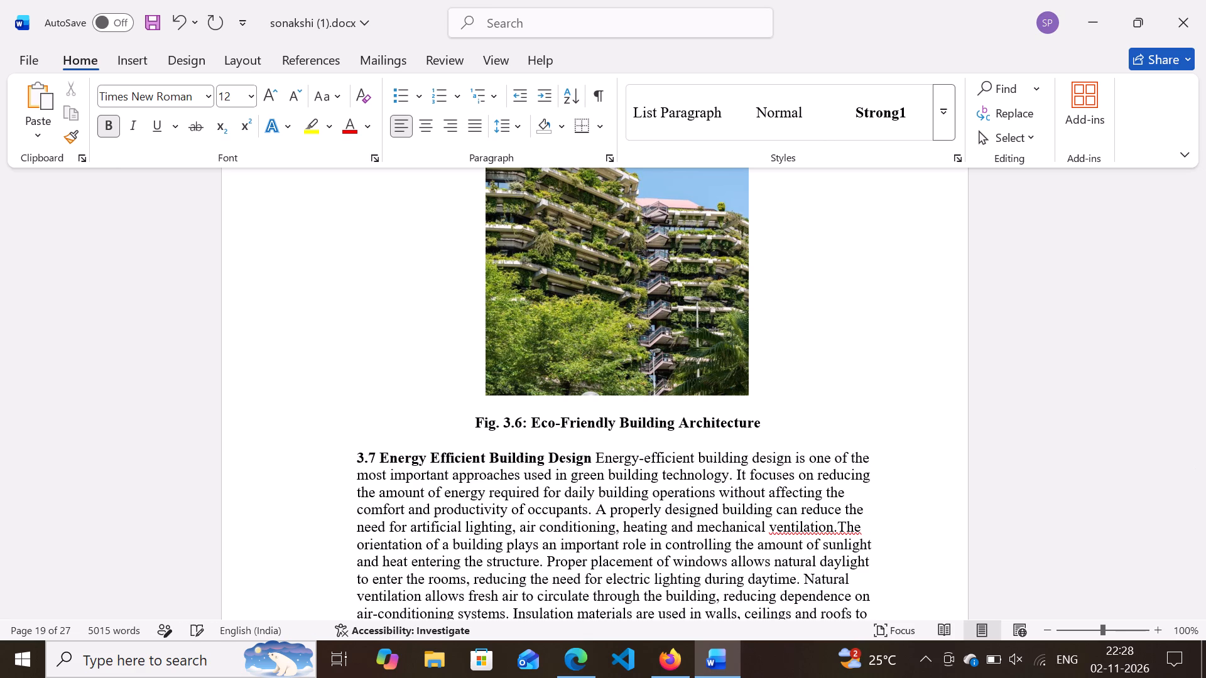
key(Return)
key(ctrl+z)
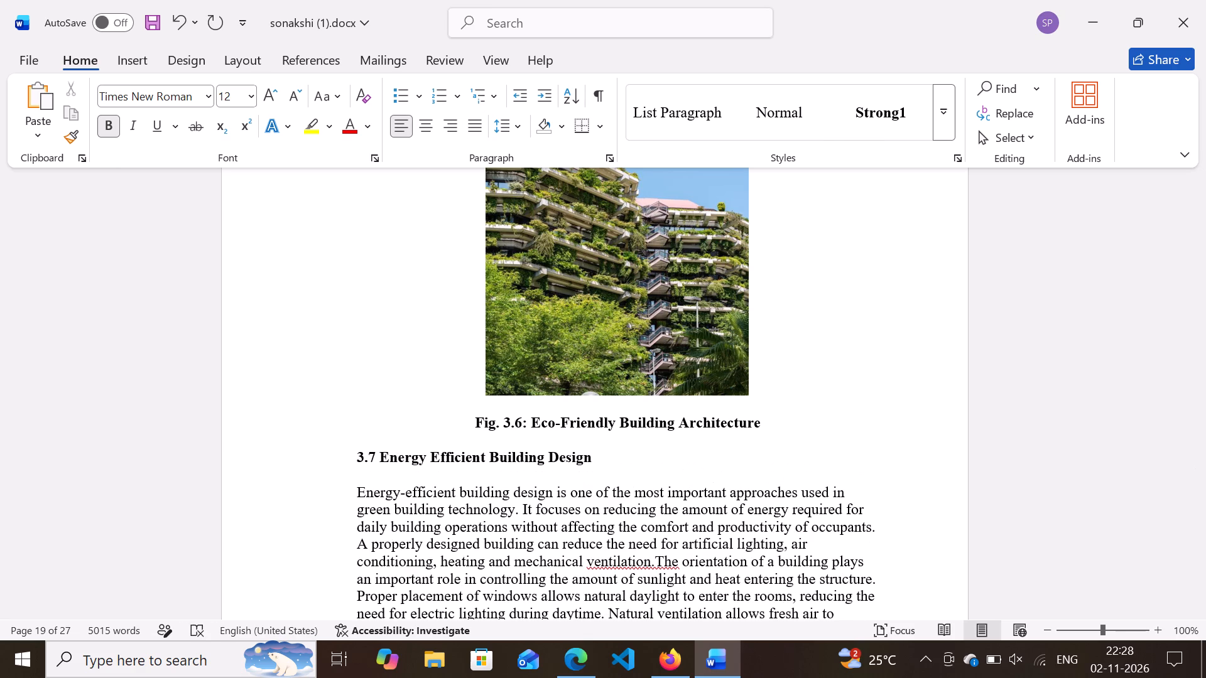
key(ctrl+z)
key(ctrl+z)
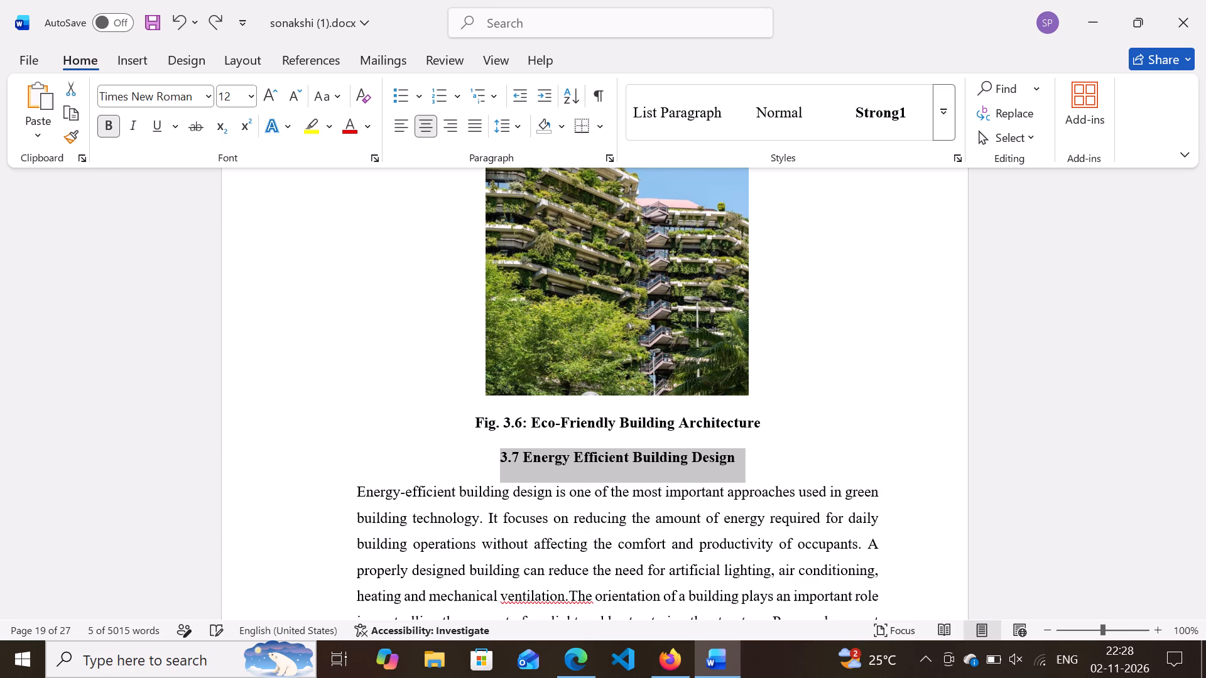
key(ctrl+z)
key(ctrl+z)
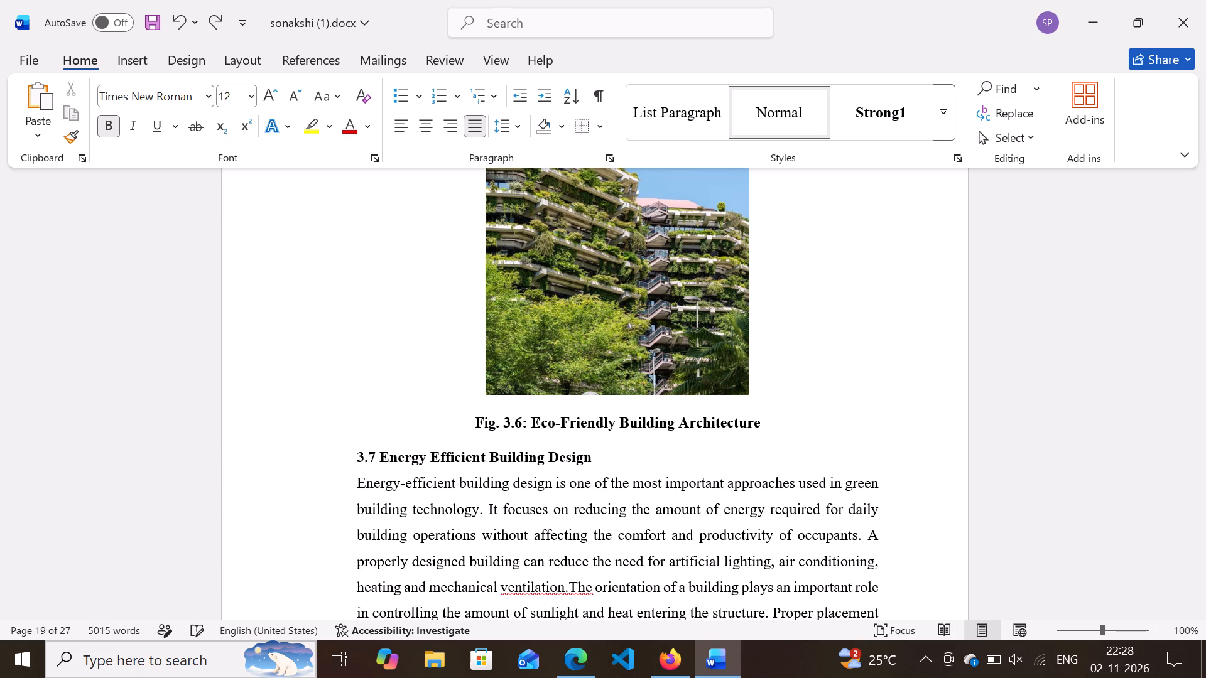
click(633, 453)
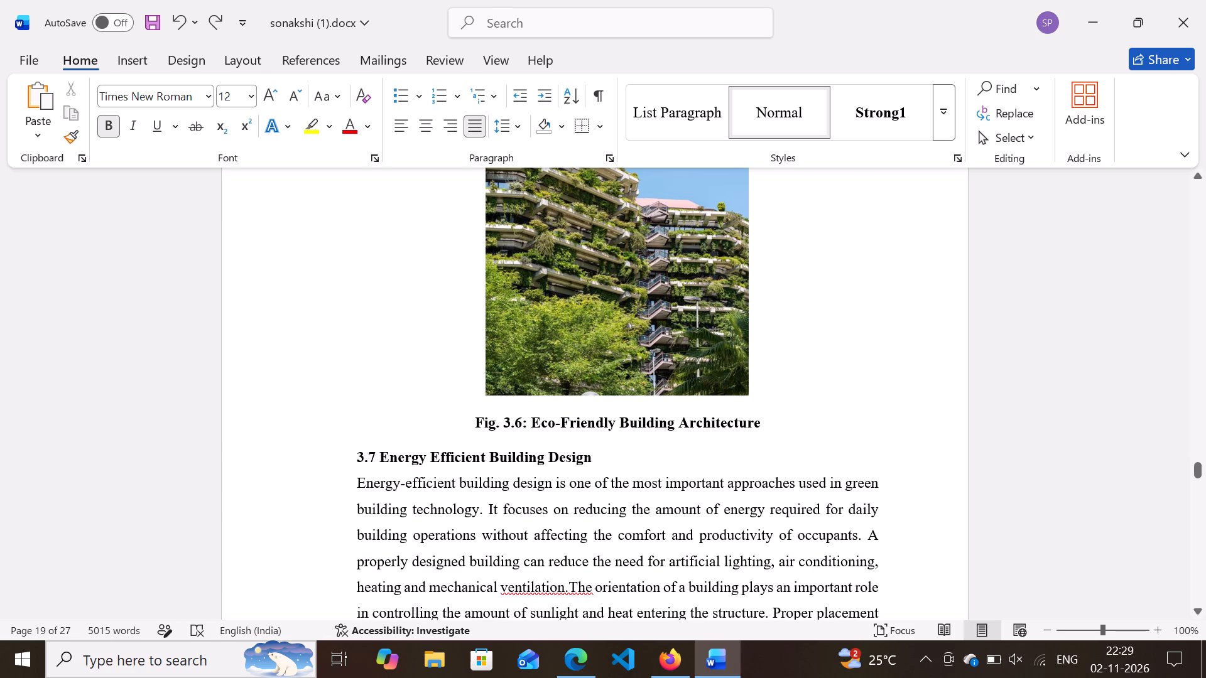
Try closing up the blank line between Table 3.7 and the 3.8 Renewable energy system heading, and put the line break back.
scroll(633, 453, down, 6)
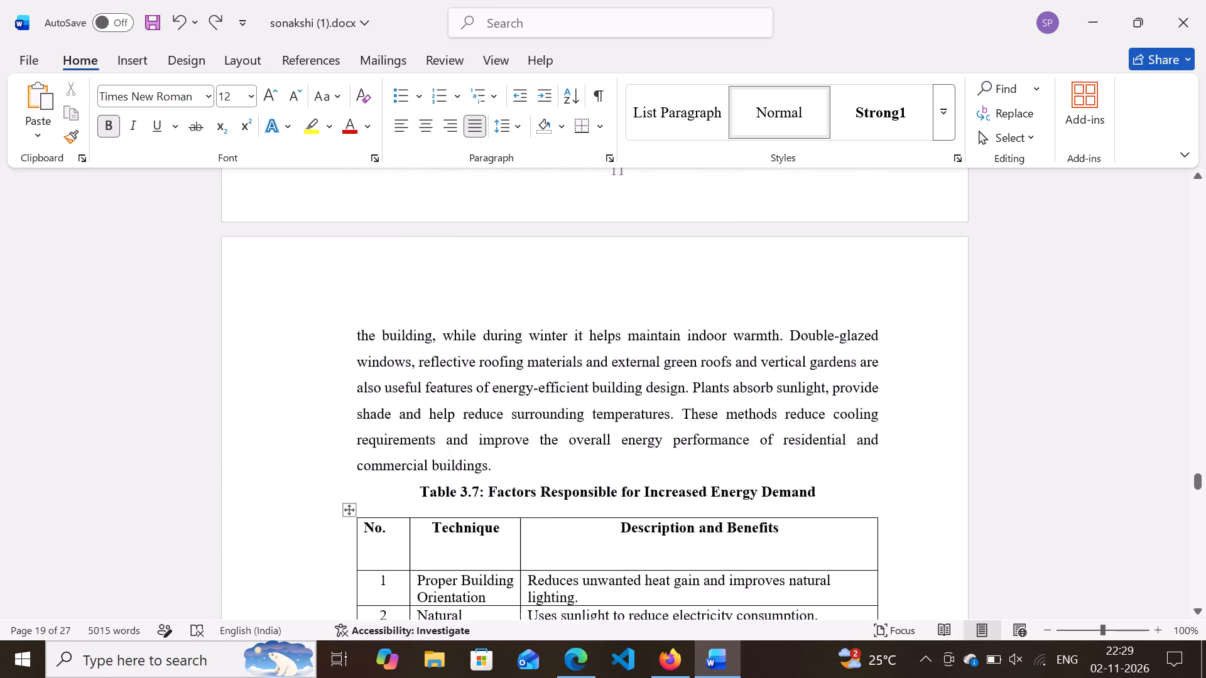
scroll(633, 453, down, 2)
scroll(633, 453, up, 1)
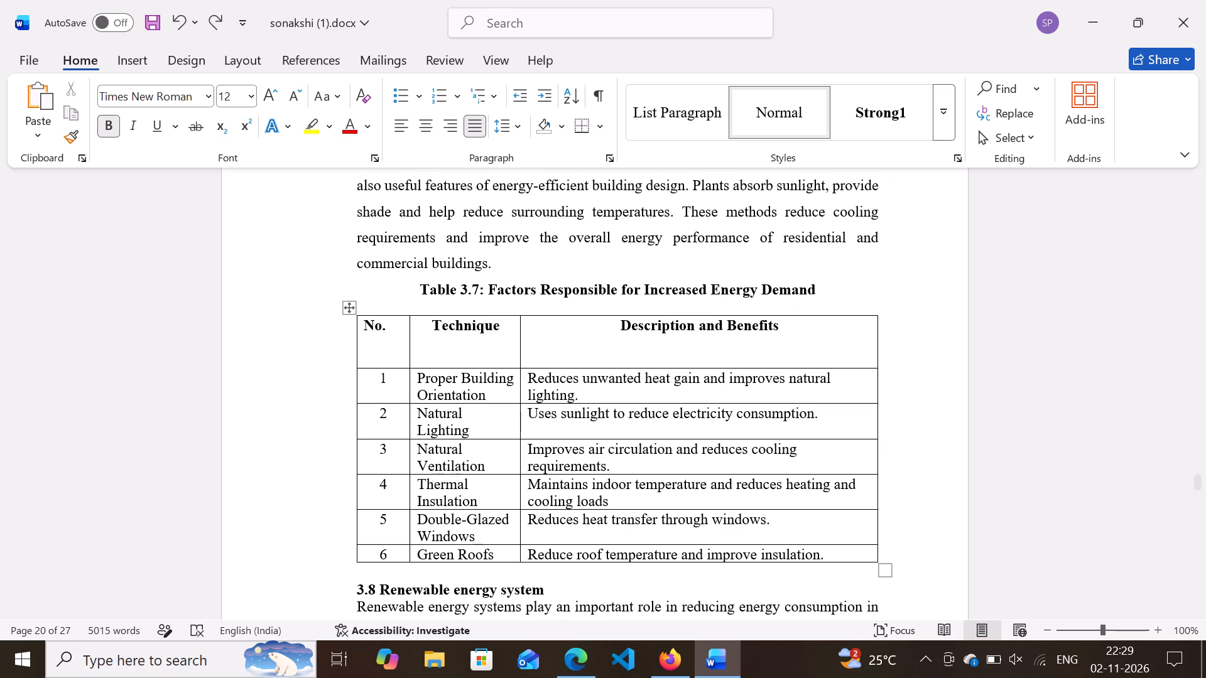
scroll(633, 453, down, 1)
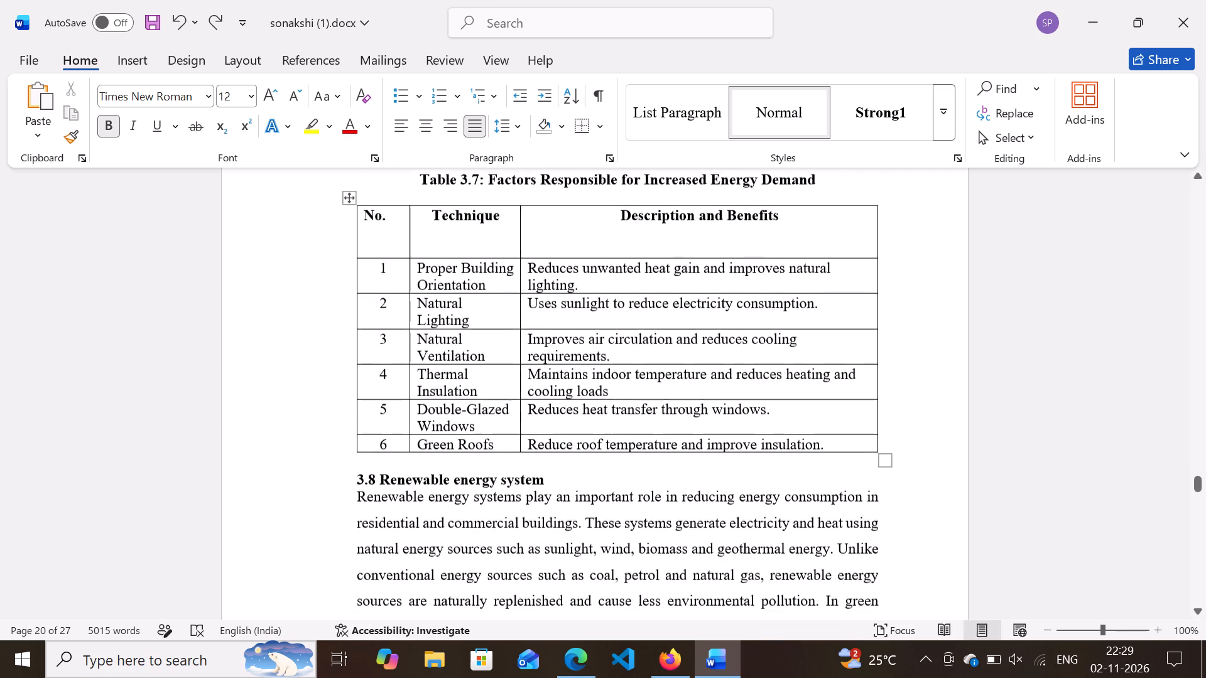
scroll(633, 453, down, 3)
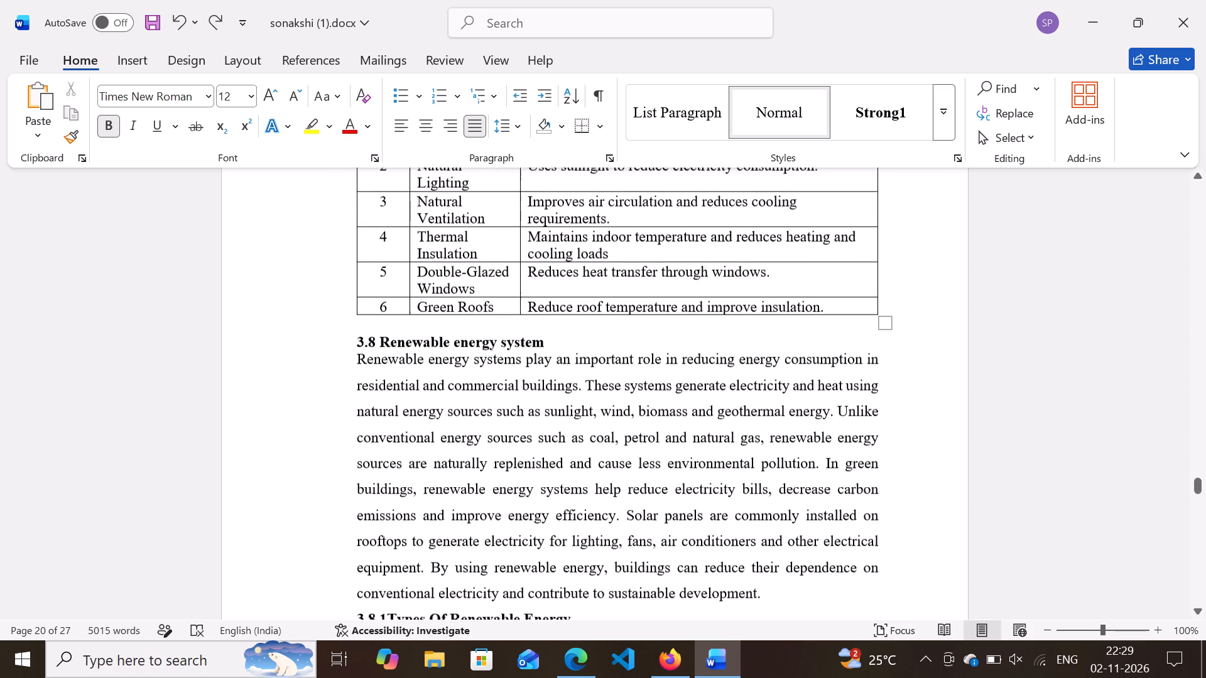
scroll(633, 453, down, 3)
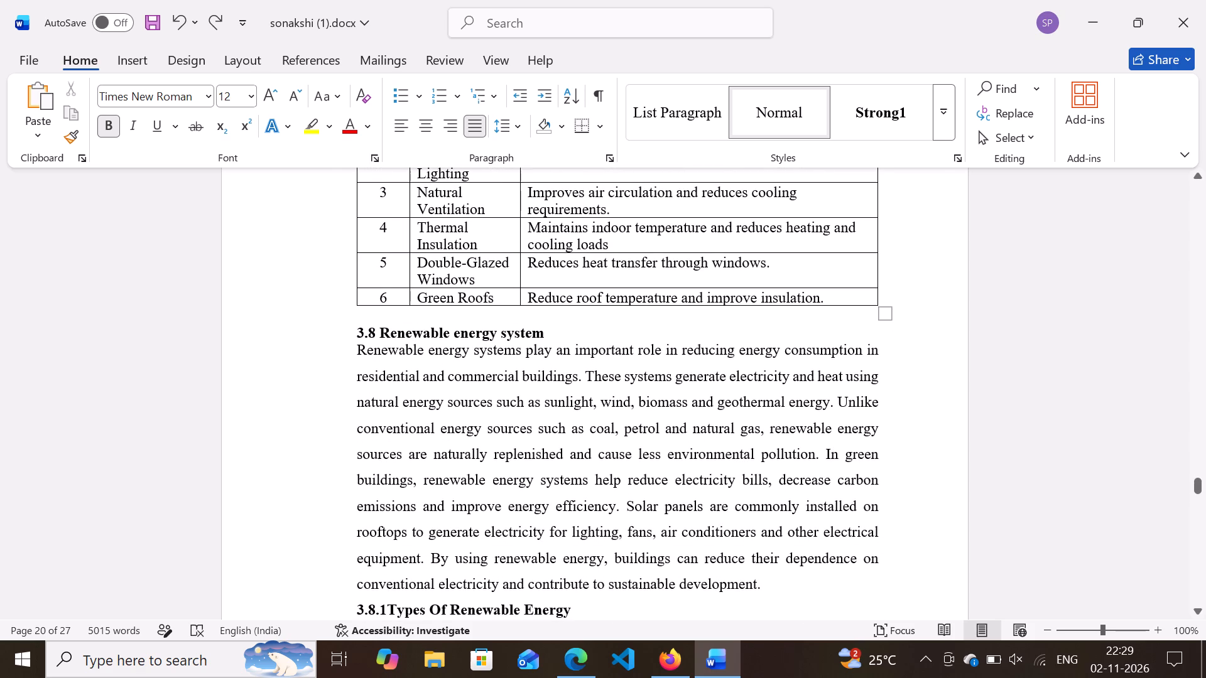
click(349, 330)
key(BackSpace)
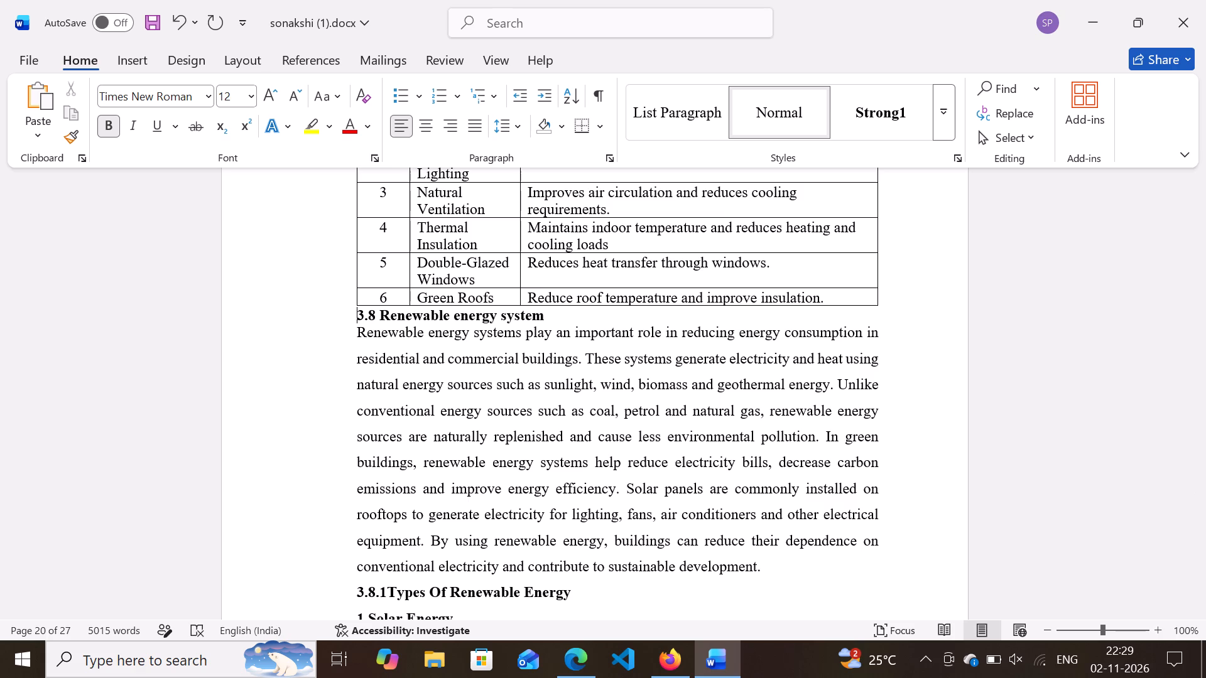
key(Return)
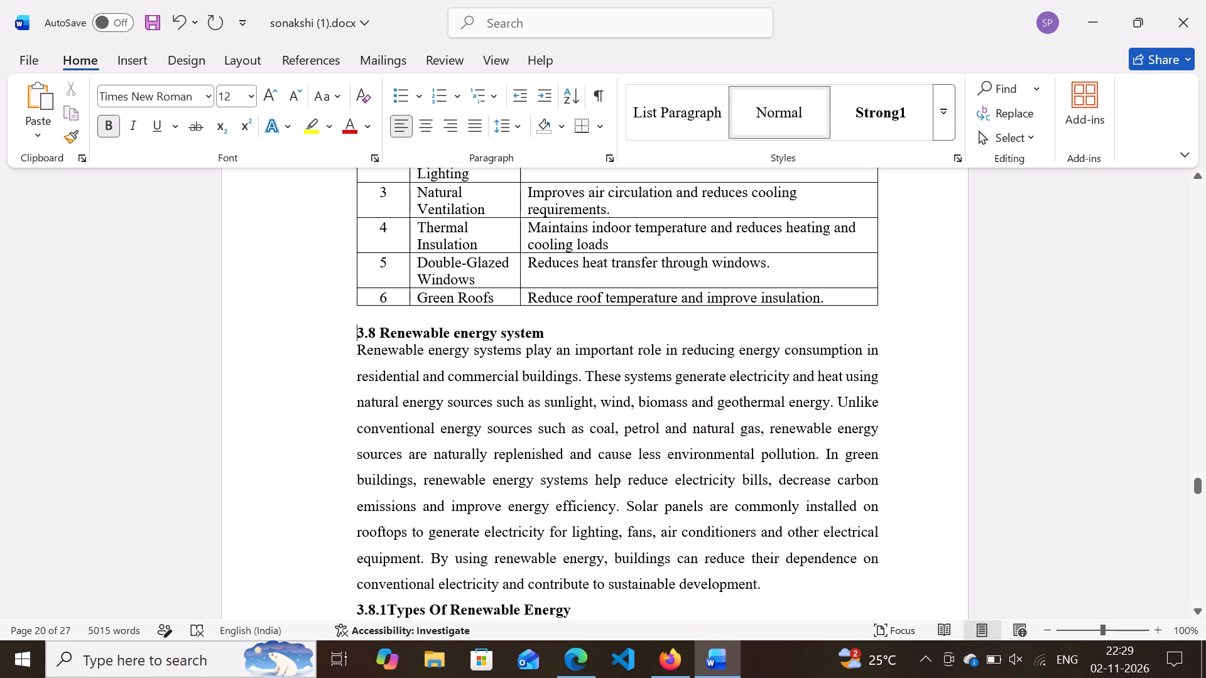
Apply one line spacing to the 3.8 Renewable energy system heading and its following paragraph so the heading matches the body text.
click(541, 329)
drag(359, 331, 551, 348)
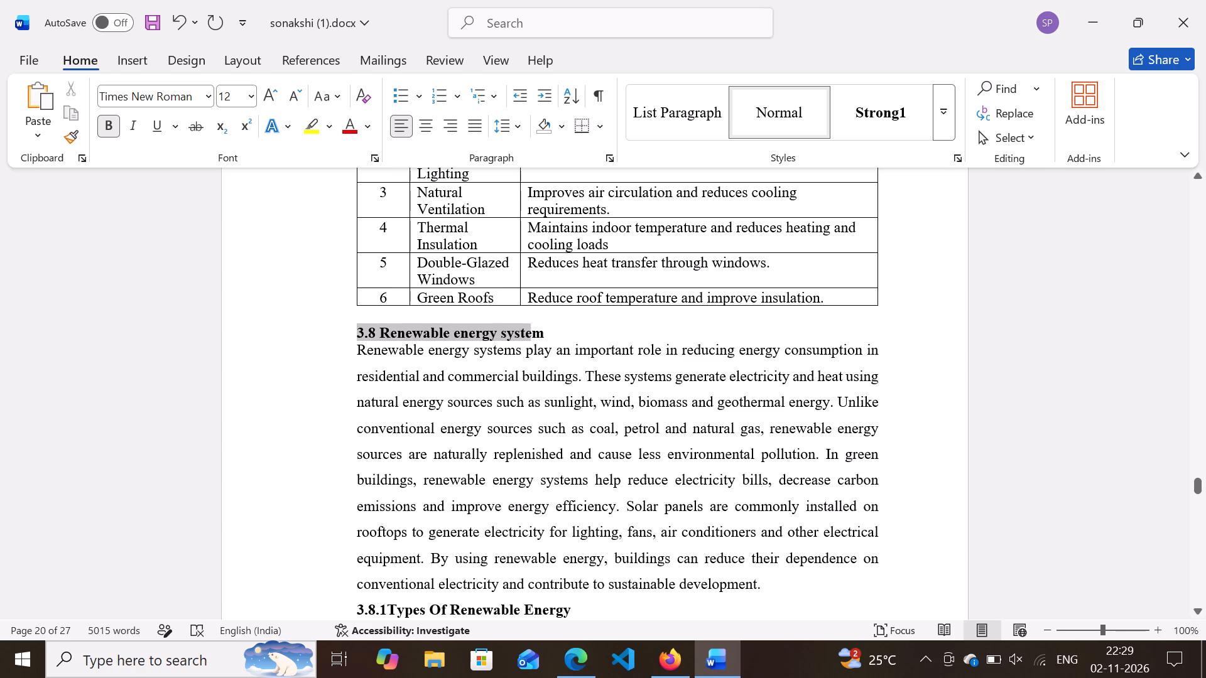
drag(551, 348, 585, 374)
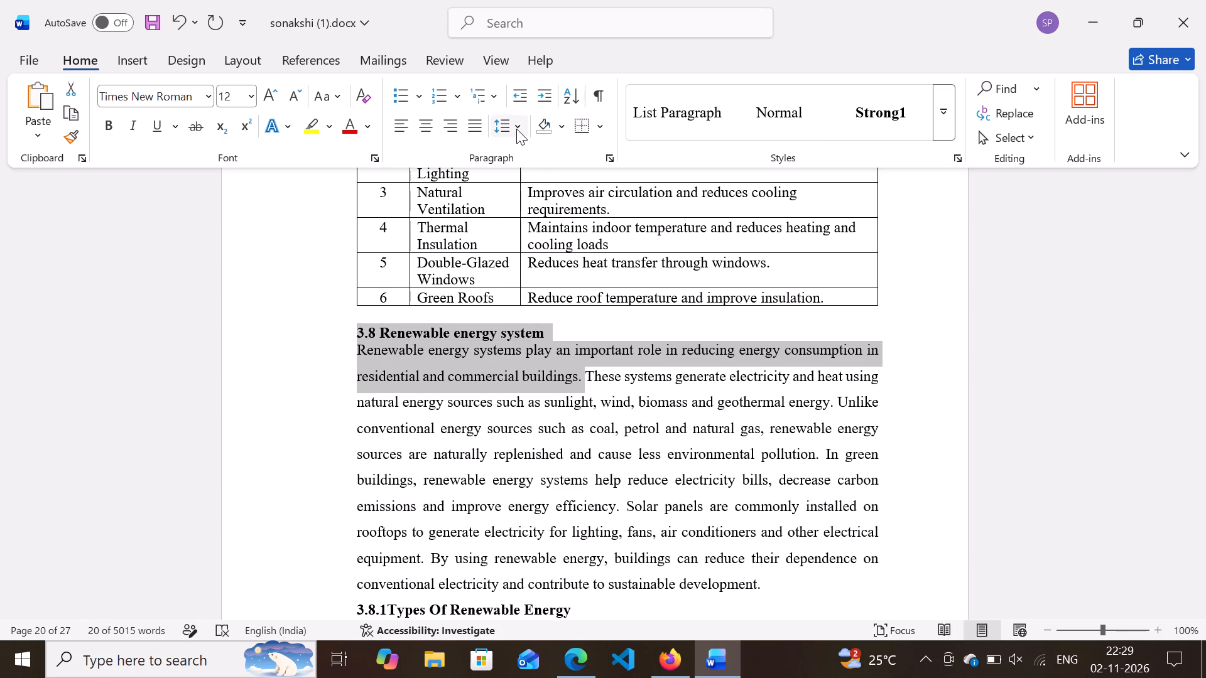
click(516, 129)
click(513, 201)
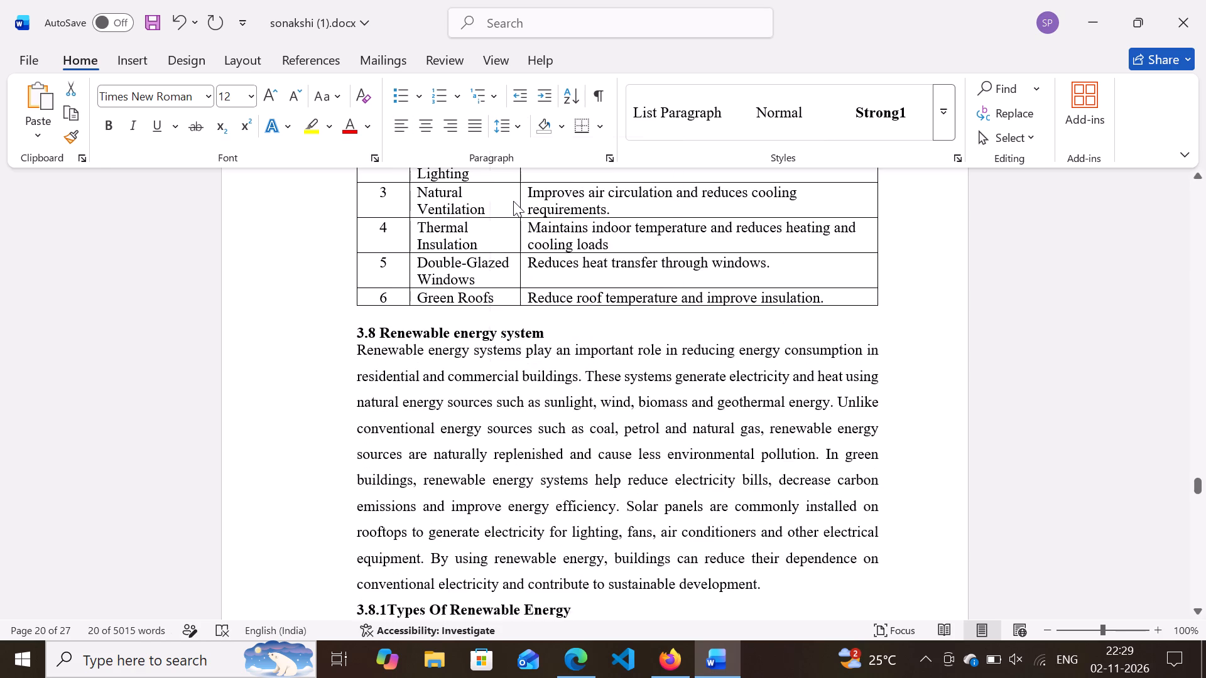
click(558, 313)
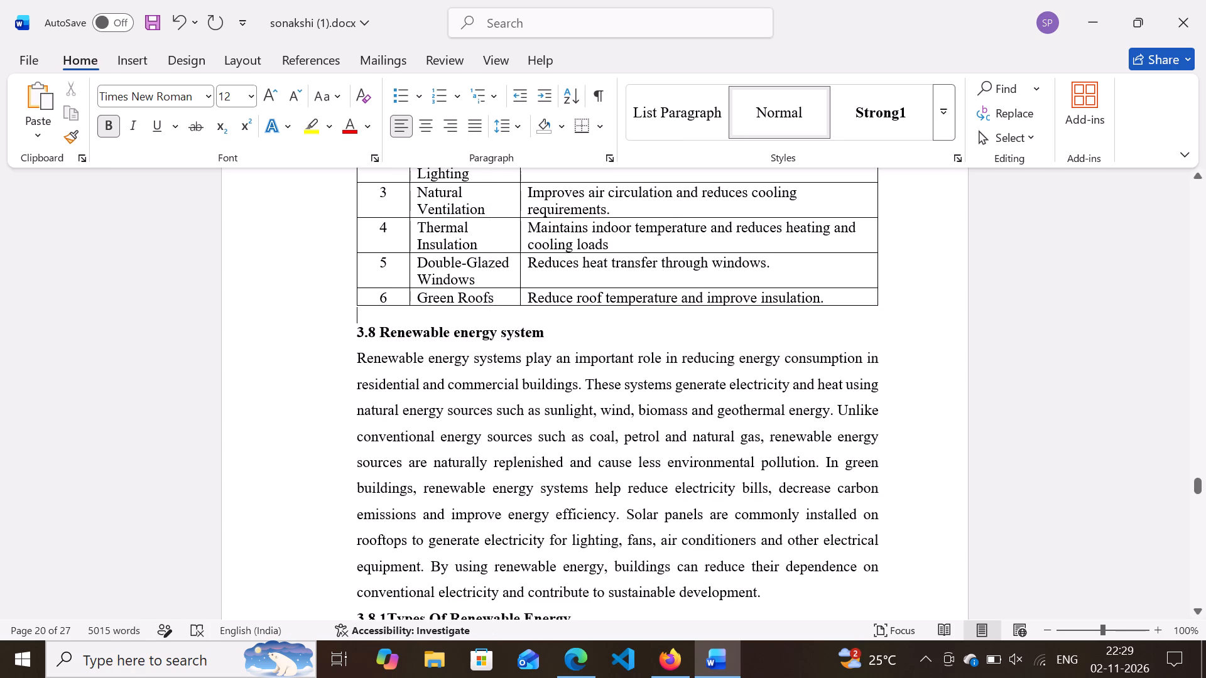
Look through section 3.8.1 Types Of Renewable Energy and examine the headings, paragraph spacing and figure captions for solar, wind and biomass energy.
scroll(553, 374, down, 1)
ctrl+scroll(553, 374, up, 1)
ctrl+scroll(553, 374, down, 3)
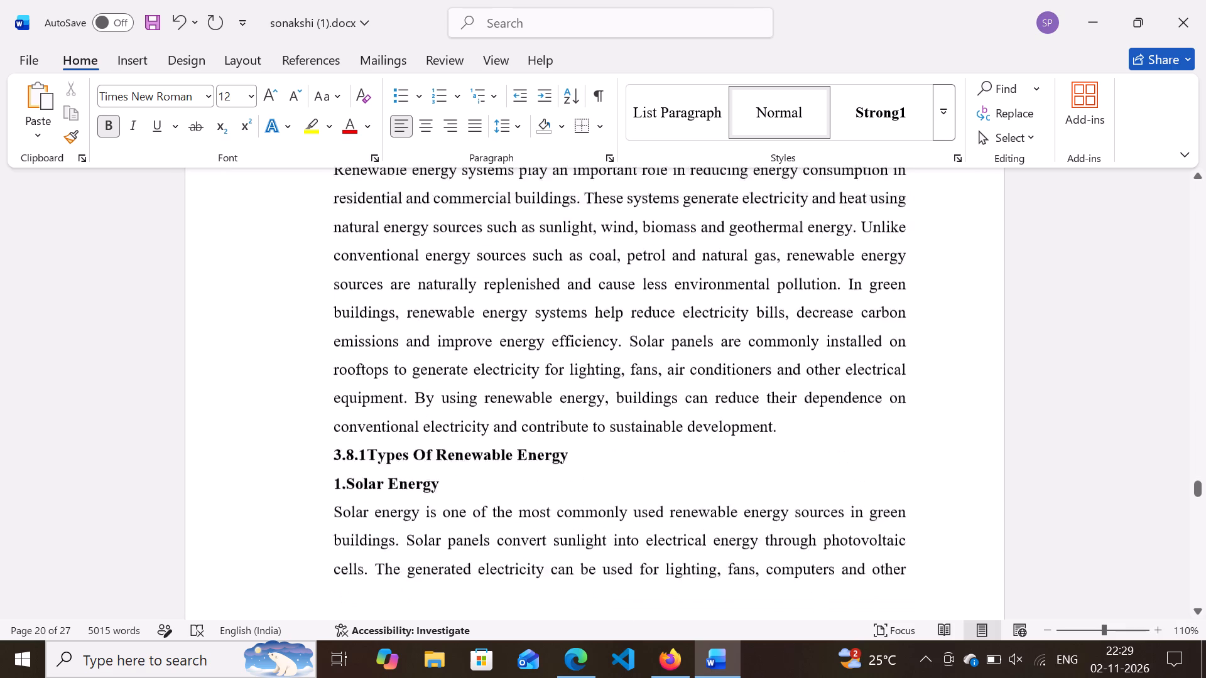
ctrl+scroll(553, 374, down, 1)
scroll(553, 374, down, 3)
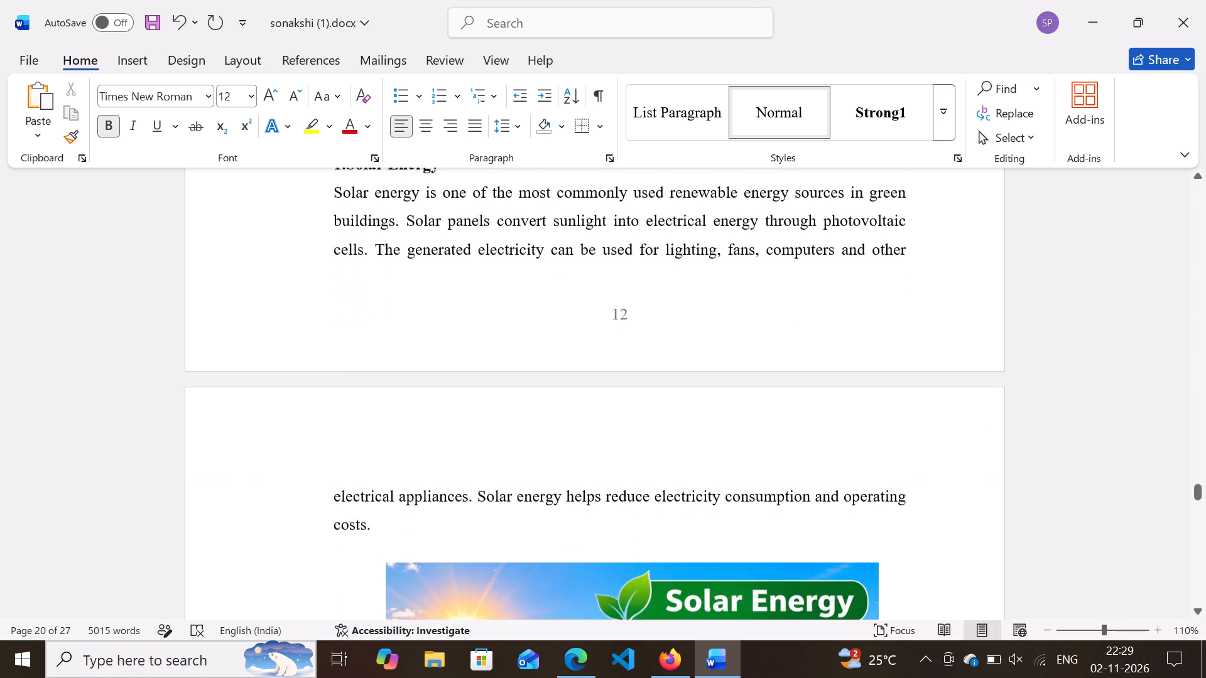
scroll(553, 374, down, 2)
scroll(553, 374, up, 1)
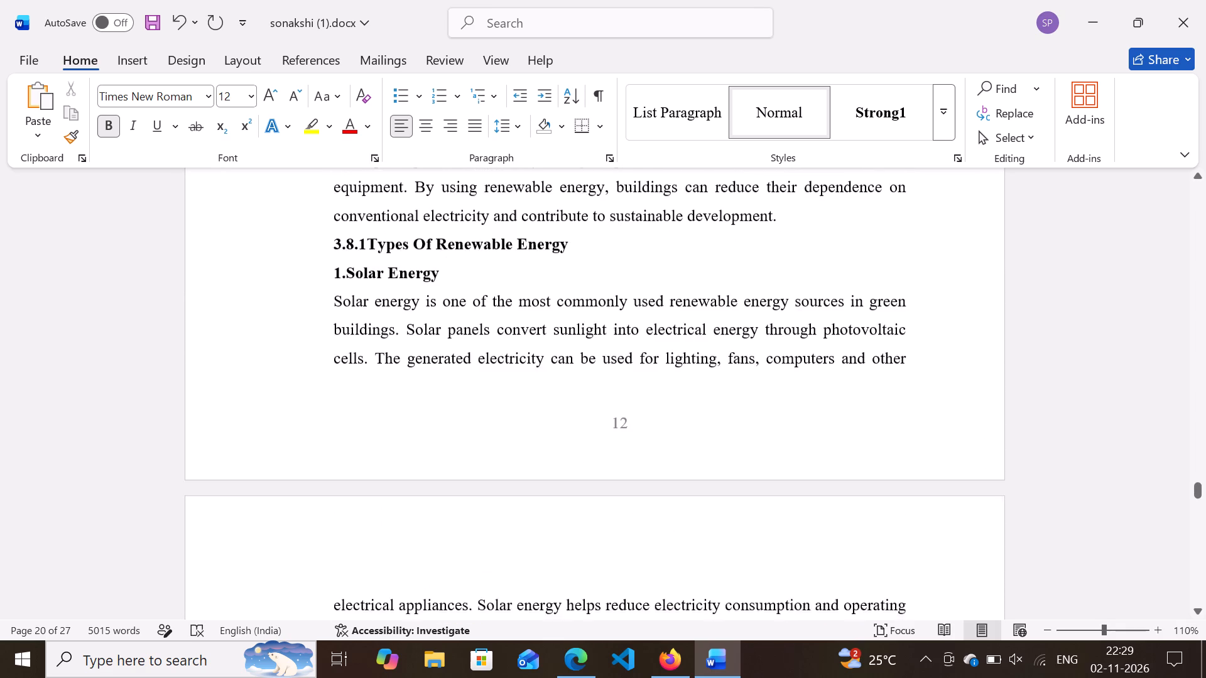
scroll(553, 374, up, 2)
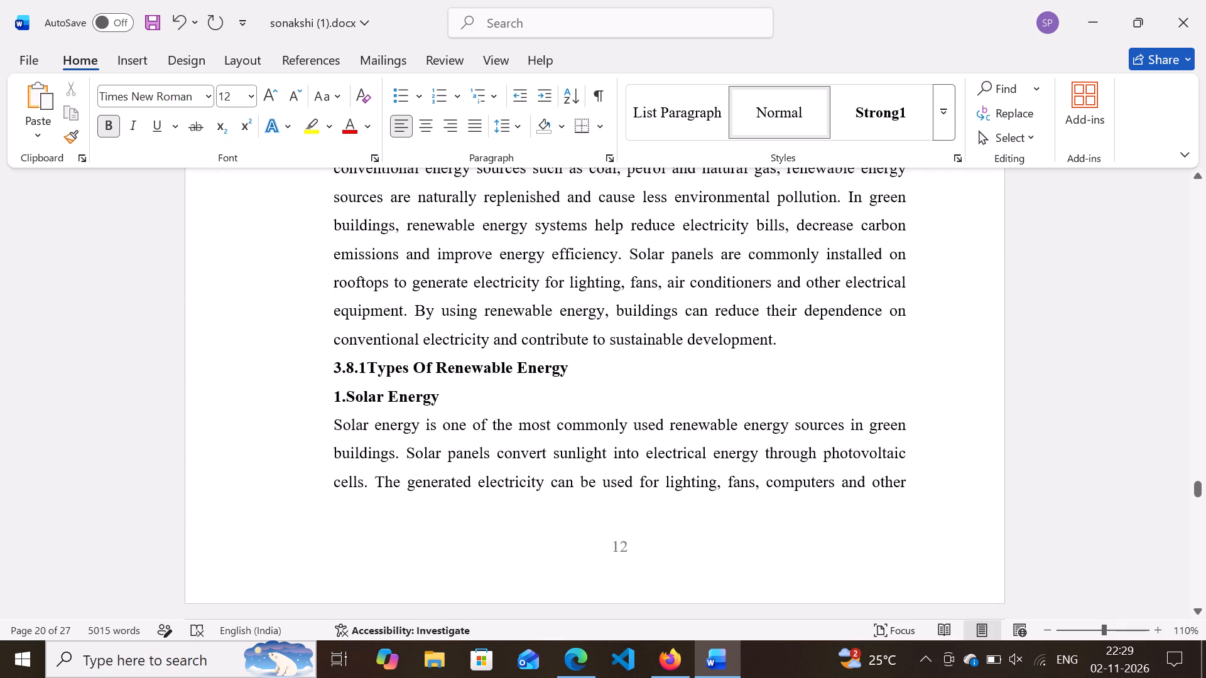
scroll(553, 374, down, 2)
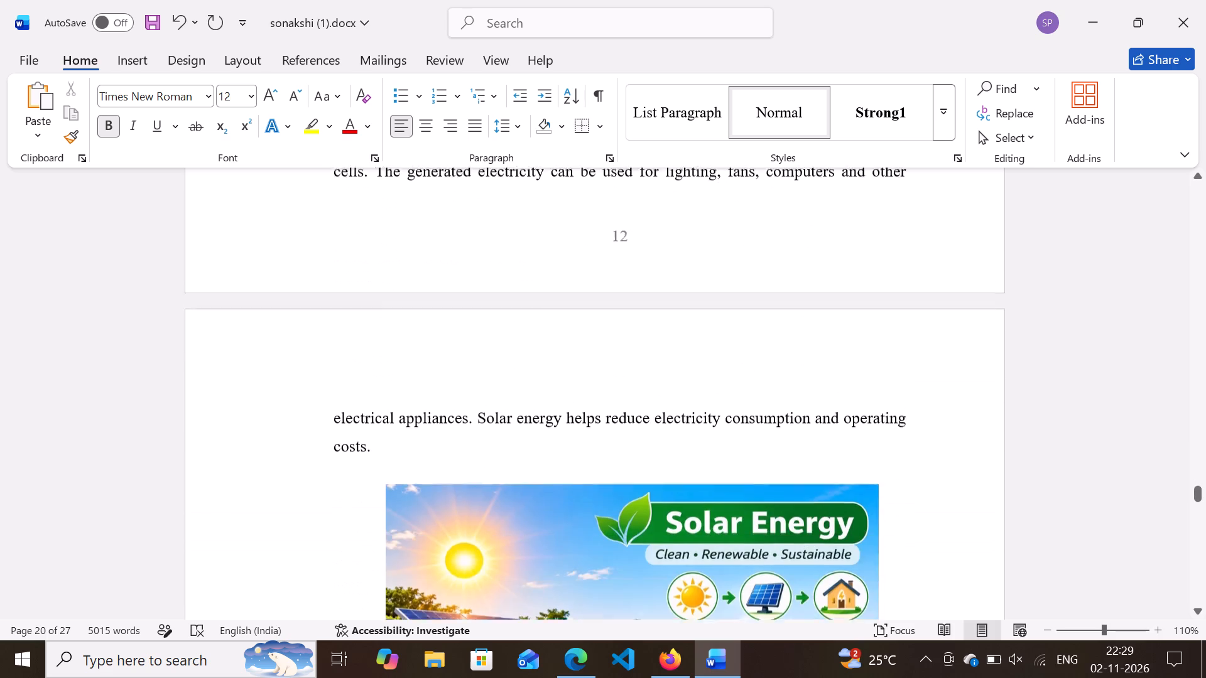
scroll(553, 374, down, 5)
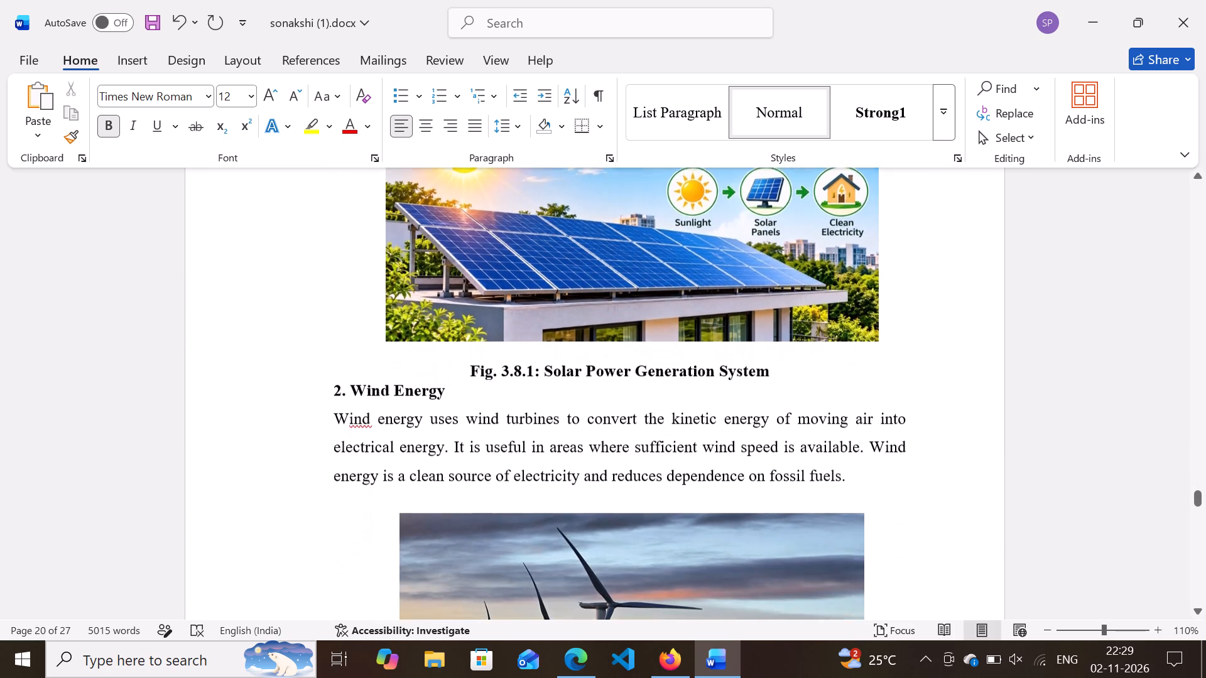
scroll(553, 374, down, 4)
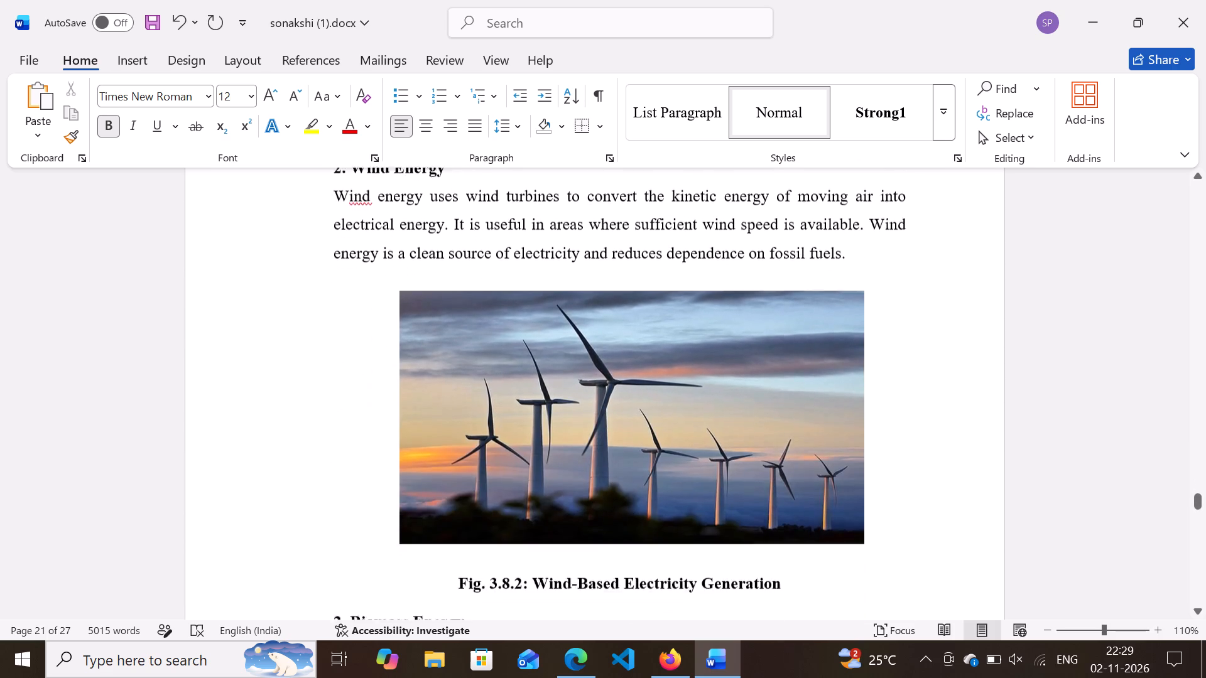
scroll(553, 374, down, 6)
scroll(553, 374, up, 1)
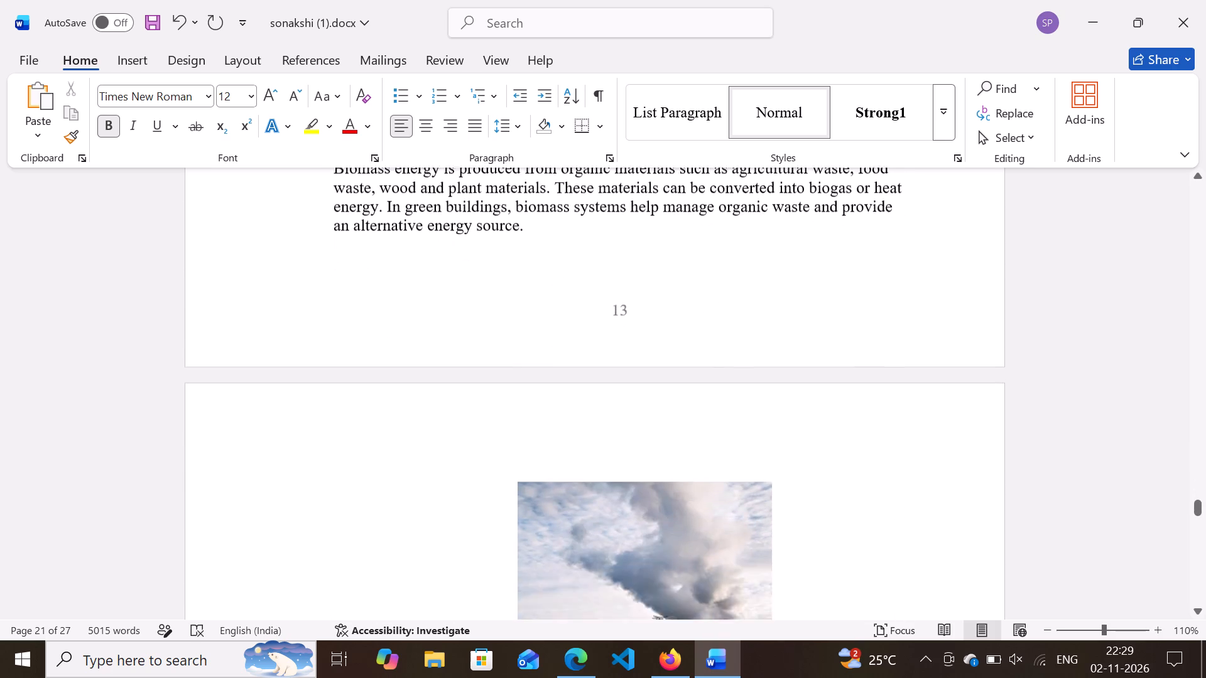
scroll(553, 374, up, 4)
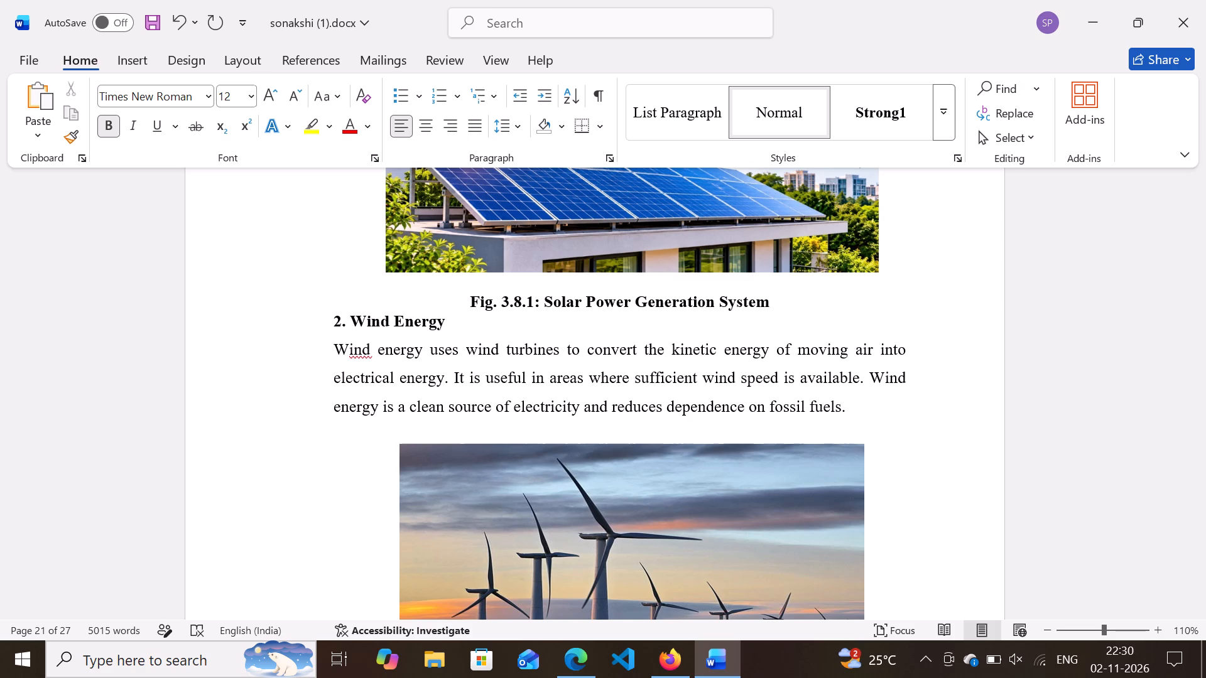
scroll(553, 374, up, 7)
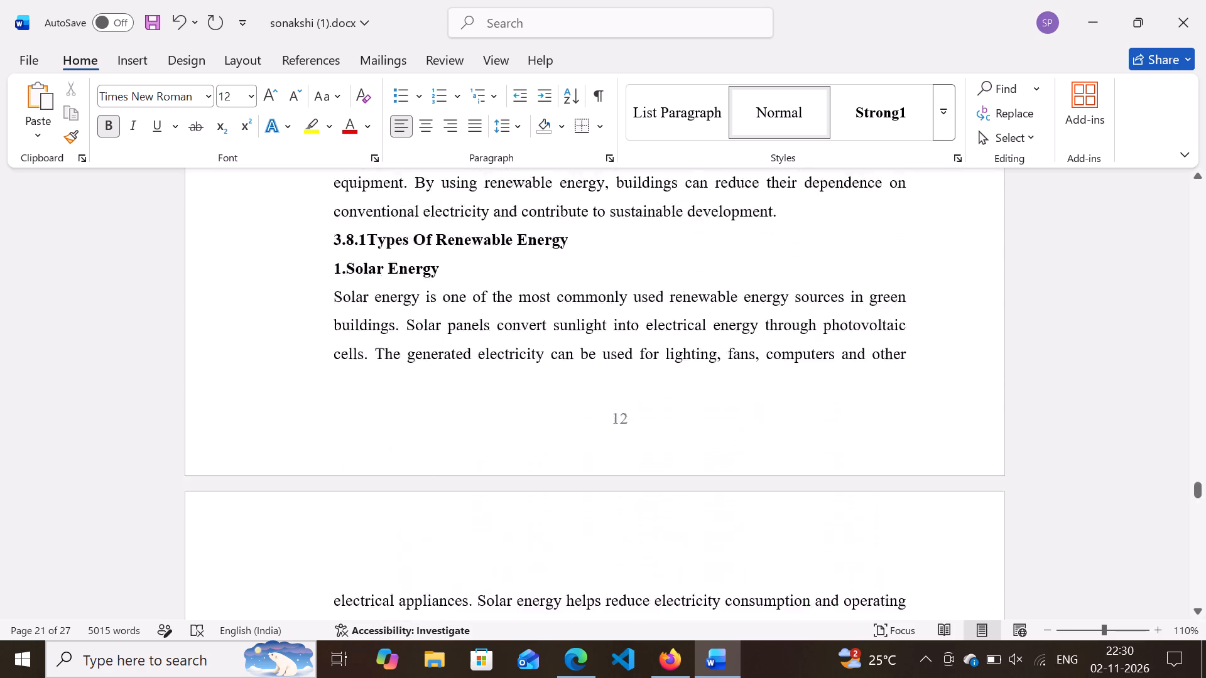
Check the 3.8 Renewable energy system text, the 3.8.1 and Solar Energy headings, and the solar figure caption for consistent spacing.
scroll(553, 374, up, 4)
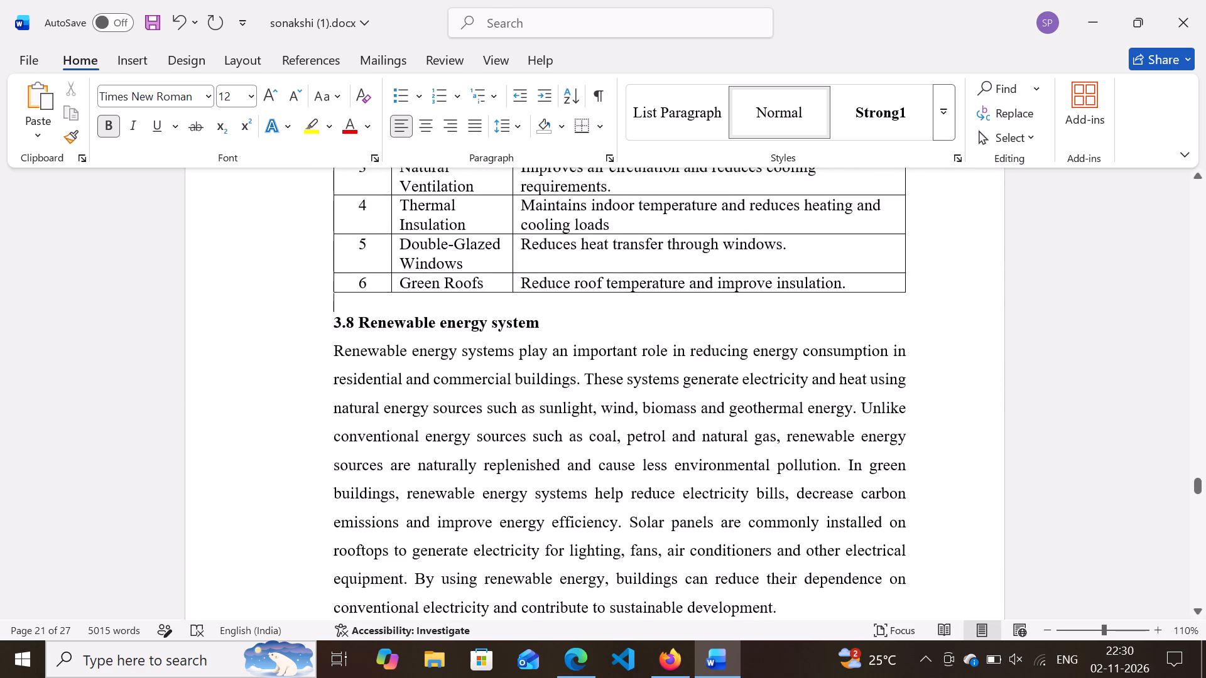
scroll(553, 374, down, 1)
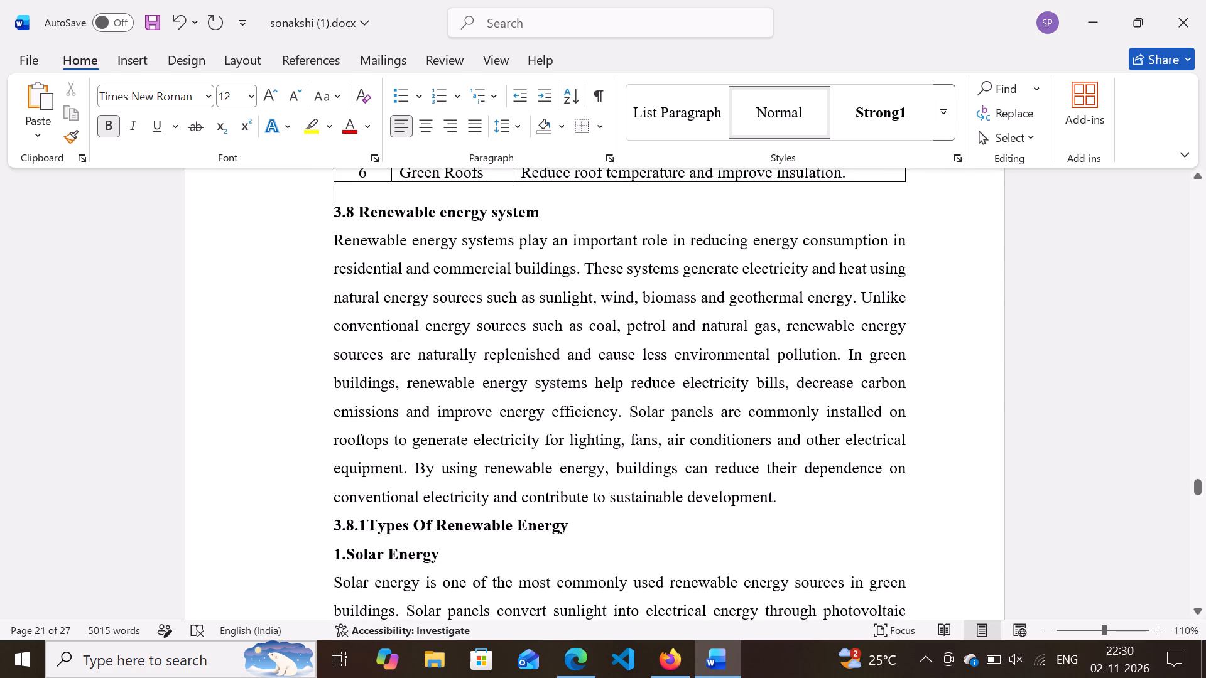
scroll(553, 374, down, 3)
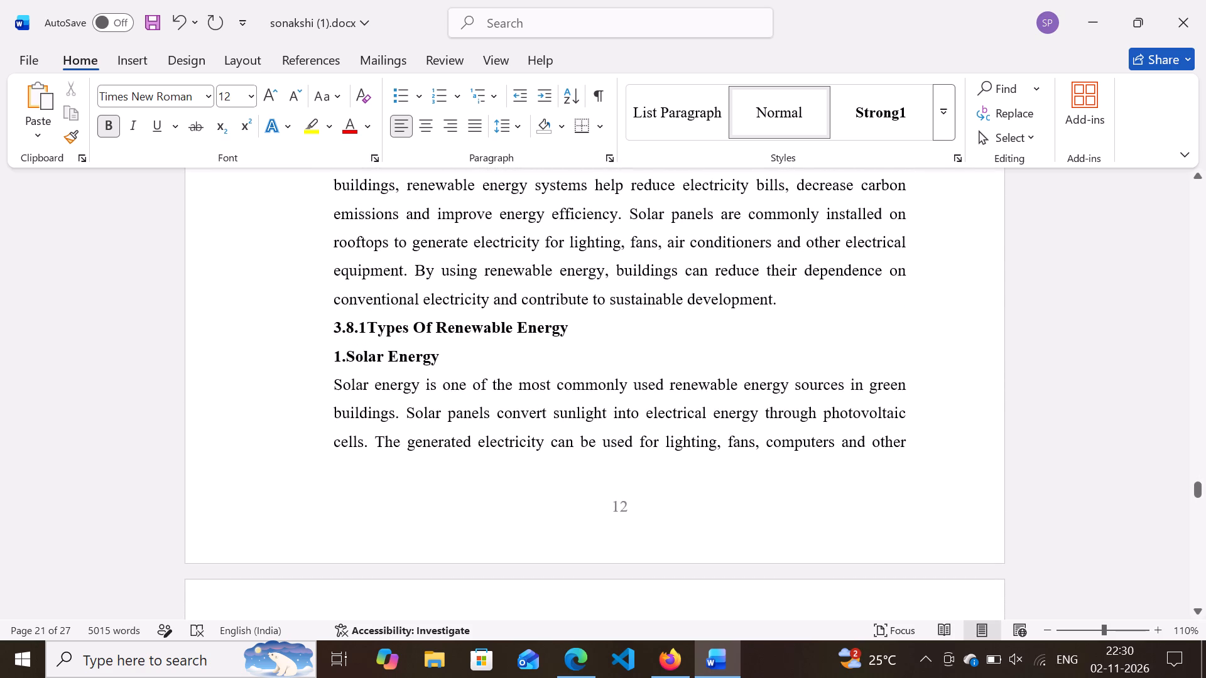
scroll(553, 374, down, 1)
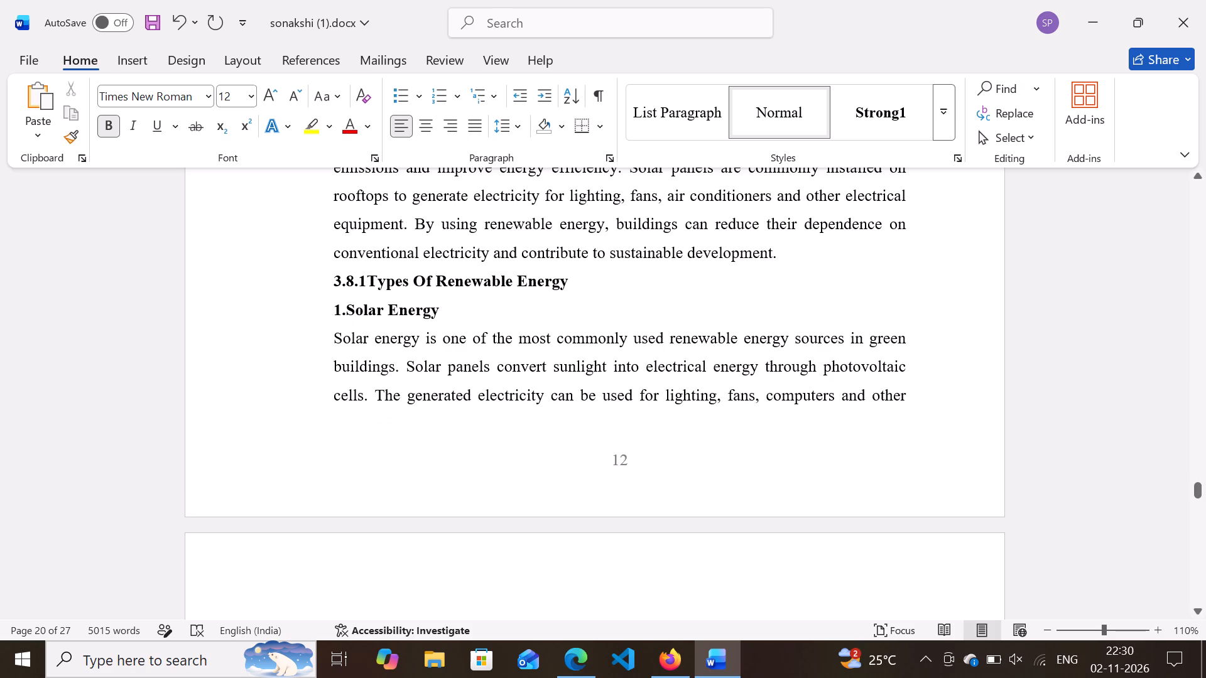
scroll(553, 374, down, 2)
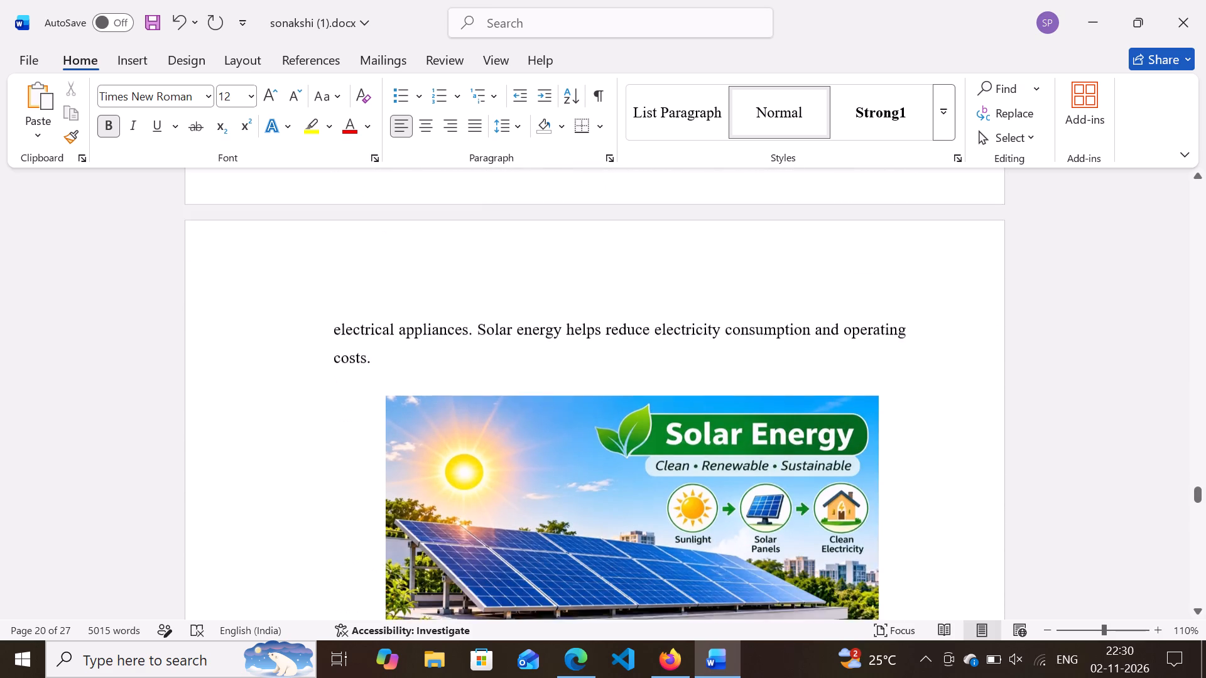
scroll(553, 374, down, 1)
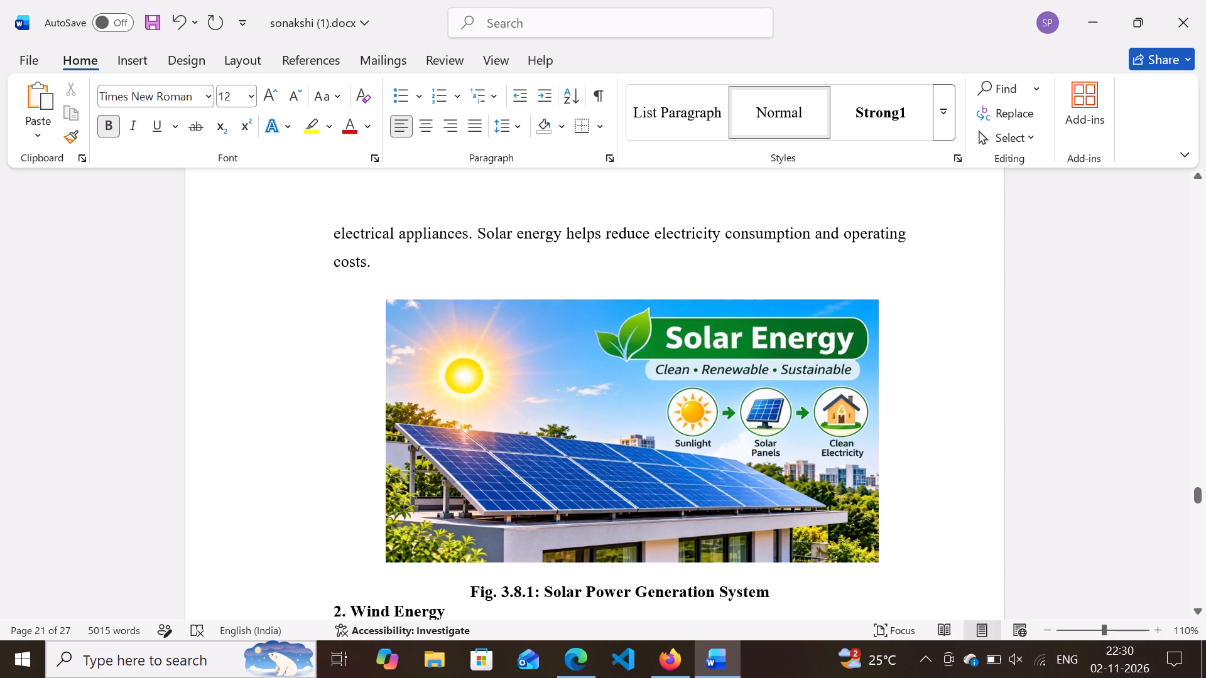
scroll(553, 374, down, 3)
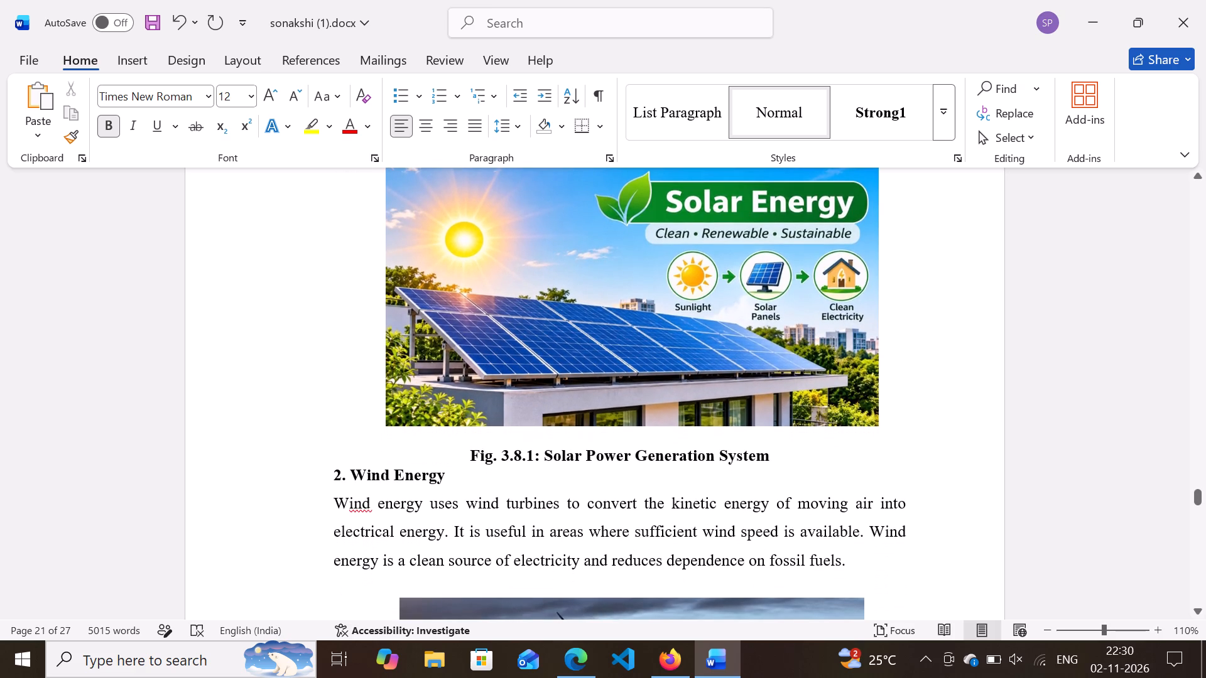
scroll(553, 374, up, 1)
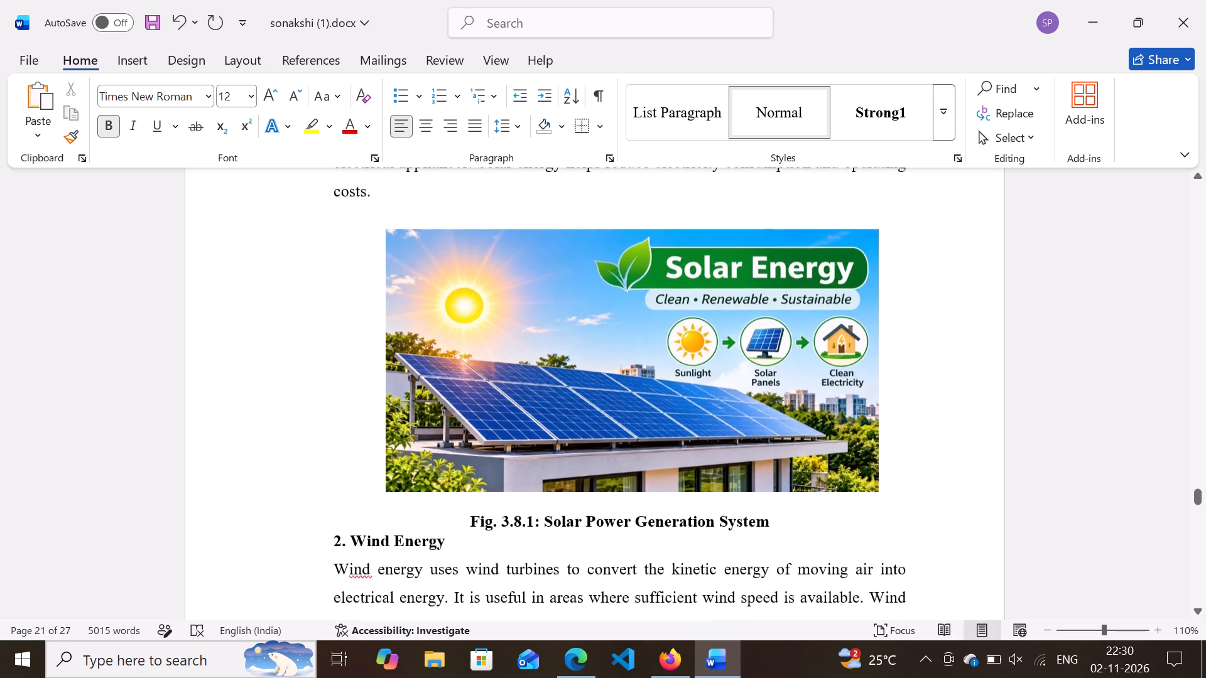
Examine the Wind Energy and Biomass Energy parts, comparing heading numbering, paragraph spacing and the Fig. 3.8.2 caption.
scroll(531, 486, down, 4)
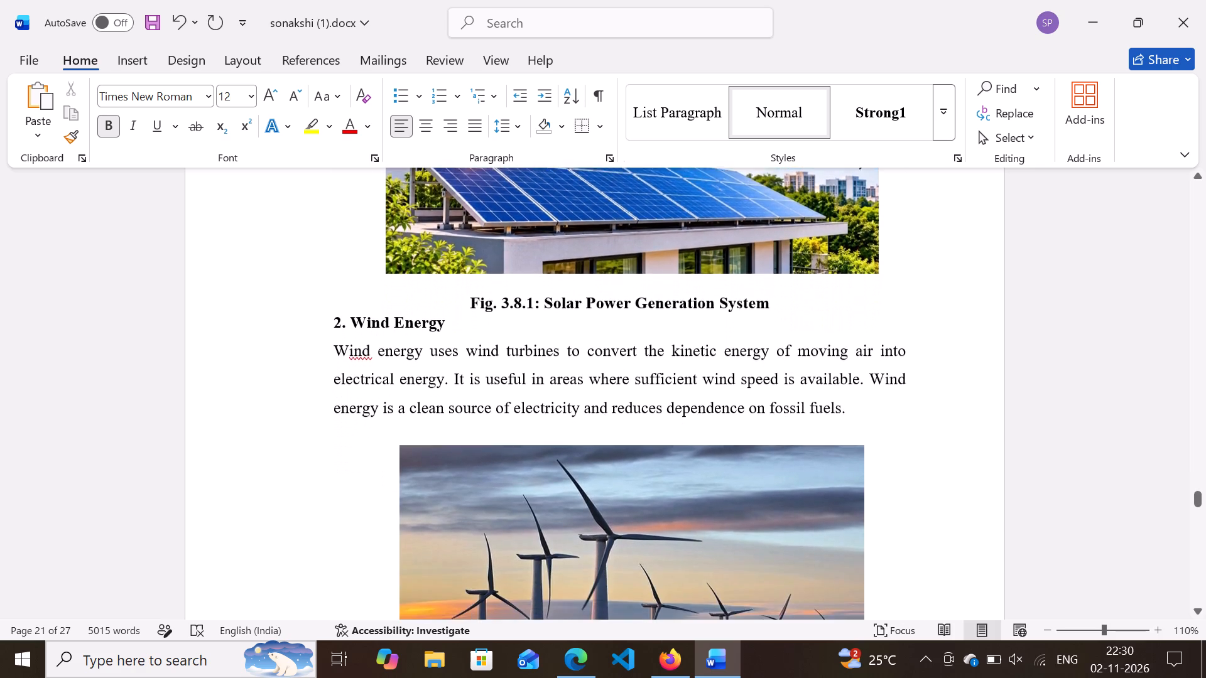
scroll(531, 486, down, 2)
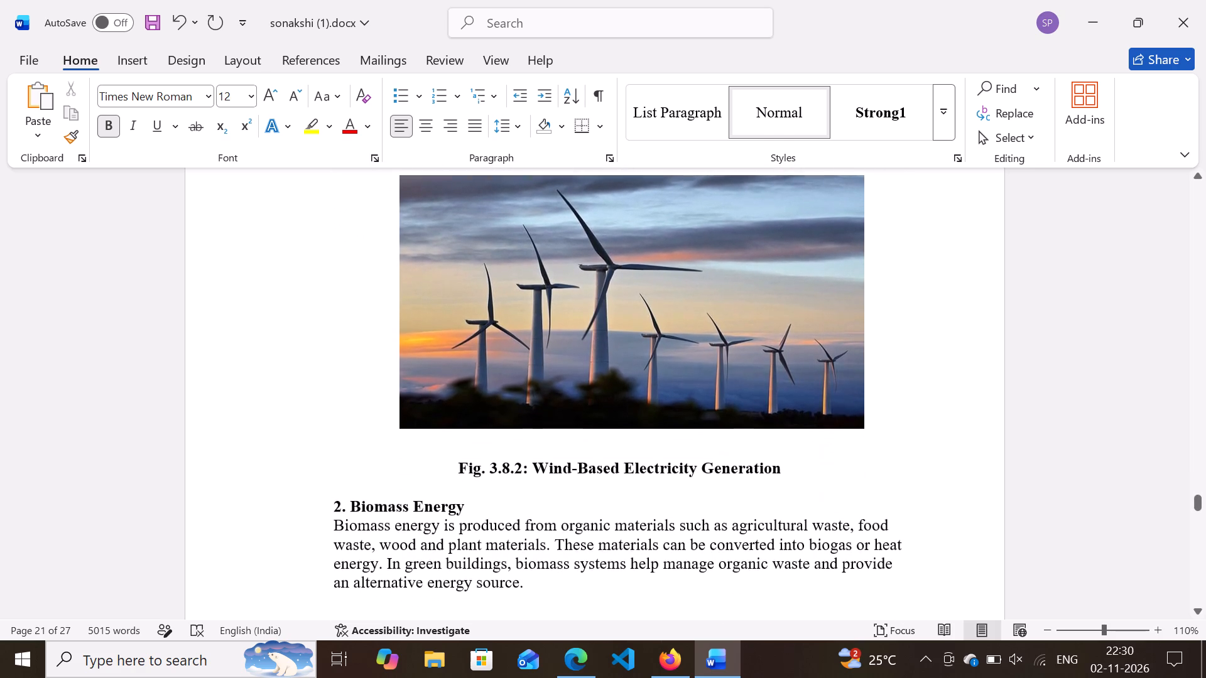
scroll(531, 486, up, 3)
scroll(531, 486, down, 1)
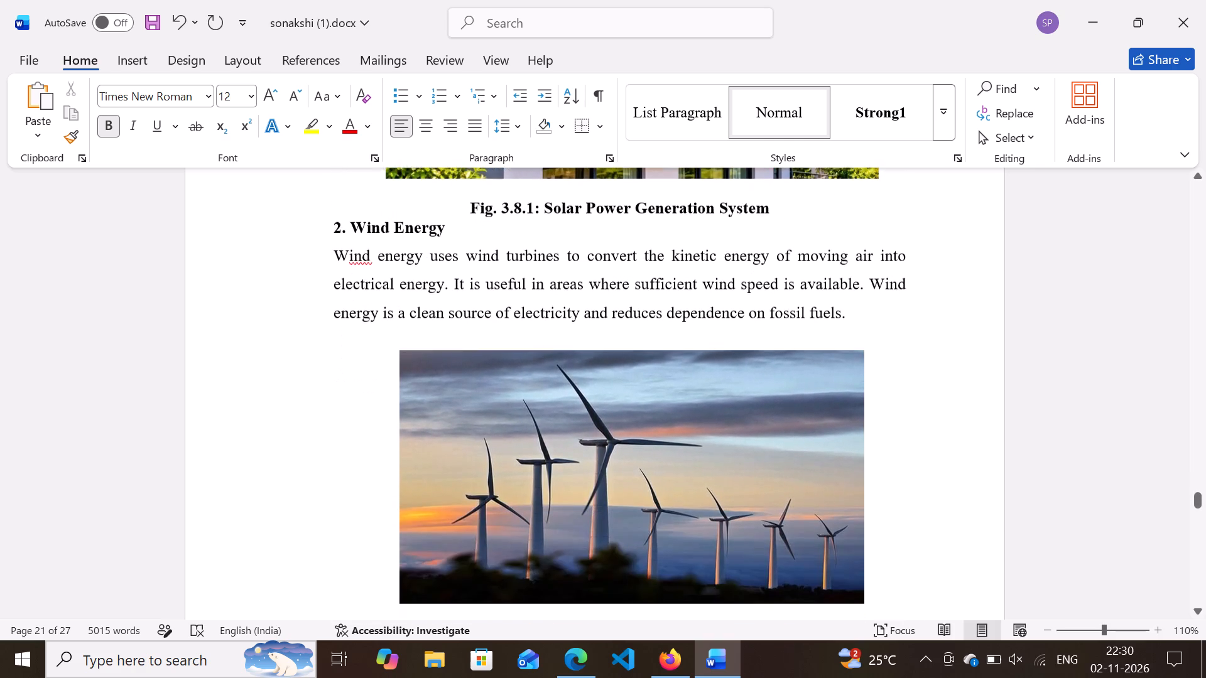
scroll(531, 486, down, 3)
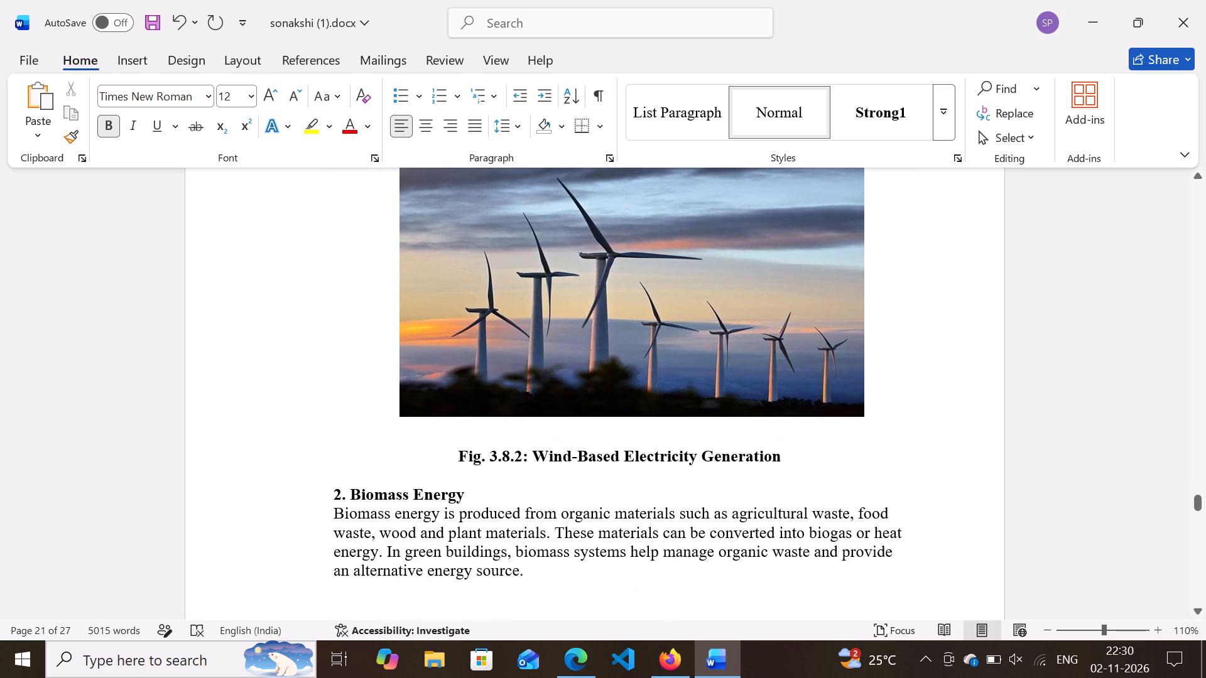
scroll(531, 486, down, 1)
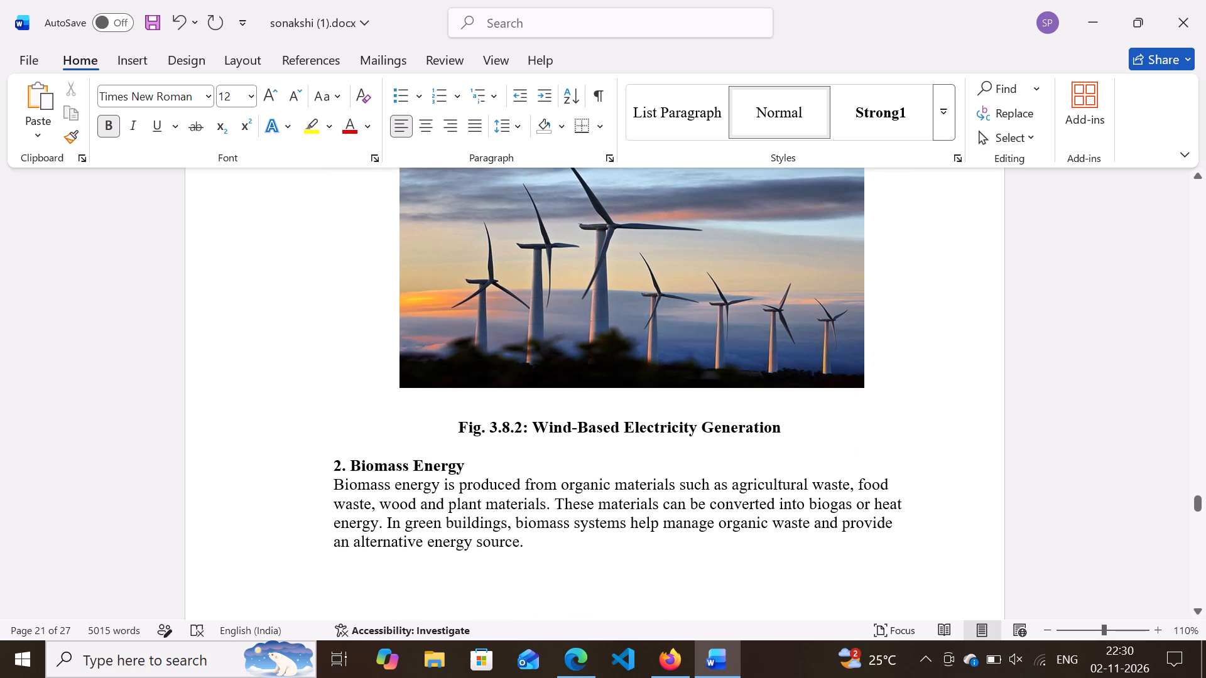
scroll(471, 421, up, 1)
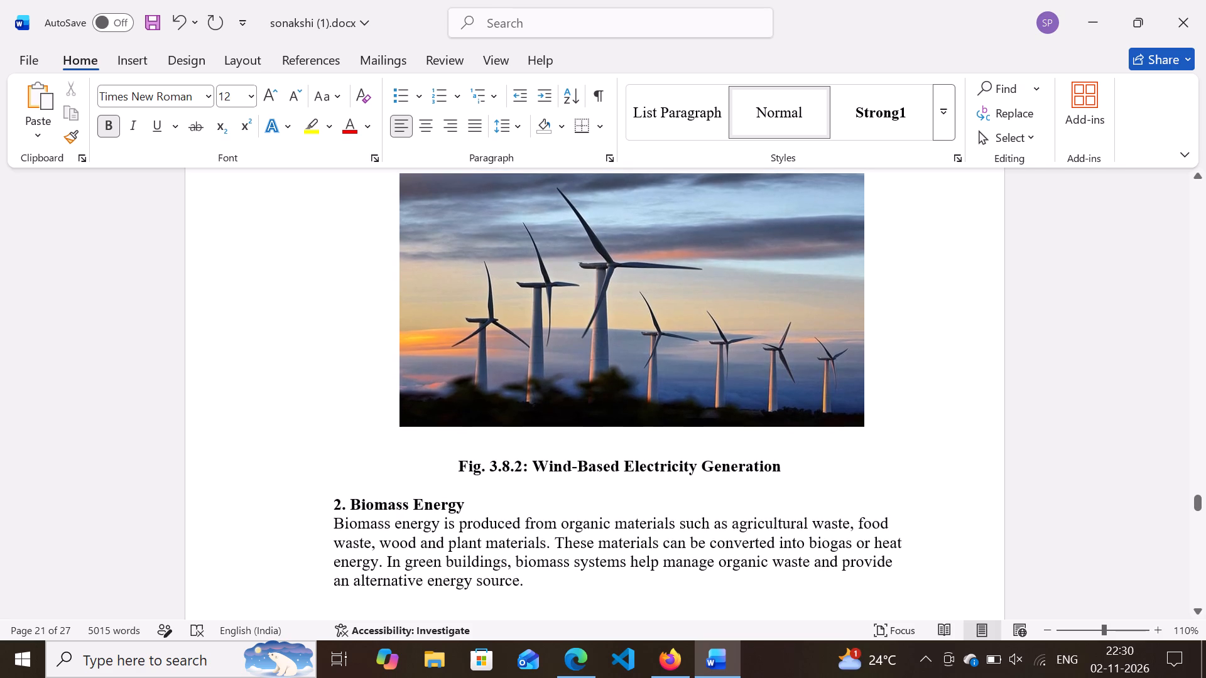
scroll(487, 526, down, 2)
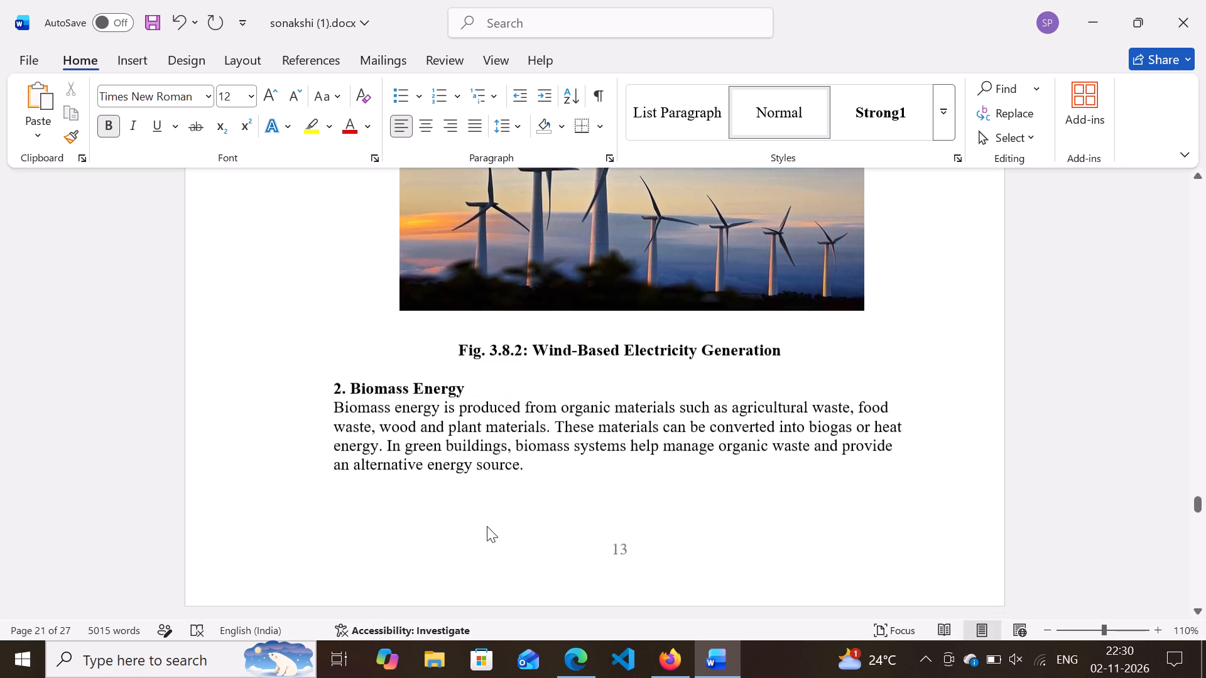
Set the line spacing of the Biomass Energy heading and its paragraph to 1.5.
scroll(487, 526, down, 1)
click(330, 362)
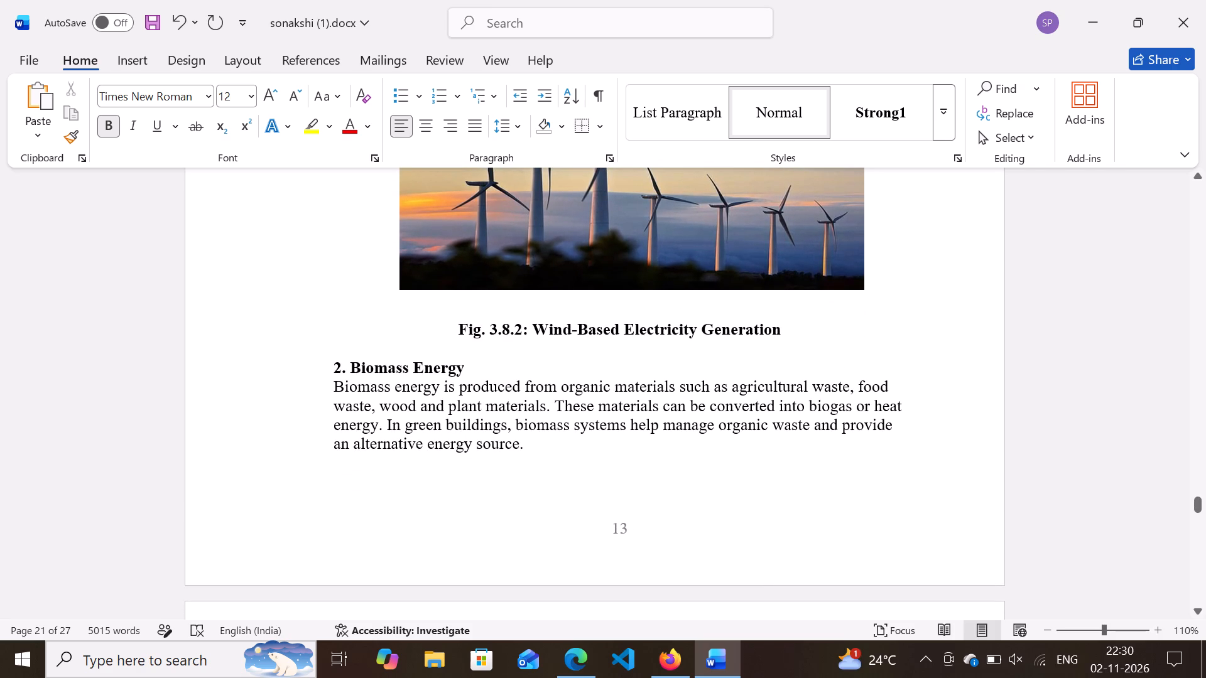
drag(330, 362, 444, 467)
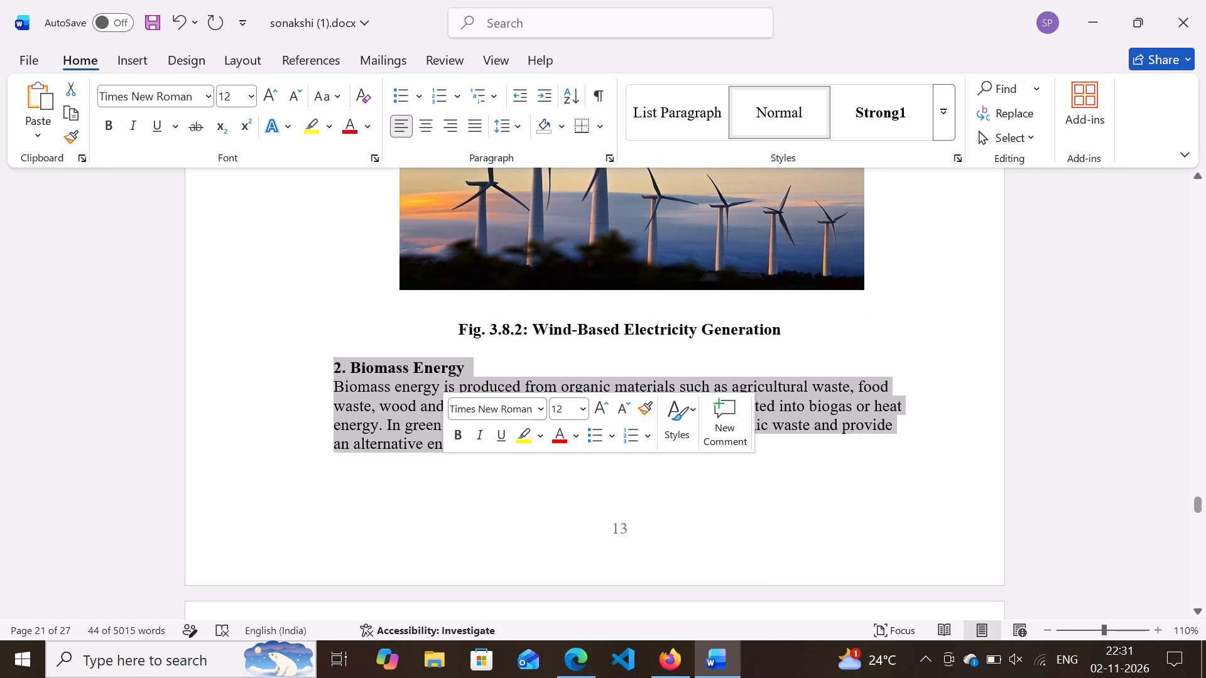
click(508, 130)
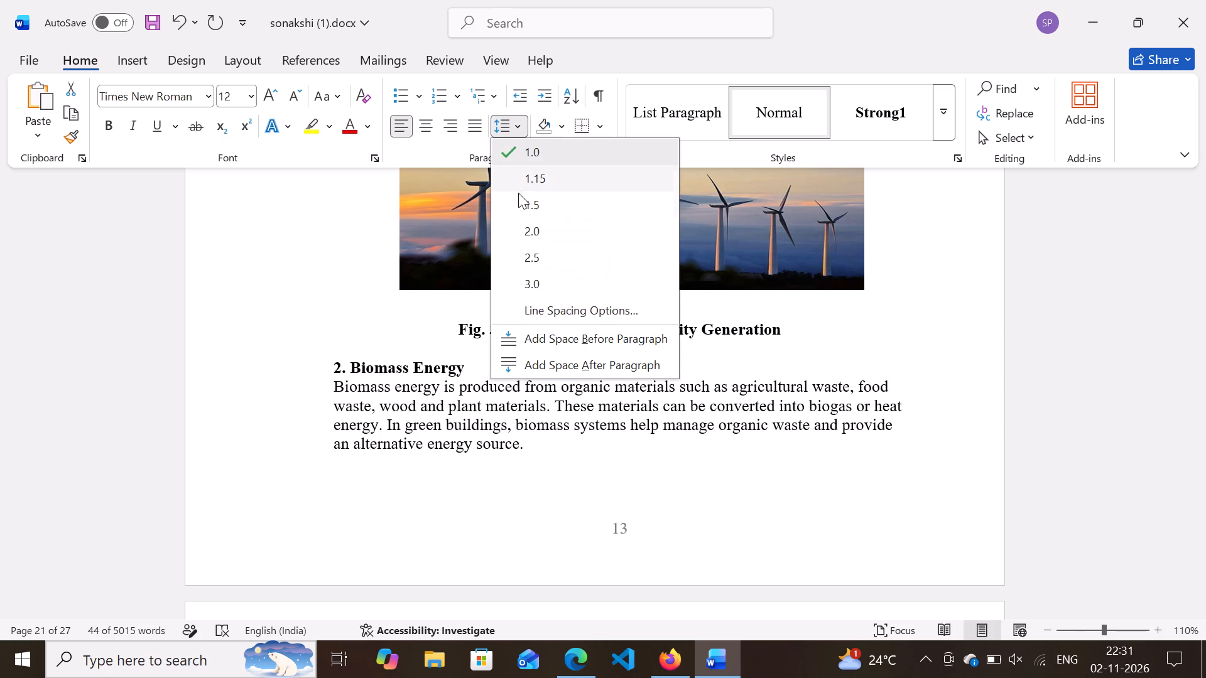
click(518, 193)
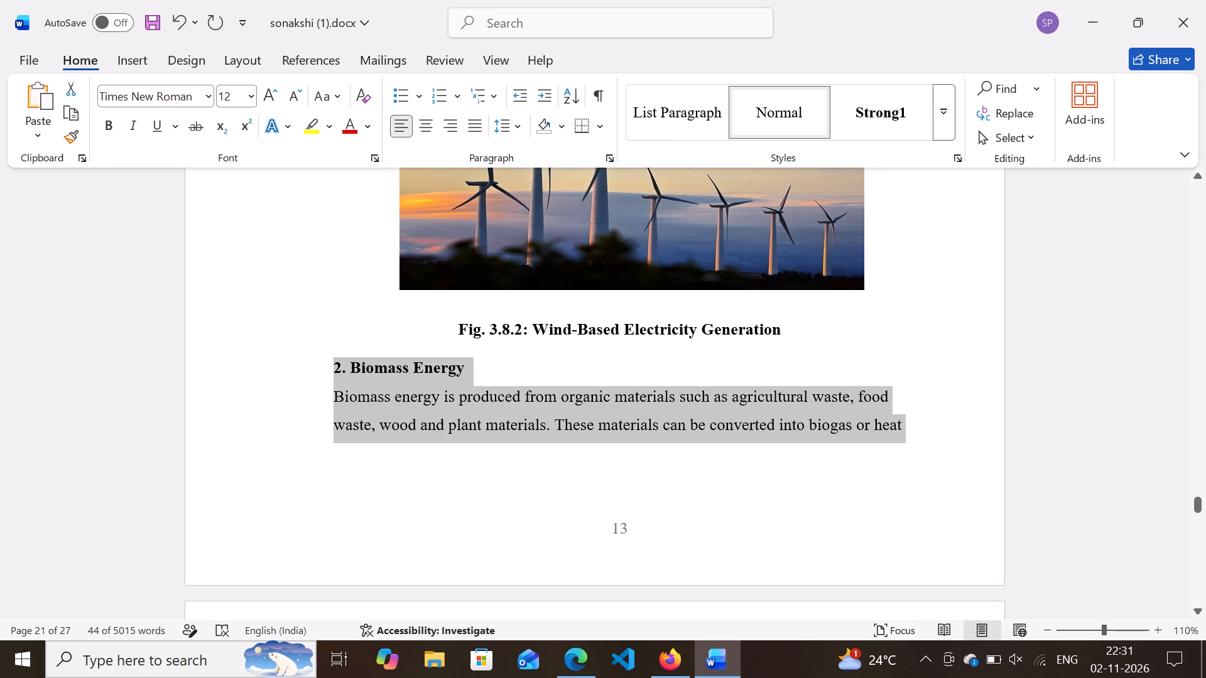
click(521, 363)
Look over the Fig. 3.8.3 caption, section 3.9 Energy Saving Technologies and Table 3.9 for layout and spacing.
scroll(521, 363, down, 3)
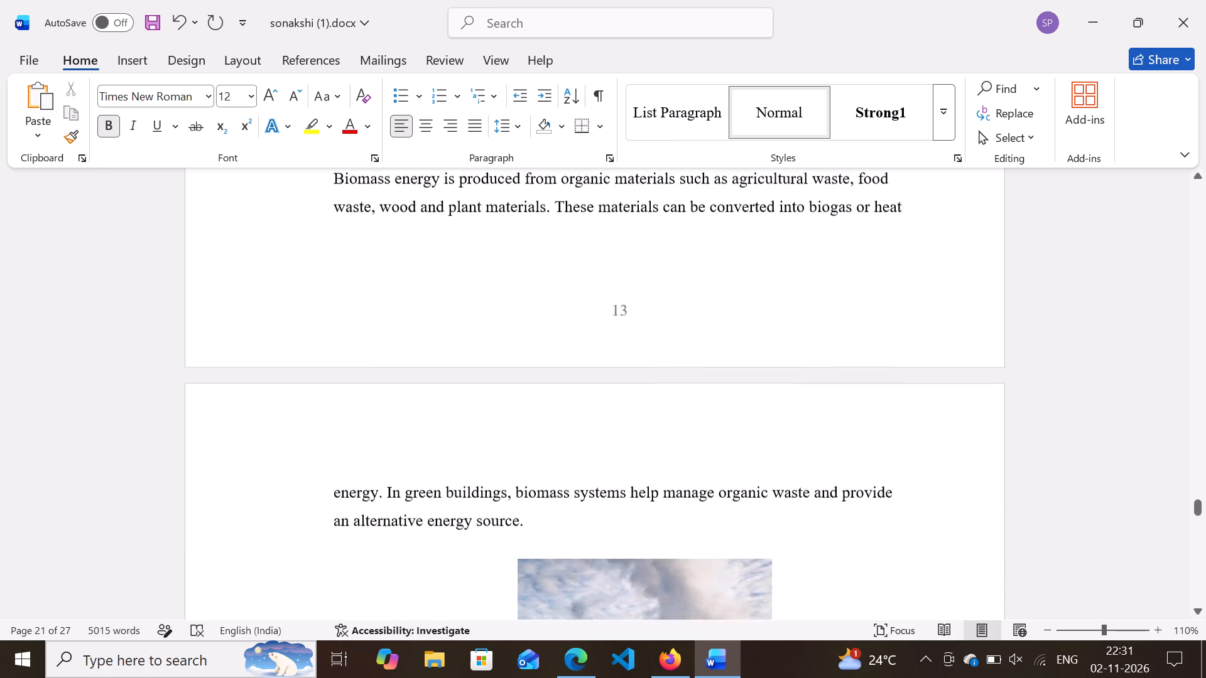
scroll(521, 363, down, 5)
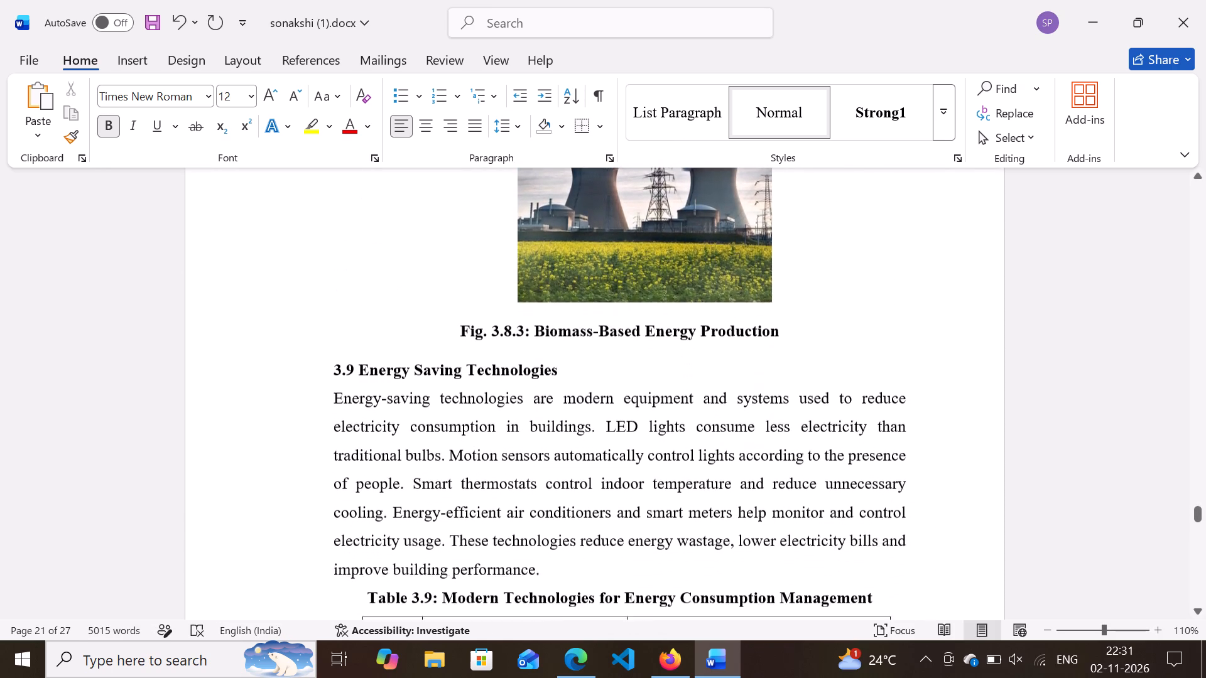
scroll(521, 363, down, 4)
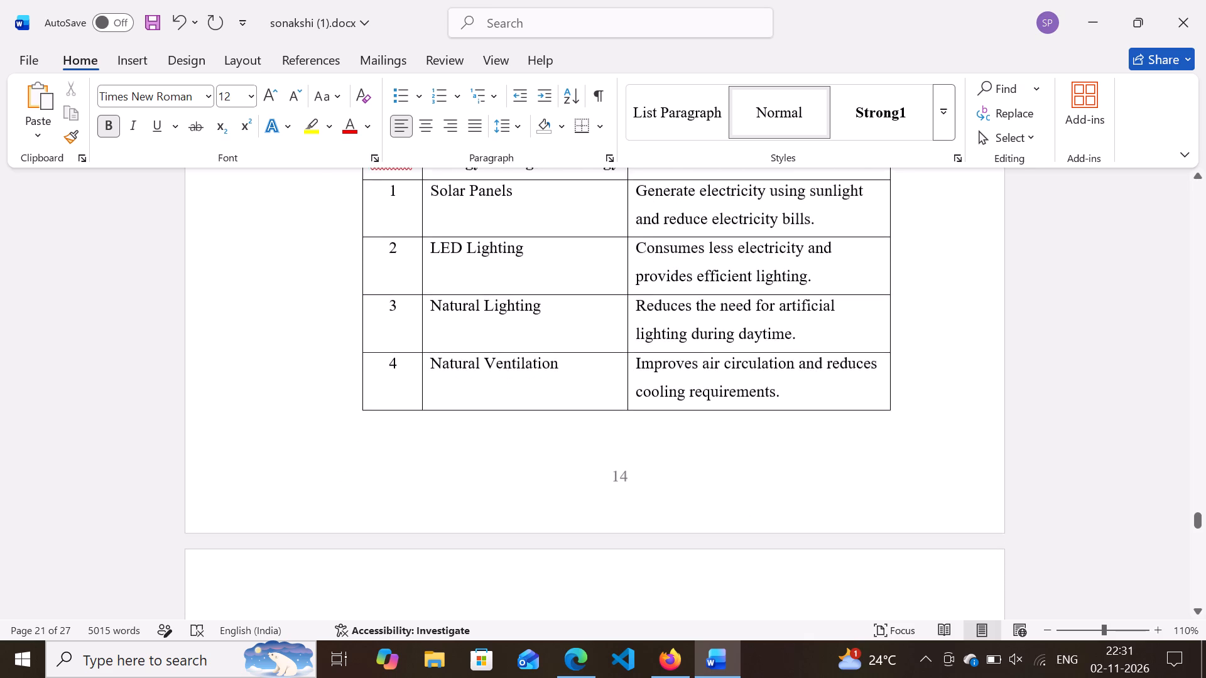
scroll(521, 363, down, 4)
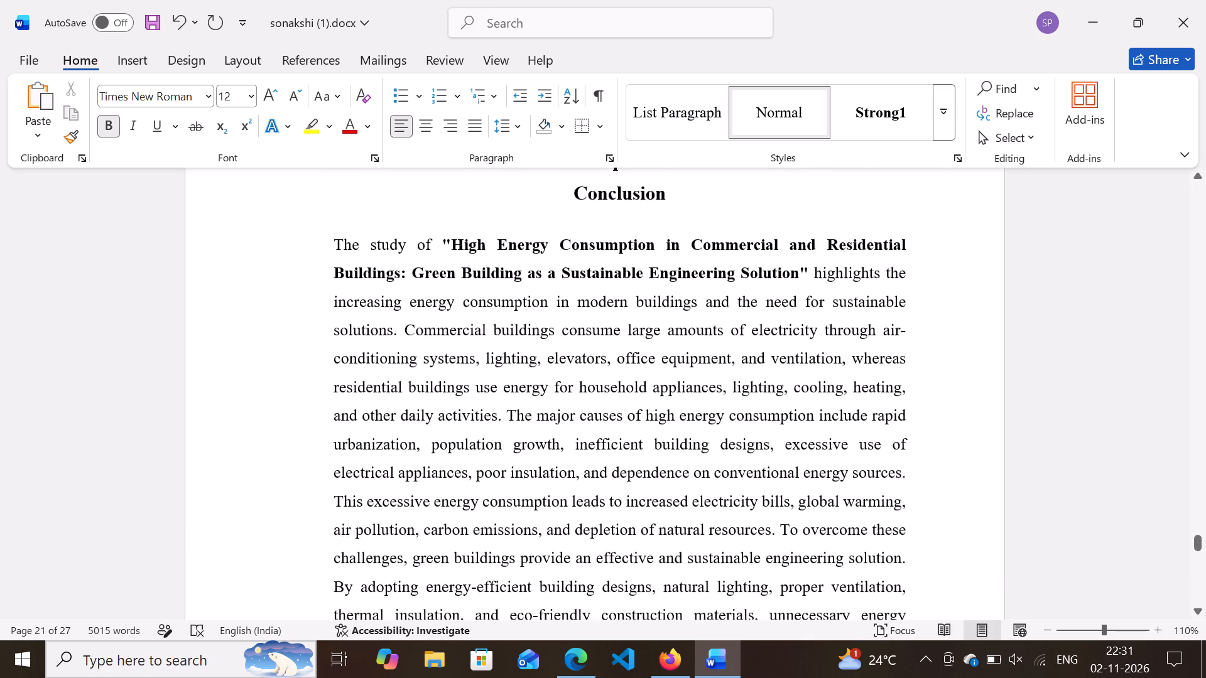
Review the Chapter 4 Conclusion page from its heading to the last line, checking line spacing and alignment.
scroll(521, 363, down, 4)
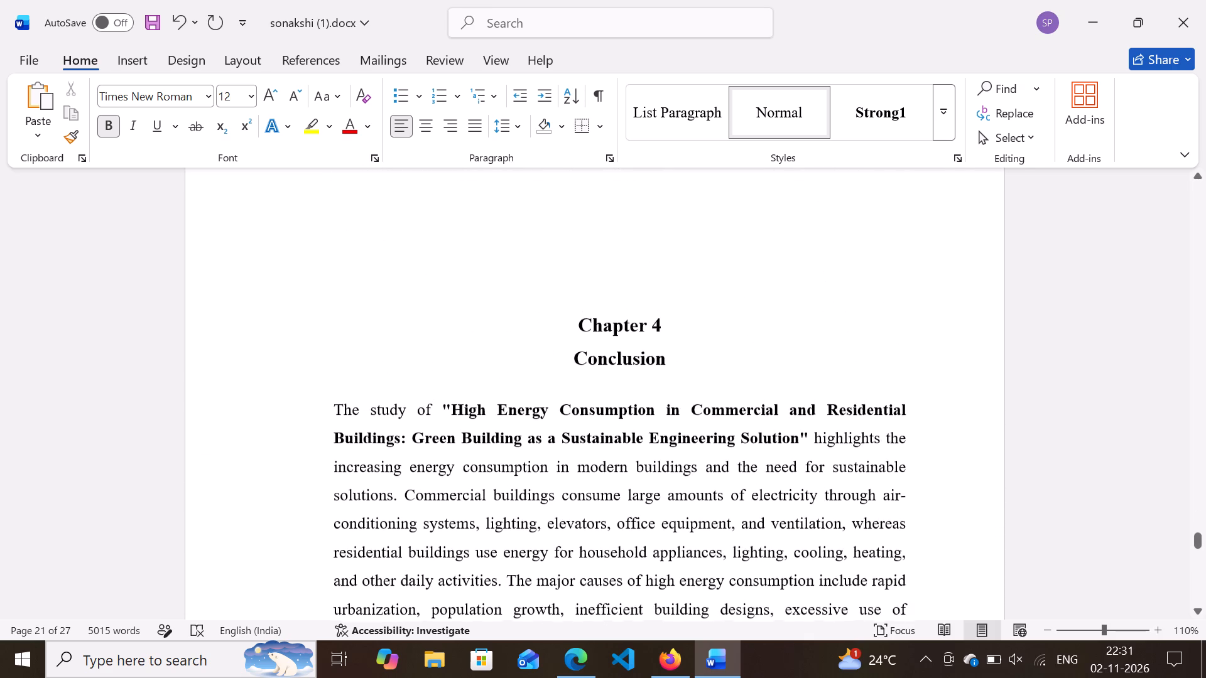
scroll(521, 363, down, 4)
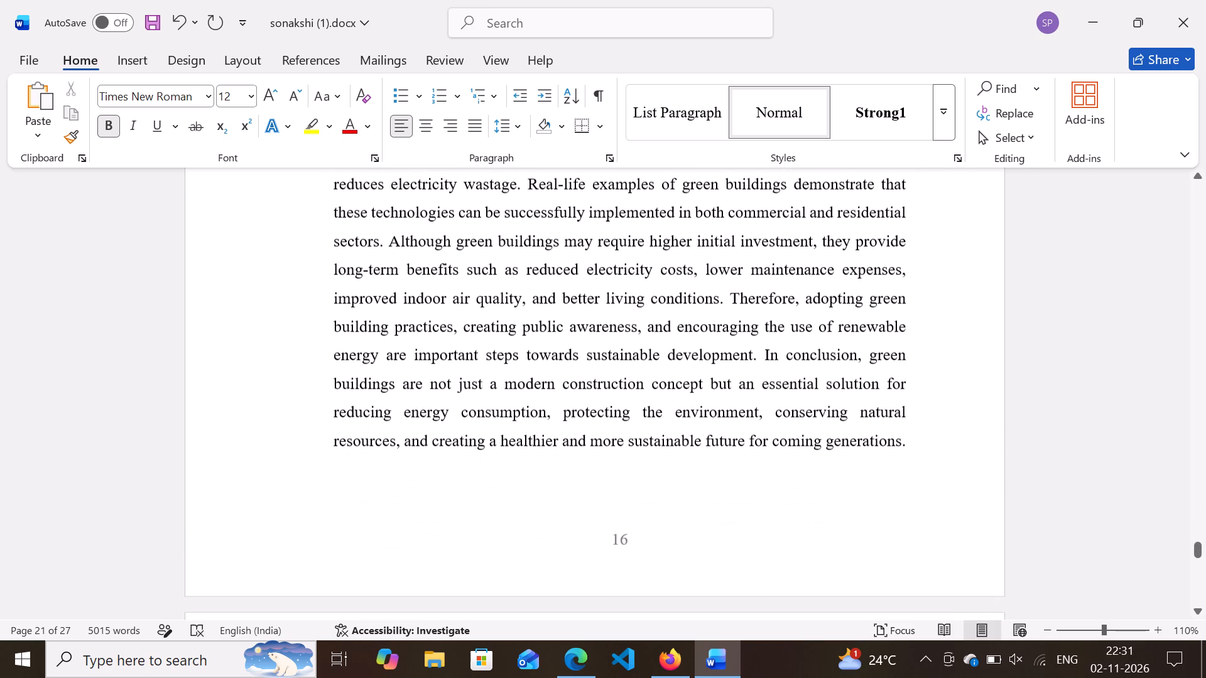
scroll(521, 363, down, 1)
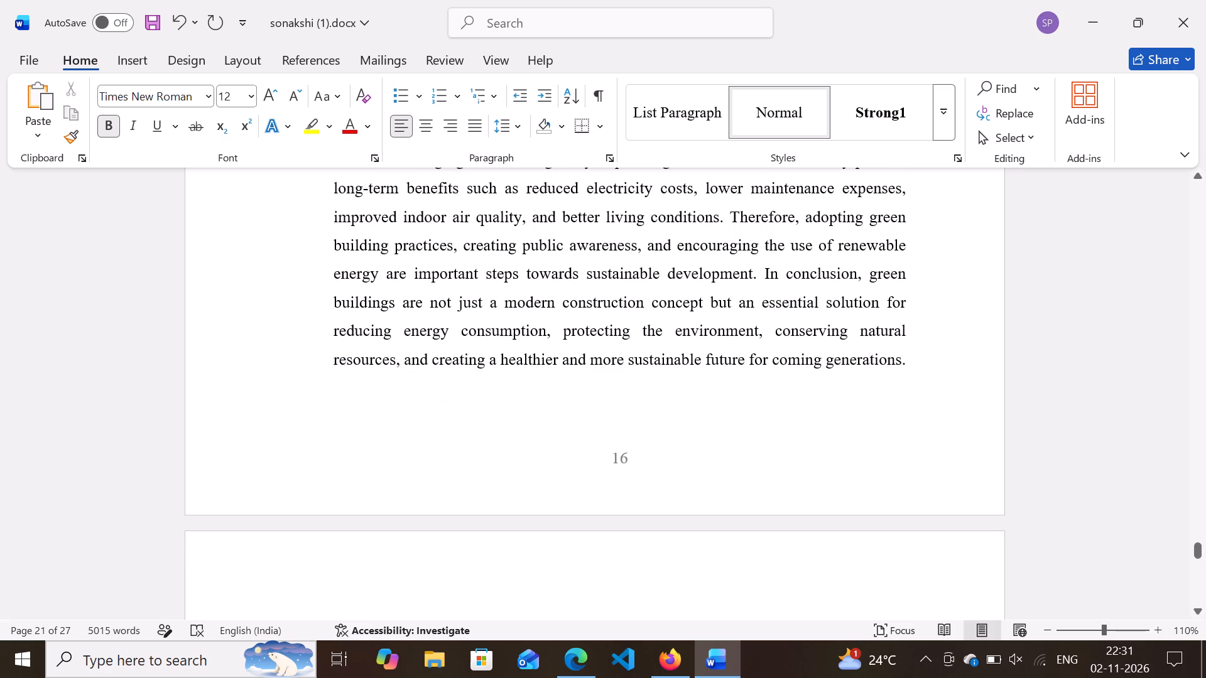
scroll(521, 363, up, 2)
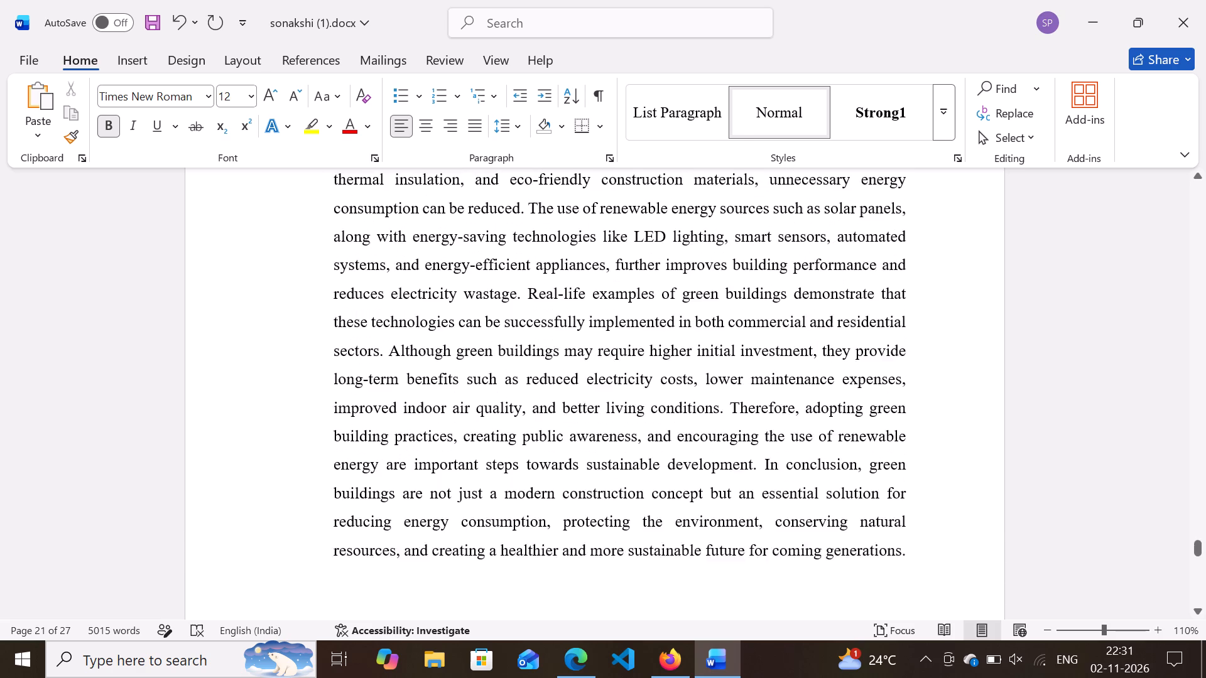
scroll(521, 363, up, 4)
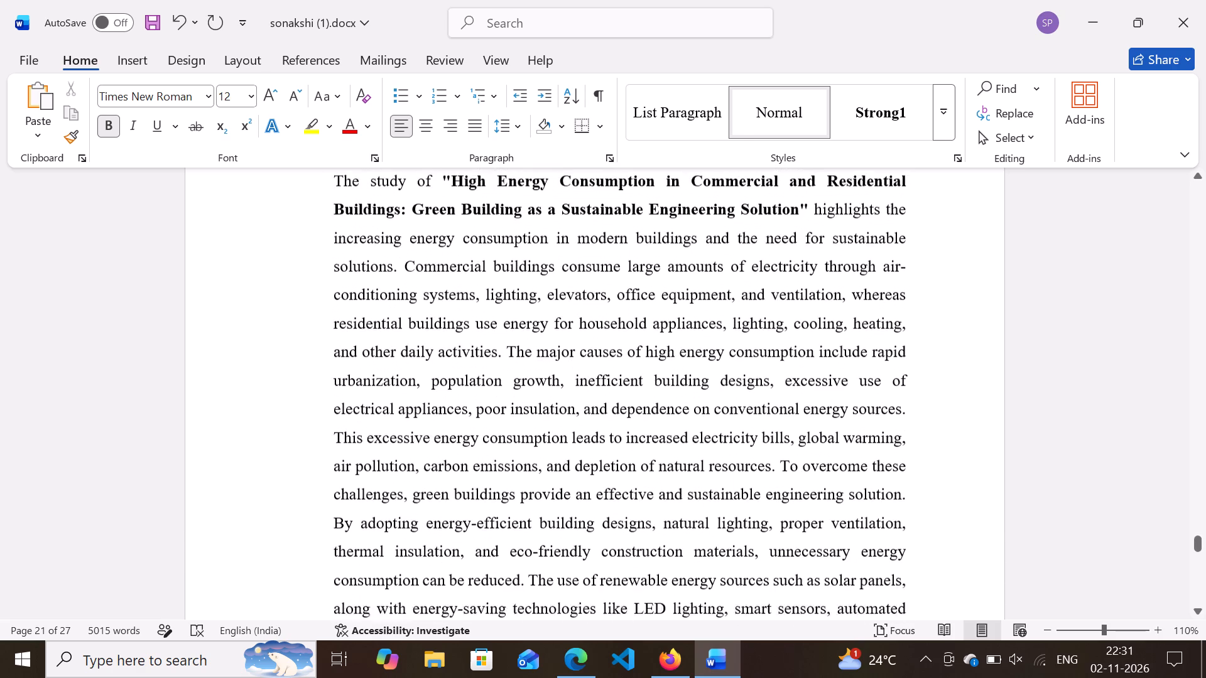
scroll(521, 363, up, 2)
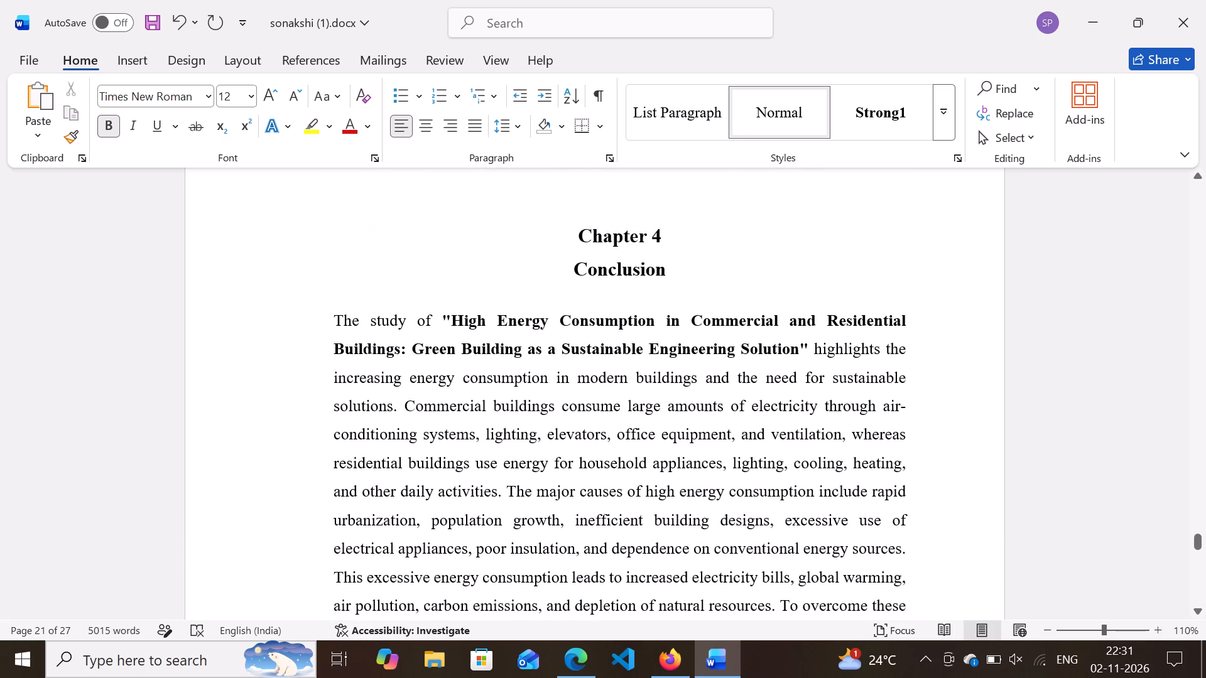
scroll(521, 363, down, 1)
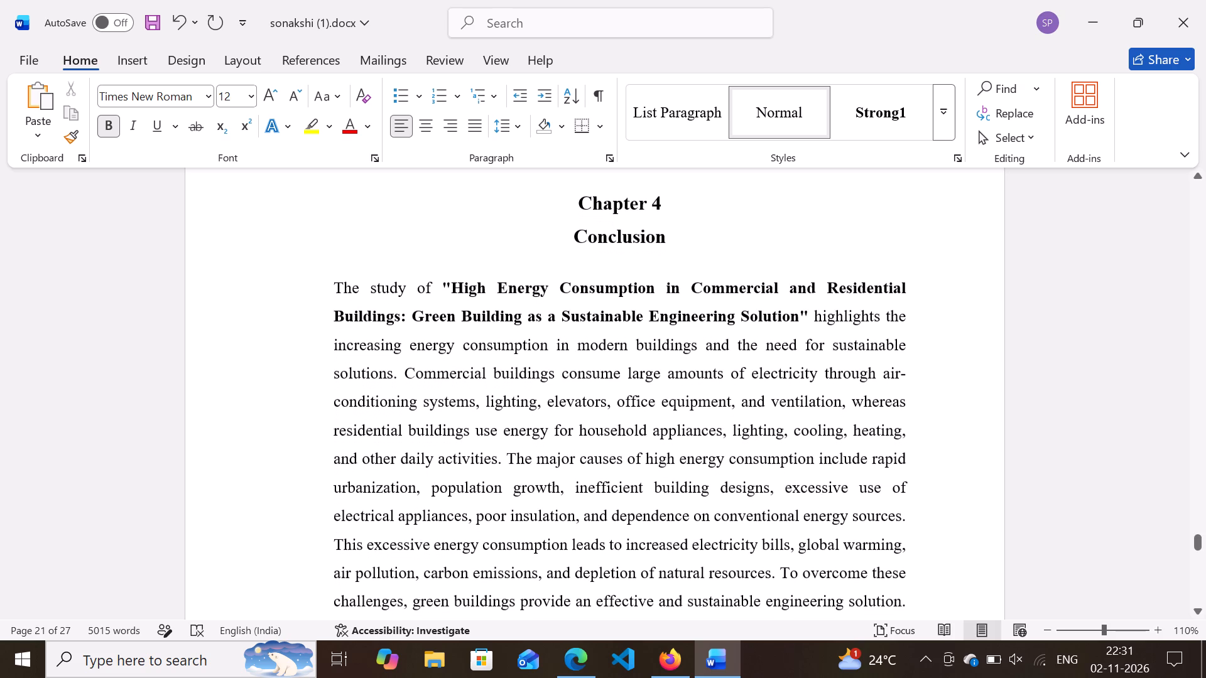
scroll(521, 363, down, 3)
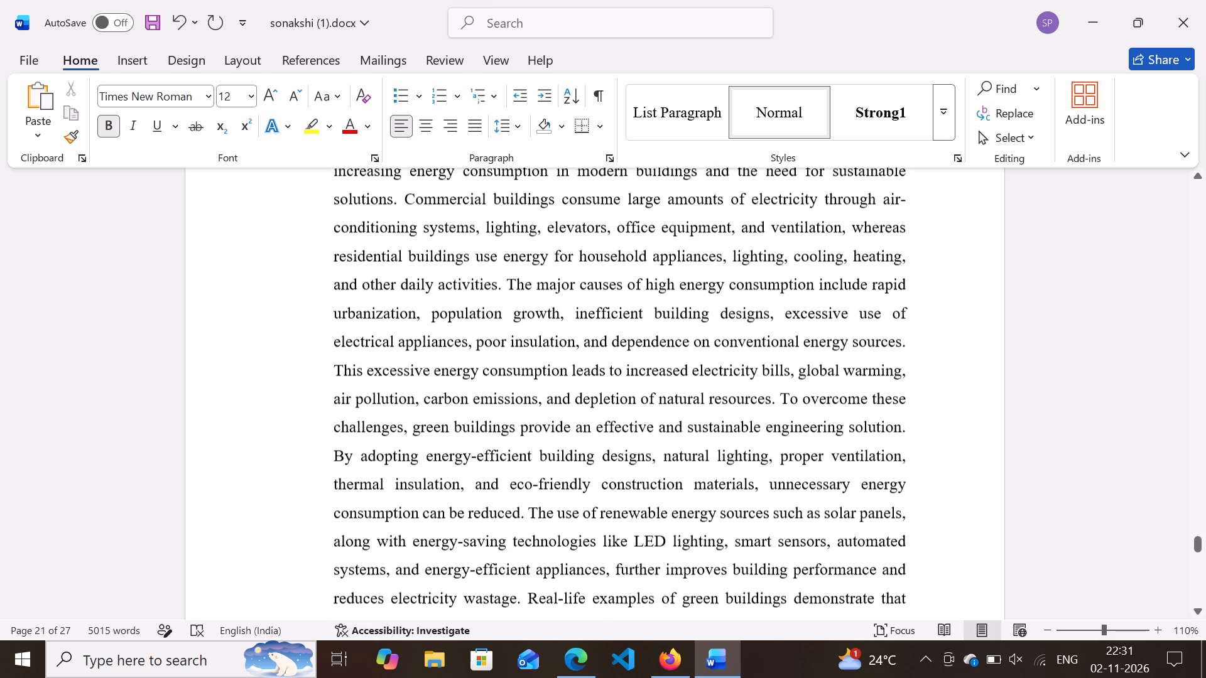
scroll(521, 363, down, 1)
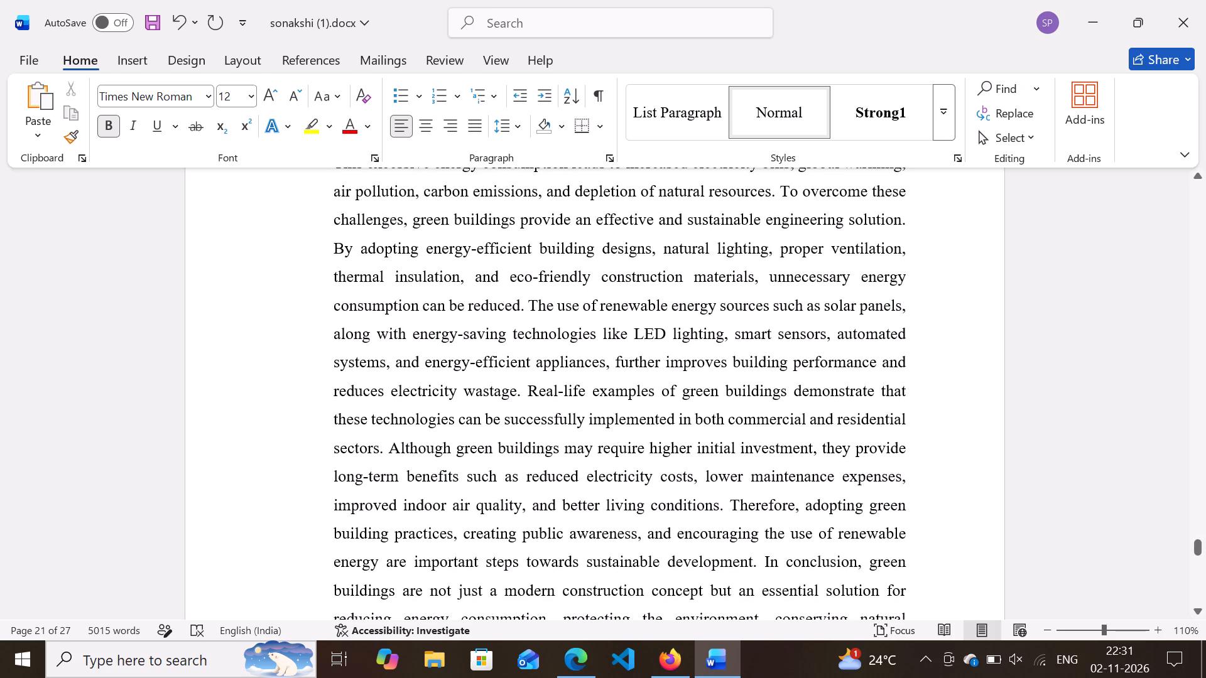
scroll(521, 363, down, 2)
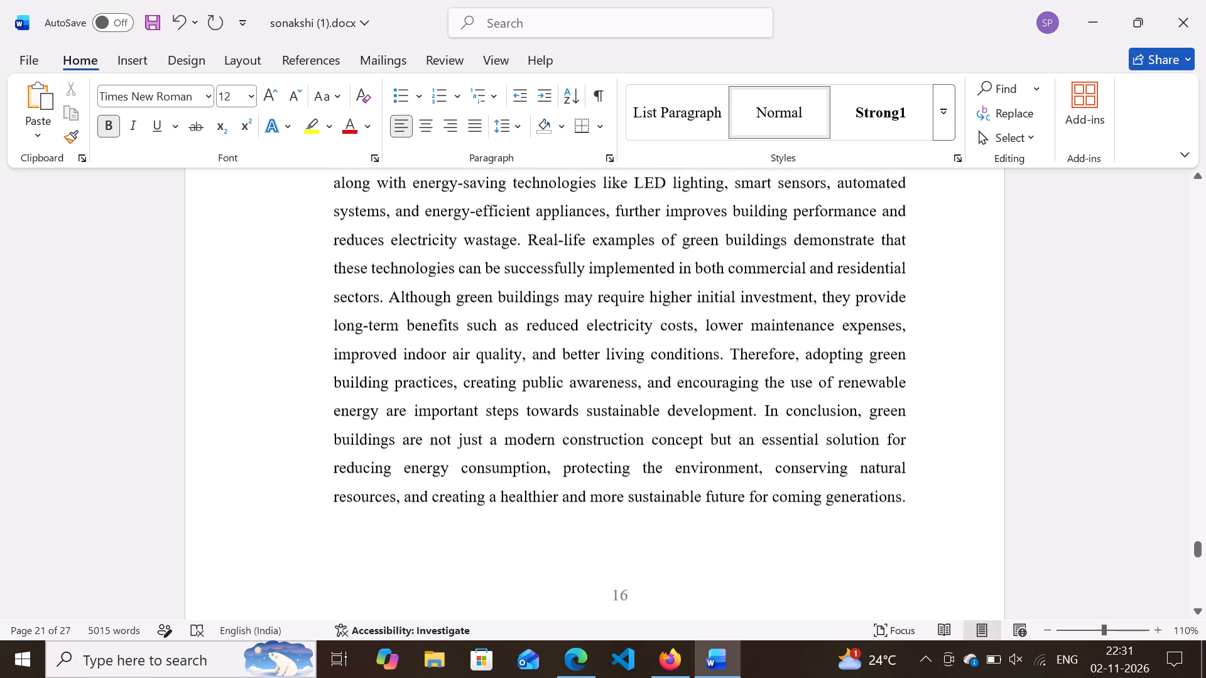
Look over the References list from its heading through entries 1 to 11, checking numbering, alignment and spacing.
scroll(521, 363, down, 3)
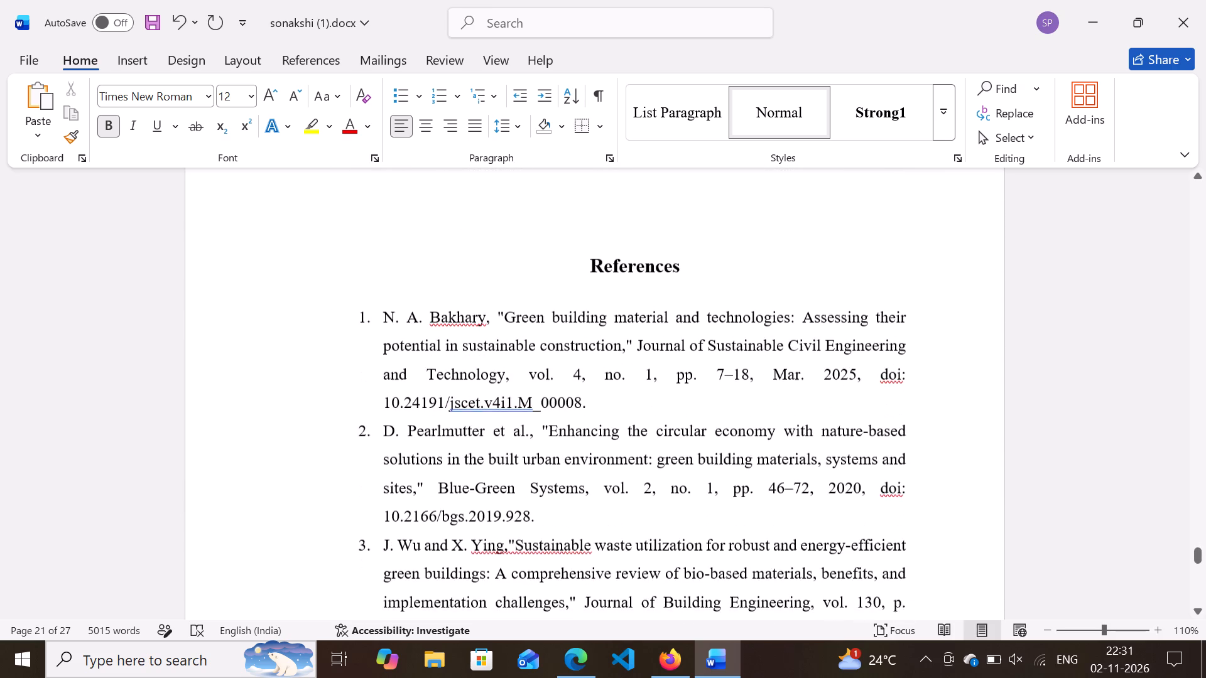
scroll(521, 363, down, 3)
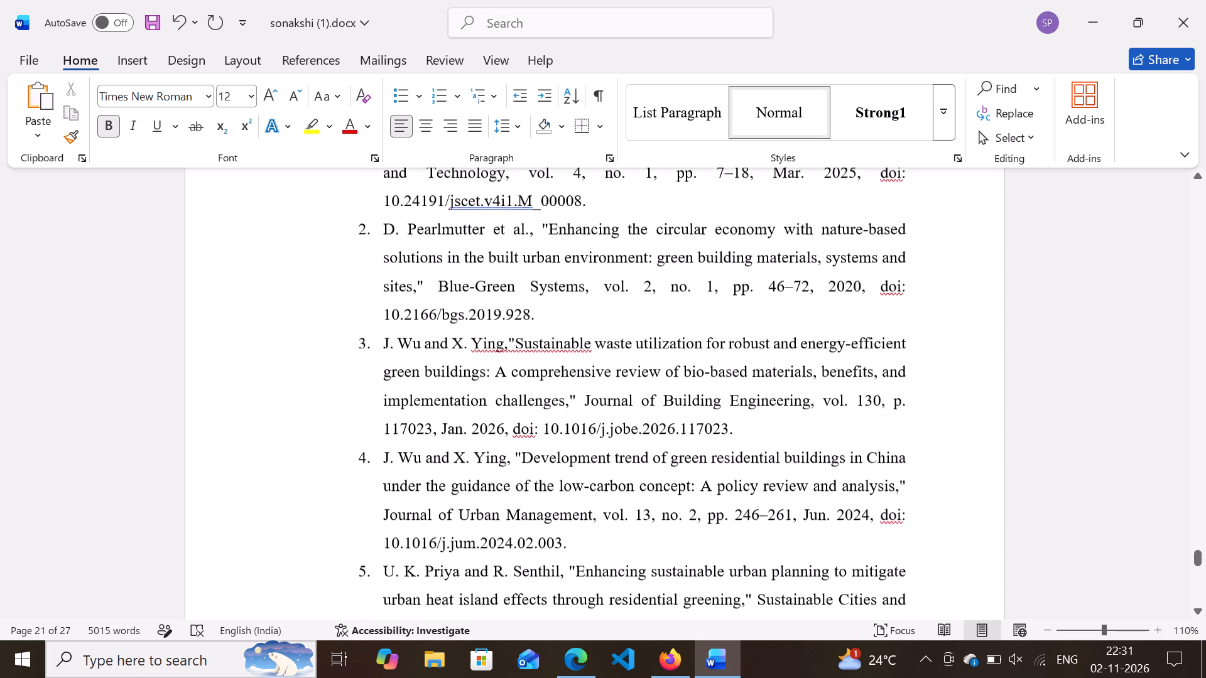
scroll(521, 363, down, 1)
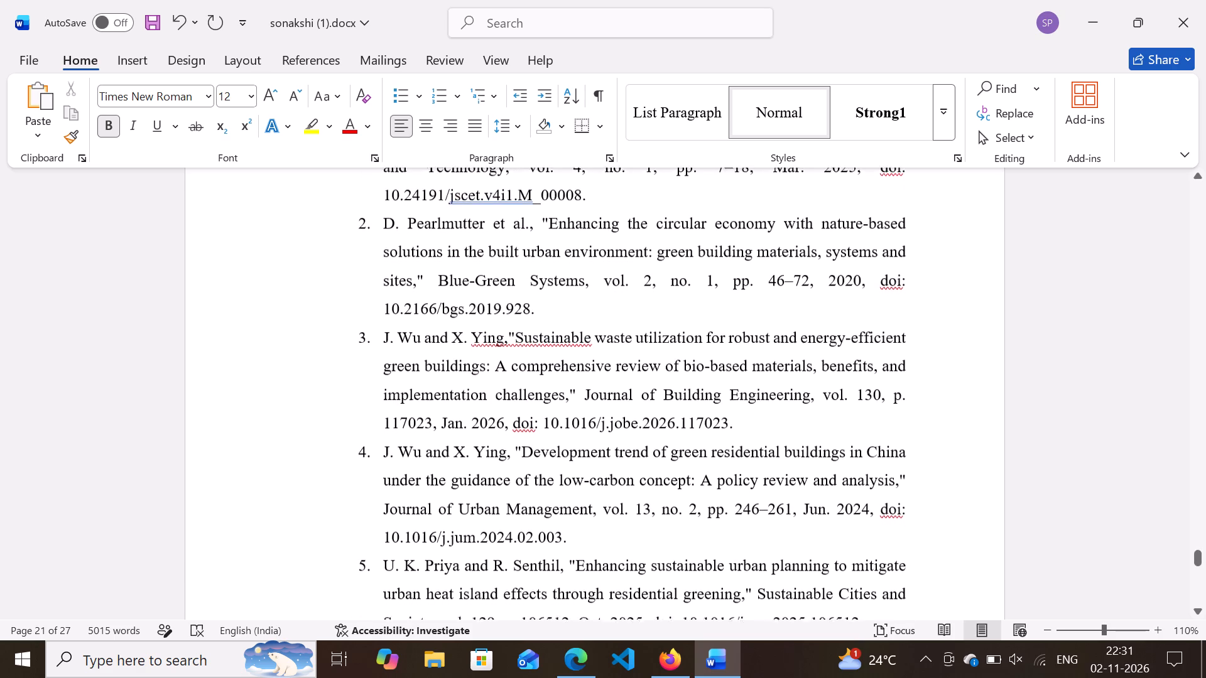
scroll(521, 363, down, 5)
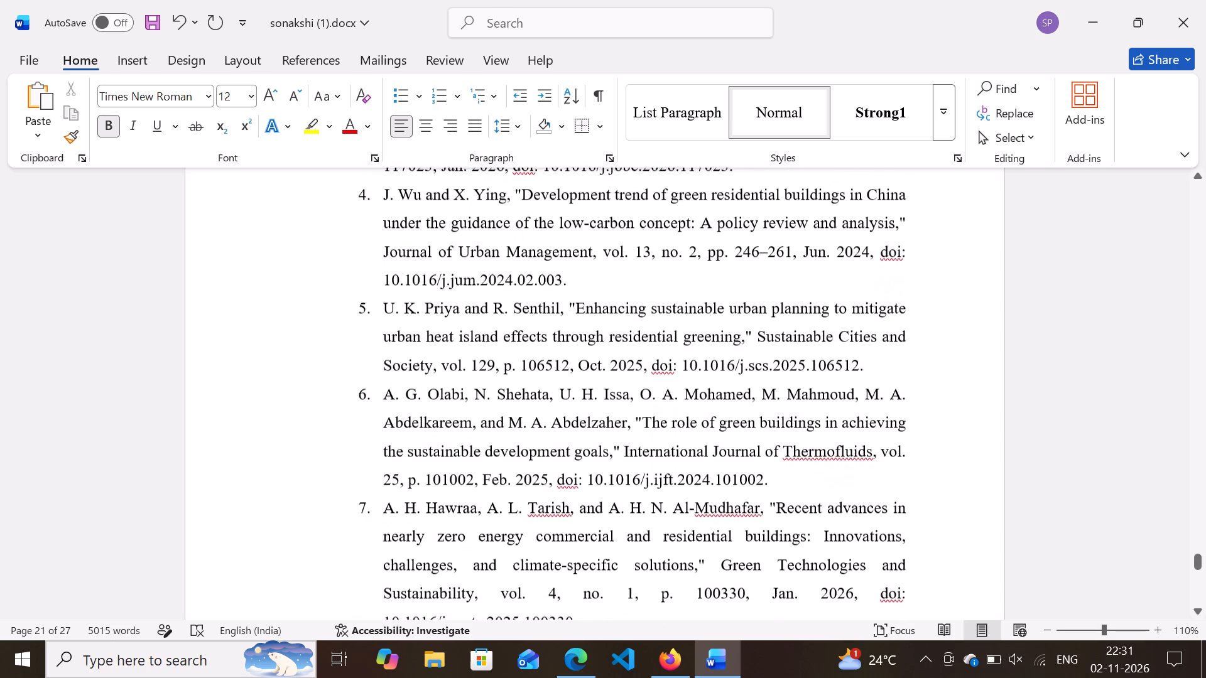
scroll(521, 363, down, 4)
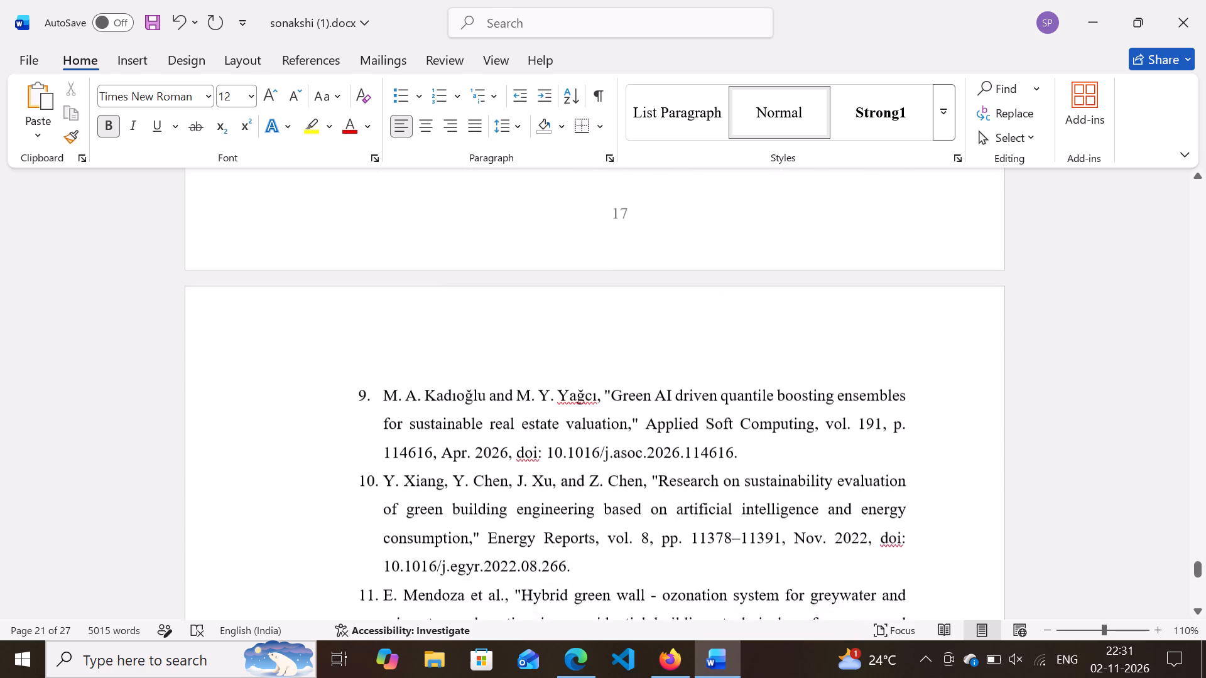
scroll(521, 363, down, 1)
Look back through Chapter 3 from the renewable energy sections to the end of the literature review, examining headings, tables and figures.
scroll(521, 363, up, 9)
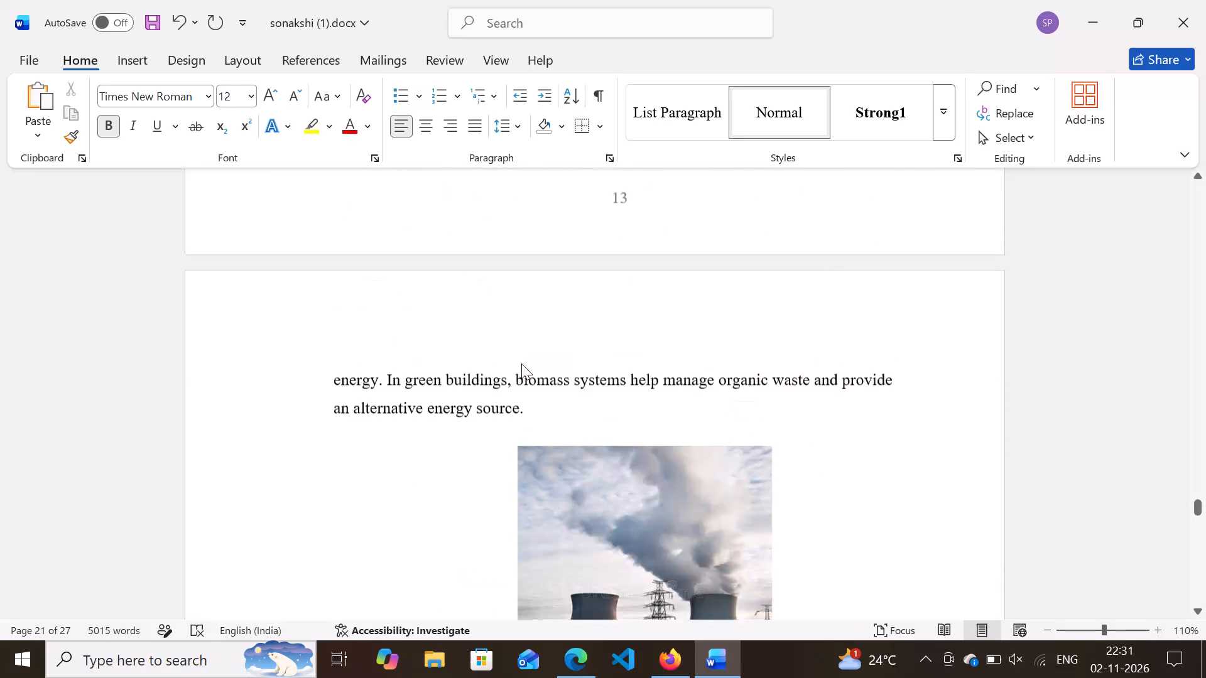
scroll(521, 363, up, 3)
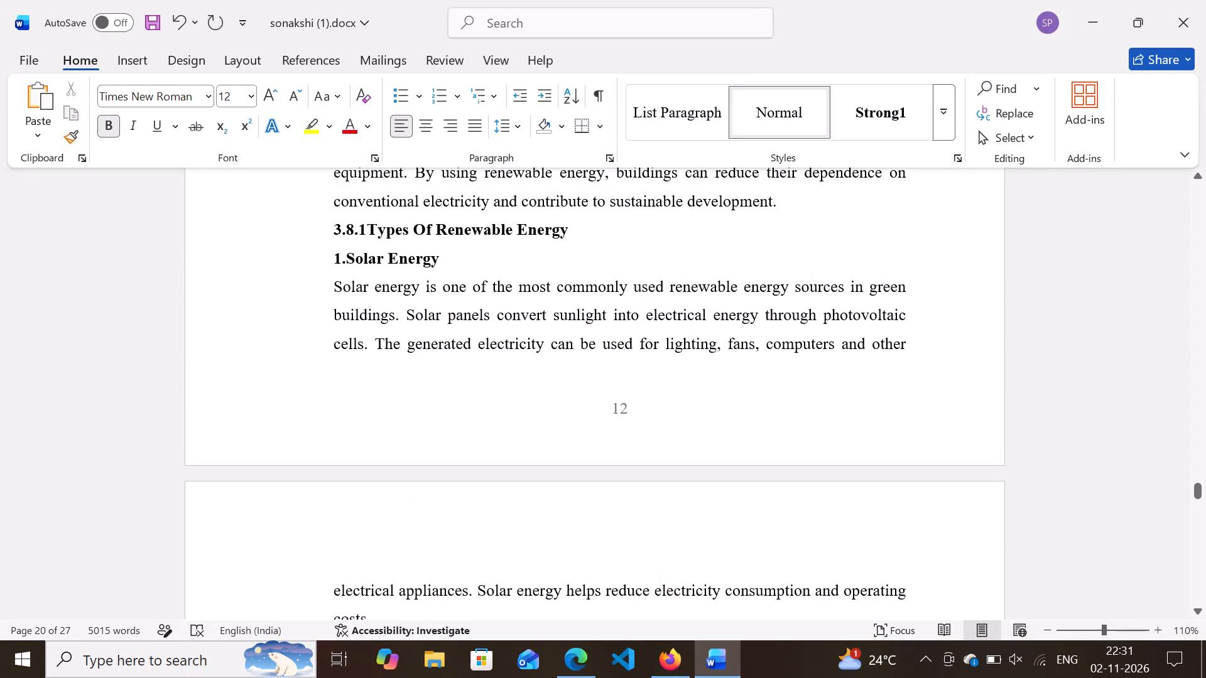
scroll(521, 363, up, 6)
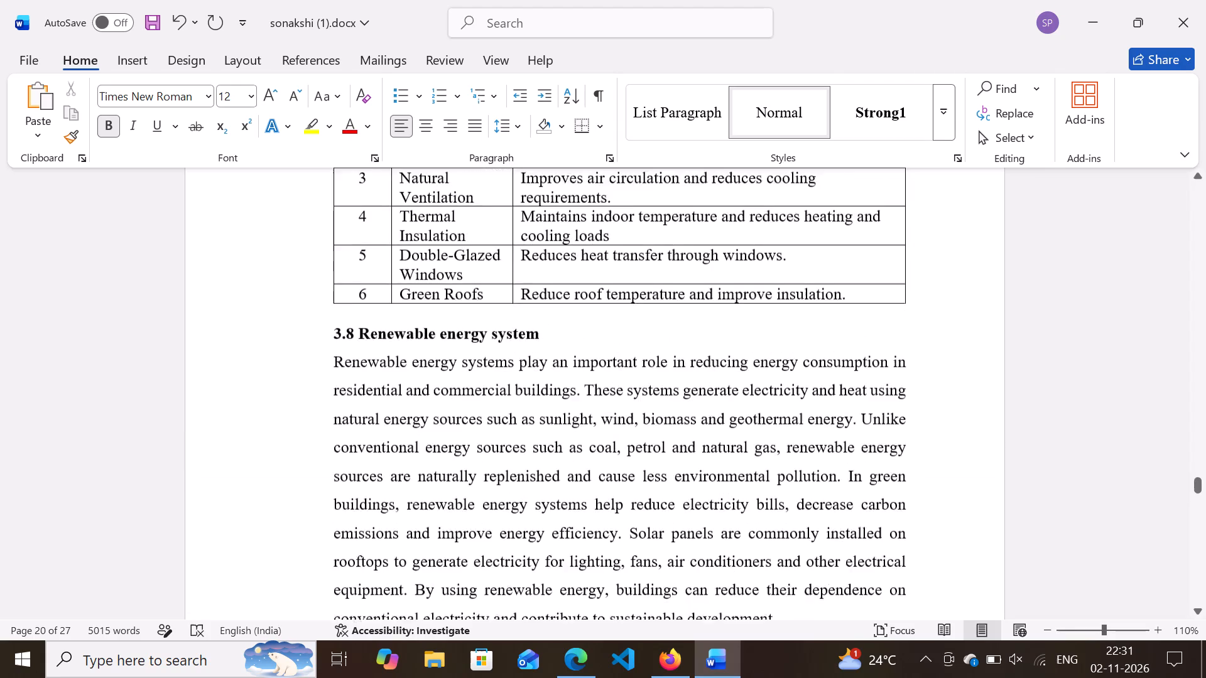
scroll(521, 363, up, 14)
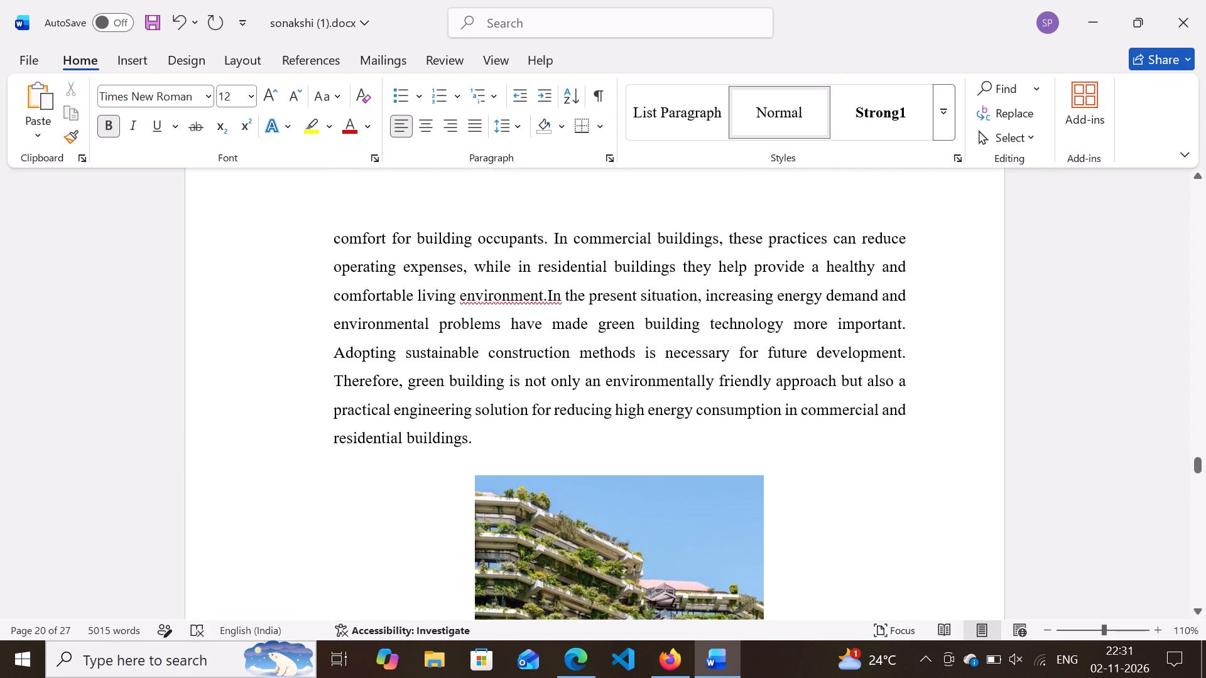
scroll(521, 363, up, 4)
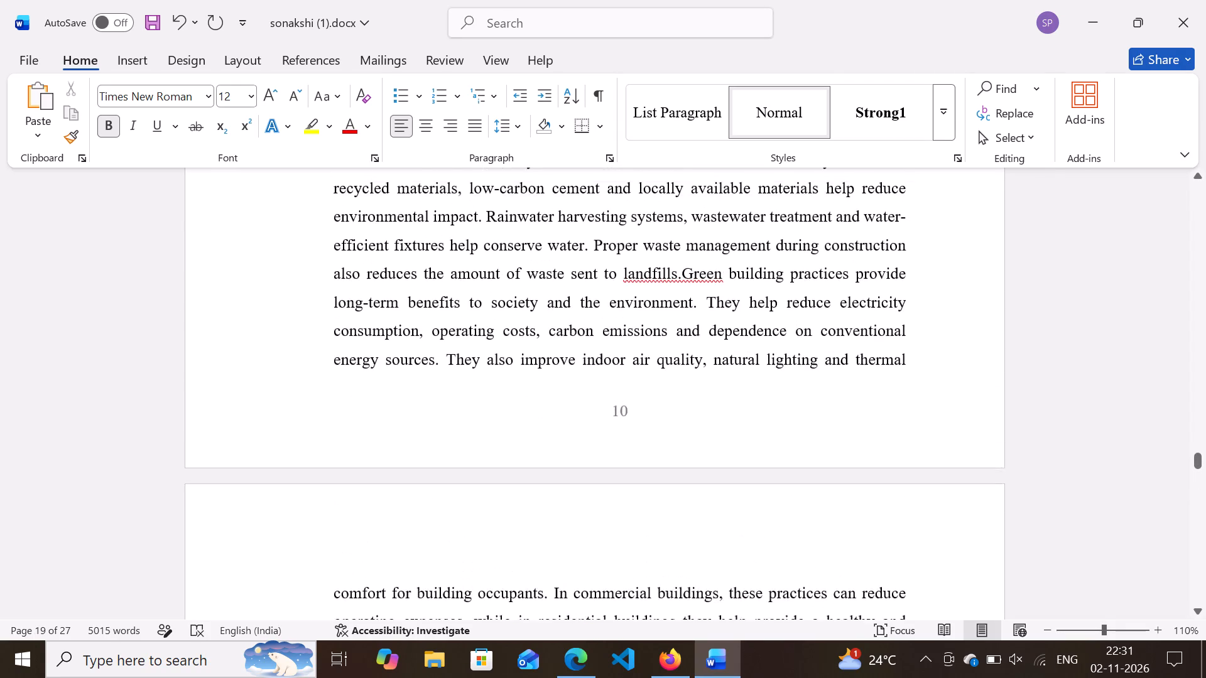
scroll(521, 363, up, 3)
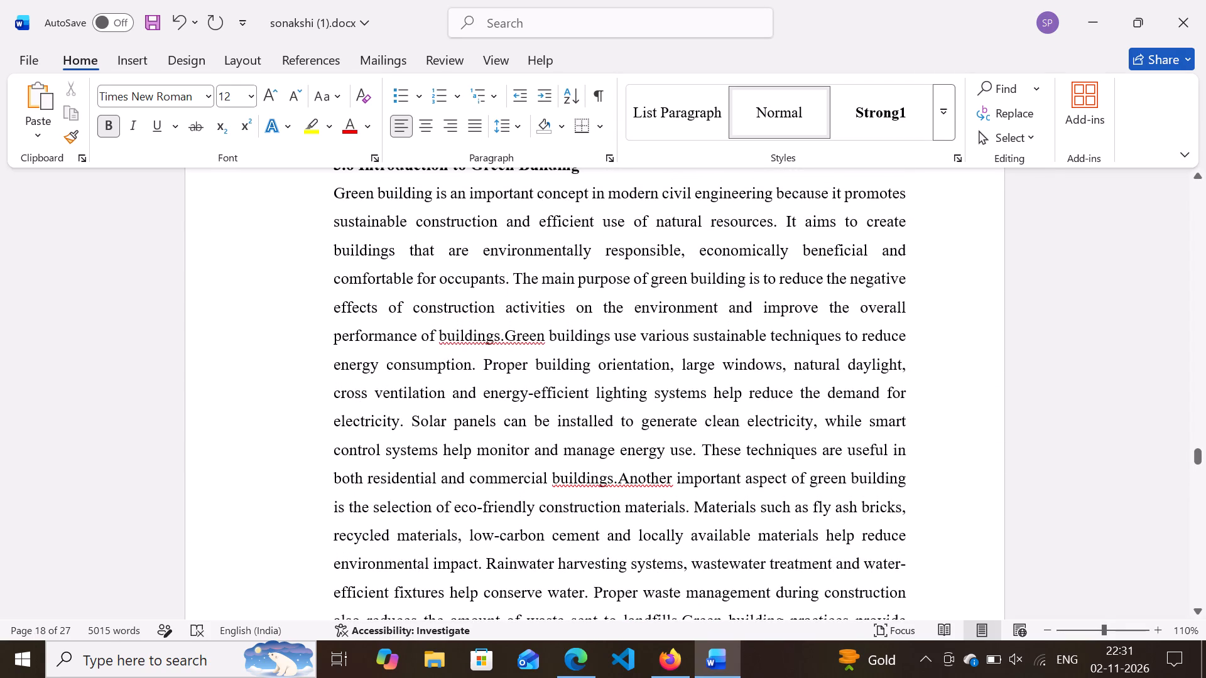
scroll(521, 363, up, 15)
scroll(521, 363, right, 1)
scroll(521, 363, up, 3)
scroll(521, 363, right, 1)
scroll(521, 363, up, 2)
scroll(521, 363, right, 1)
scroll(521, 363, up, 2)
scroll(521, 363, right, 1)
scroll(521, 363, up, 7)
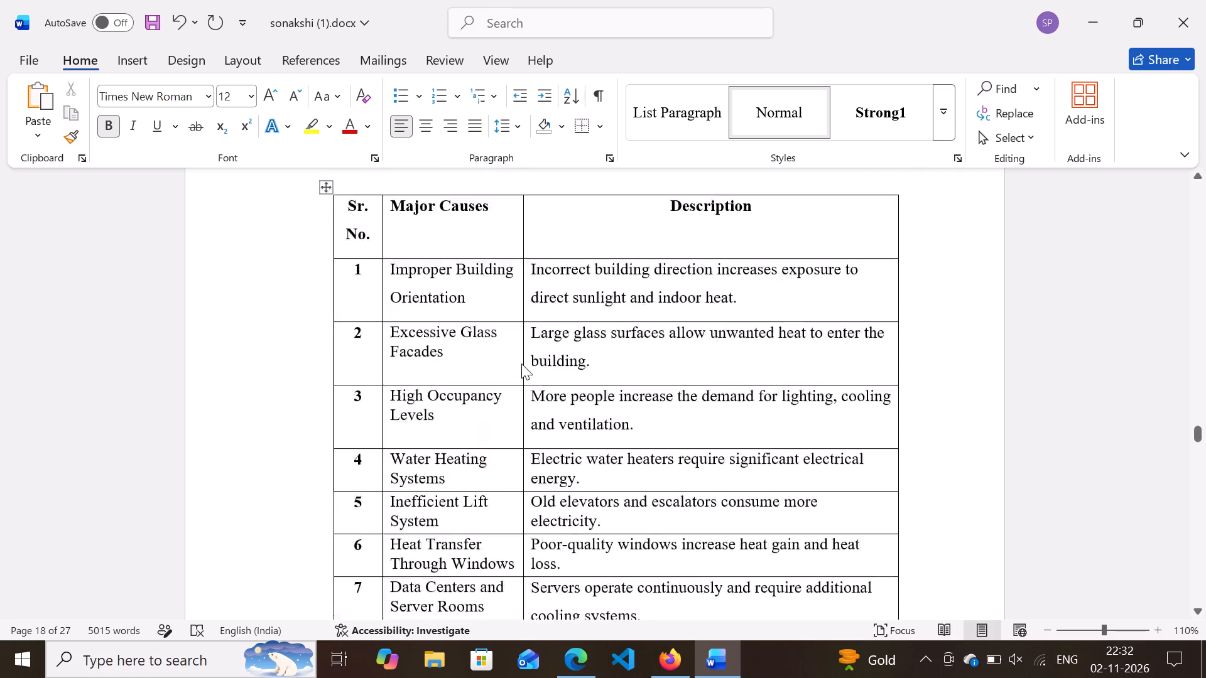
scroll(521, 363, up, 15)
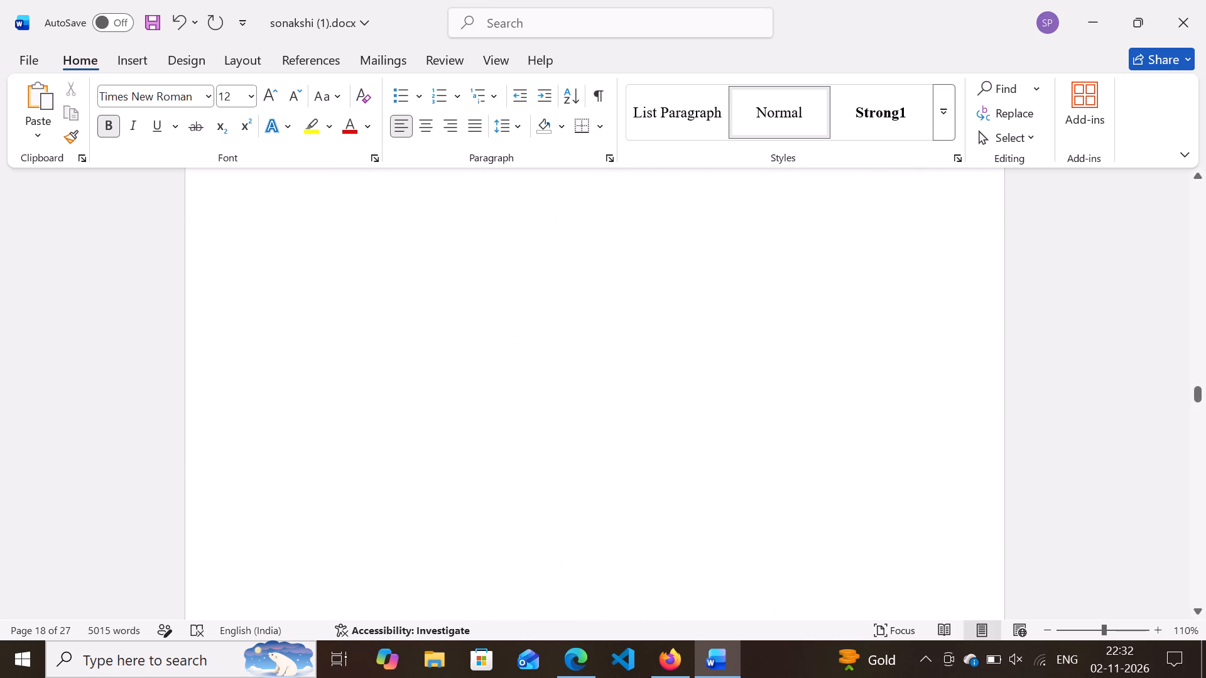
scroll(521, 363, up, 5)
scroll(521, 363, right, 1)
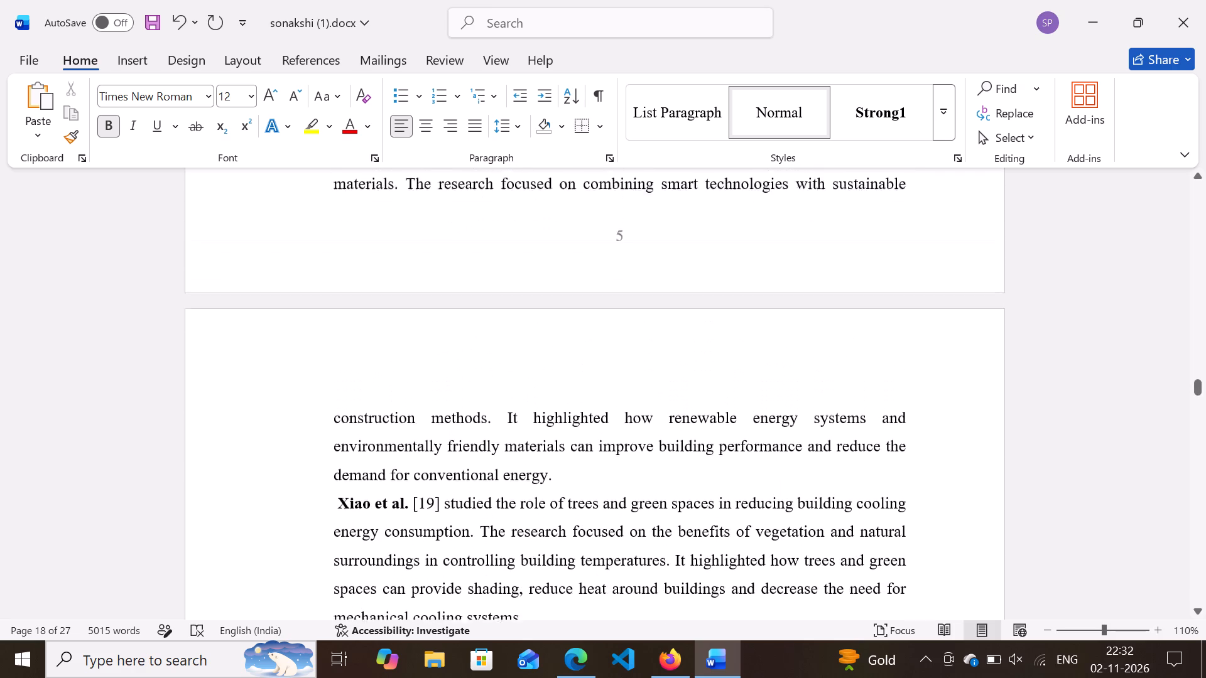
scroll(521, 363, right, 1)
Copy the Fig. 3.2 caption text "Natural and Artificial Lighting in Residential Building" into the Caption cell of row 3.2 in the List of figures.
scroll(521, 363, down, 9)
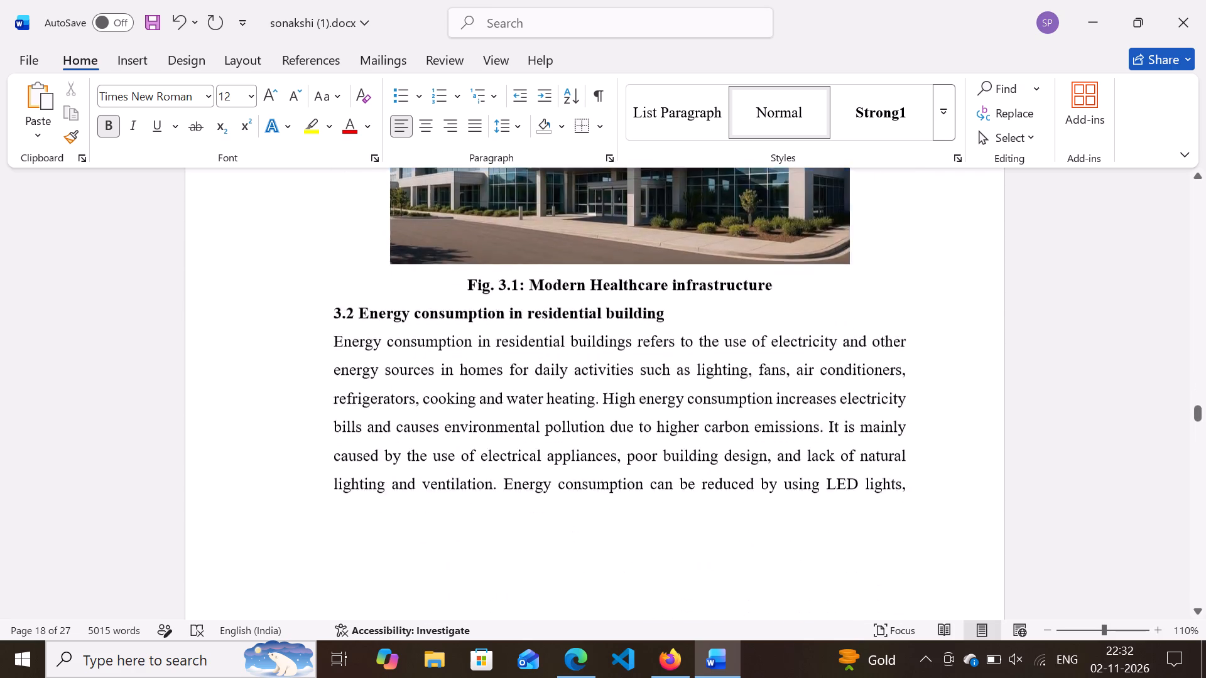
scroll(521, 363, up, 2)
scroll(521, 363, down, 1)
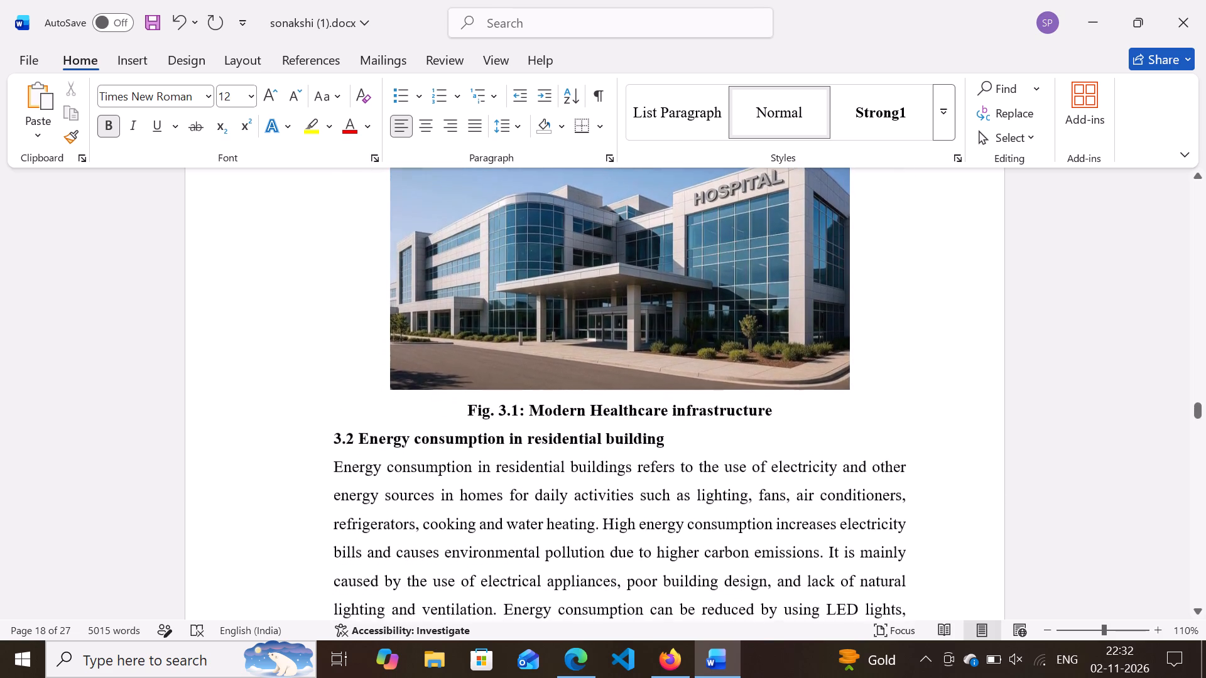
scroll(521, 363, down, 6)
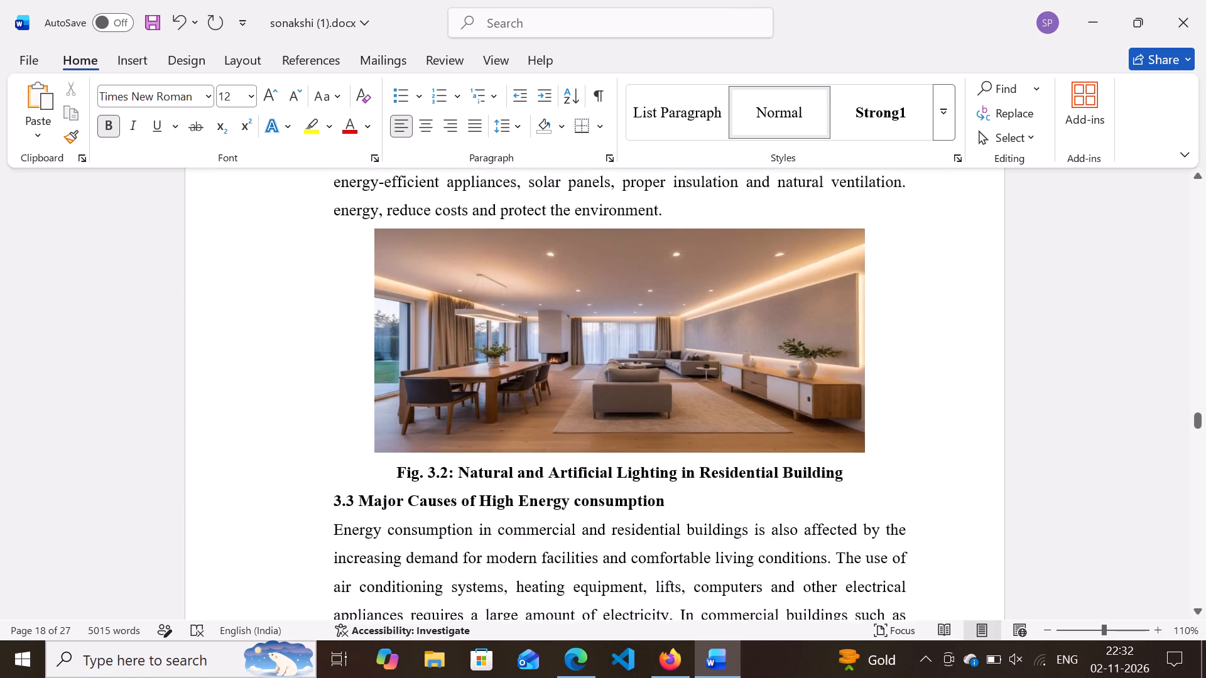
scroll(521, 363, down, 1)
drag(856, 392, 602, 397)
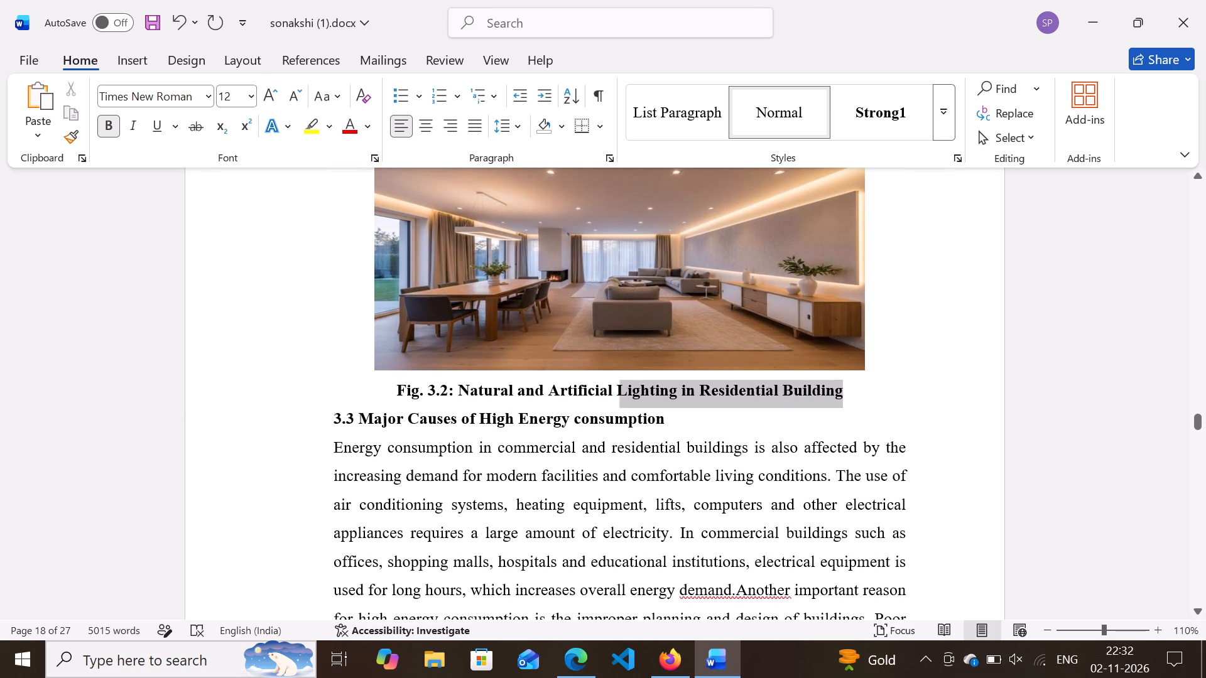
drag(602, 397, 483, 396)
key(ctrl+c)
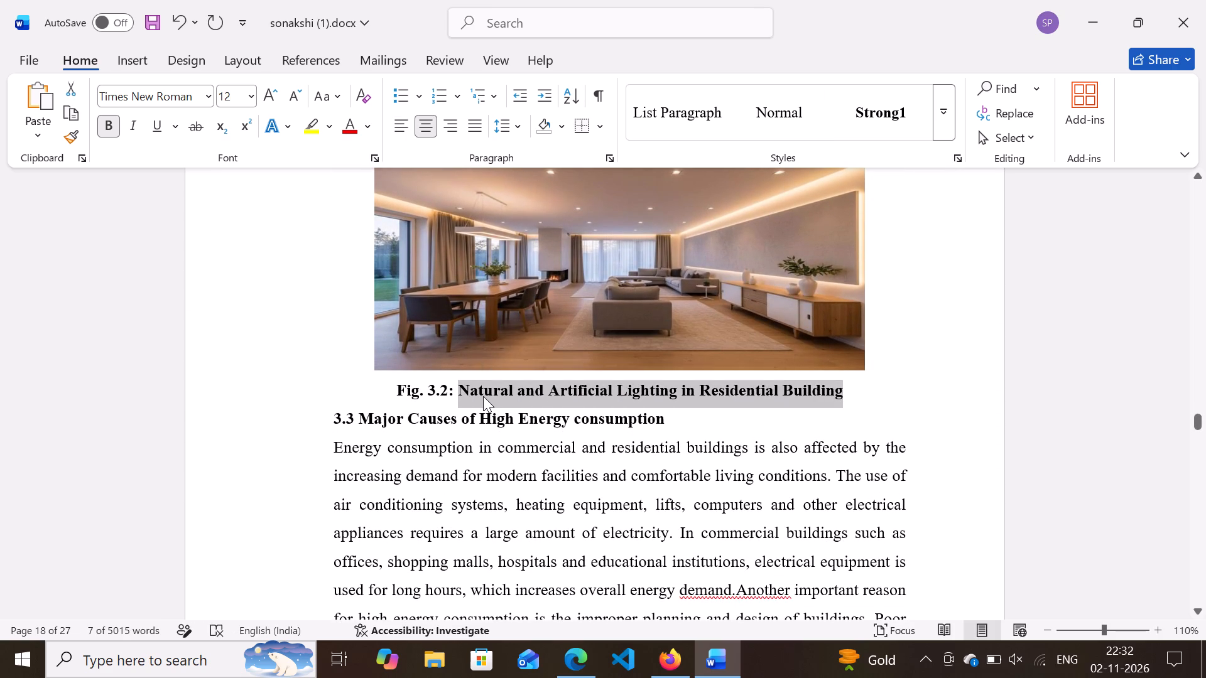
scroll(483, 396, up, 12)
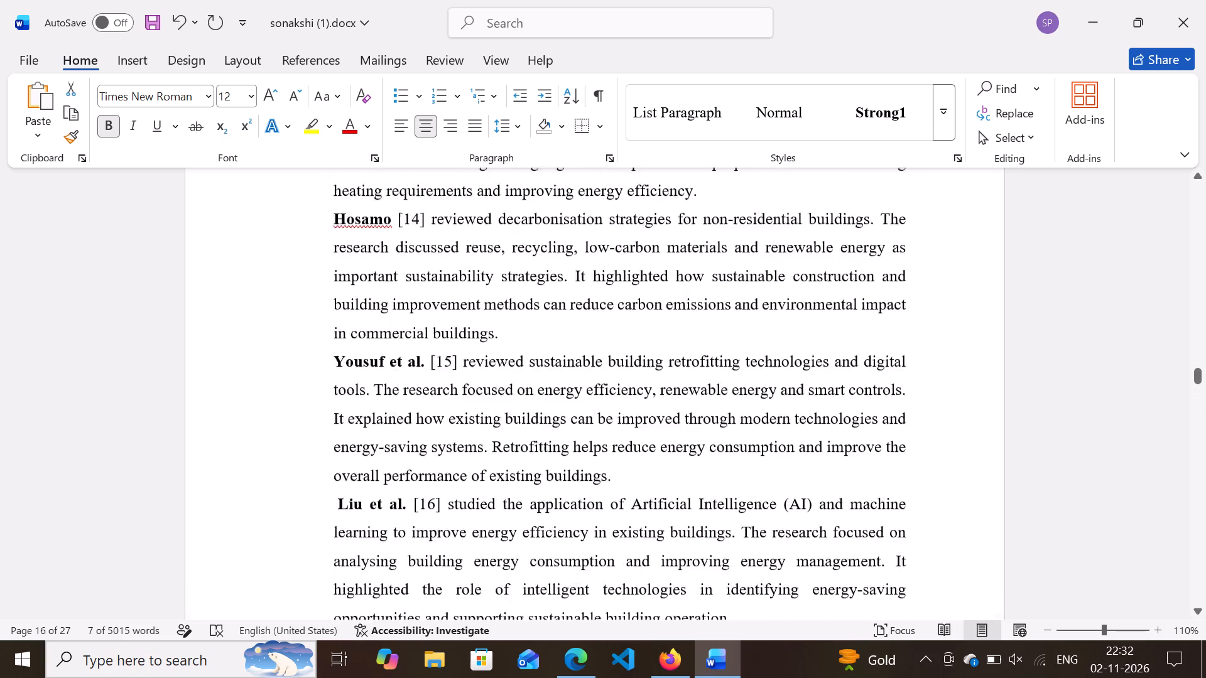
scroll(483, 396, up, 11)
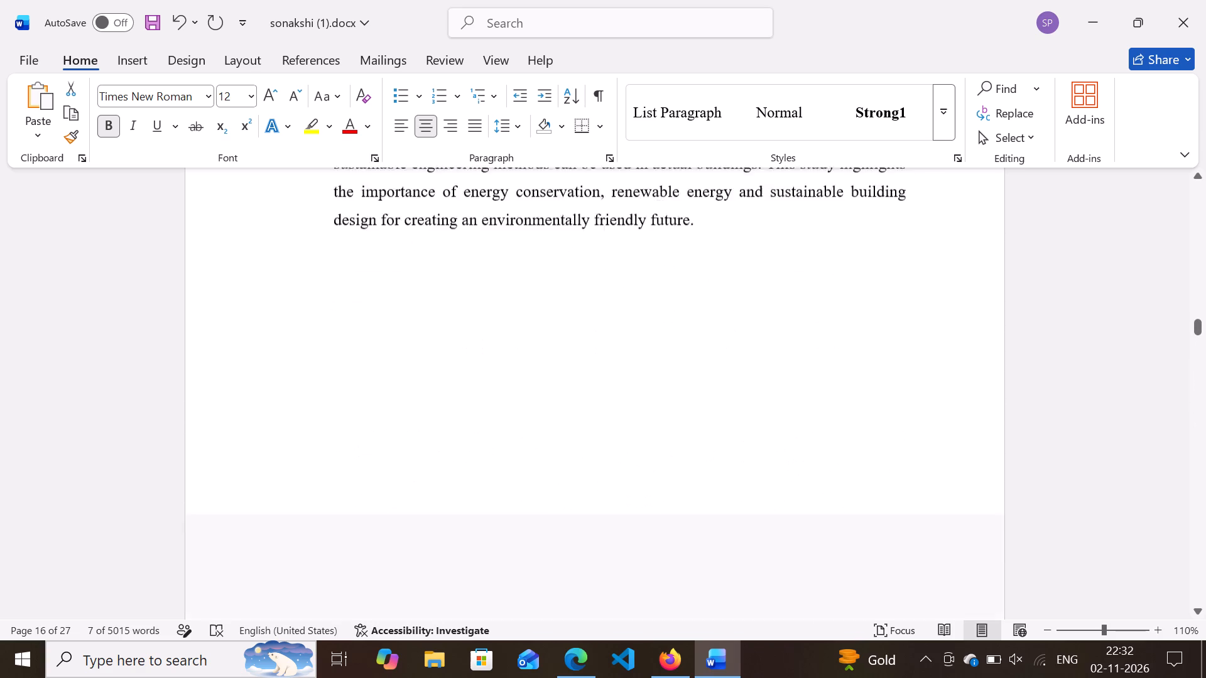
scroll(483, 396, up, 5)
scroll(483, 396, down, 4)
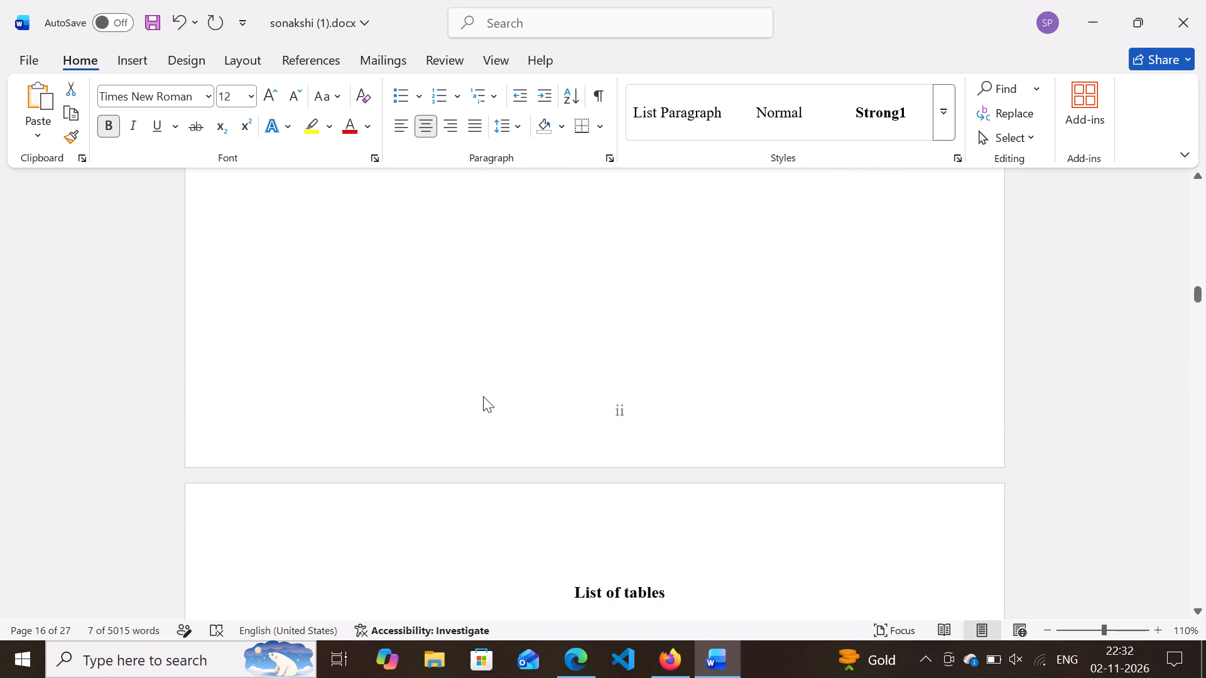
scroll(483, 396, up, 4)
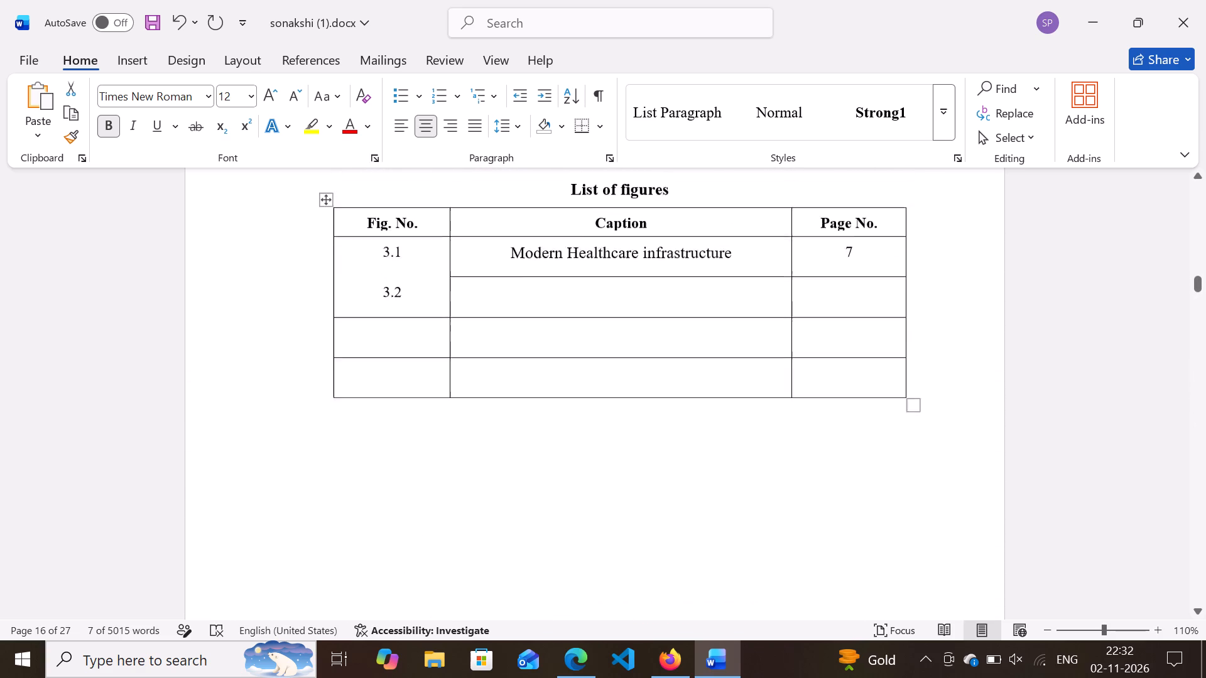
scroll(483, 396, up, 1)
click(503, 323)
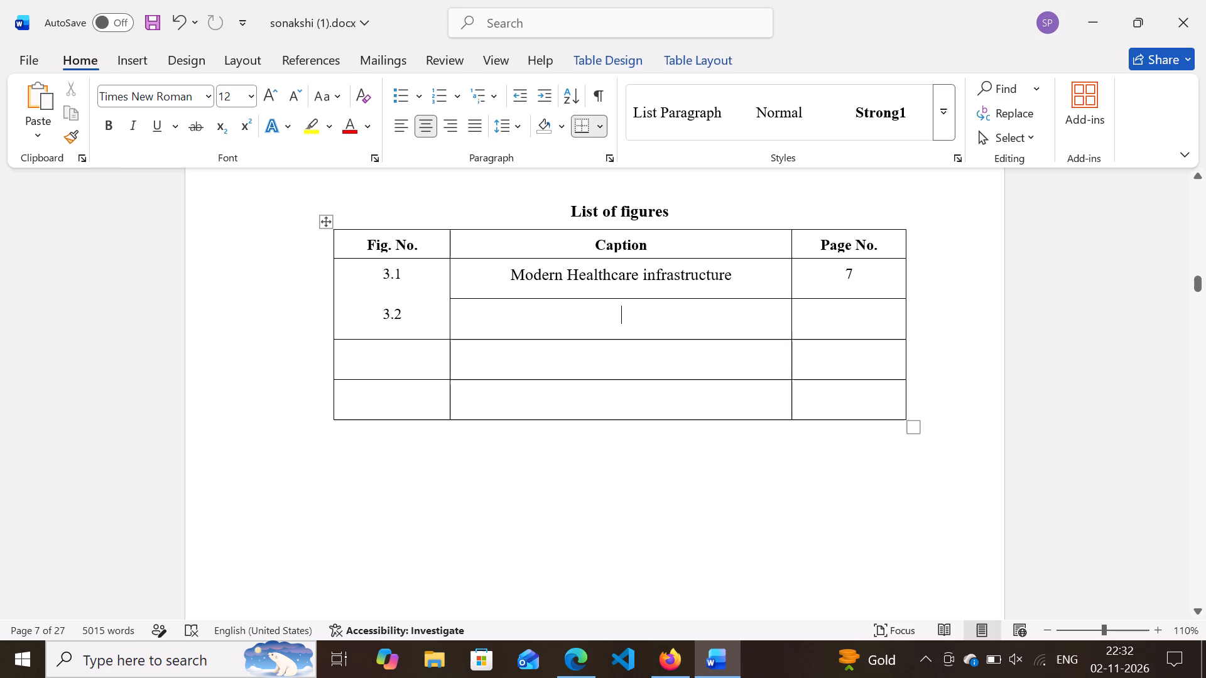
key(ctrl+v)
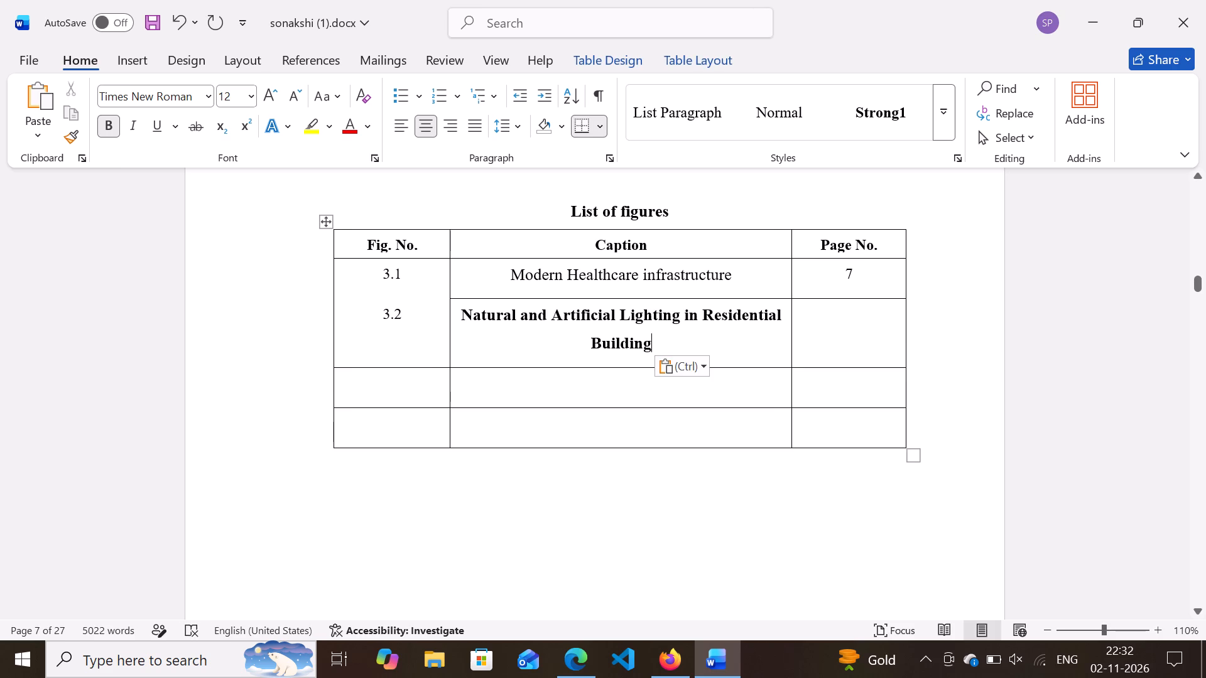
Remove the bold formatting from the row 3.2 caption in the List of figures.
drag(503, 323, 460, 325)
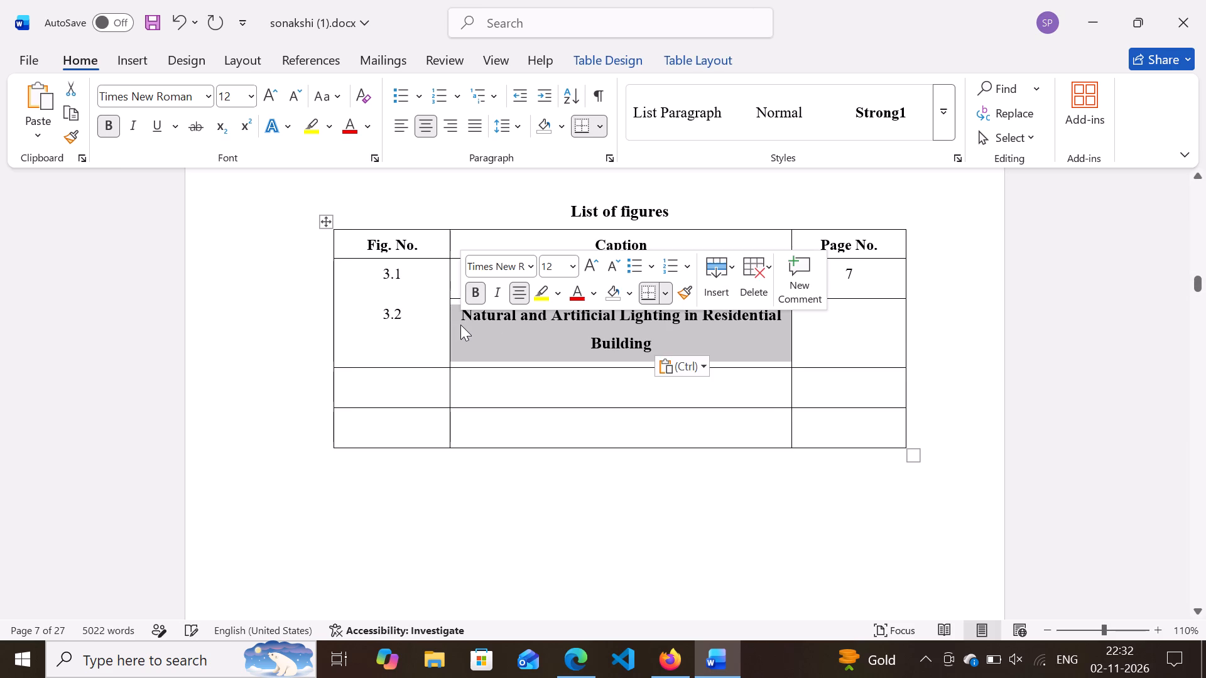
click(477, 285)
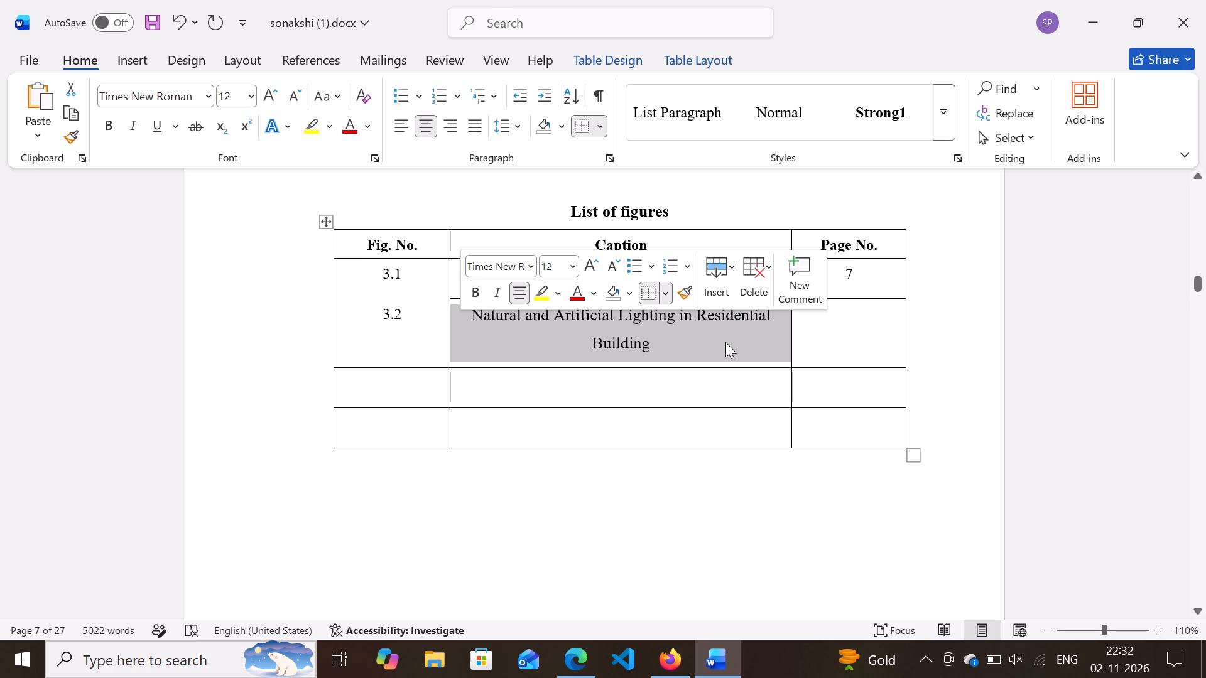
click(725, 342)
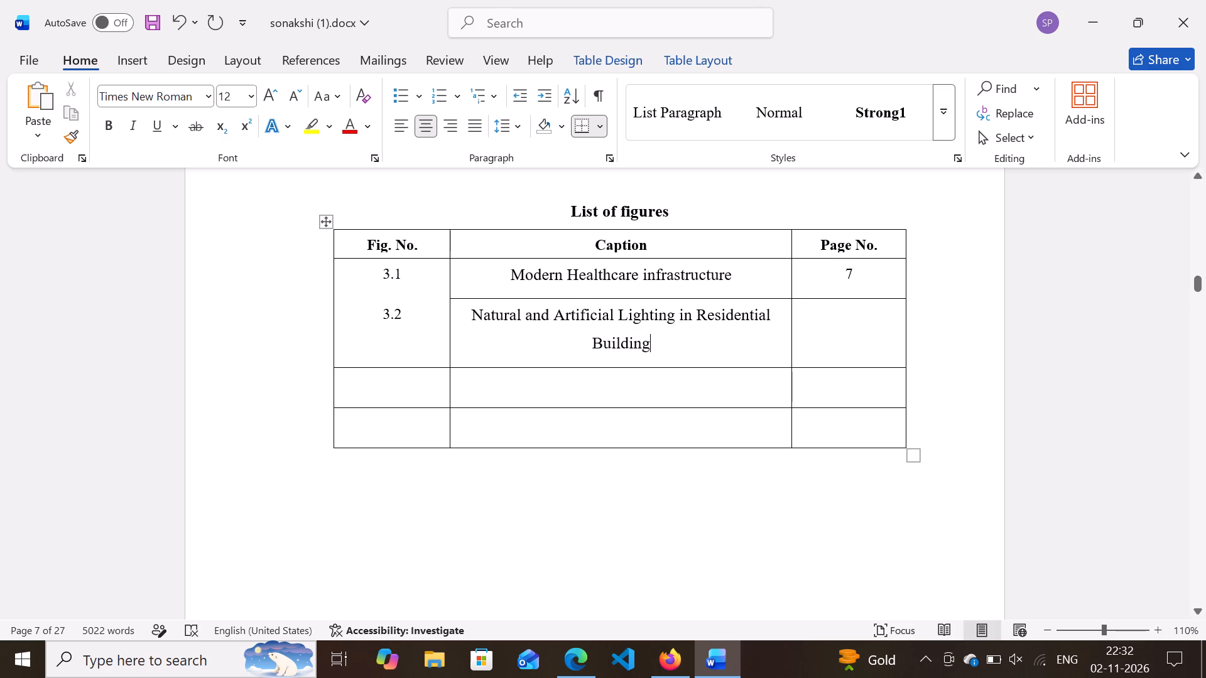
Begin the figure number in the empty row below 3.2 of the List of figures with "3.".
click(403, 387)
key(3)
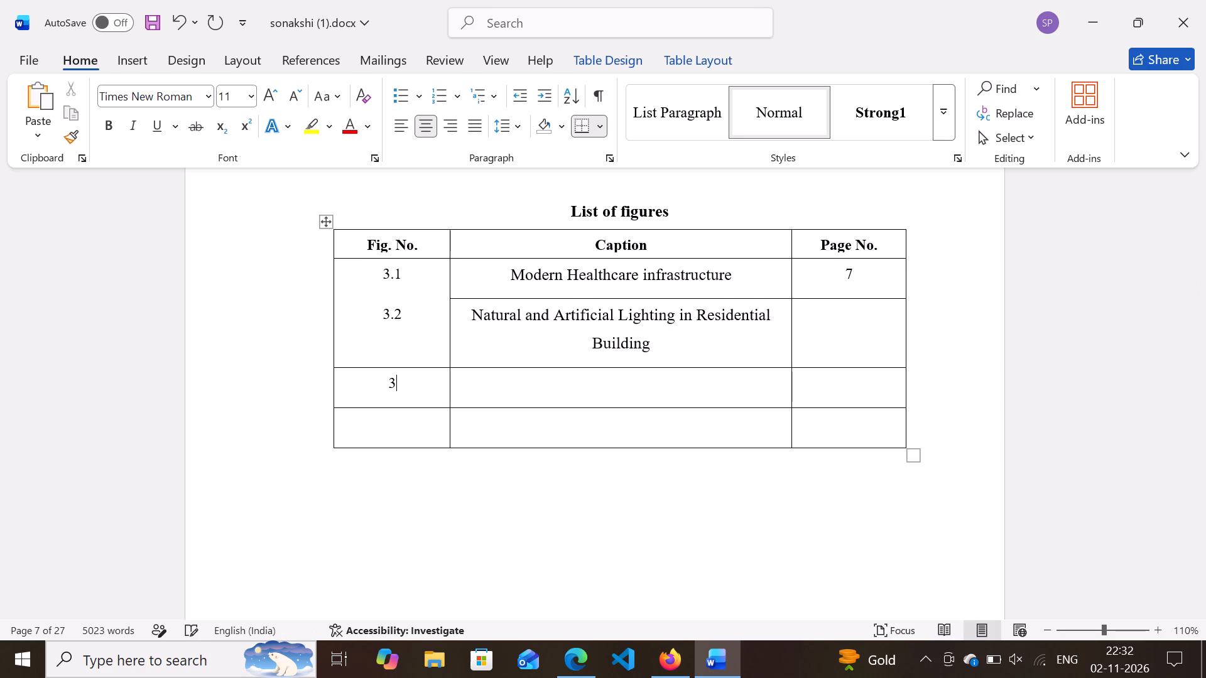
key(period)
Copy the Fig. 3.6 caption text "Eco-Friendly Building Architecture" from Chapter 3, without its figure number.
scroll(403, 387, down, 10)
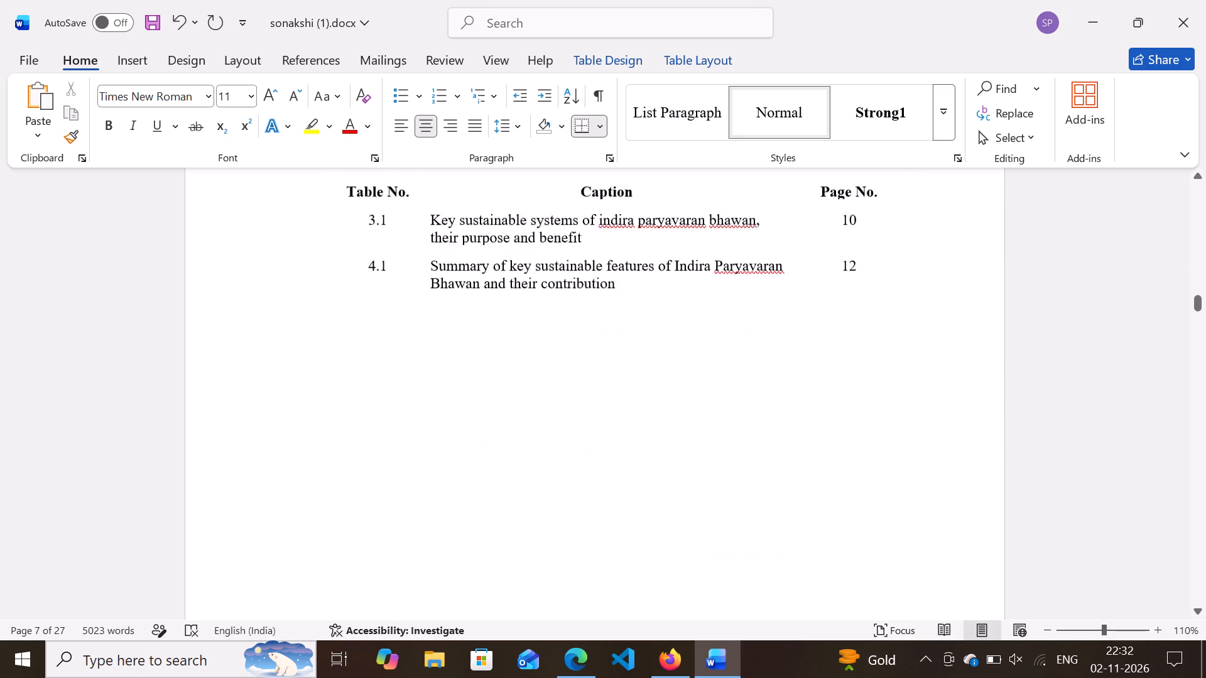
scroll(403, 387, down, 19)
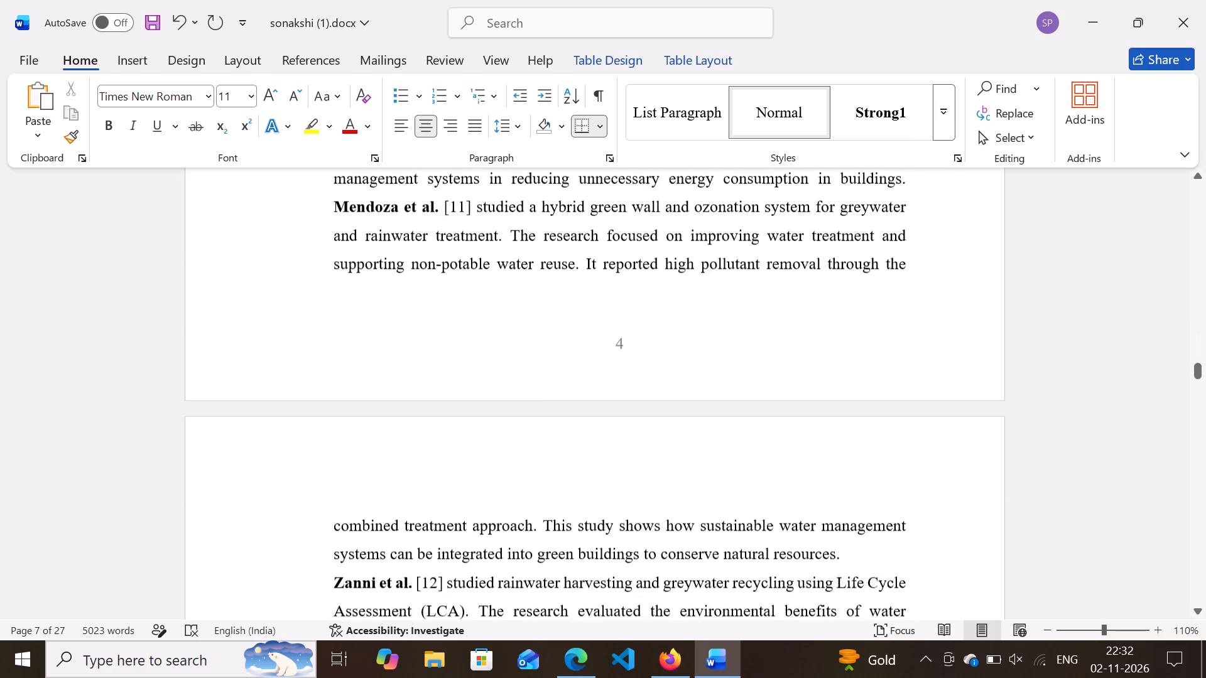
scroll(403, 387, down, 15)
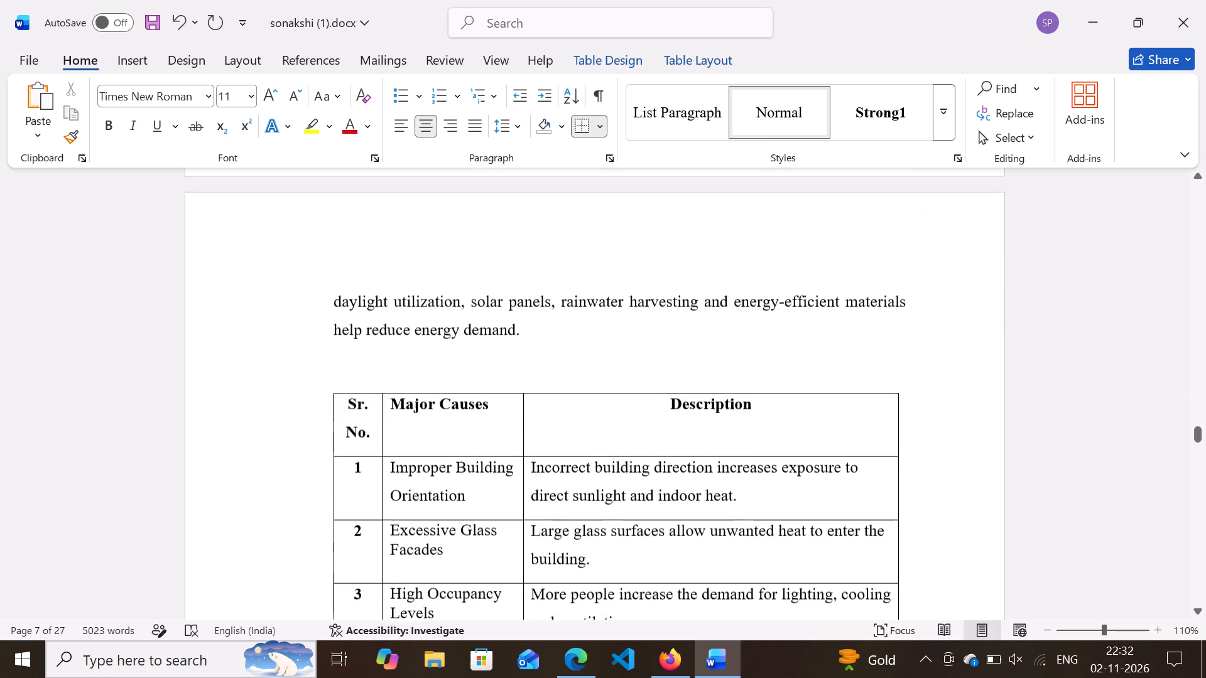
scroll(403, 387, down, 10)
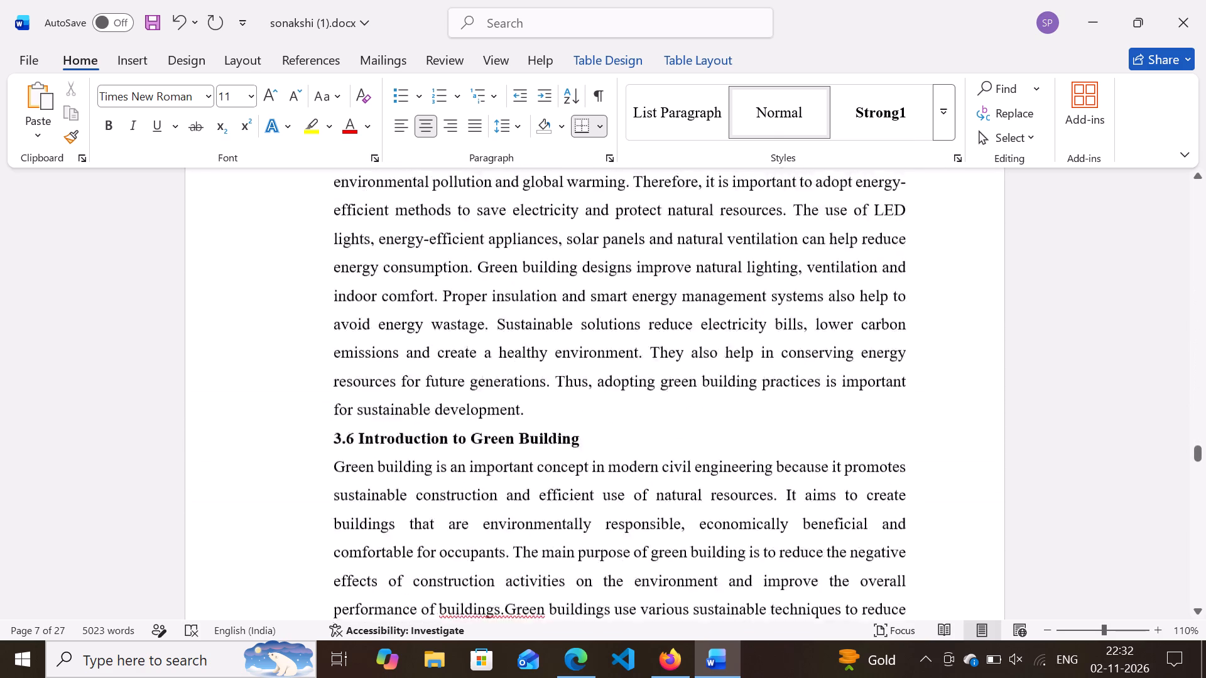
scroll(403, 387, down, 10)
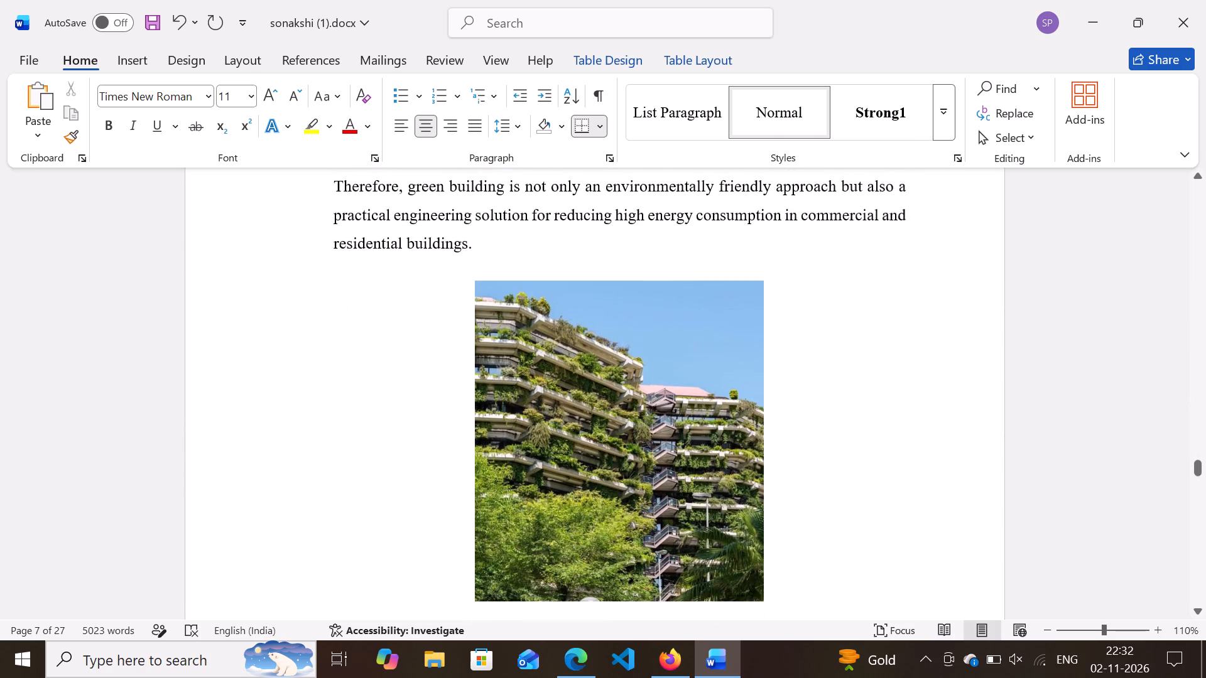
scroll(403, 387, down, 3)
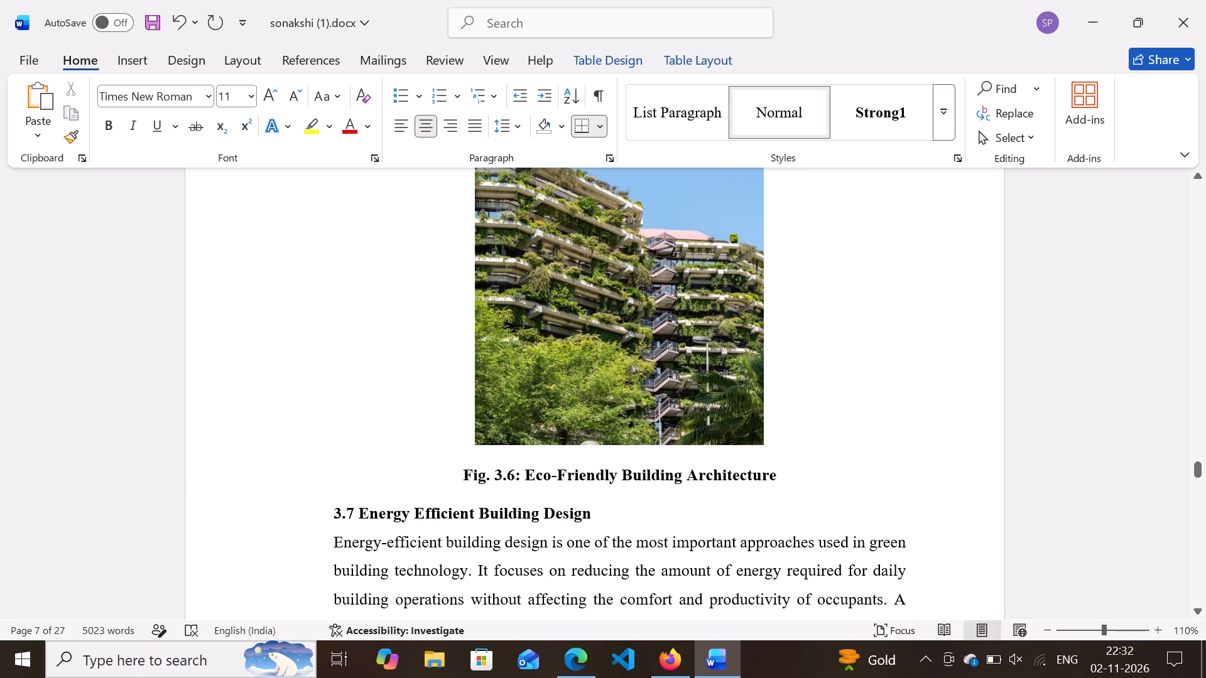
click(778, 472)
drag(778, 472, 639, 482)
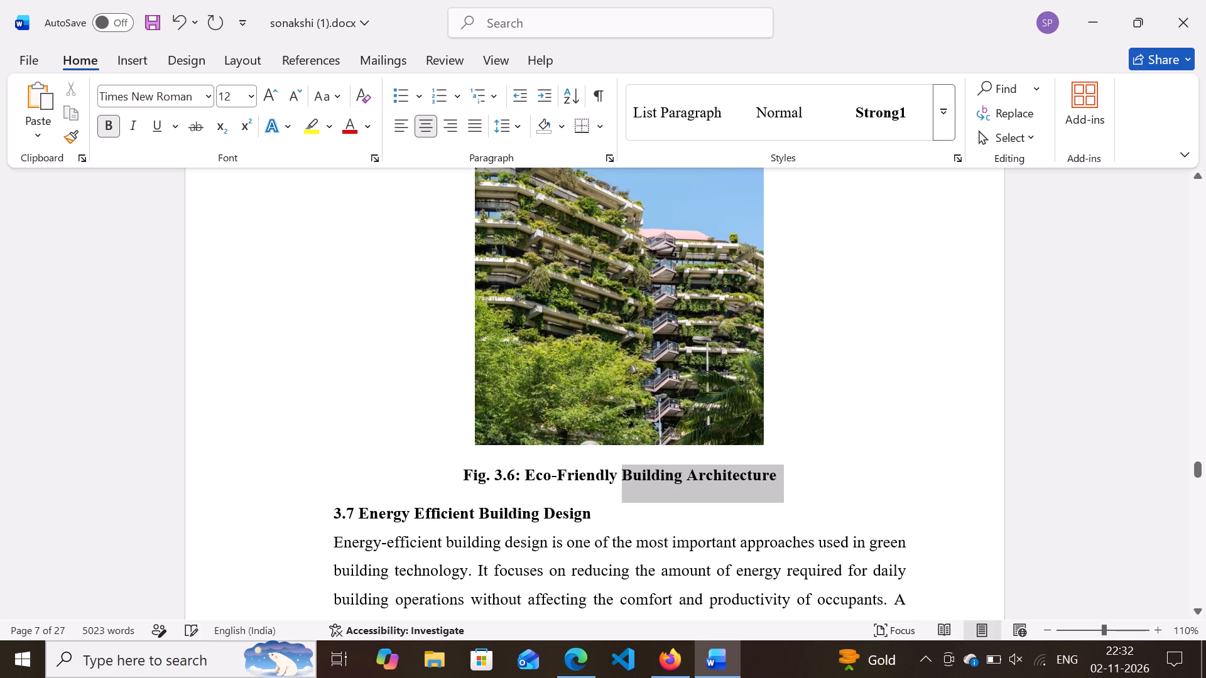
drag(639, 482, 540, 475)
key(ctrl+c)
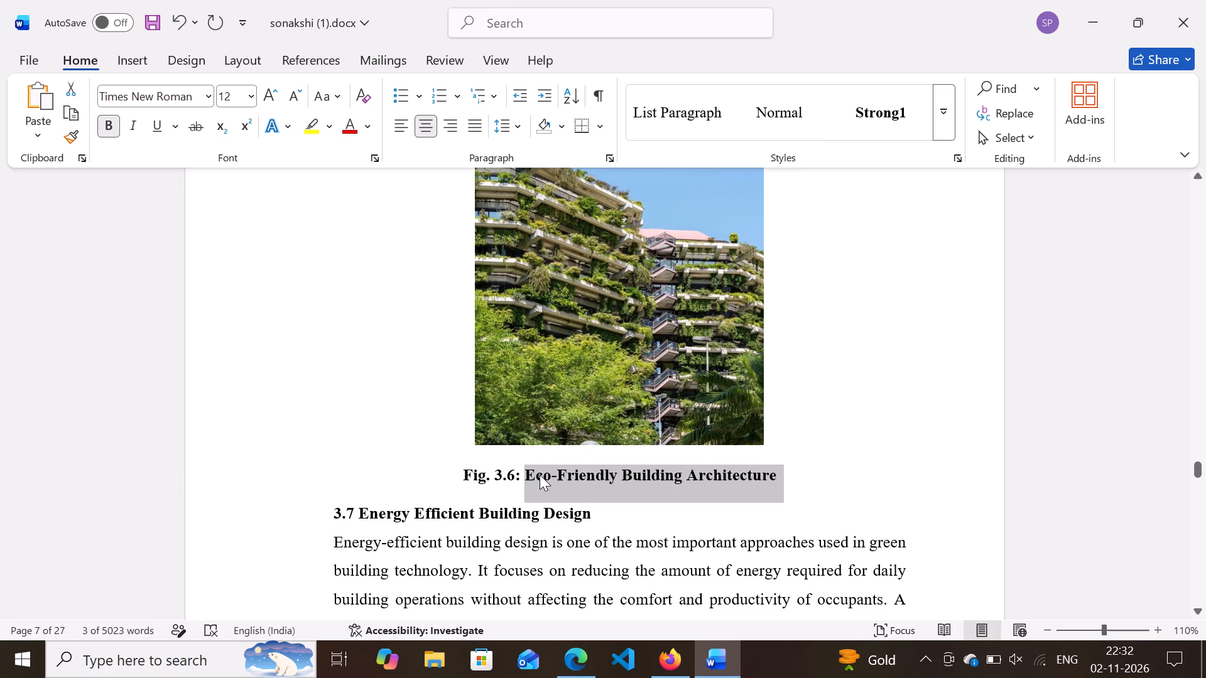
Complete the third figure number as 3.6 in the List of figures and paste the copied caption into its Caption cell.
scroll(540, 475, up, 19)
scroll(540, 475, up, 20)
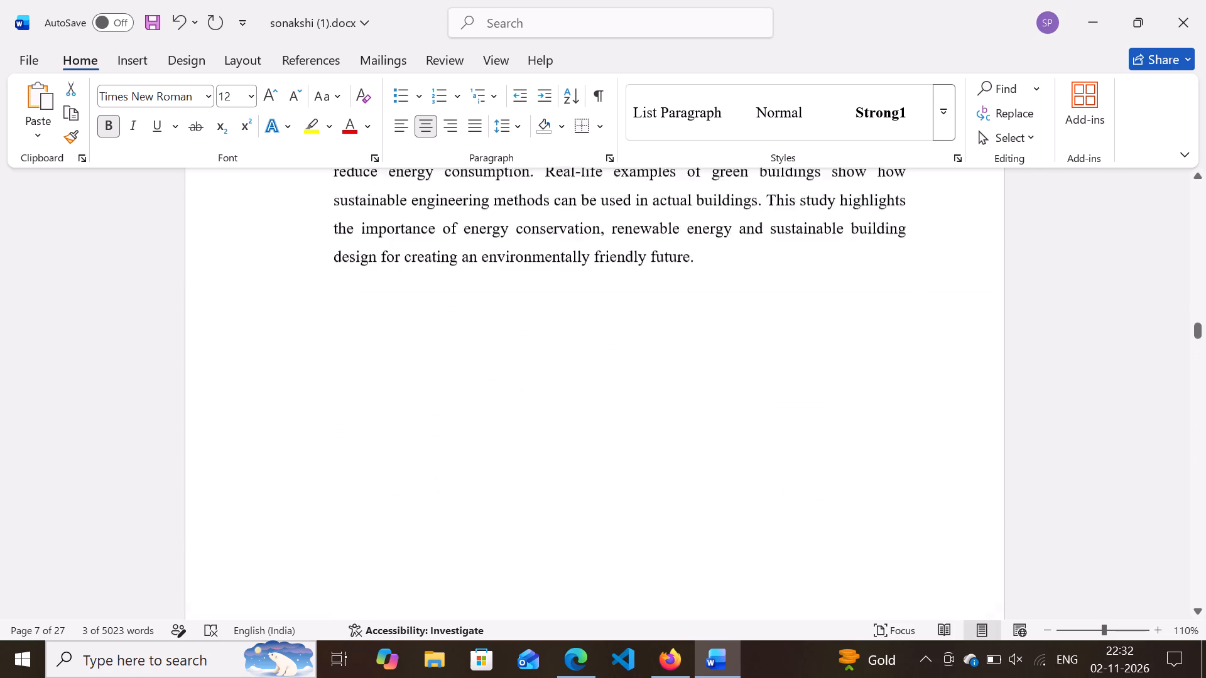
scroll(540, 475, up, 11)
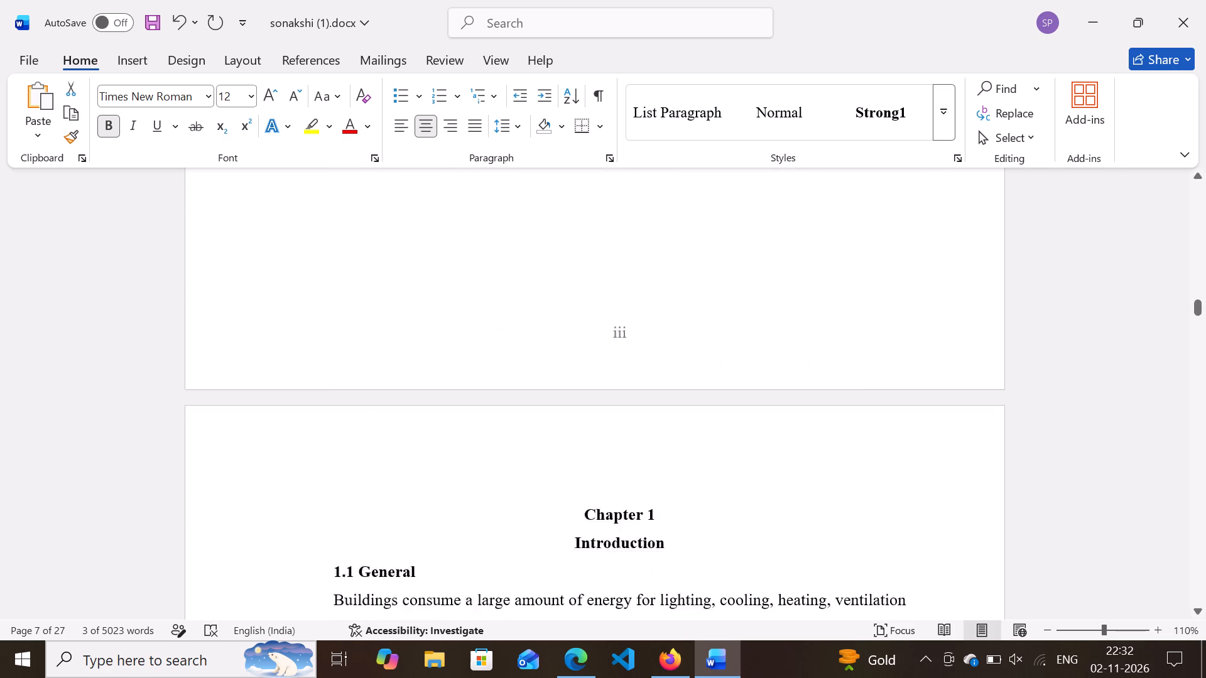
scroll(540, 475, up, 8)
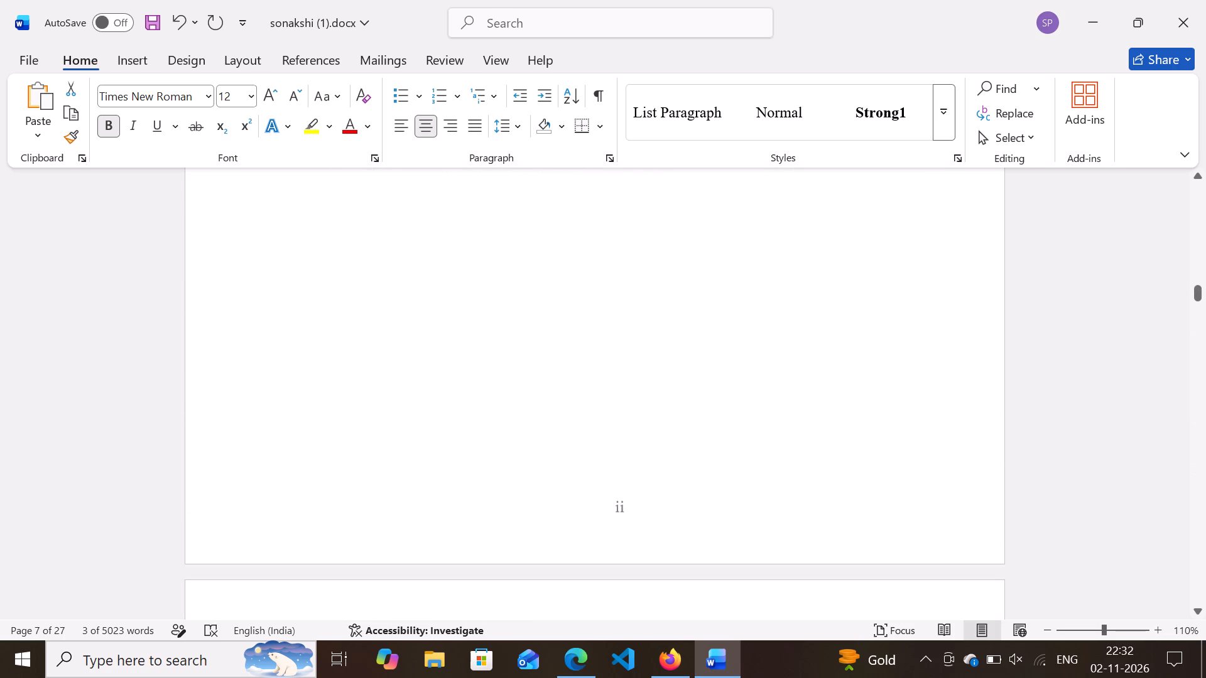
scroll(540, 475, up, 5)
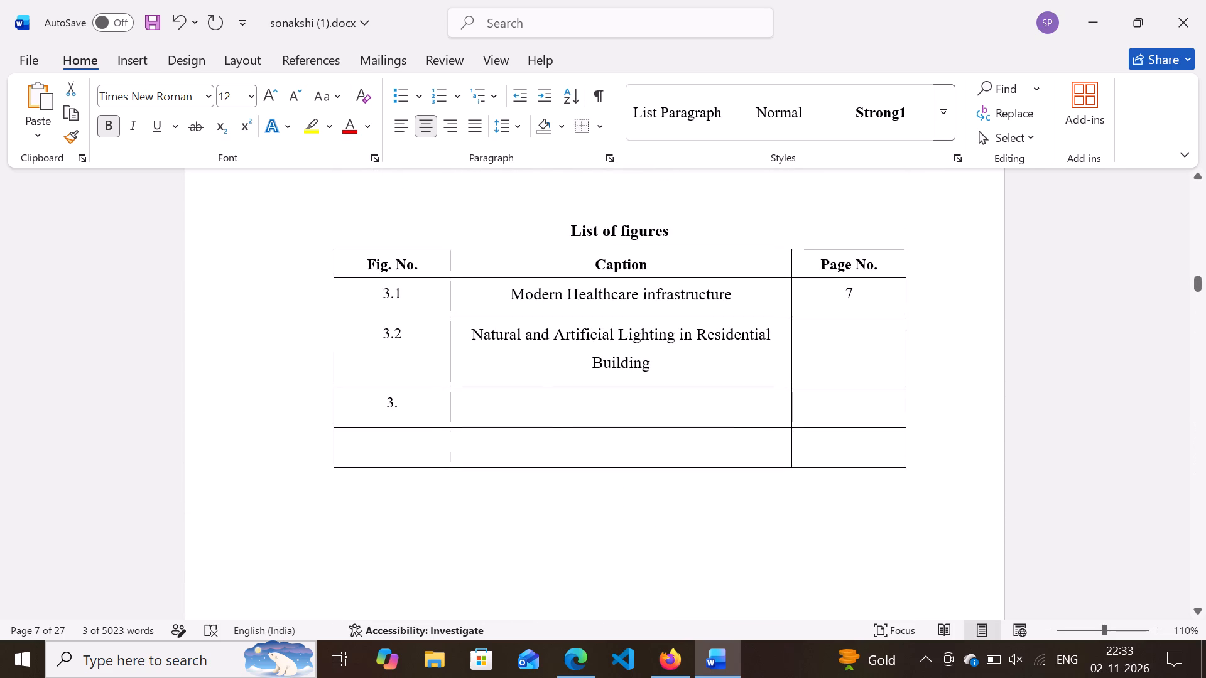
click(411, 404)
key(6)
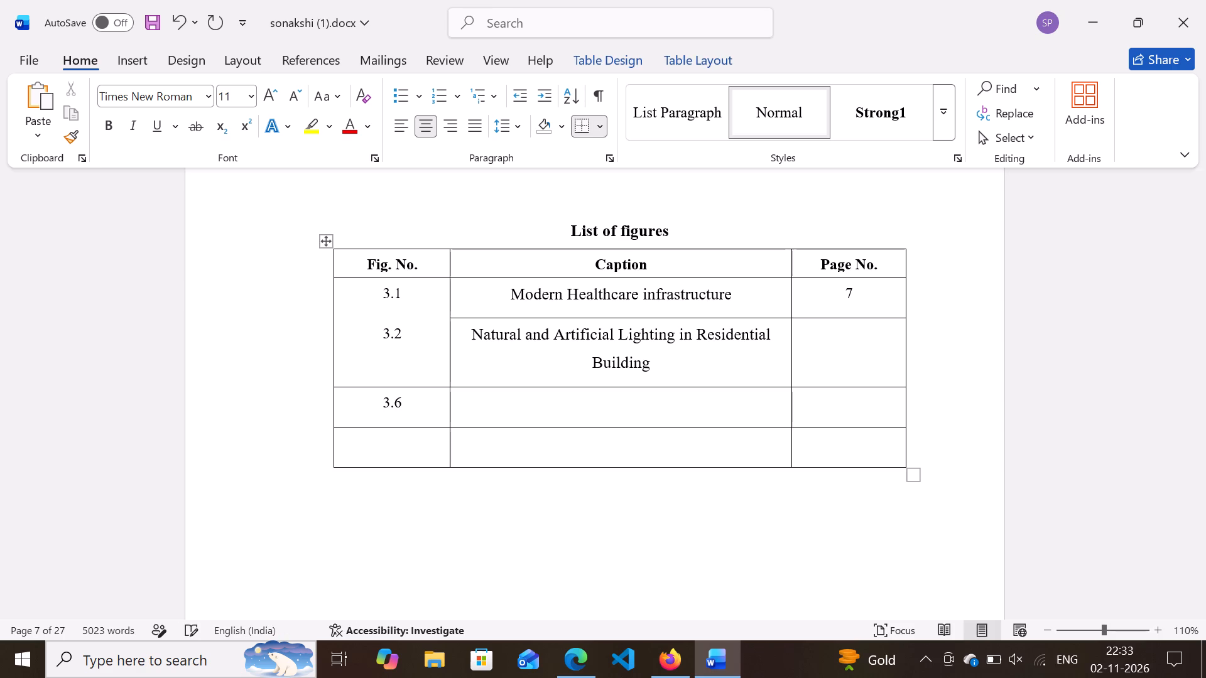
click(478, 407)
key(ctrl+v)
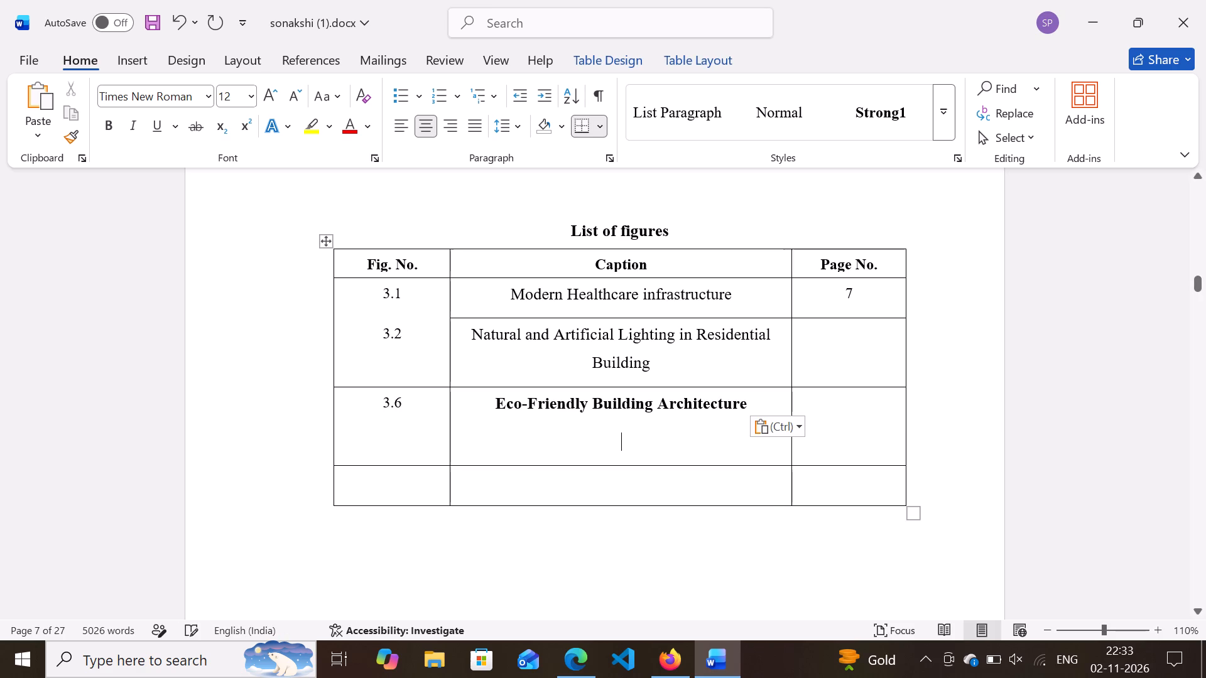
Remove the bold formatting from the row 3.6 caption in the List of figures.
drag(499, 399, 722, 403)
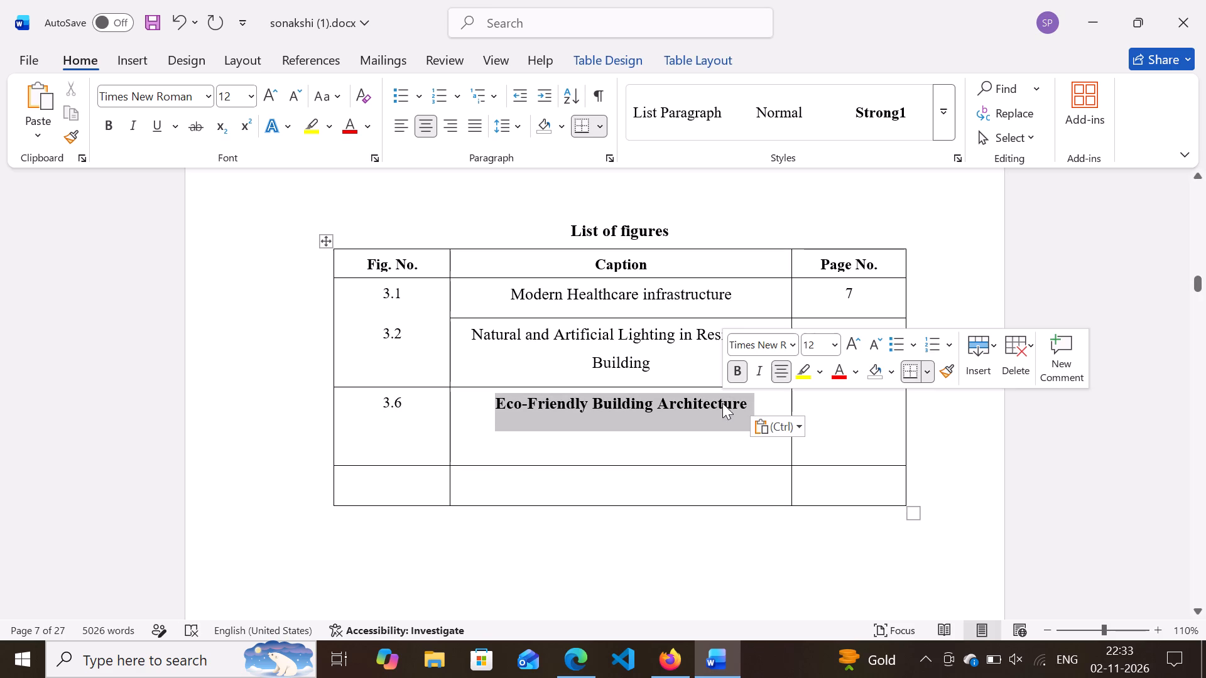
click(732, 383)
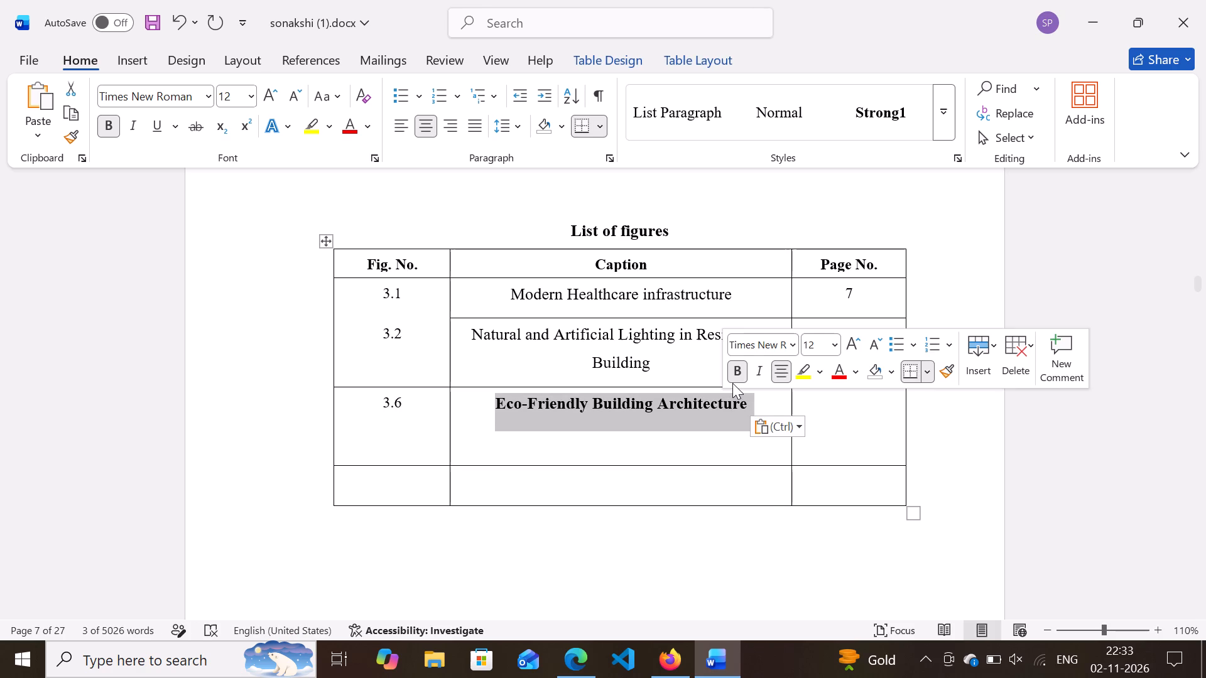
click(732, 383)
click(741, 372)
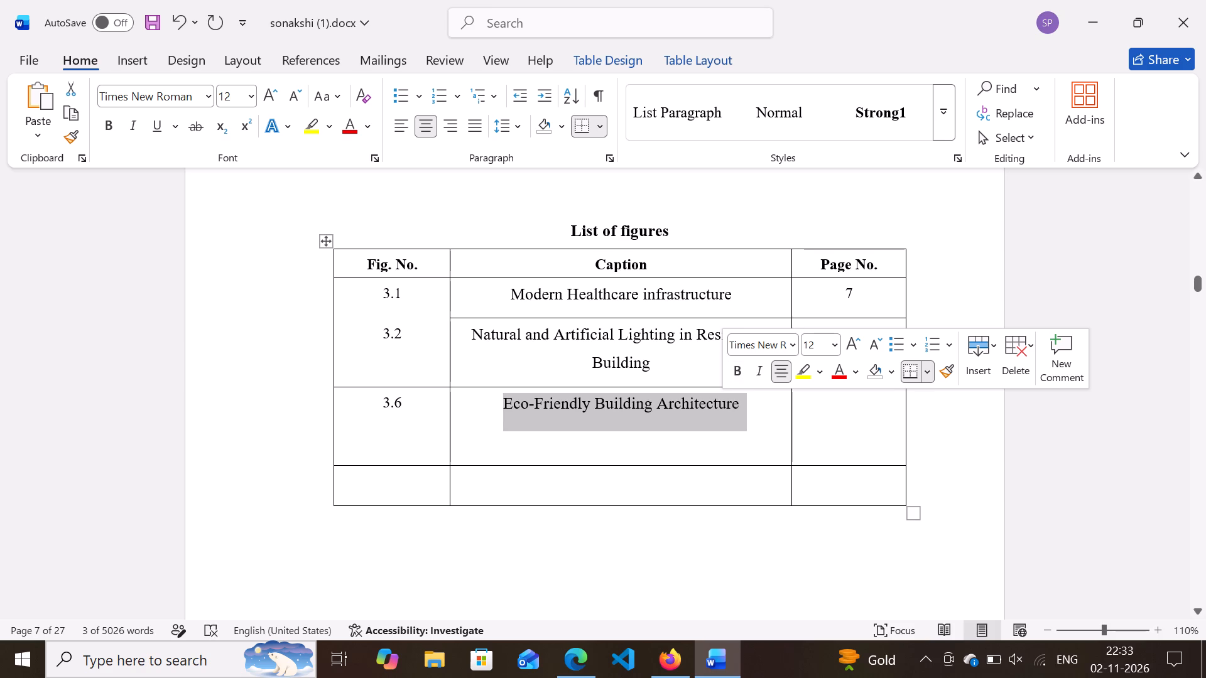
Copy the Fig. 3.8.1 caption text "Solar Power Generation System" from the Solar Energy section, without its figure number.
scroll(612, 360, down, 1)
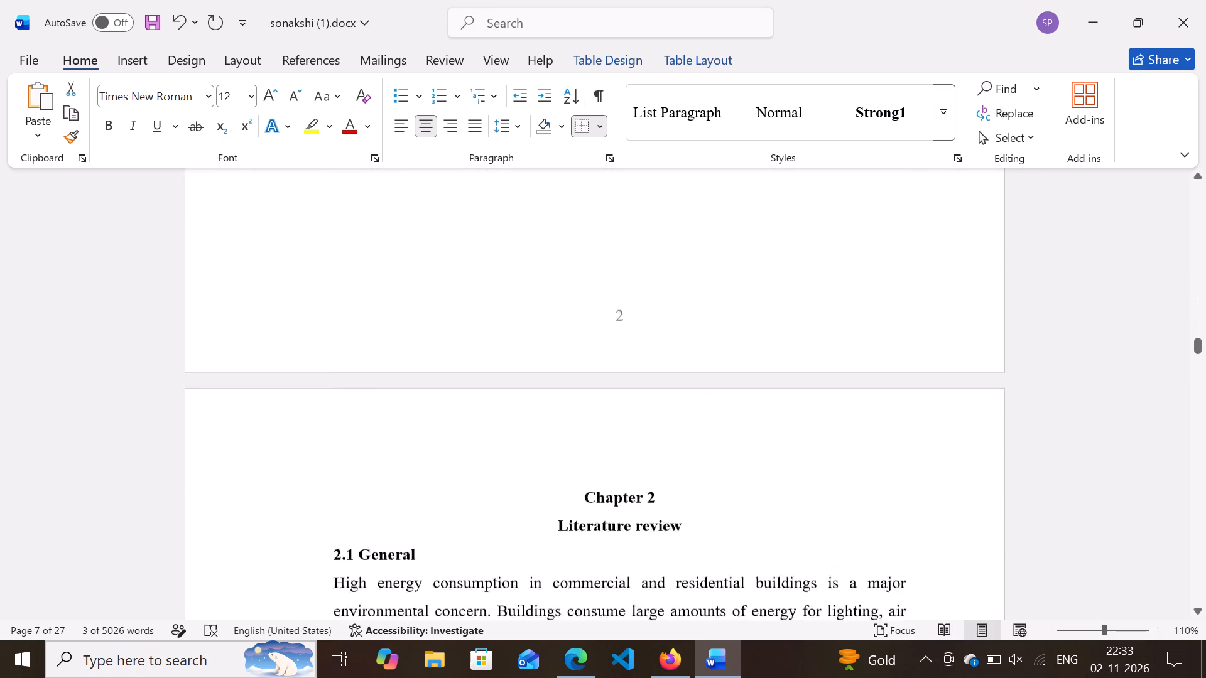
scroll(612, 360, down, 1)
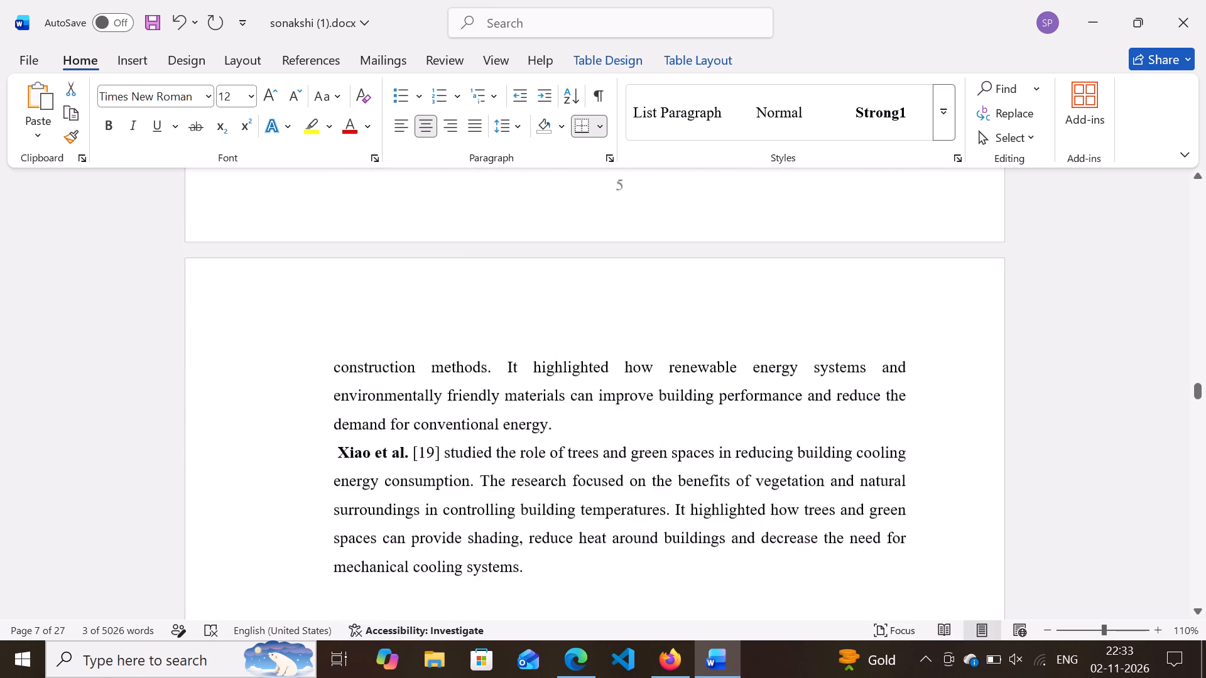
scroll(612, 360, down, 1)
scroll(612, 360, right, 3)
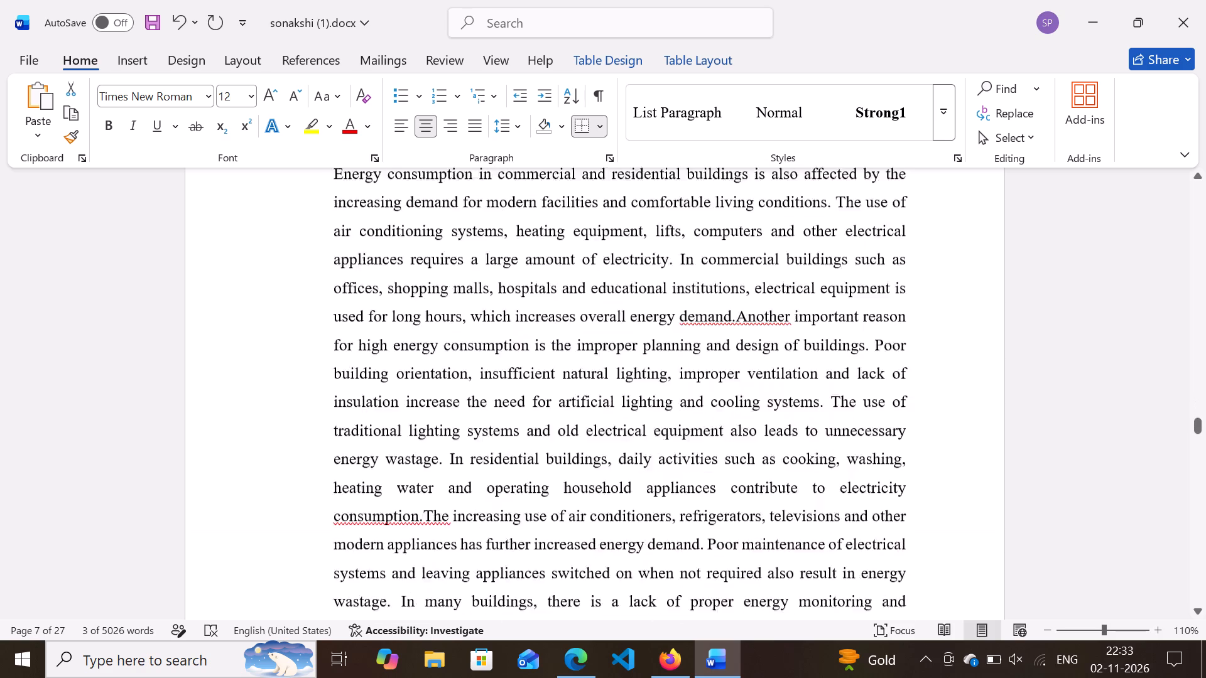
scroll(612, 360, right, 20)
scroll(612, 360, right, 1)
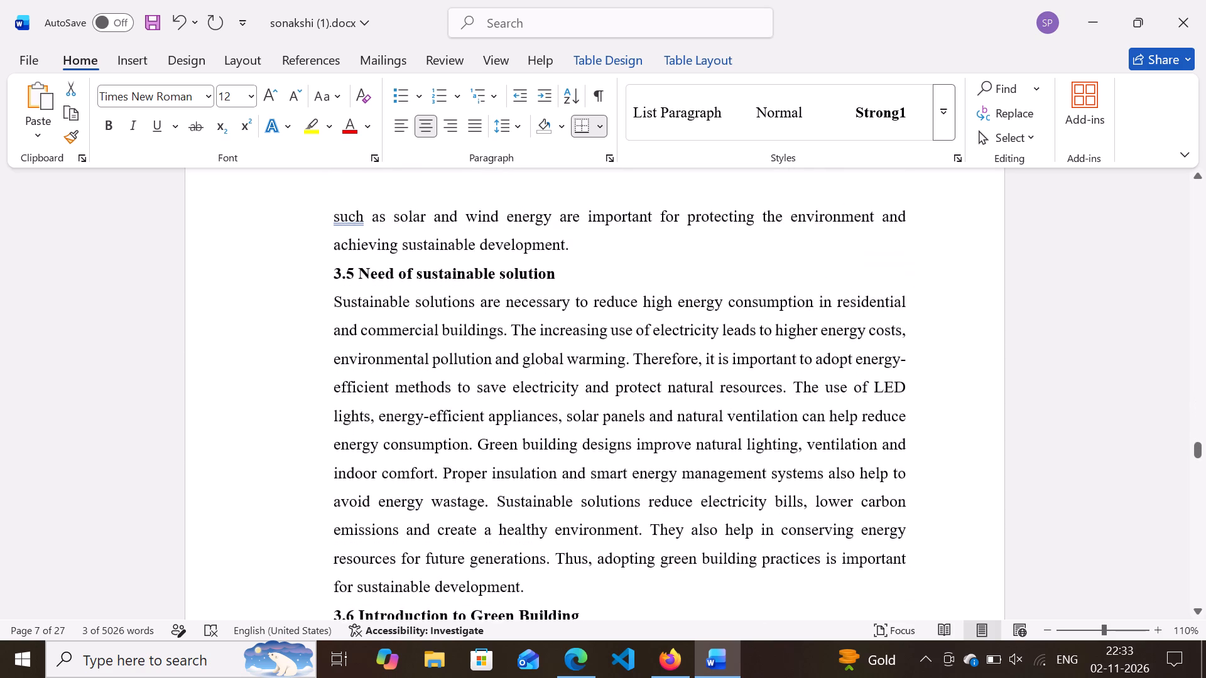
scroll(612, 360, right, 15)
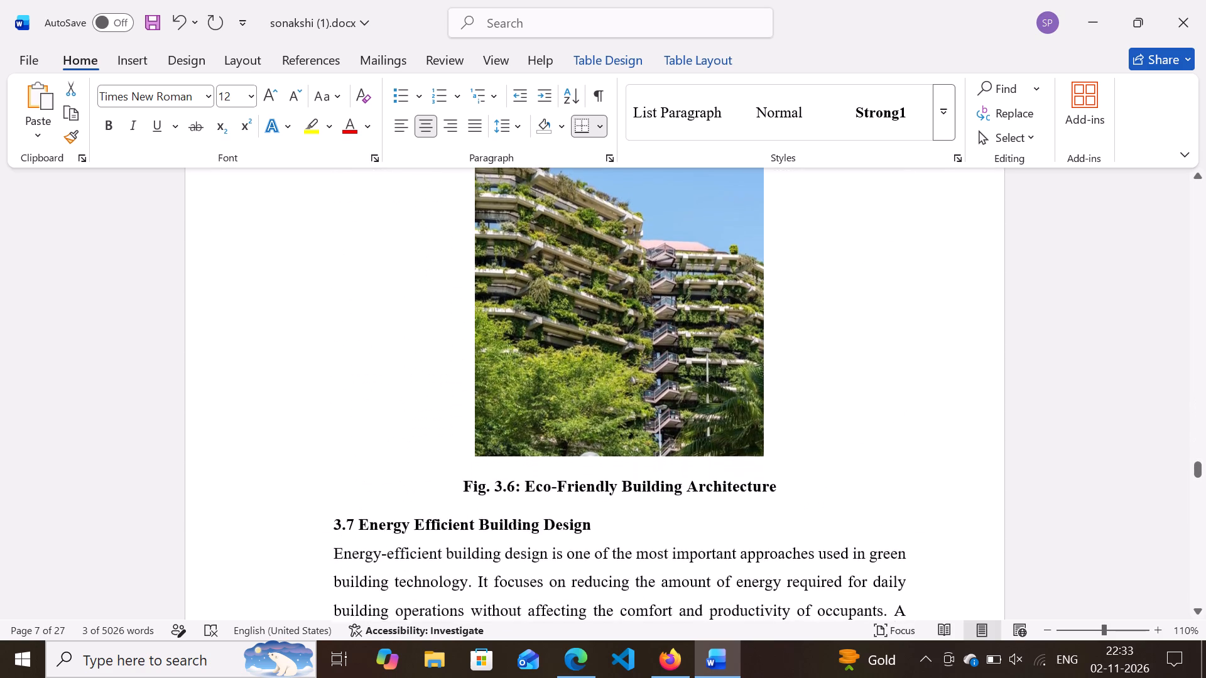
scroll(612, 360, right, 1)
scroll(612, 360, down, 1)
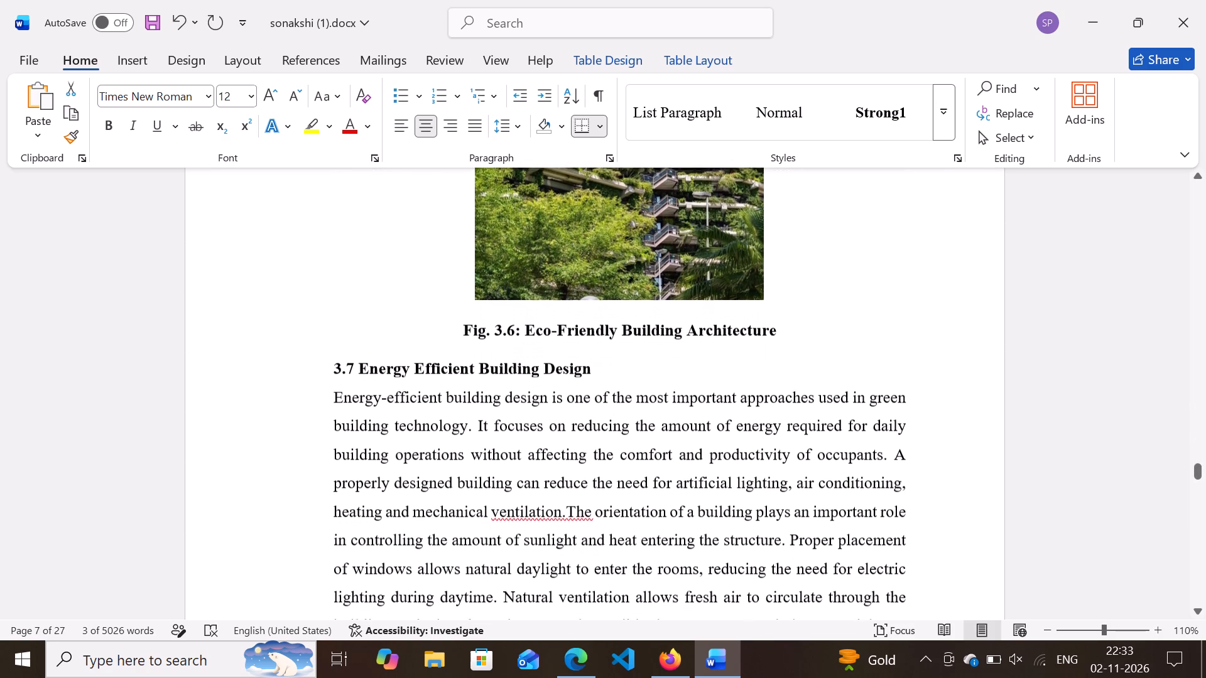
scroll(612, 360, down, 1)
scroll(612, 360, up, 2)
scroll(612, 360, down, 1)
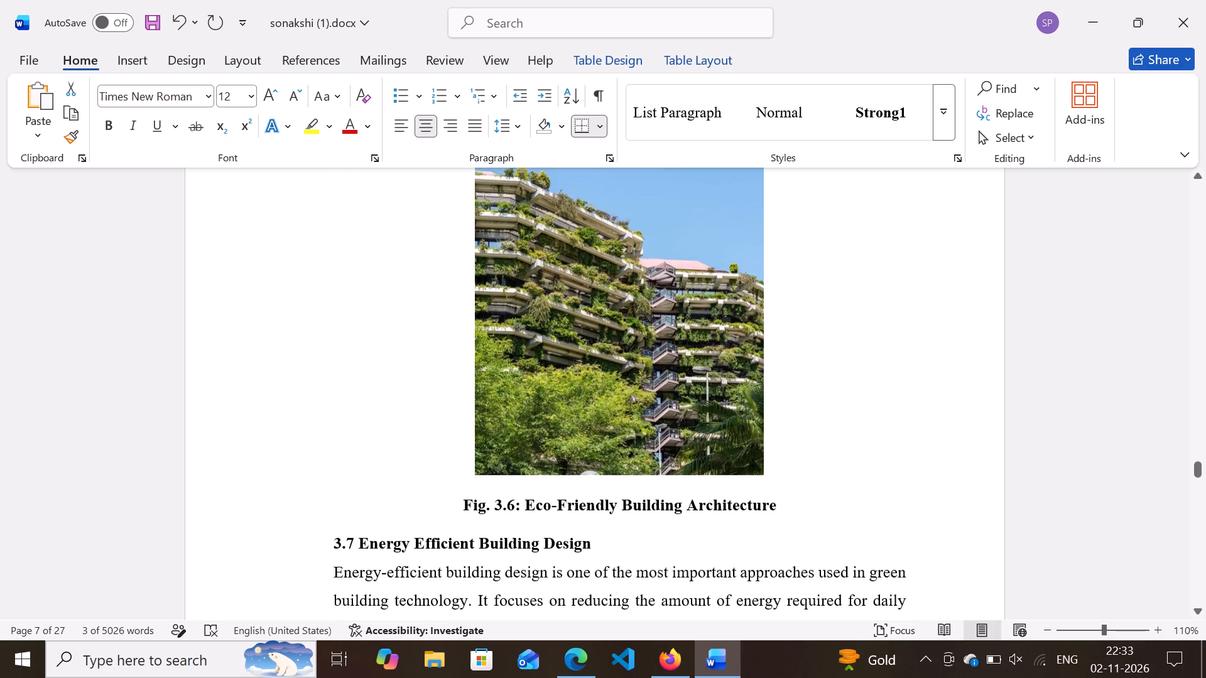
scroll(612, 360, down, 1)
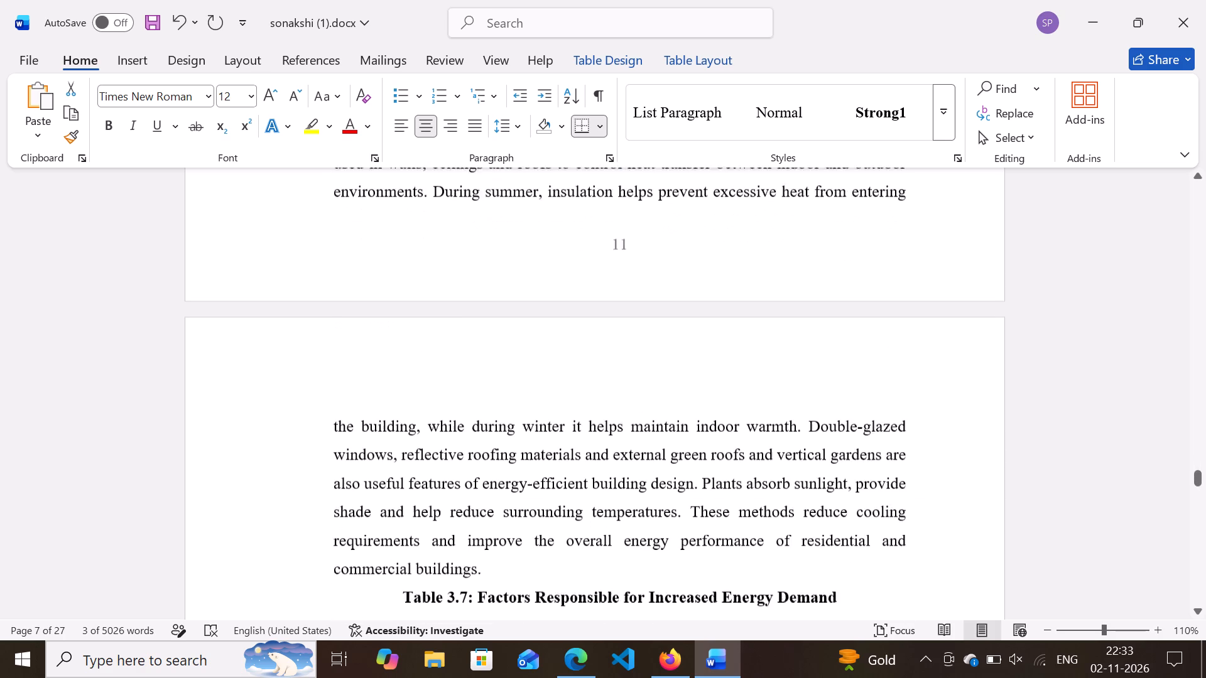
scroll(612, 360, down, 1)
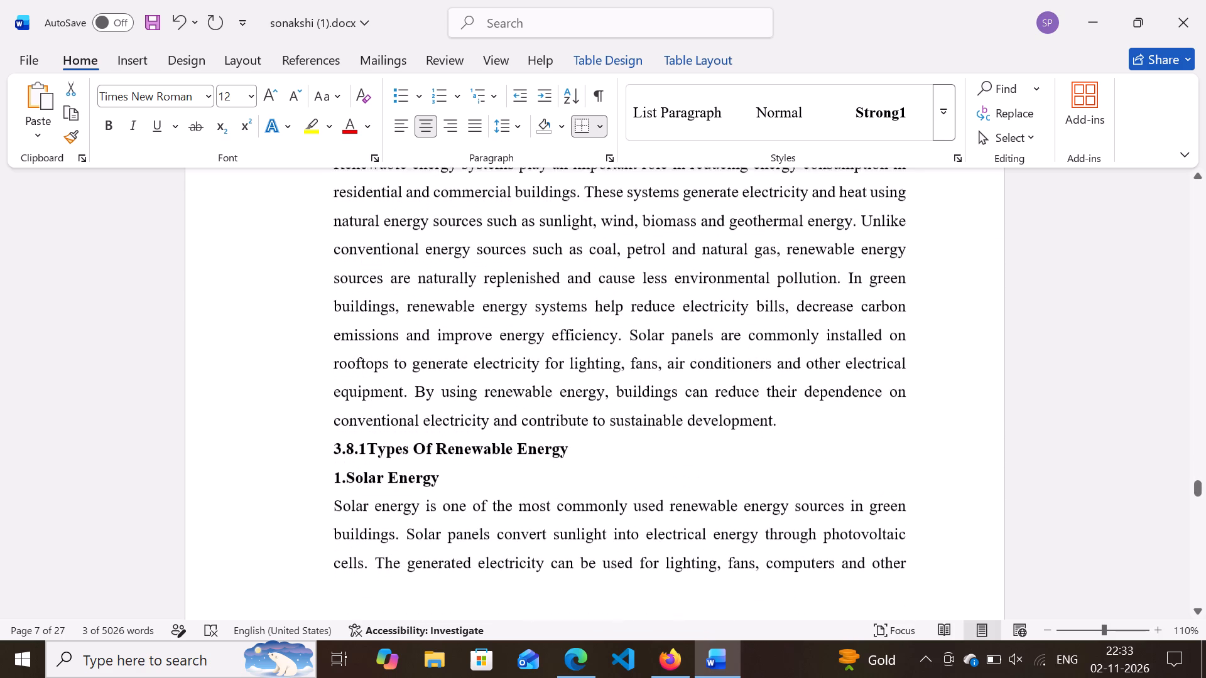
scroll(612, 360, down, 1)
scroll(612, 360, right, 1)
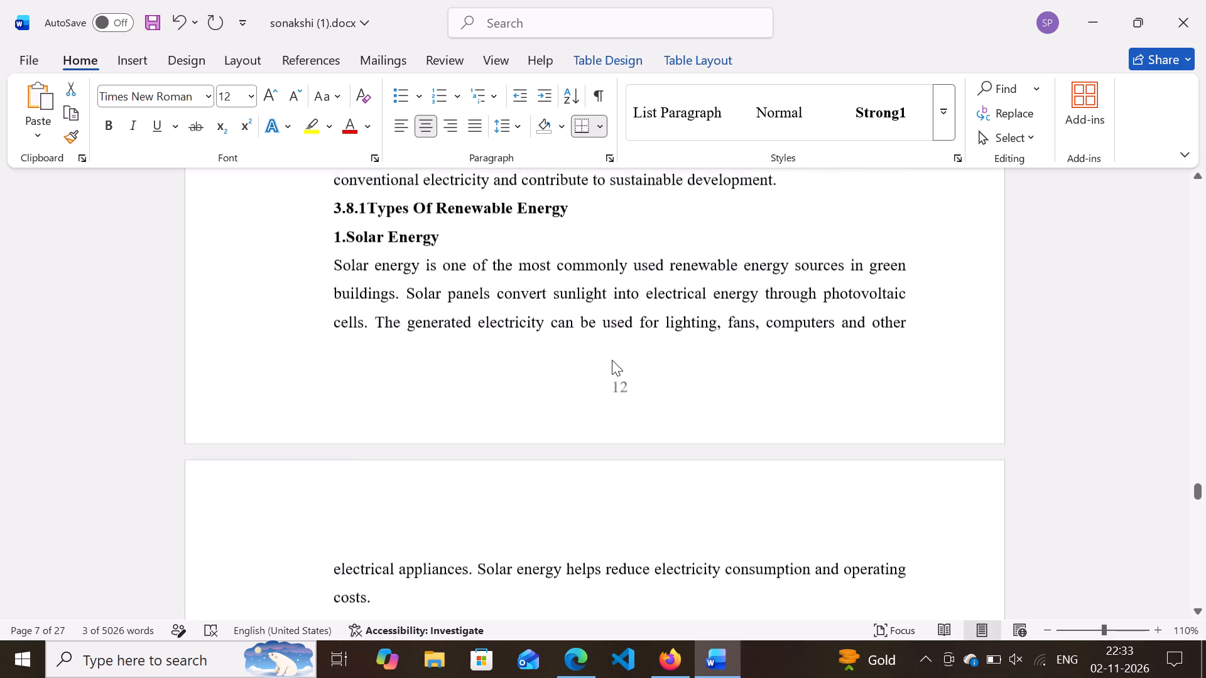
scroll(612, 360, right, 4)
scroll(612, 360, down, 1)
scroll(612, 360, right, 1)
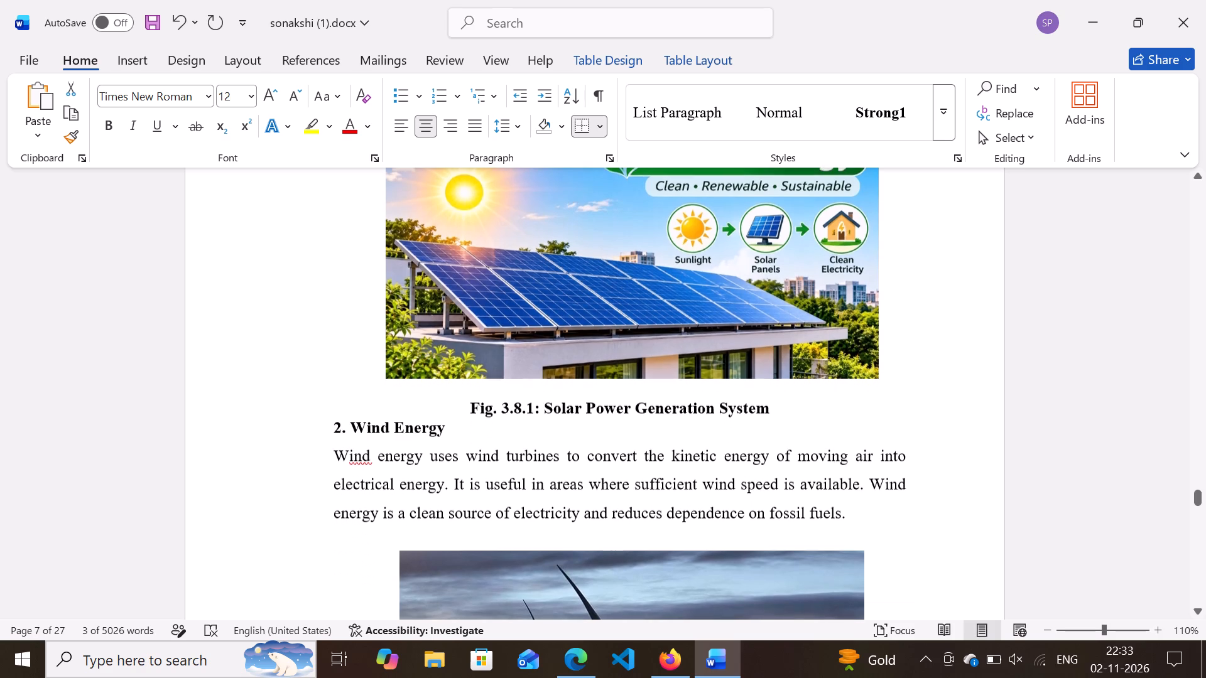
drag(783, 406, 568, 407)
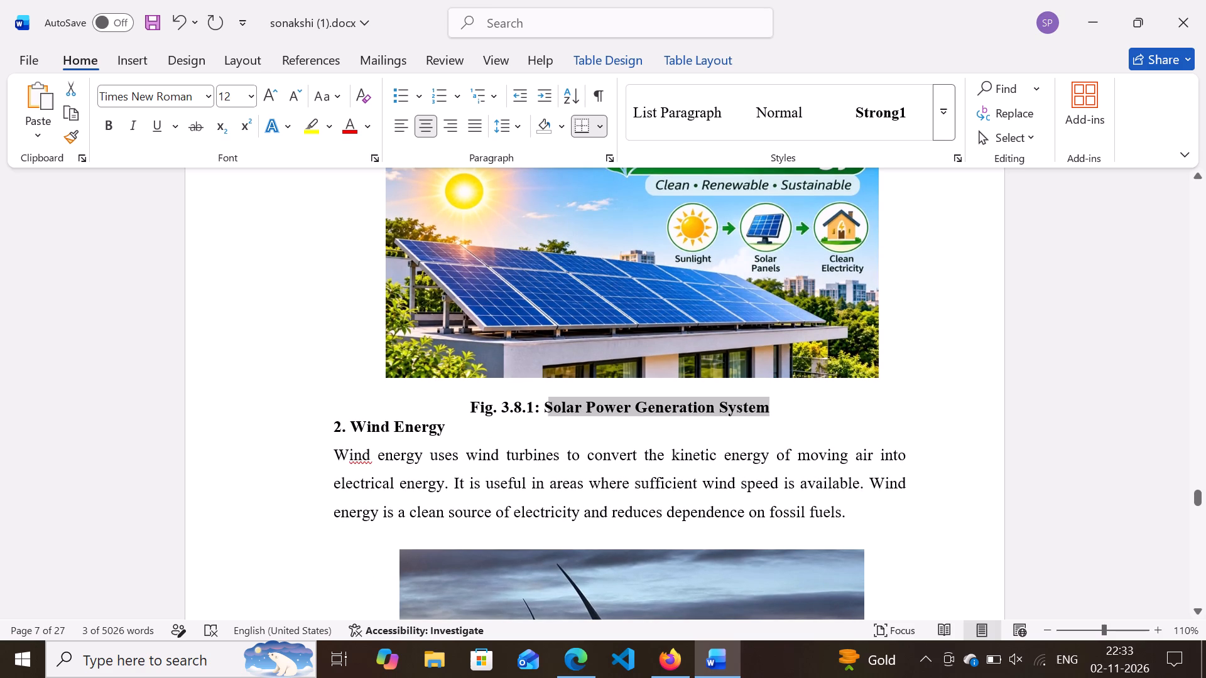
drag(568, 407, 563, 406)
key(ctrl+c)
Enter 3.8.1 as the fourth figure number in the List of figures and paste the copied caption into its Caption cell.
scroll(563, 406, up, 2)
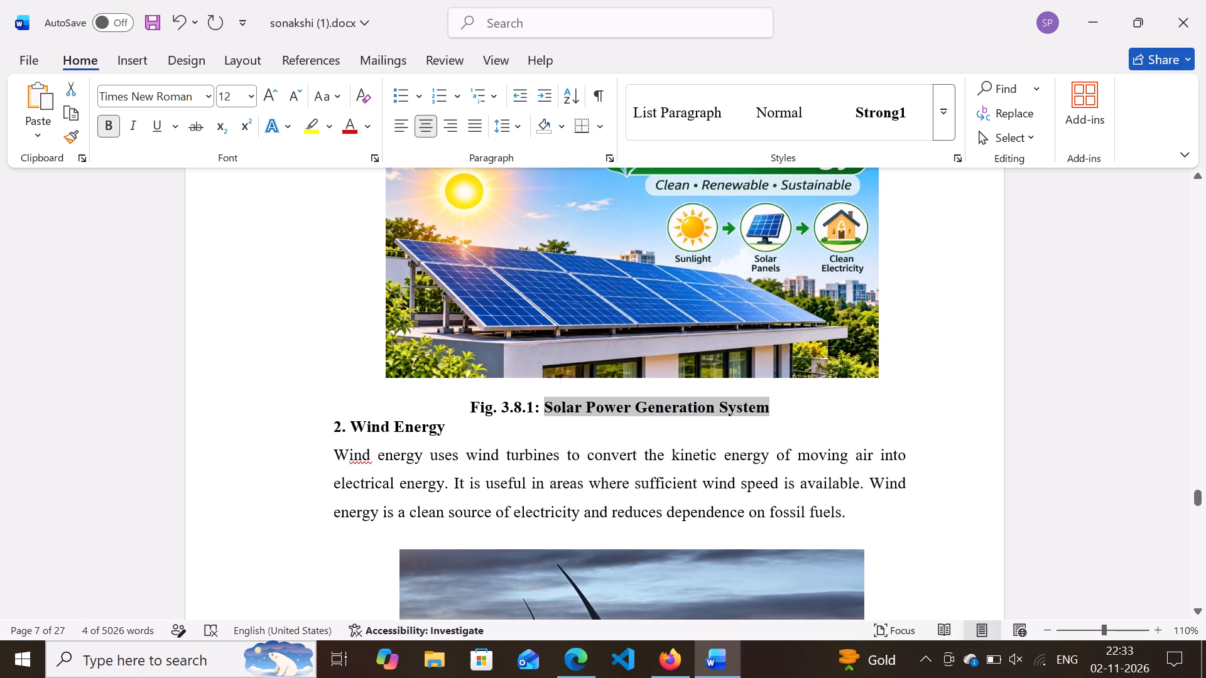
scroll(563, 406, up, 20)
scroll(563, 406, up, 17)
scroll(563, 406, up, 6)
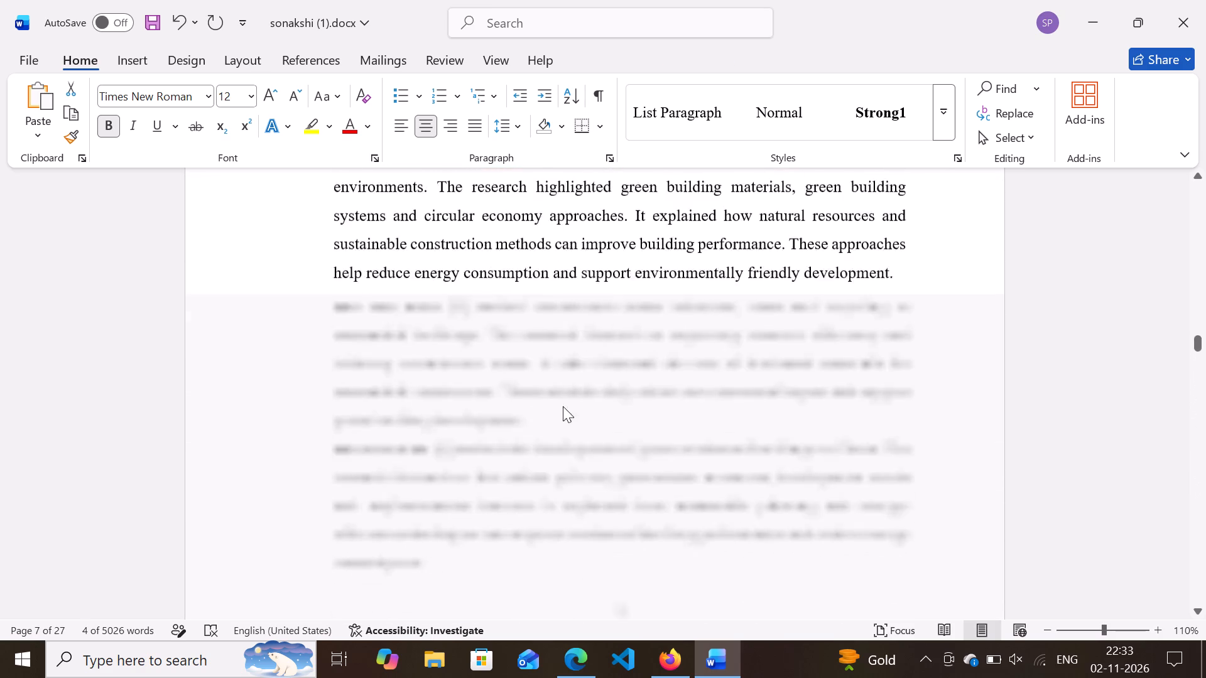
scroll(563, 406, up, 9)
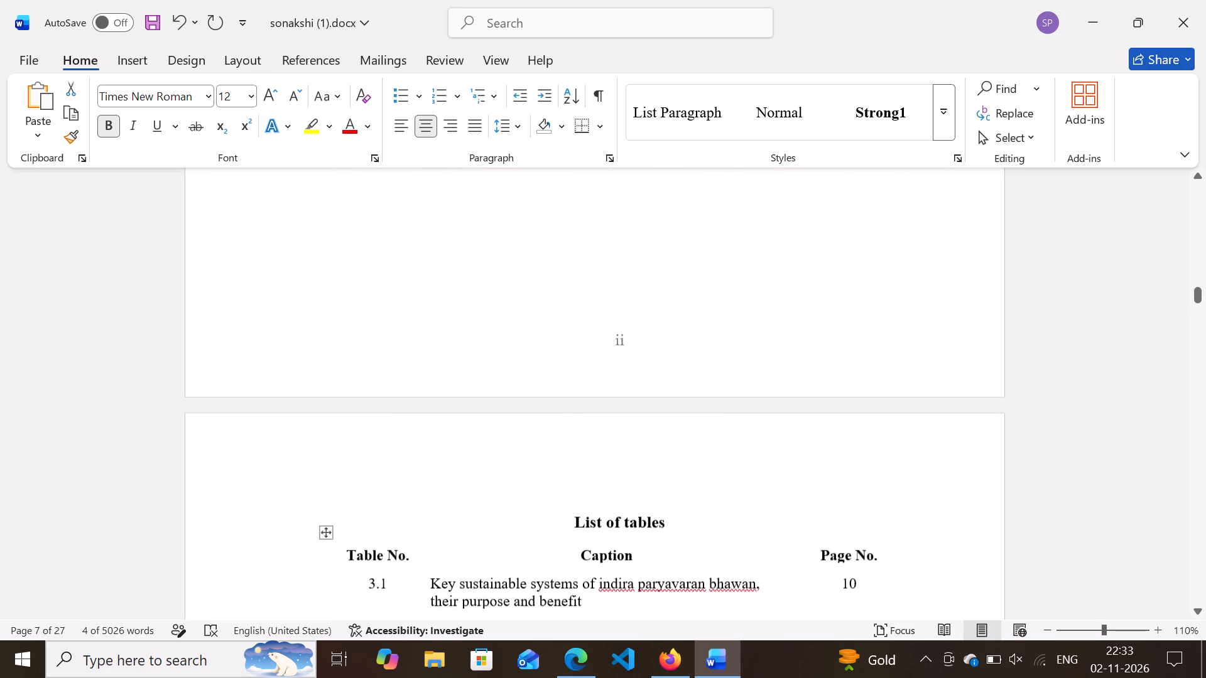
scroll(563, 406, up, 10)
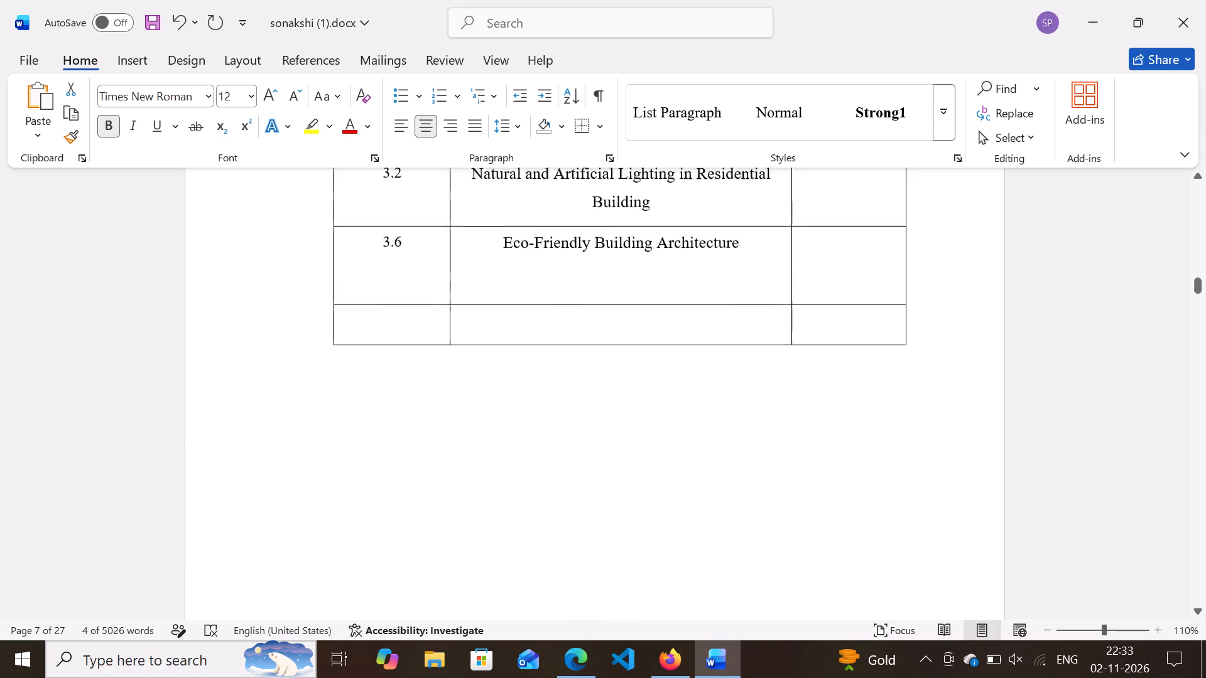
scroll(563, 406, up, 1)
click(374, 442)
text(3.)
key(8)
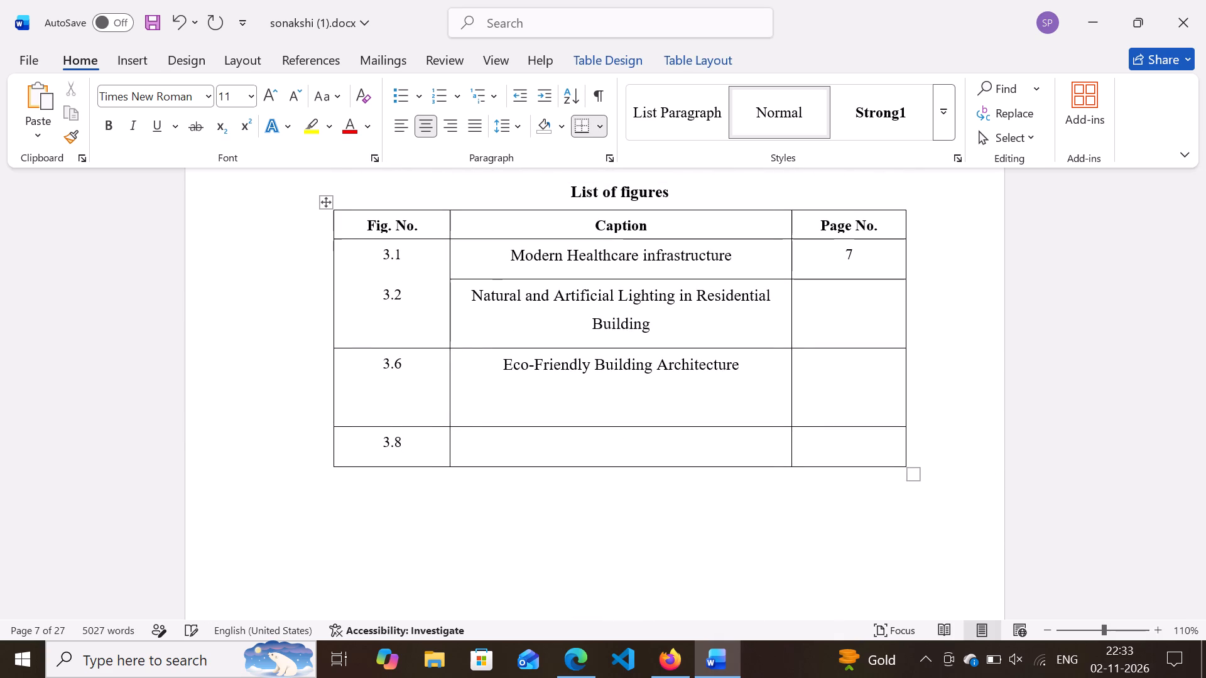
key(3)
key(BackSpace)
text(.1)
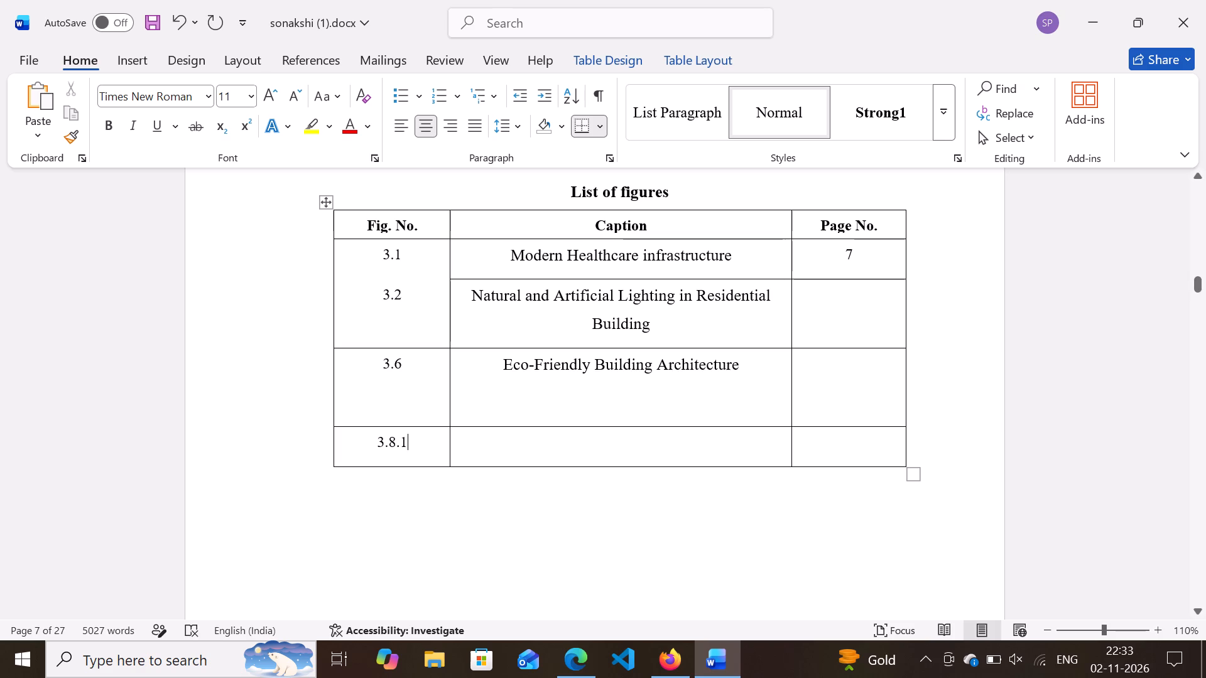
click(473, 449)
key(ctrl+v)
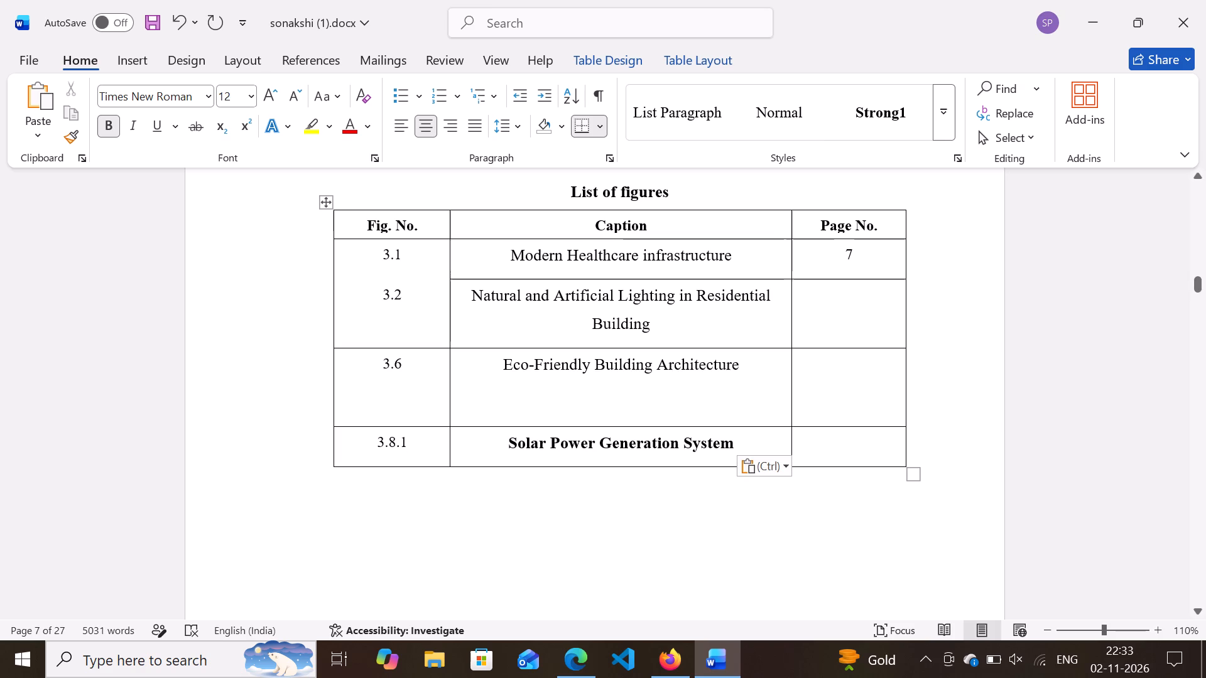
Remove the bold formatting from the row 3.8.1 caption in the List of figures.
drag(507, 441, 751, 437)
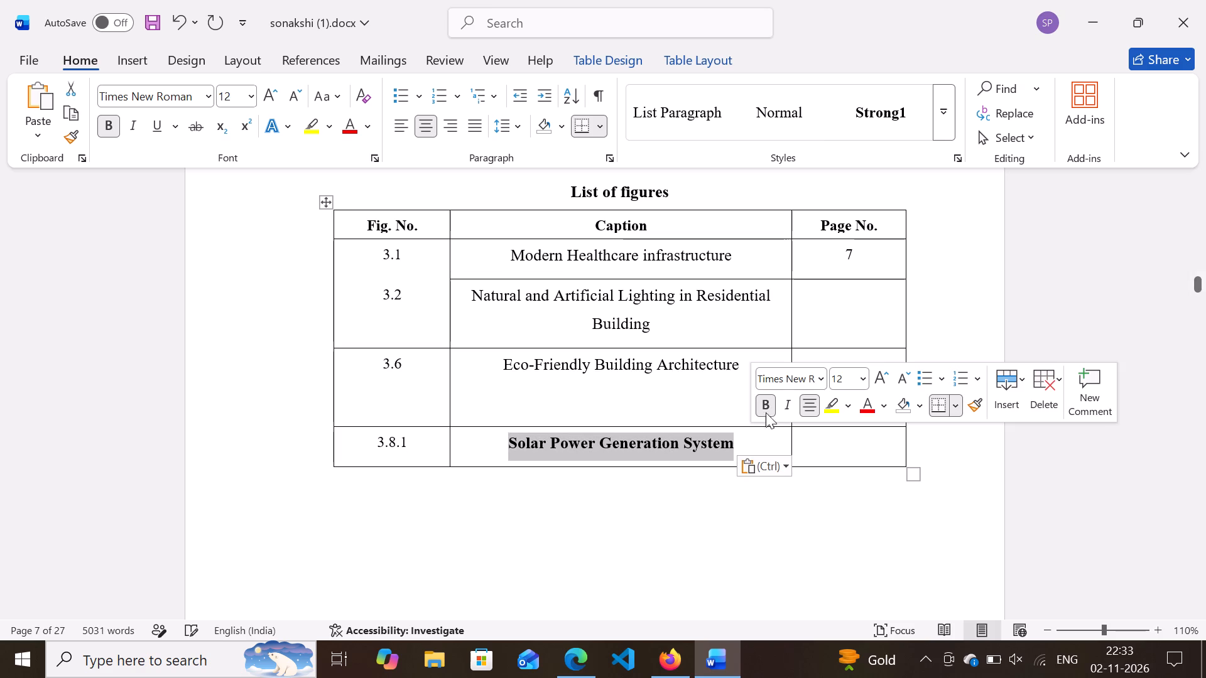
click(768, 406)
click(645, 390)
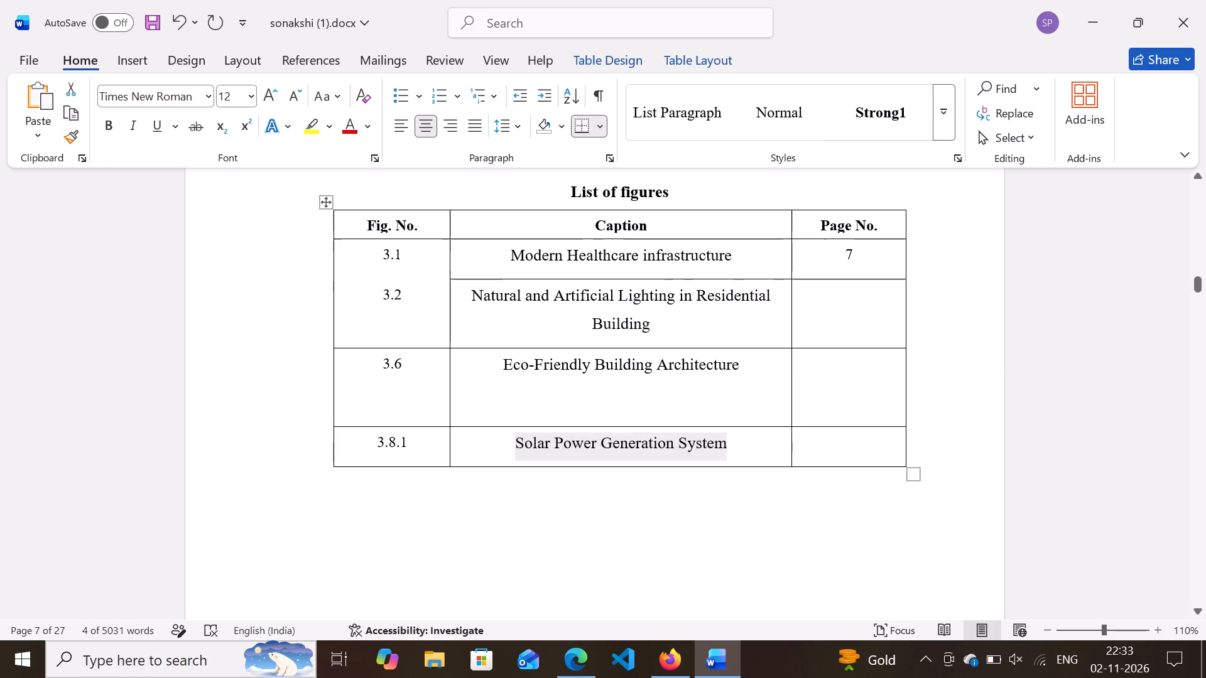
Delete the empty lines below the caption in row 3.6 of the List of figures.
click(604, 419)
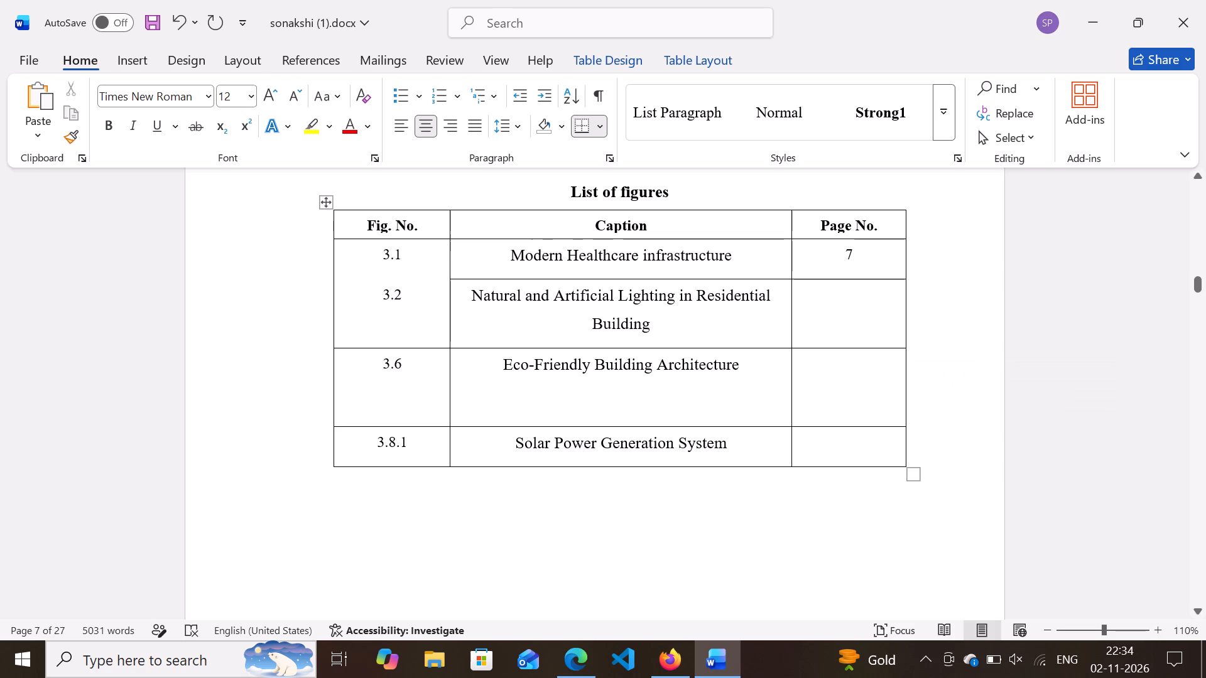
key(BackSpace)
key(BackSpace)
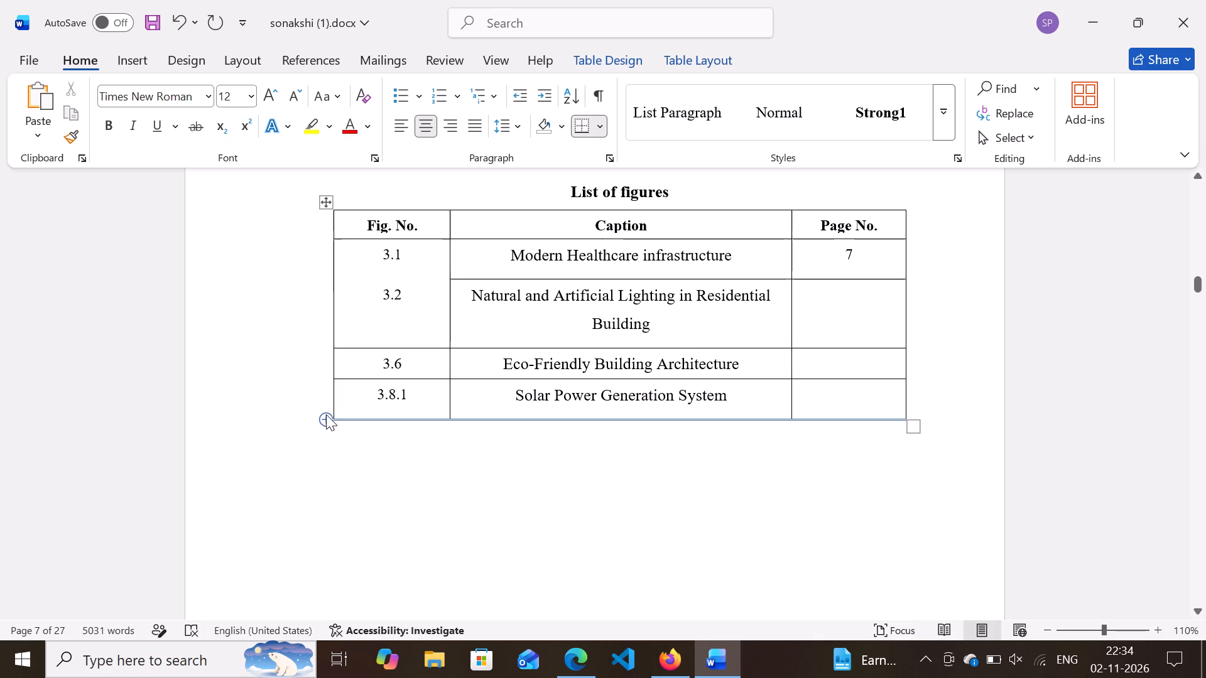
Add two empty rows at the end of the List of figures table, below row 3.8.1.
click(327, 415)
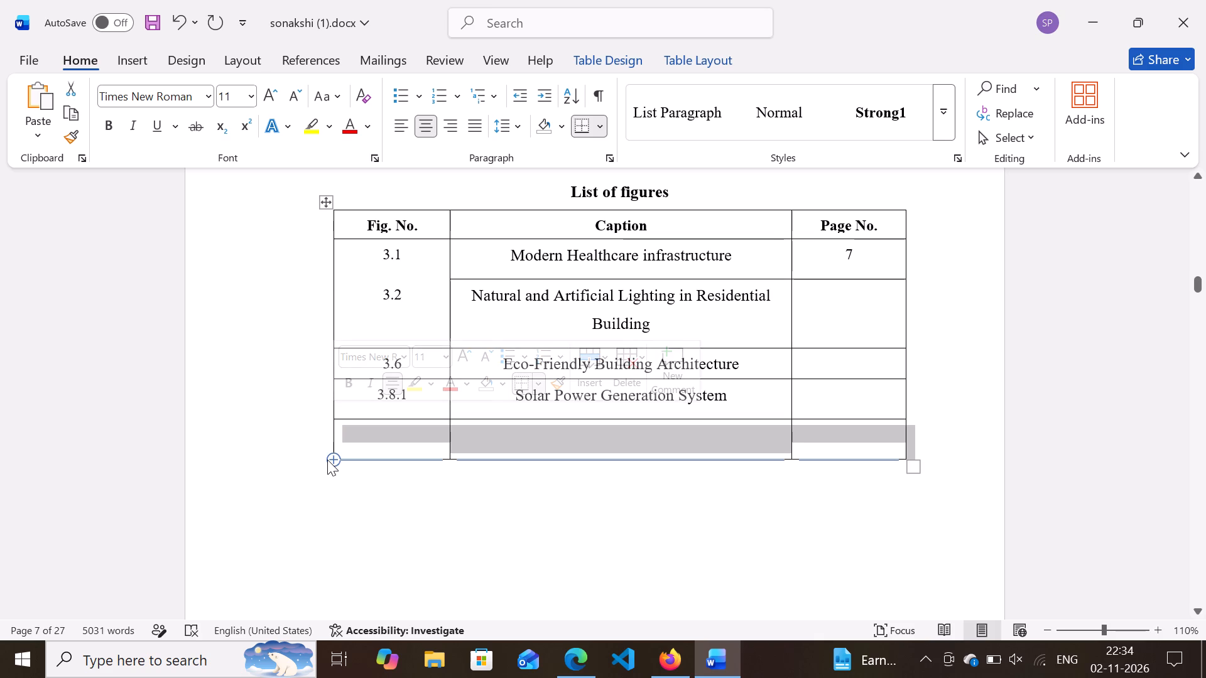
click(328, 459)
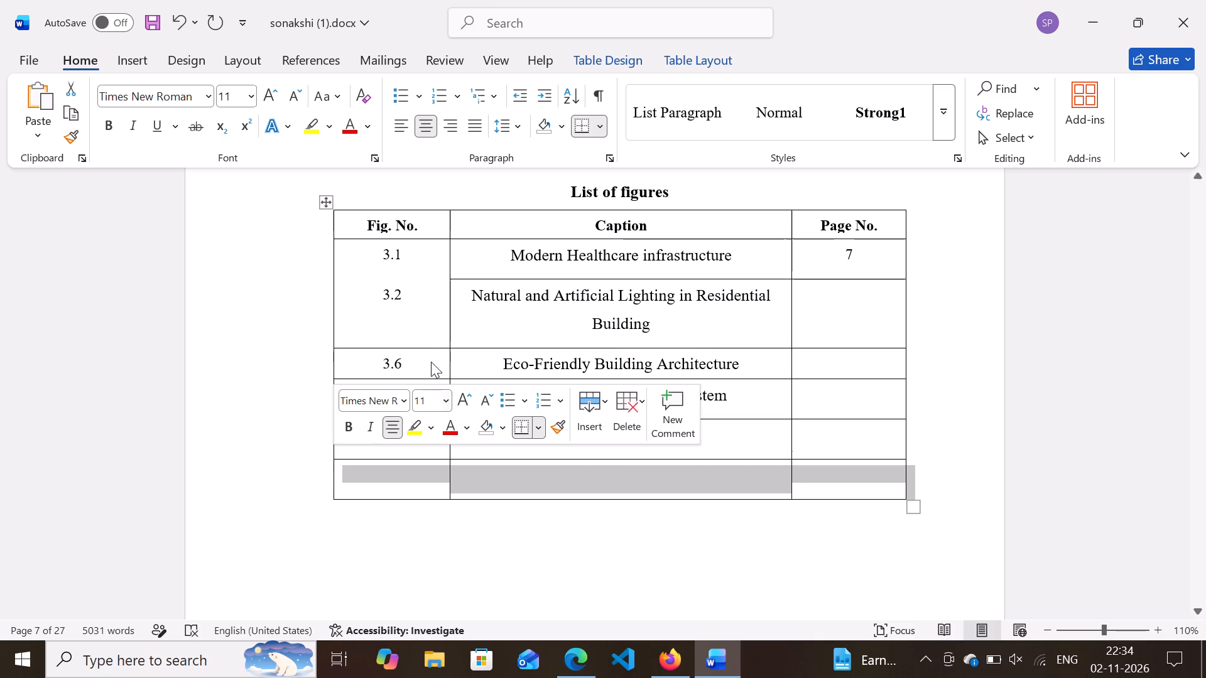
click(429, 335)
Enter 3.8.2 as the figure number in the first empty row below 3.8.1.
click(392, 434)
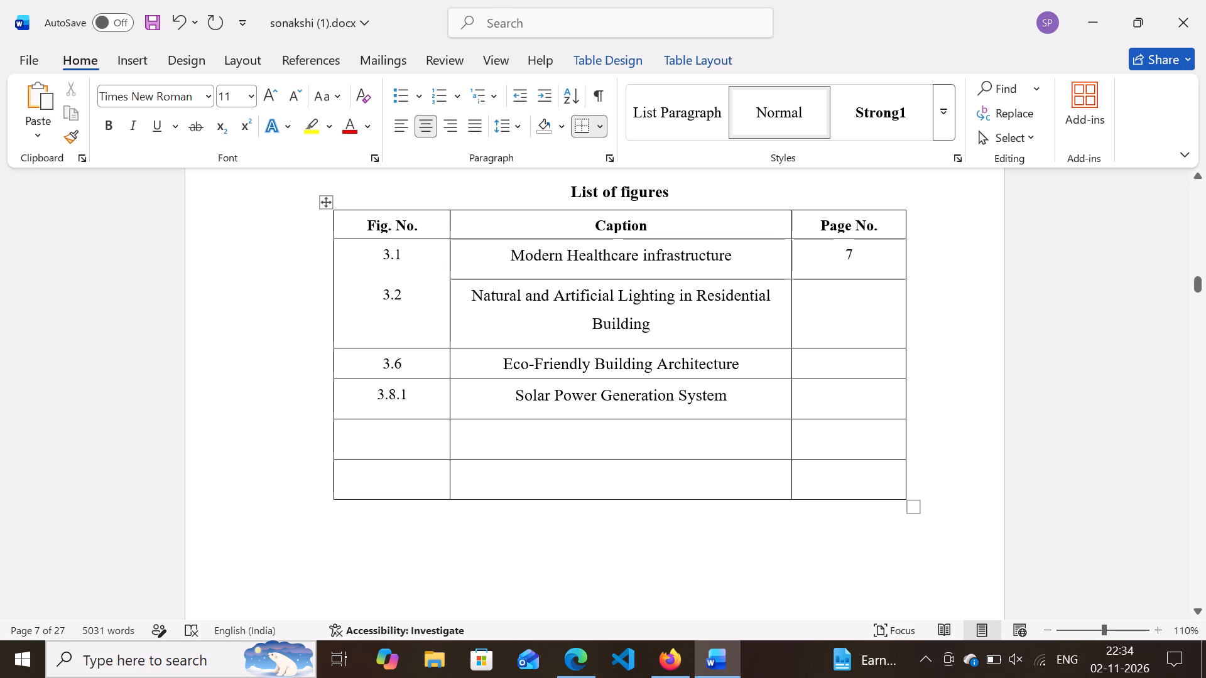
key(3)
key(period)
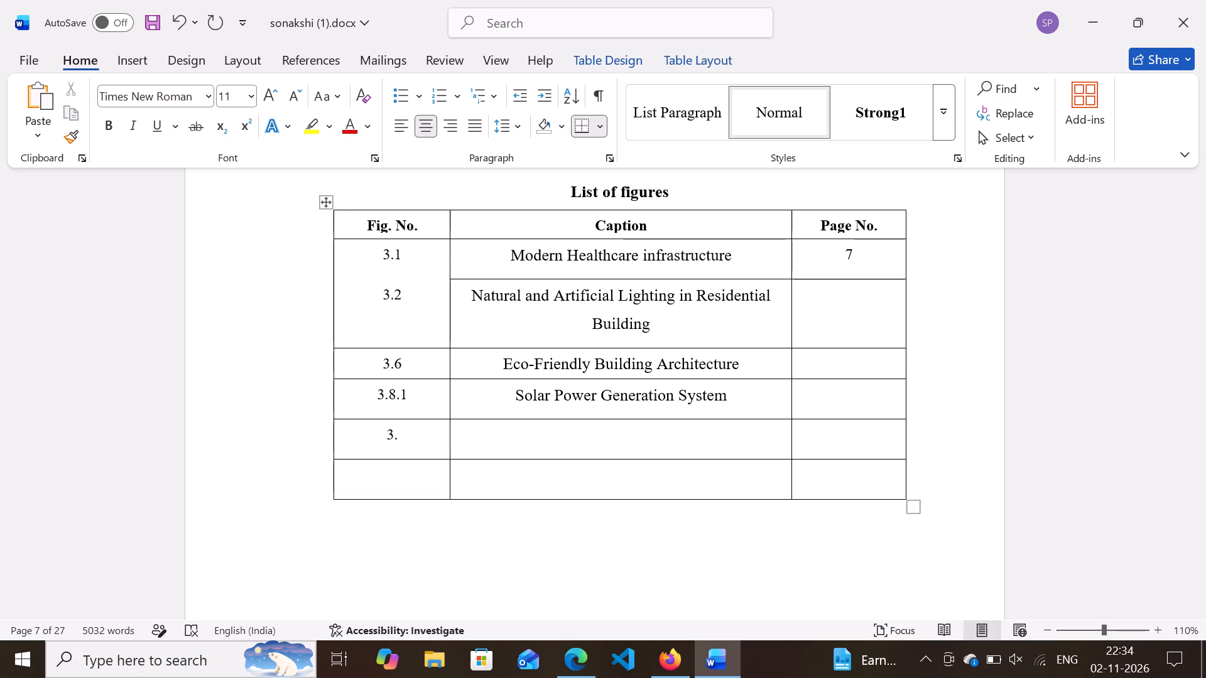
text(8.3)
key(BackSpace)
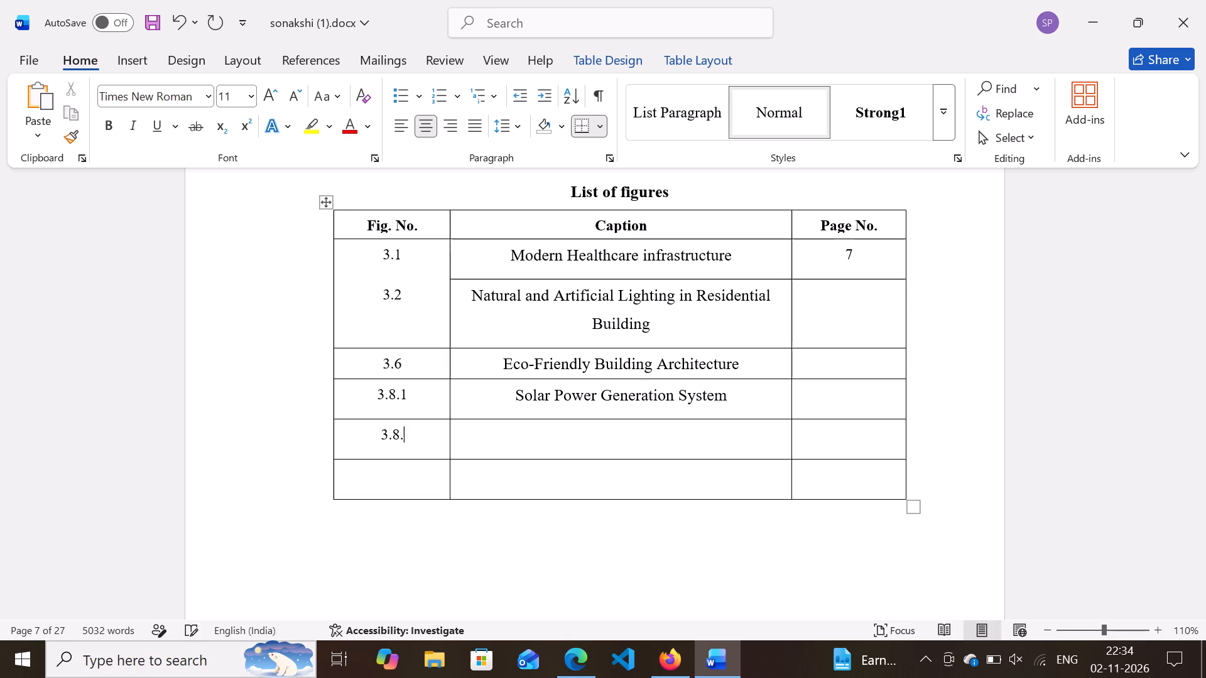
key(2)
Copy the Fig. 3.8.2 caption text "Wind-Based Electricity Generation" from the Wind Energy section, without its figure number.
scroll(392, 434, down, 17)
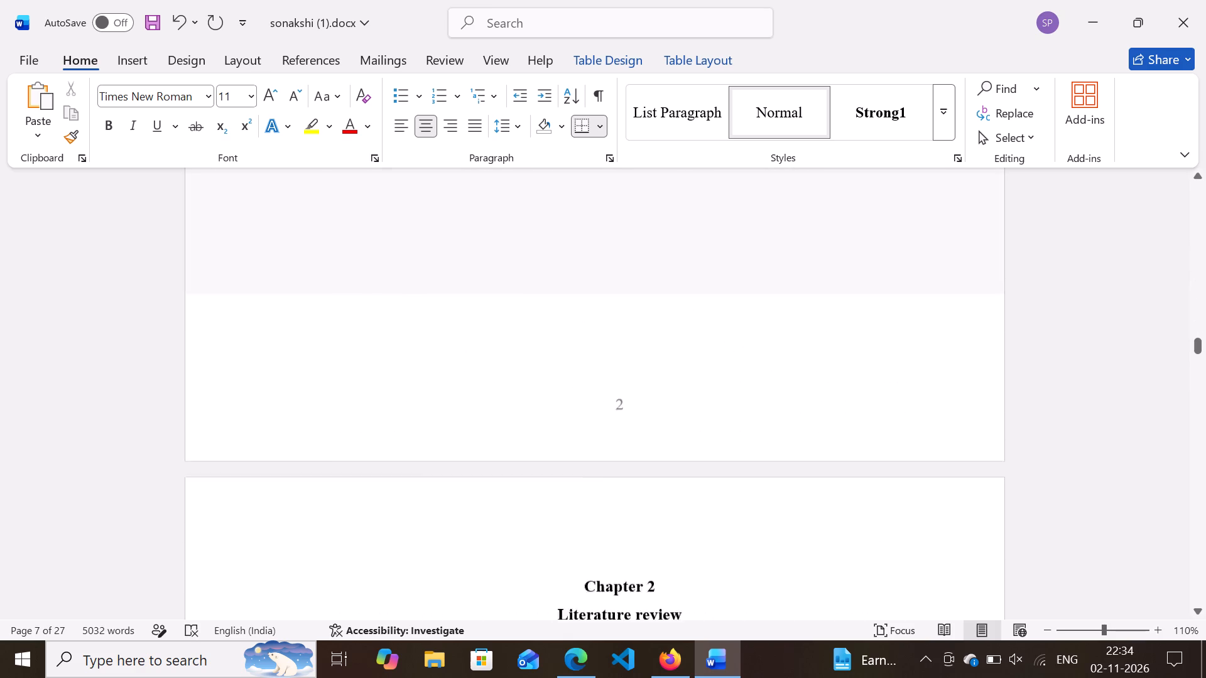
scroll(392, 434, down, 13)
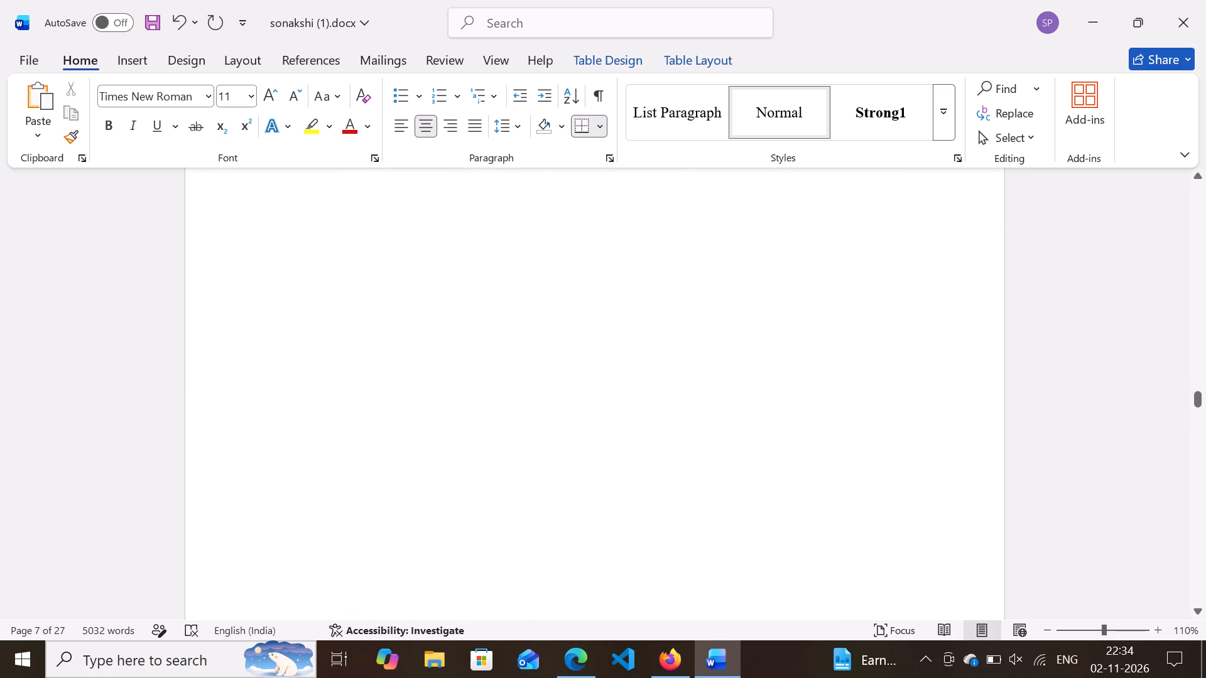
scroll(392, 434, down, 15)
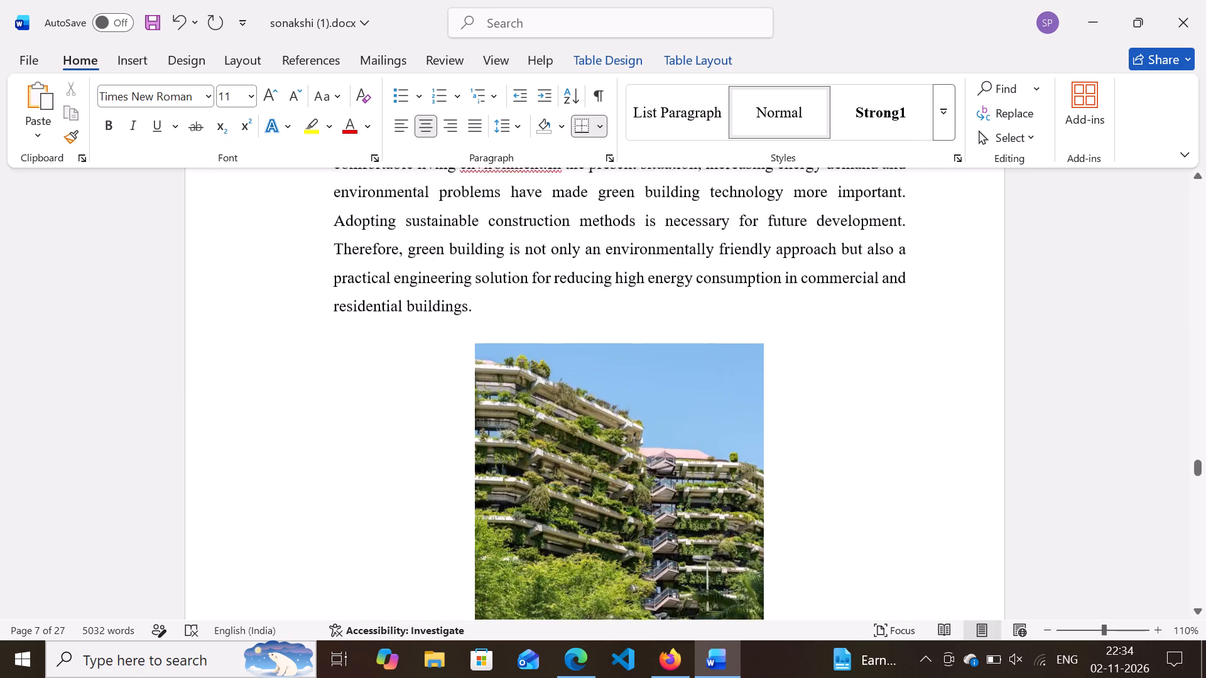
scroll(392, 434, down, 13)
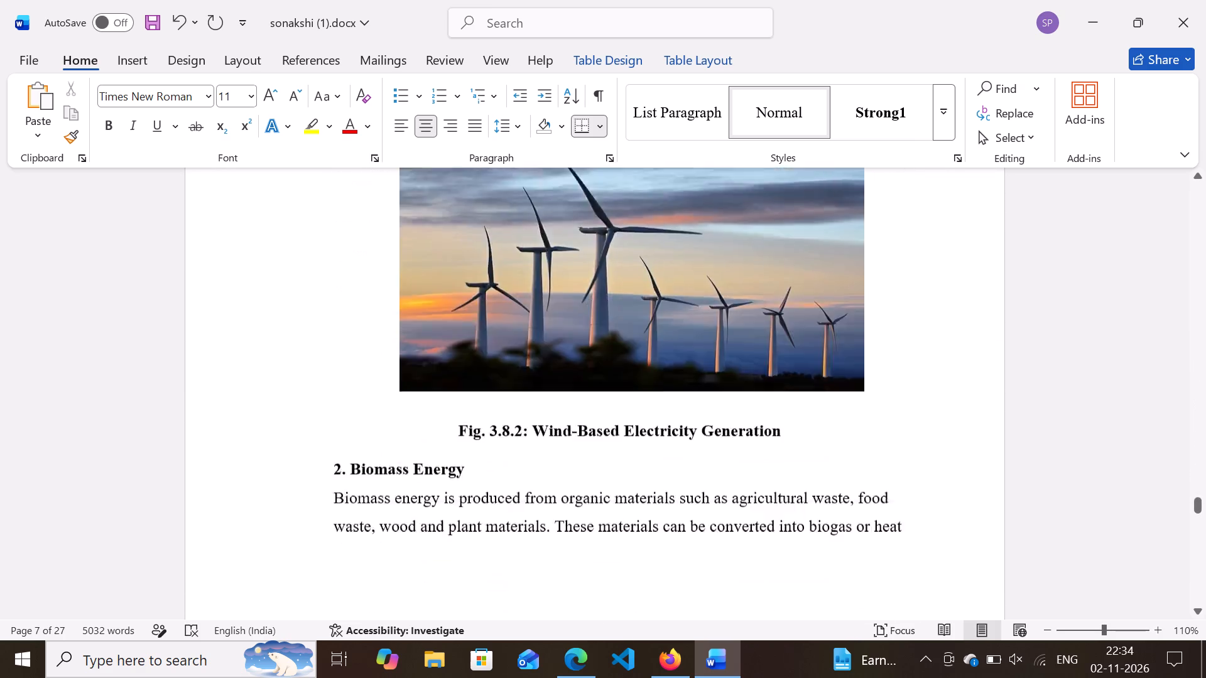
scroll(392, 434, up, 1)
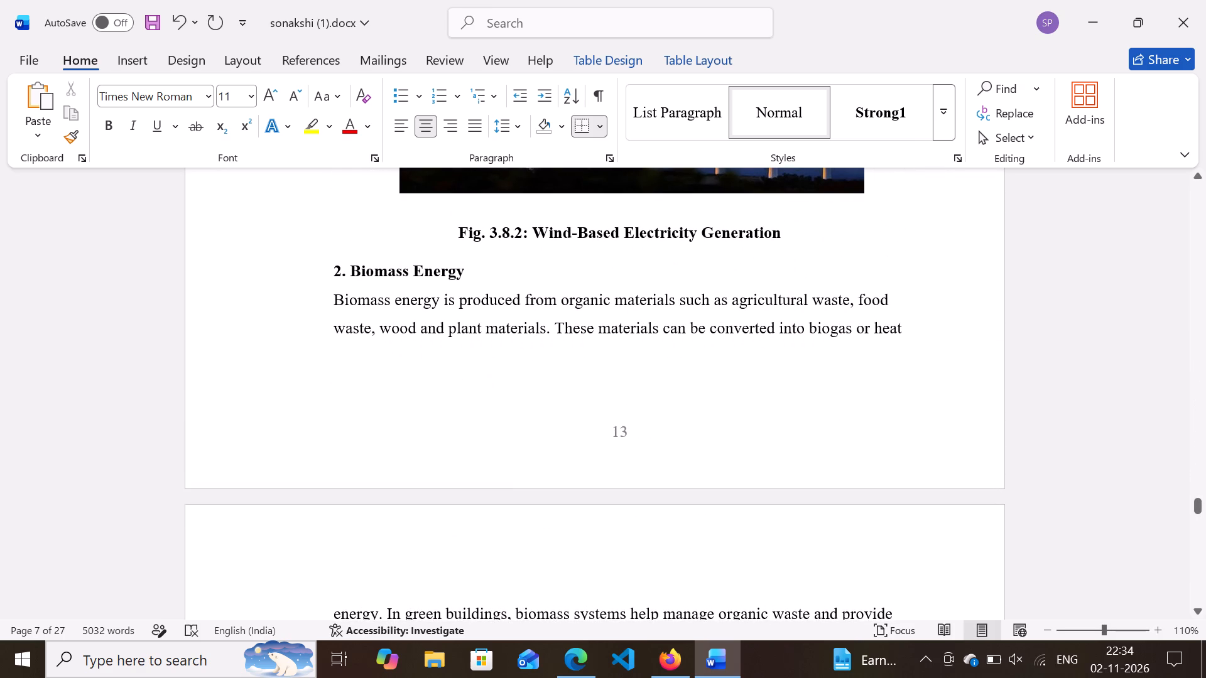
drag(791, 234, 541, 233)
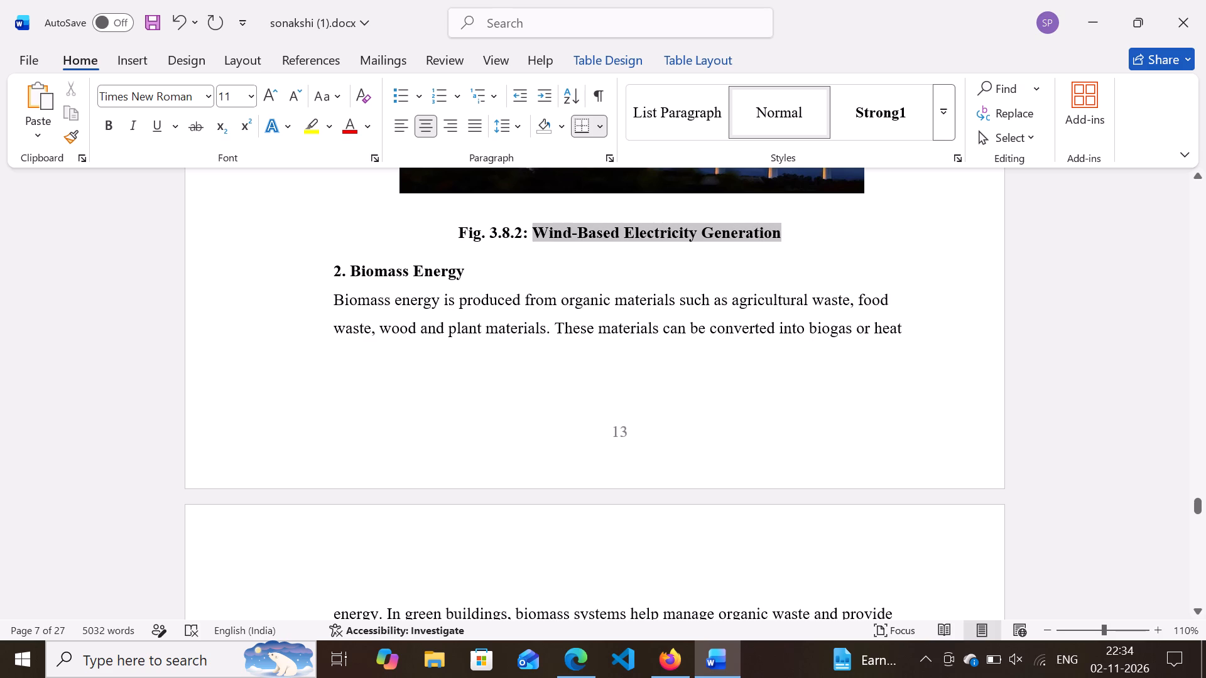
drag(541, 233, 538, 232)
key(ctrl+c)
Paste the copied caption into the Caption cell of row 3.8.2 in the List of figures.
scroll(538, 232, up, 7)
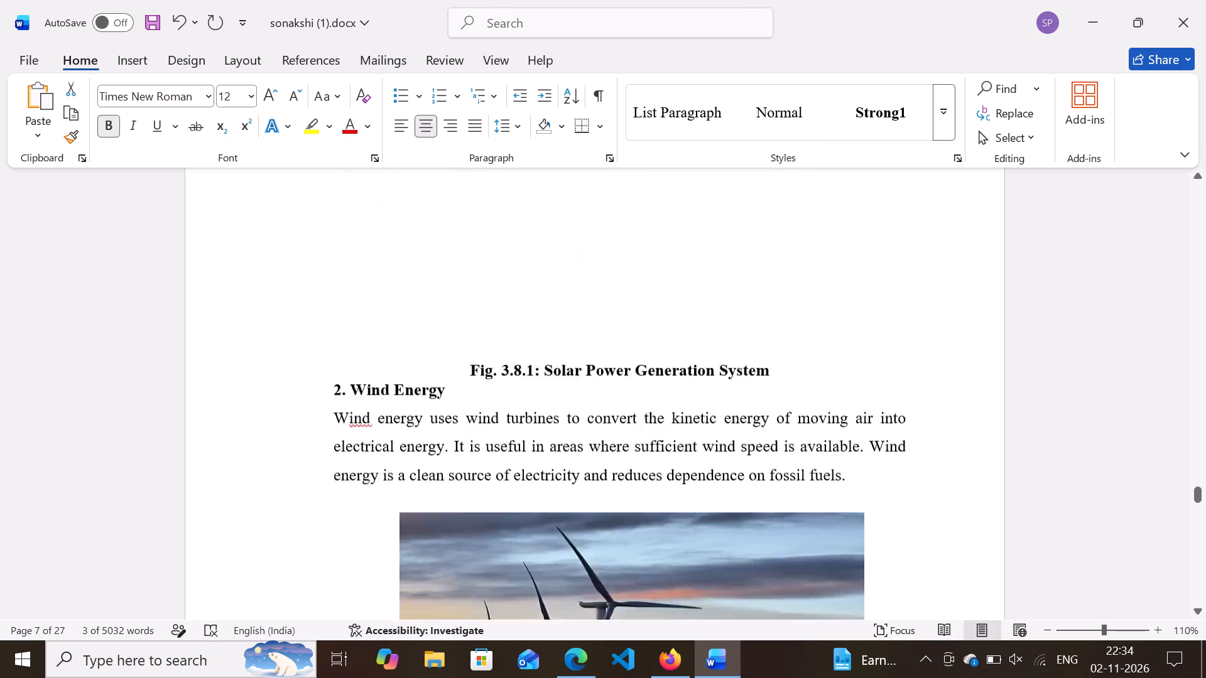
scroll(538, 232, up, 20)
scroll(538, 232, up, 20)
scroll(538, 232, up, 12)
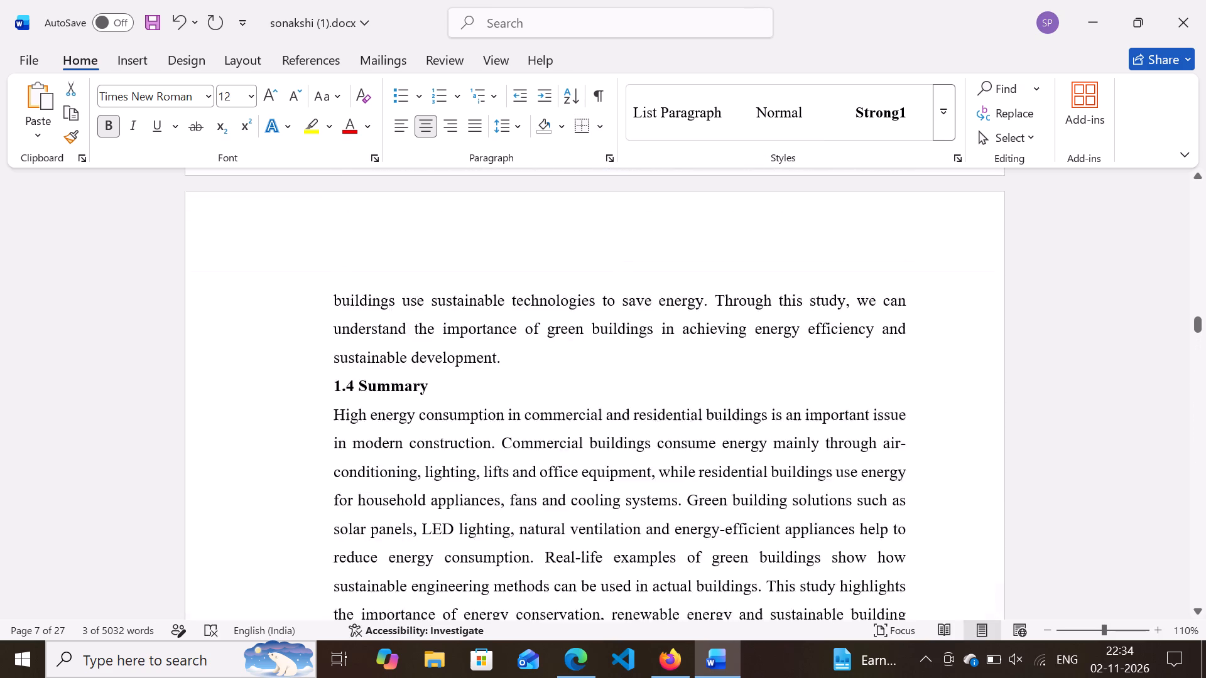
scroll(538, 232, up, 12)
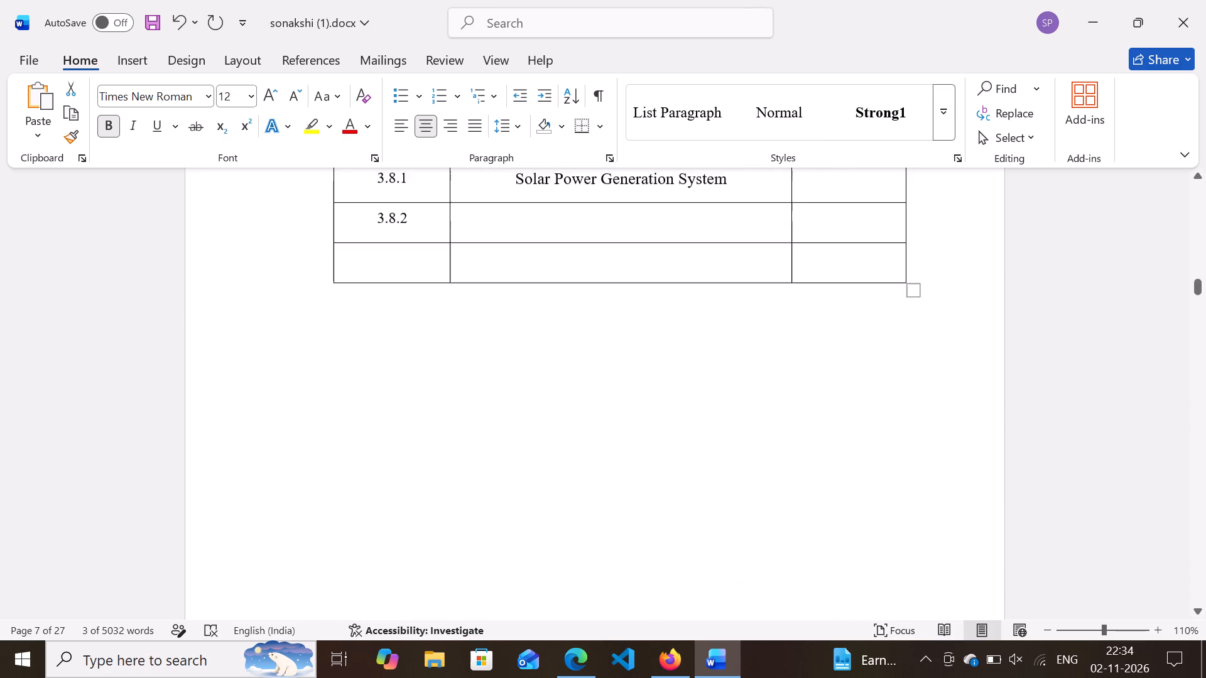
scroll(538, 232, up, 2)
click(516, 463)
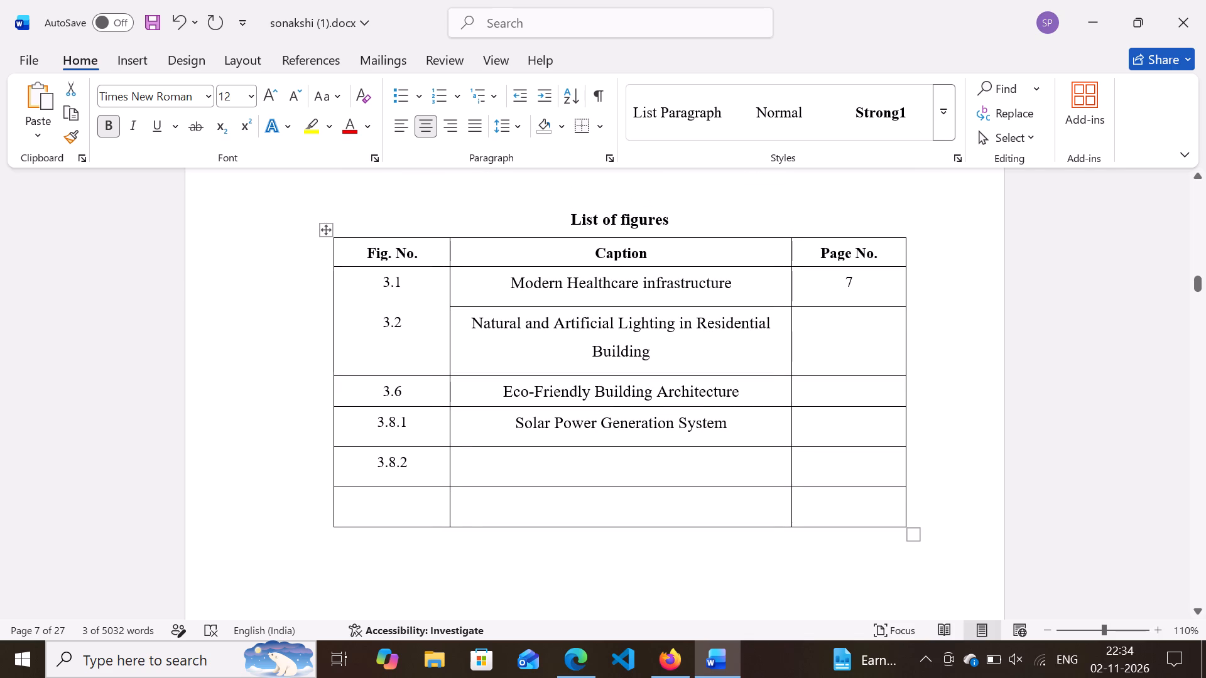
key(ctrl+v)
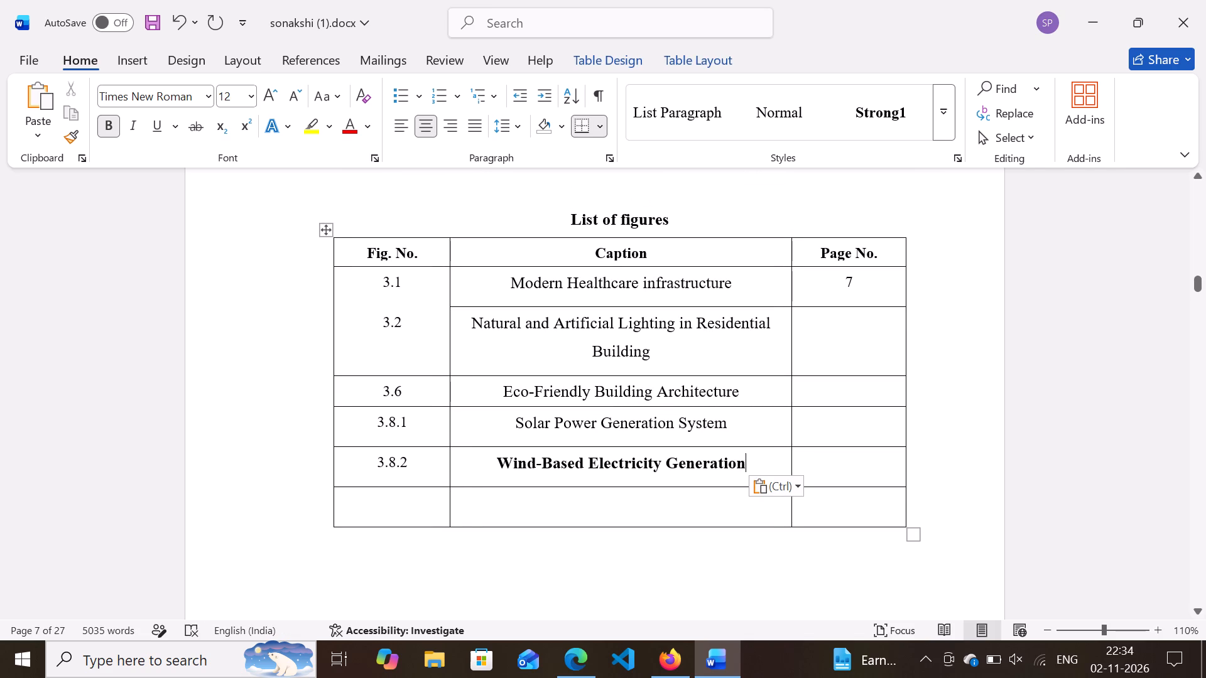
Remove the bold formatting from the row 3.8.2 caption in the List of figures.
drag(499, 460, 727, 460)
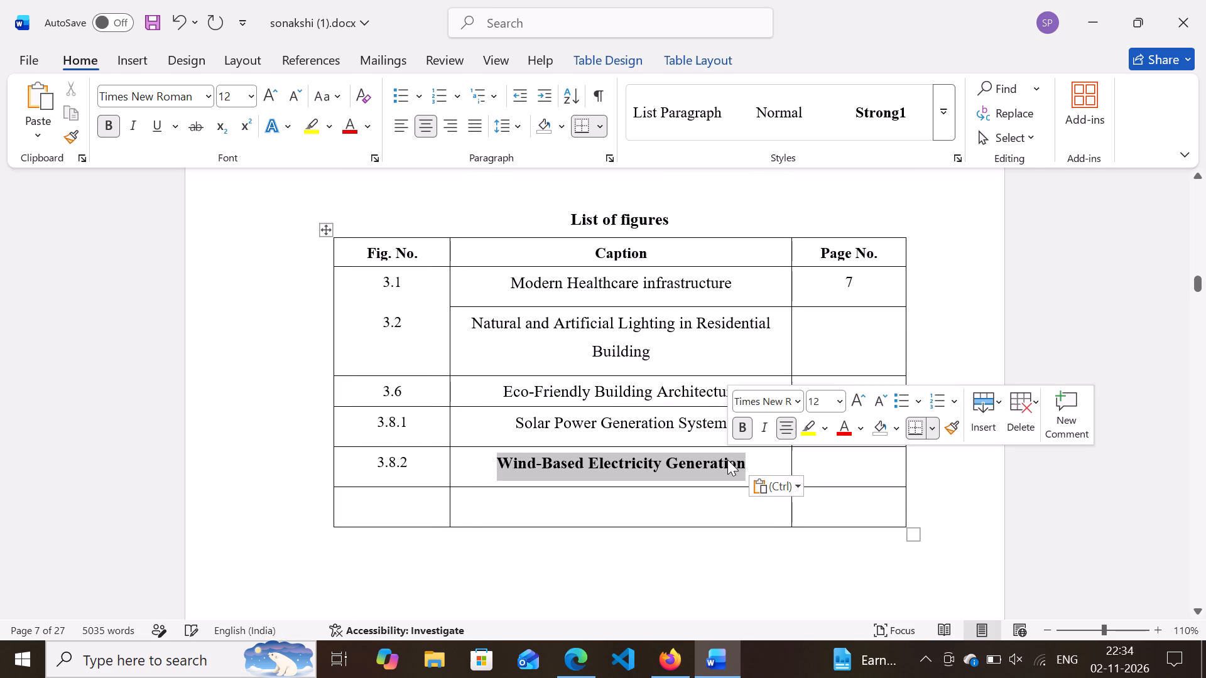
click(740, 439)
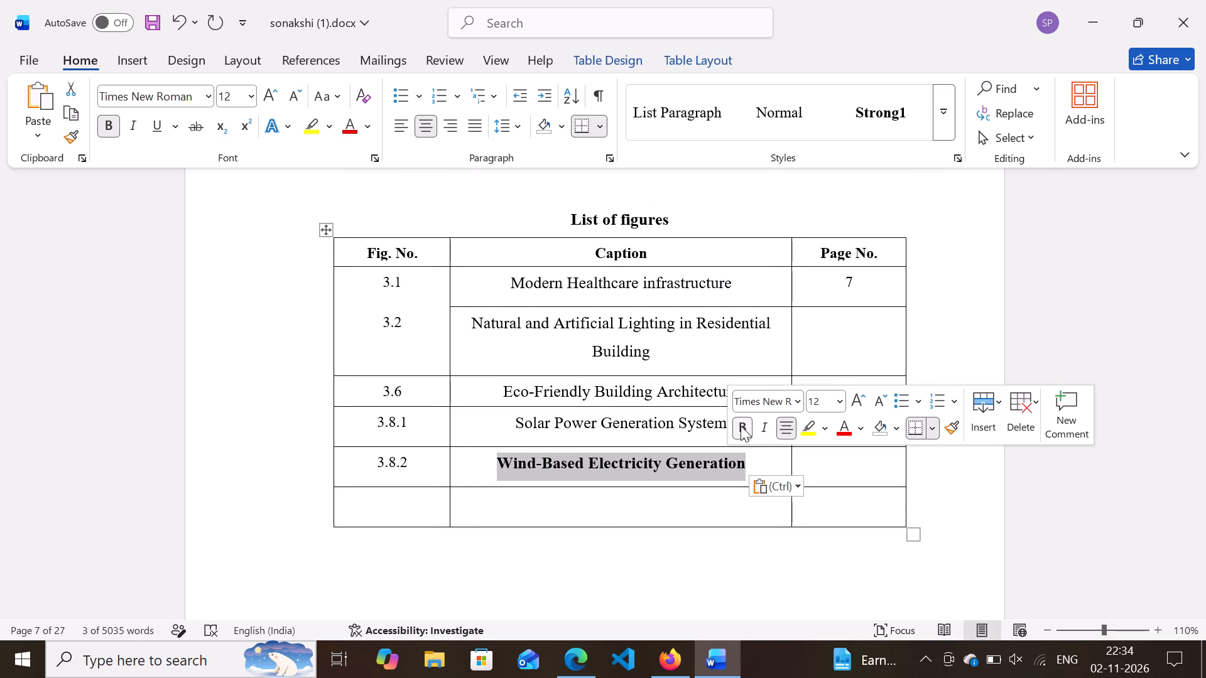
click(741, 426)
Enter 3.8.3 as the figure number in the last row of the List of figures.
click(391, 515)
text(3.)
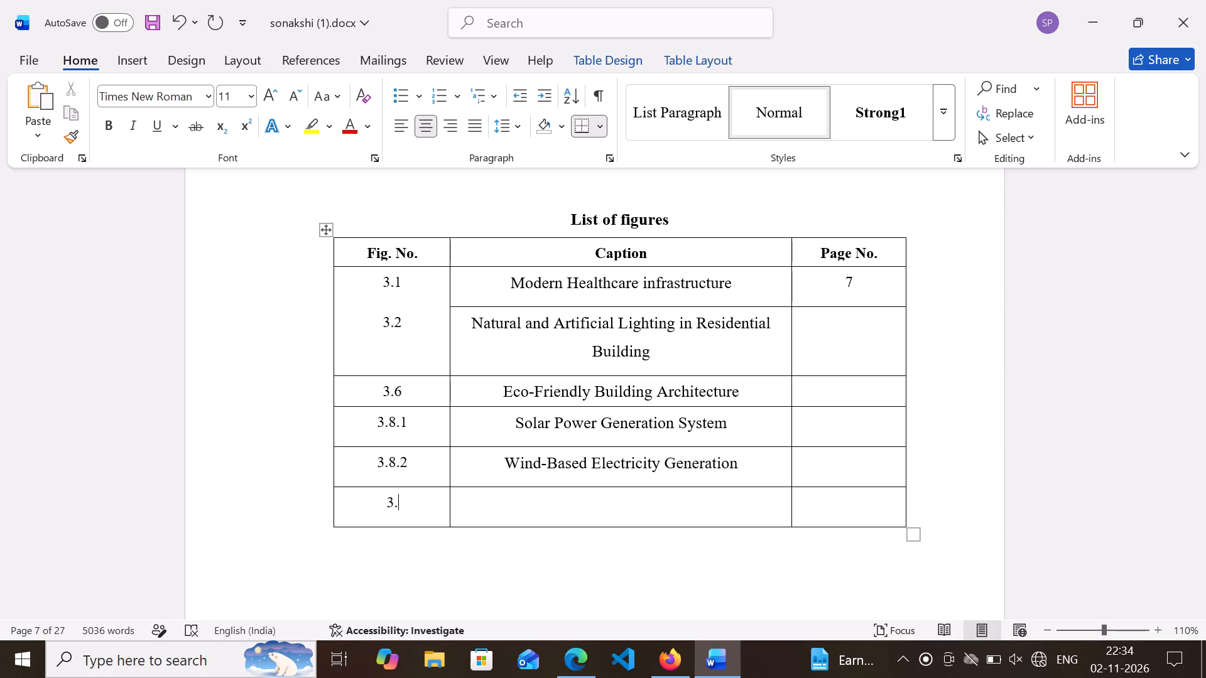
text(8.3)
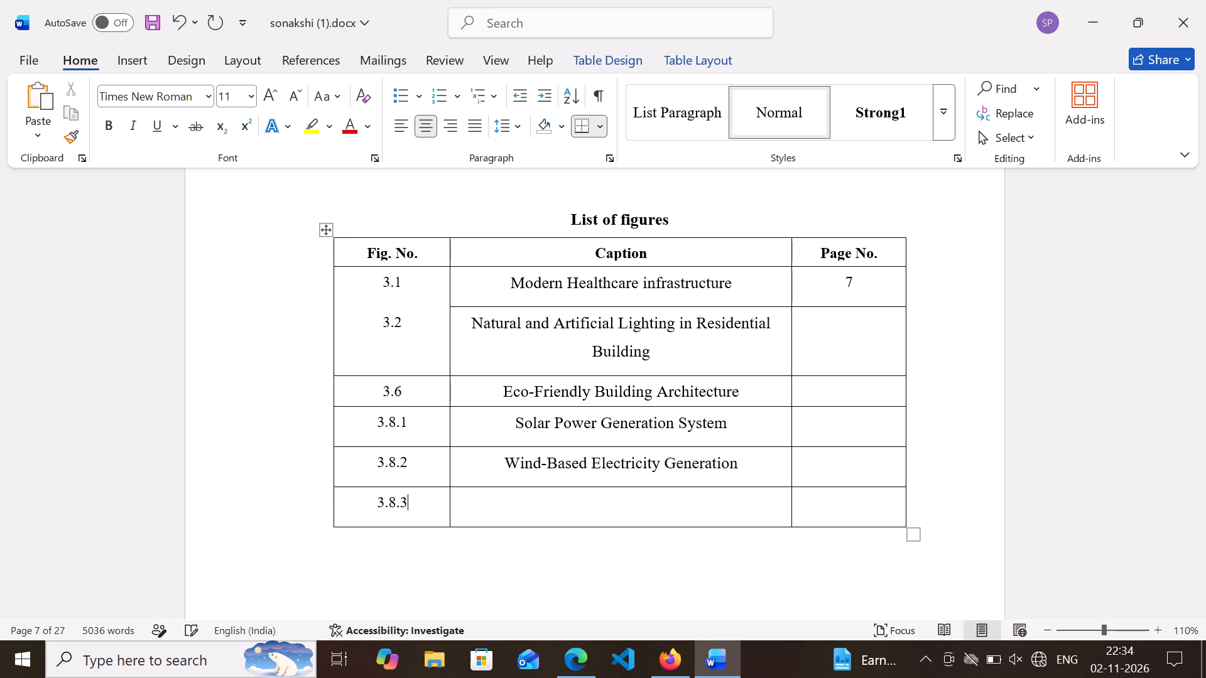
Copy the Fig. 3.8.3 caption text "Biomass-Based Energy Production" from the end of section 3.8, without its figure number.
scroll(391, 515, down, 15)
scroll(391, 515, down, 14)
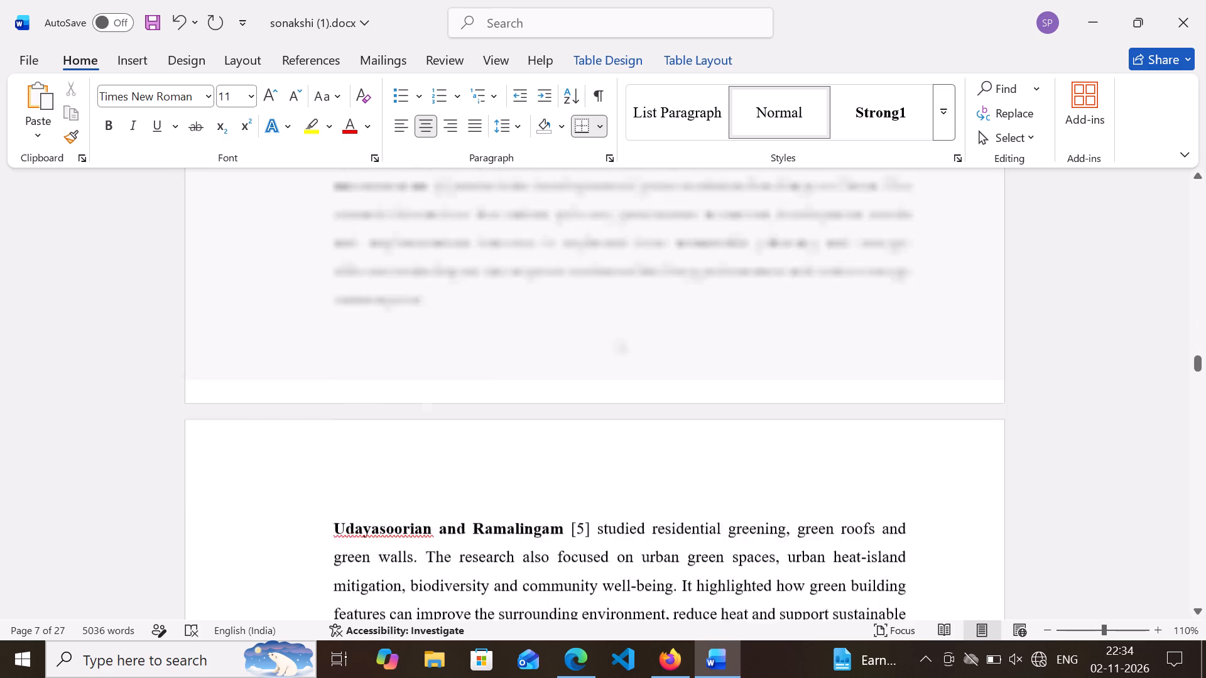
scroll(391, 515, down, 20)
scroll(391, 515, down, 19)
scroll(391, 515, down, 5)
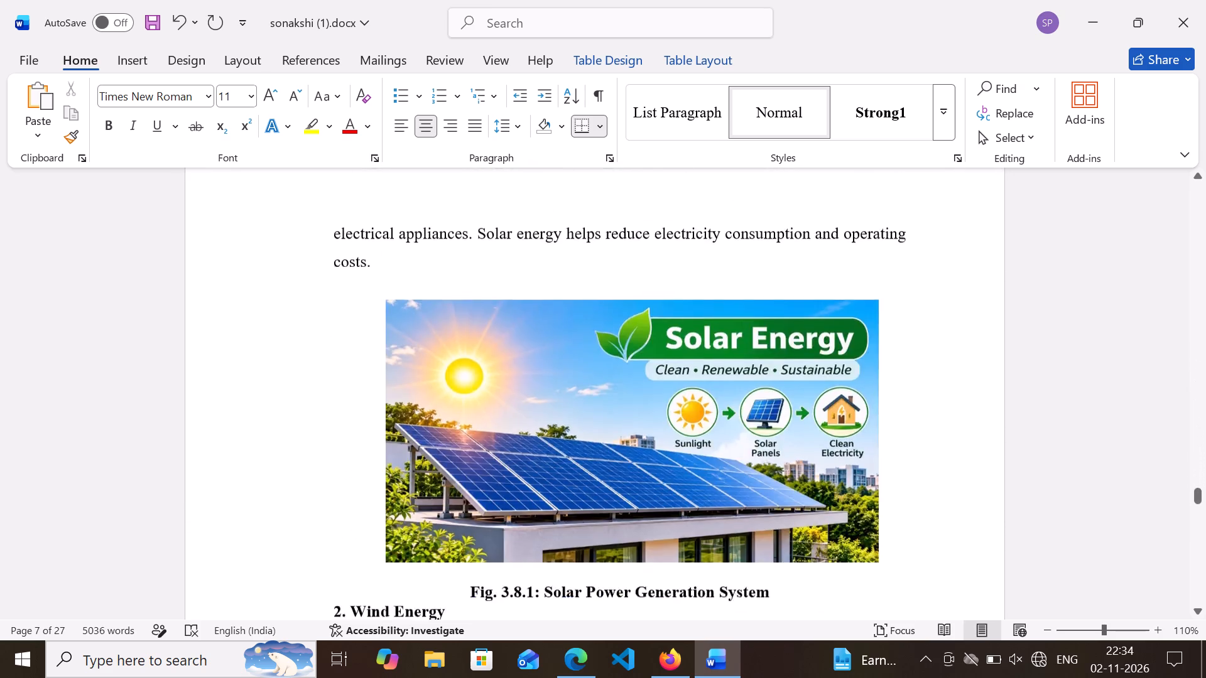
scroll(391, 515, down, 8)
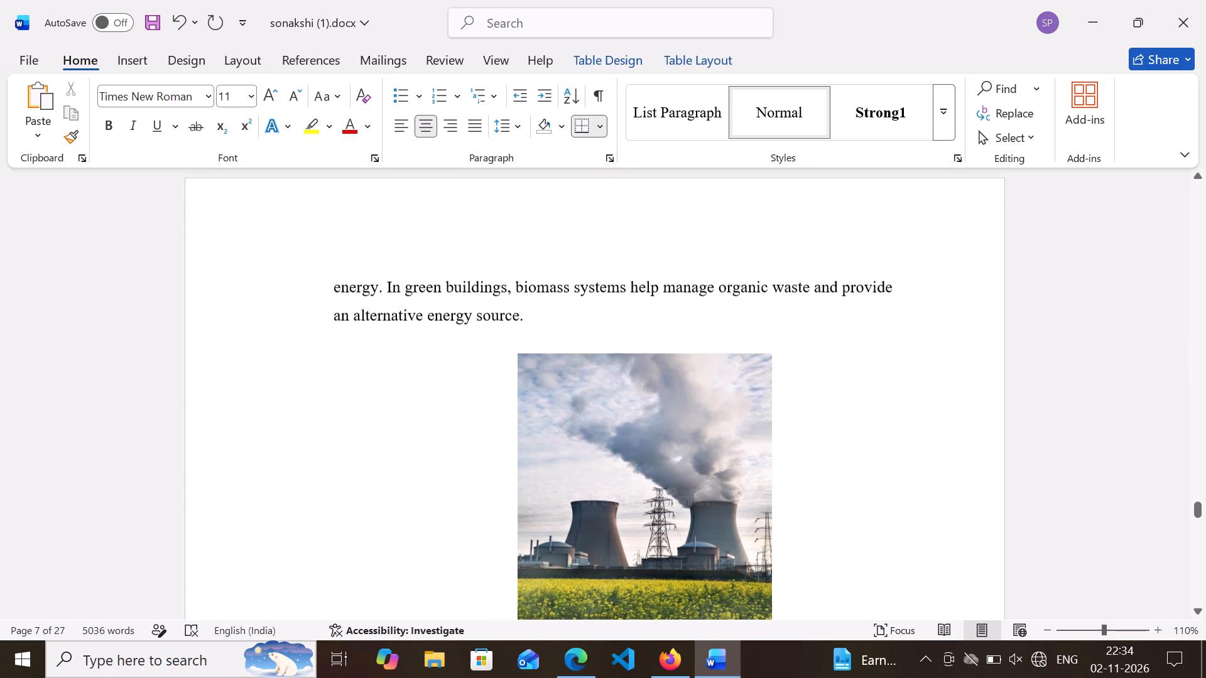
scroll(475, 404, down, 2)
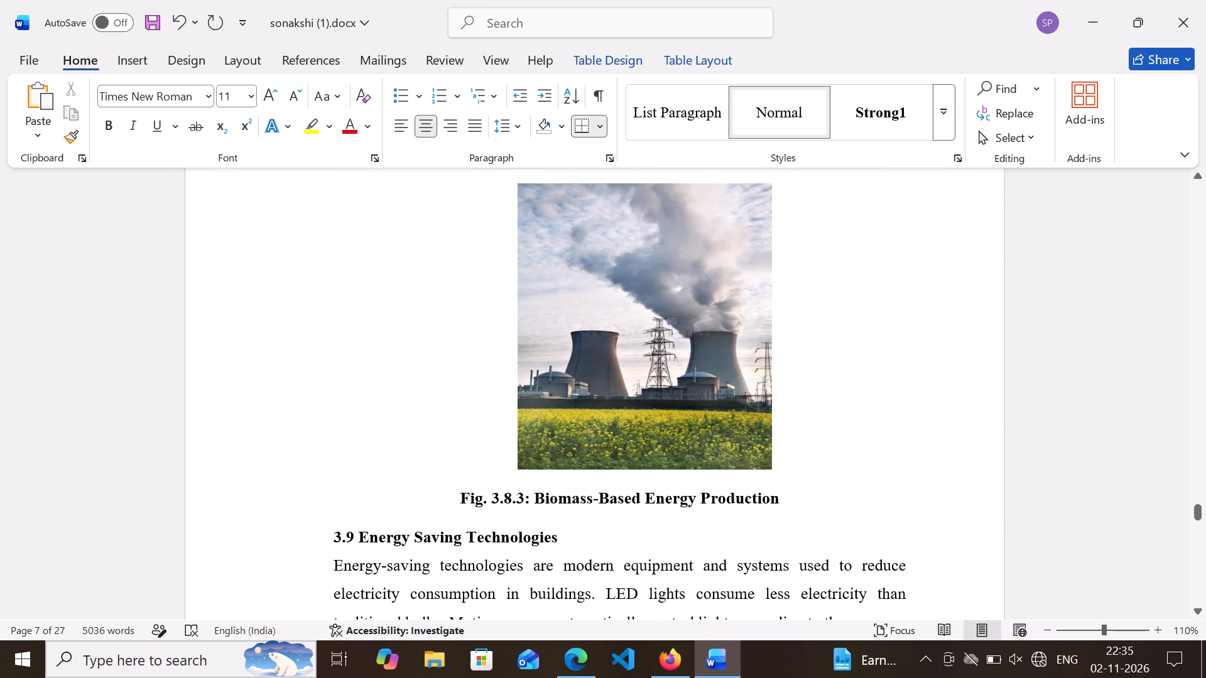
drag(796, 490, 611, 488)
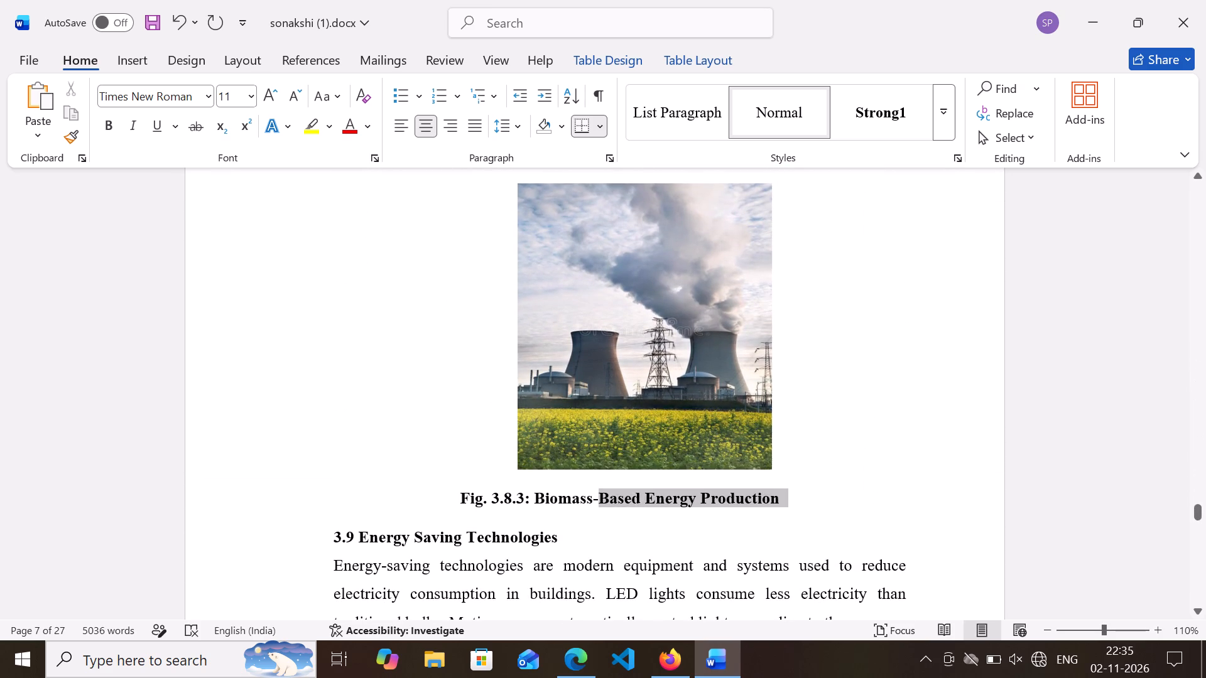
drag(611, 488, 536, 502)
key(ctrl+c)
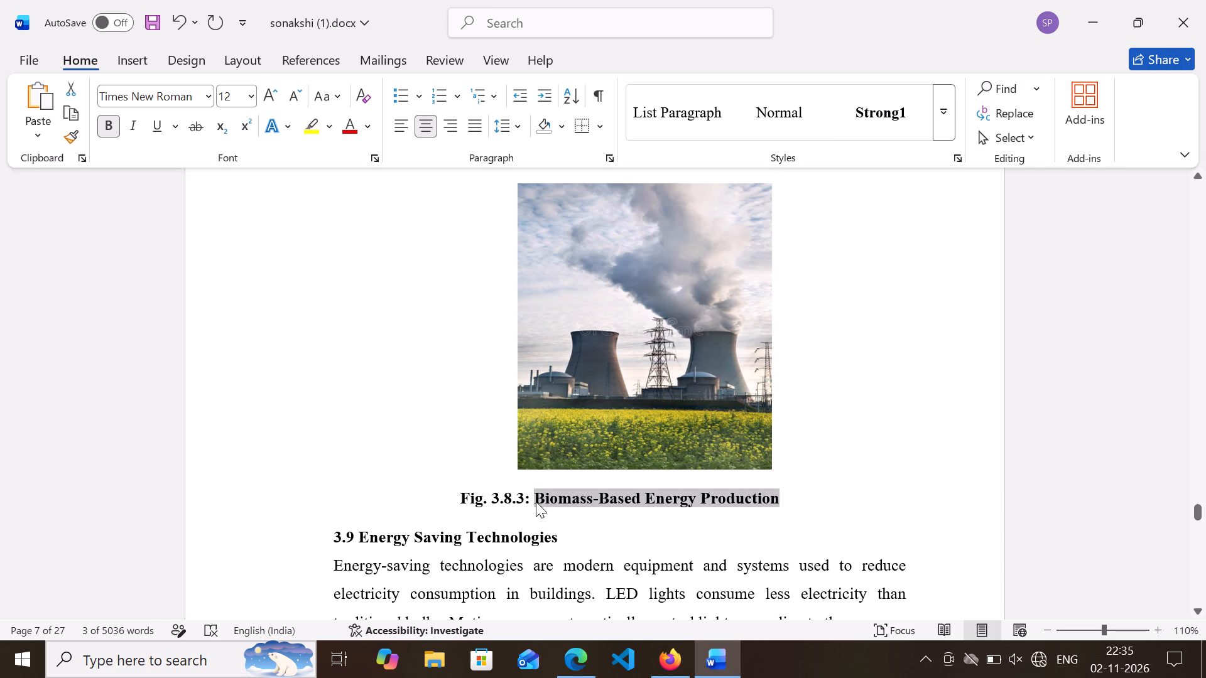
Paste the copied caption into the Caption cell of row 3.8.3 in the List of figures.
scroll(536, 502, up, 20)
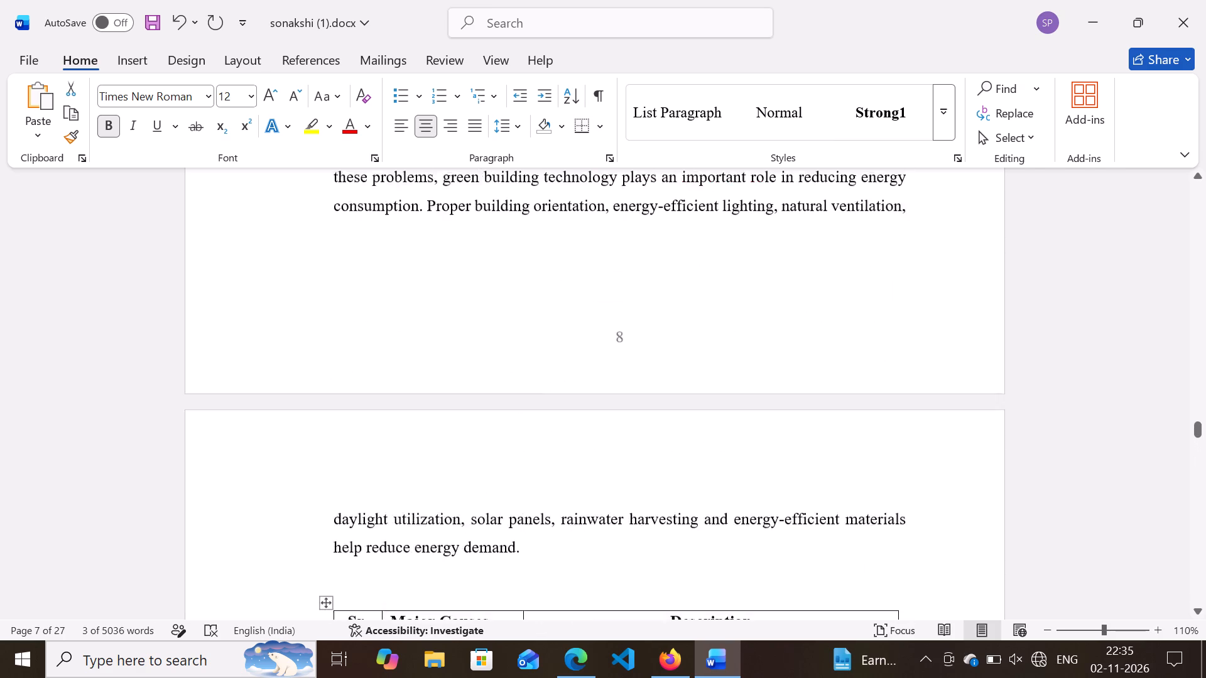
scroll(536, 502, up, 13)
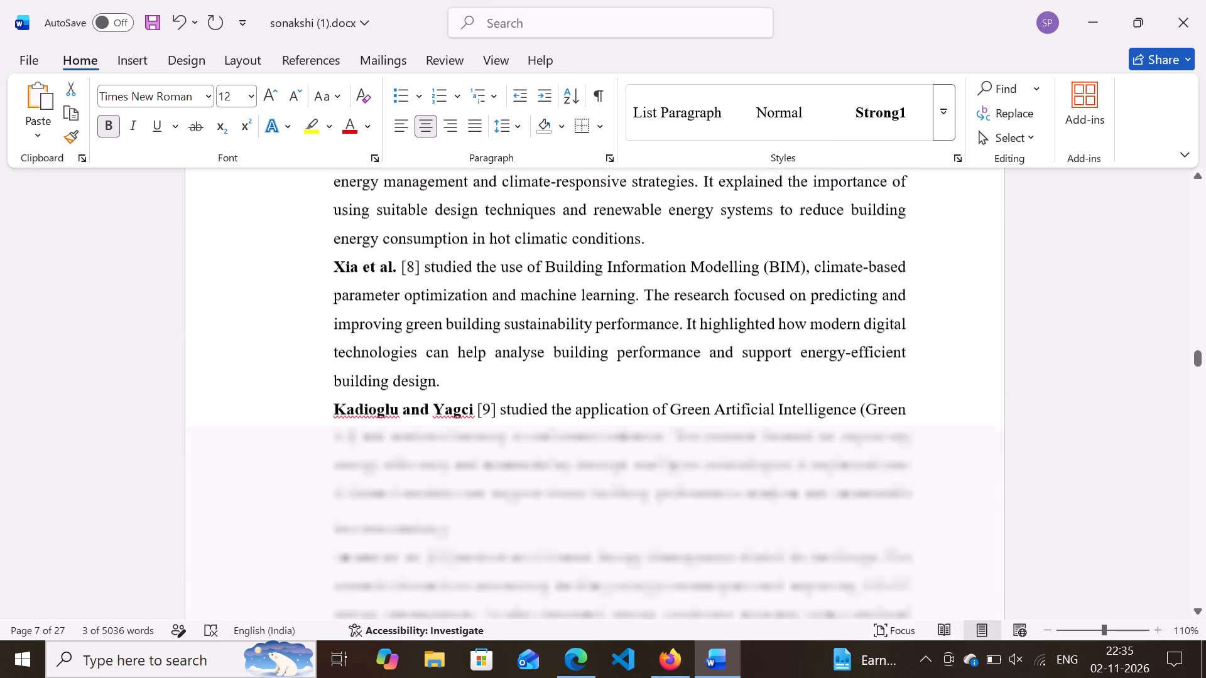
scroll(536, 502, up, 7)
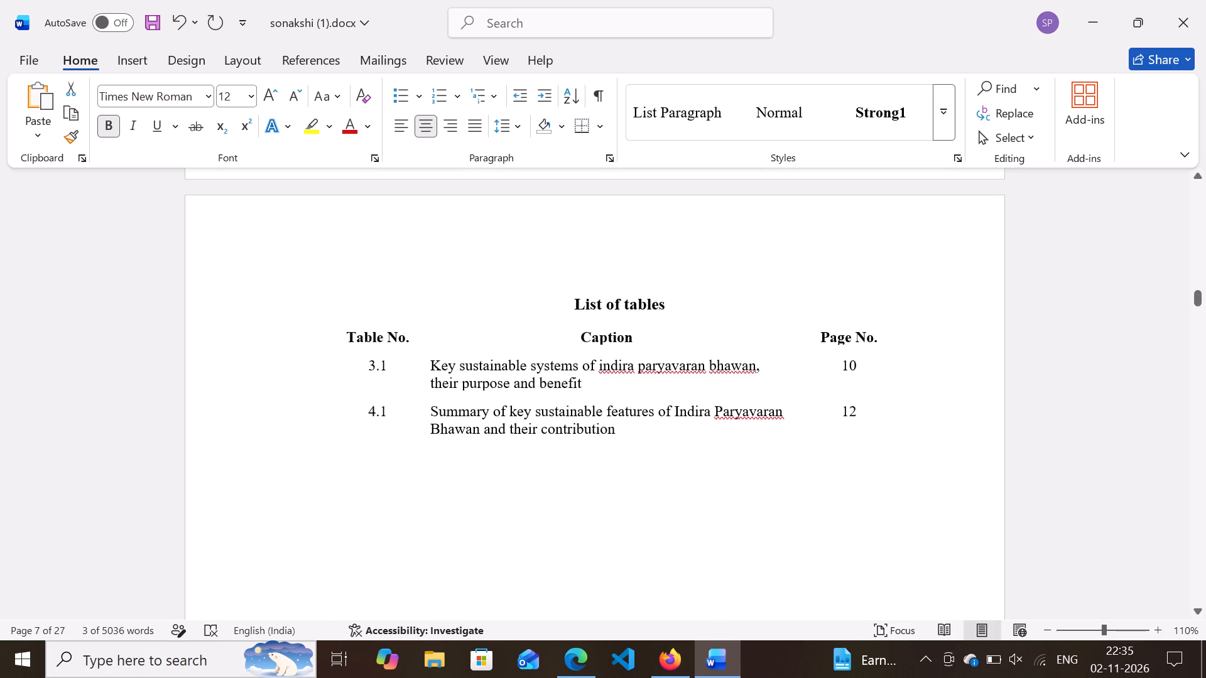
scroll(536, 502, up, 6)
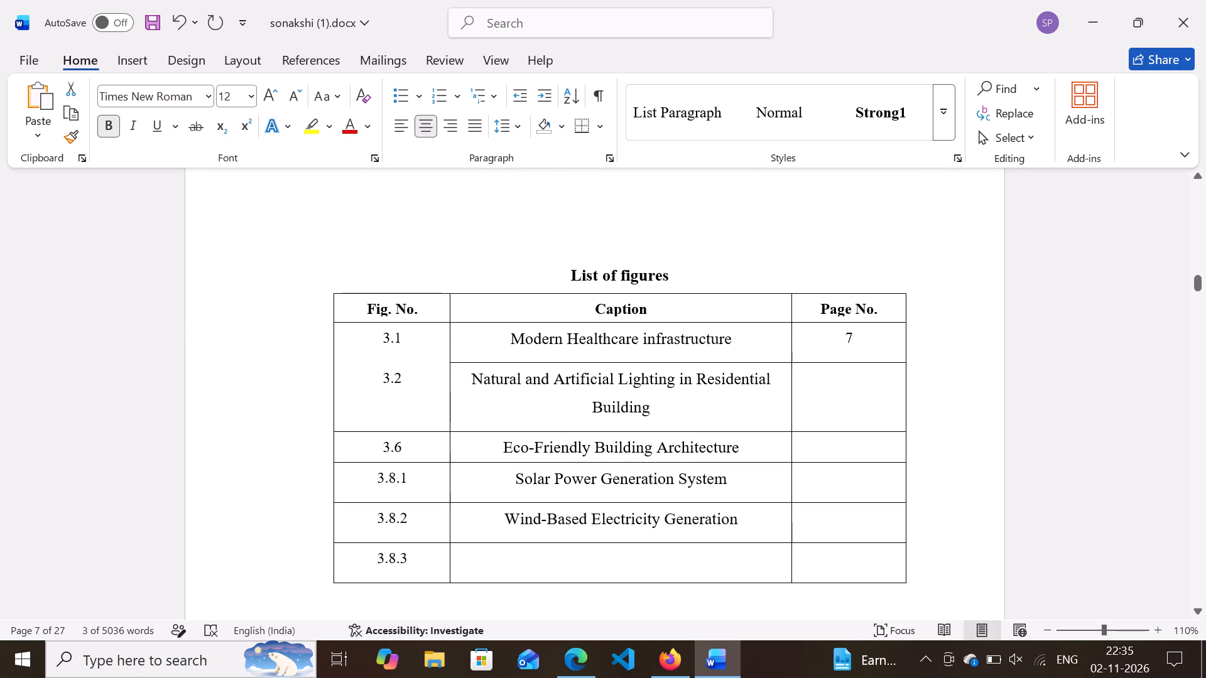
click(528, 564)
key(ctrl+v)
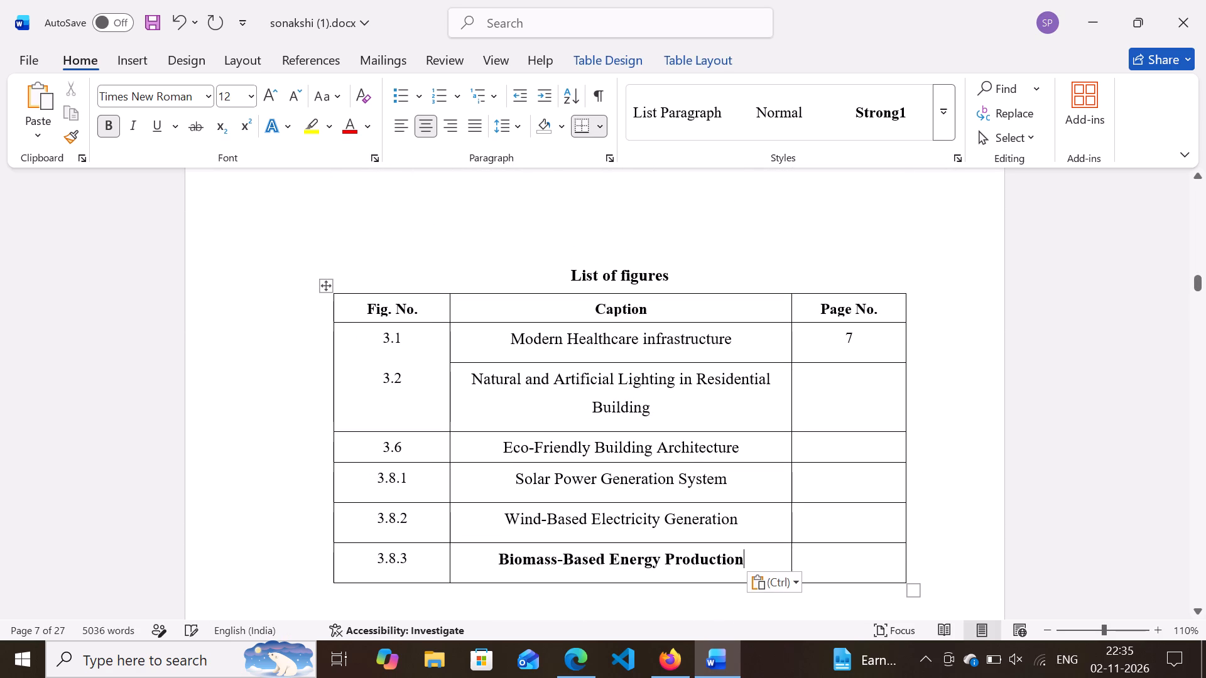
Remove the bold formatting from the row 3.8.3 caption in the List of figures.
drag(499, 555, 796, 559)
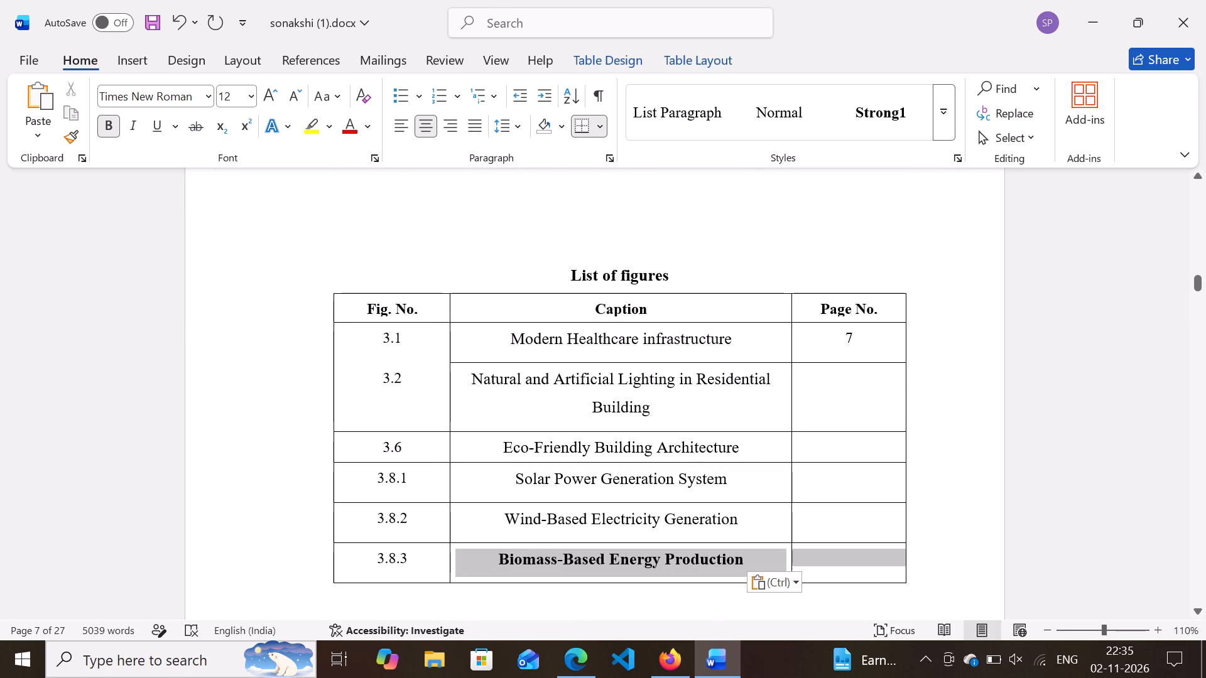
drag(796, 559, 794, 559)
click(810, 532)
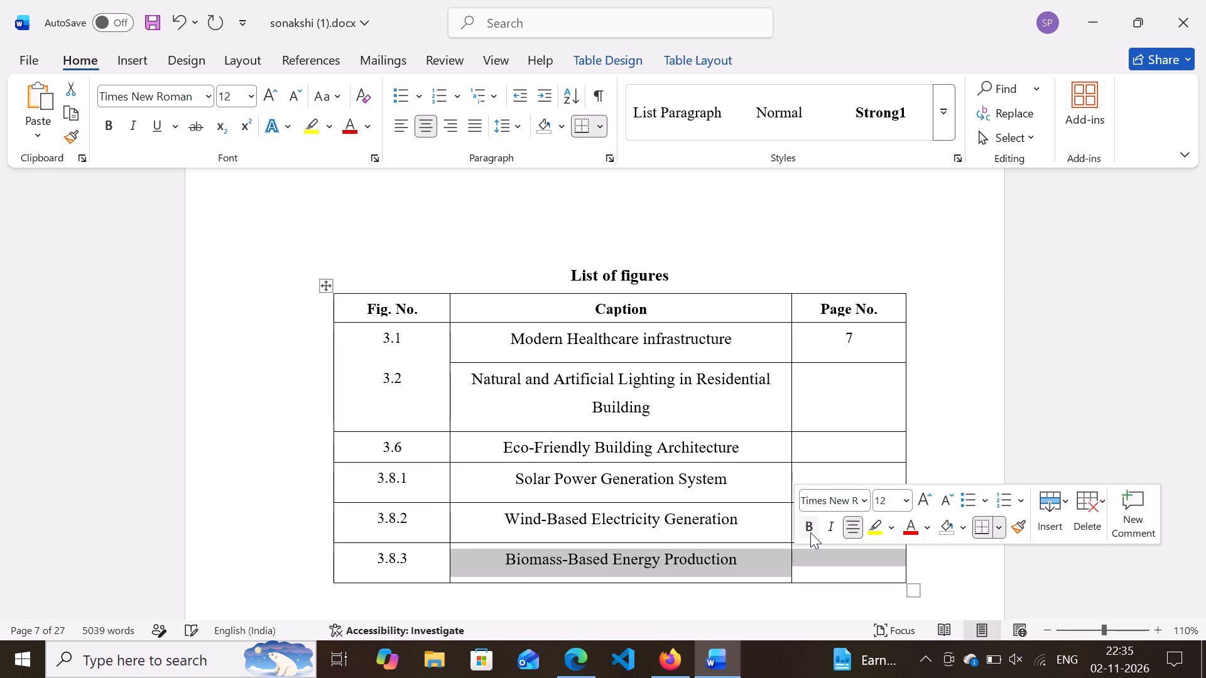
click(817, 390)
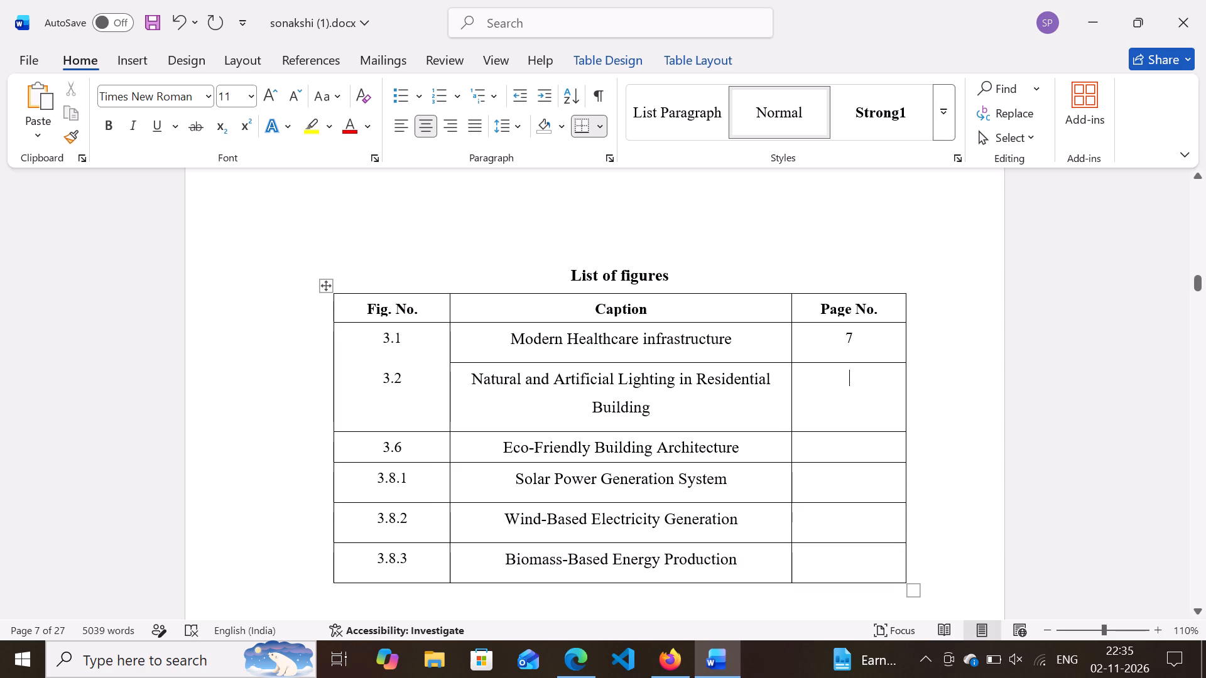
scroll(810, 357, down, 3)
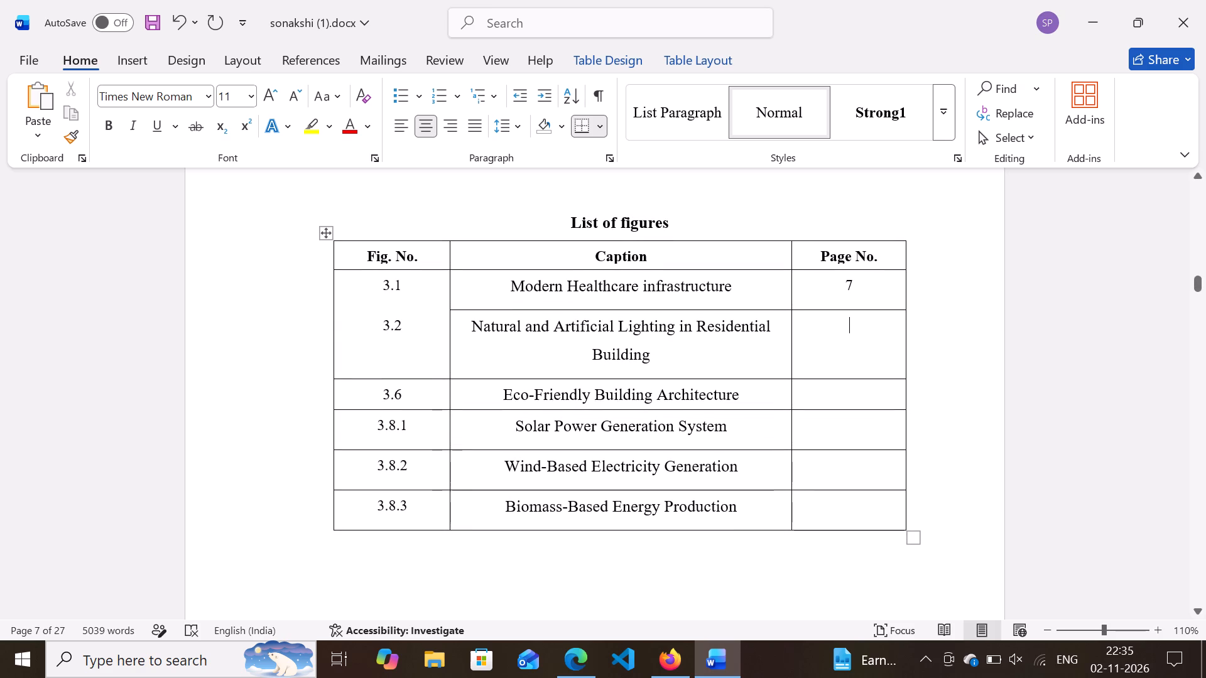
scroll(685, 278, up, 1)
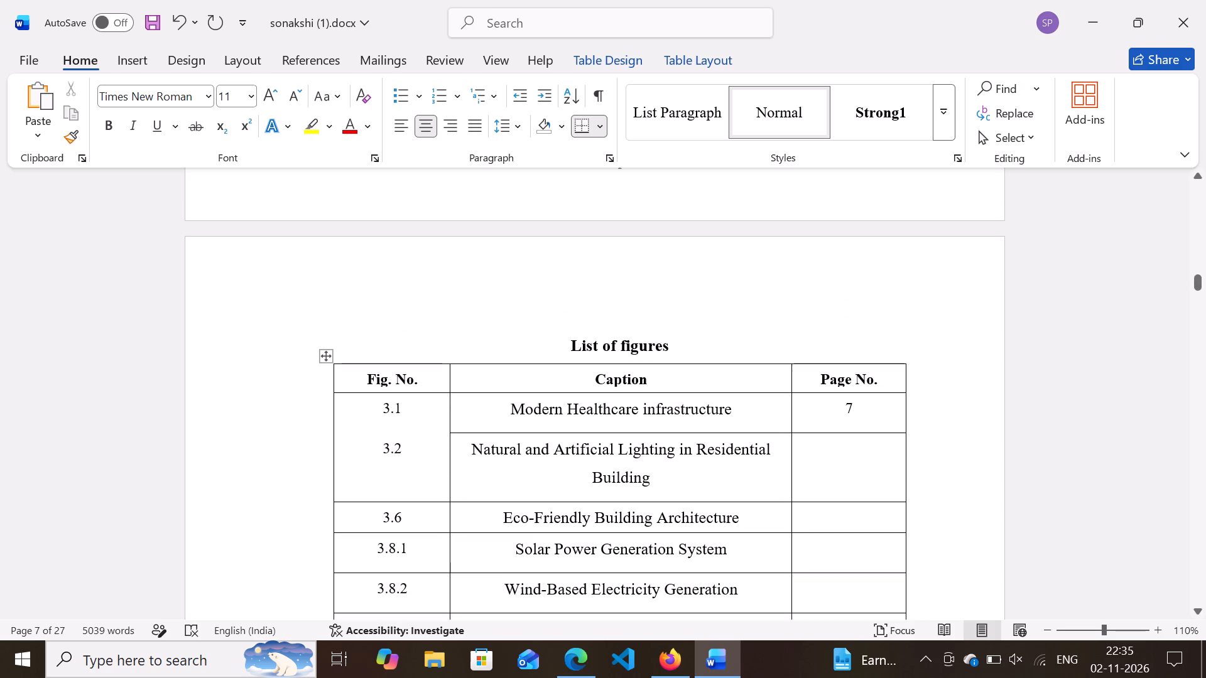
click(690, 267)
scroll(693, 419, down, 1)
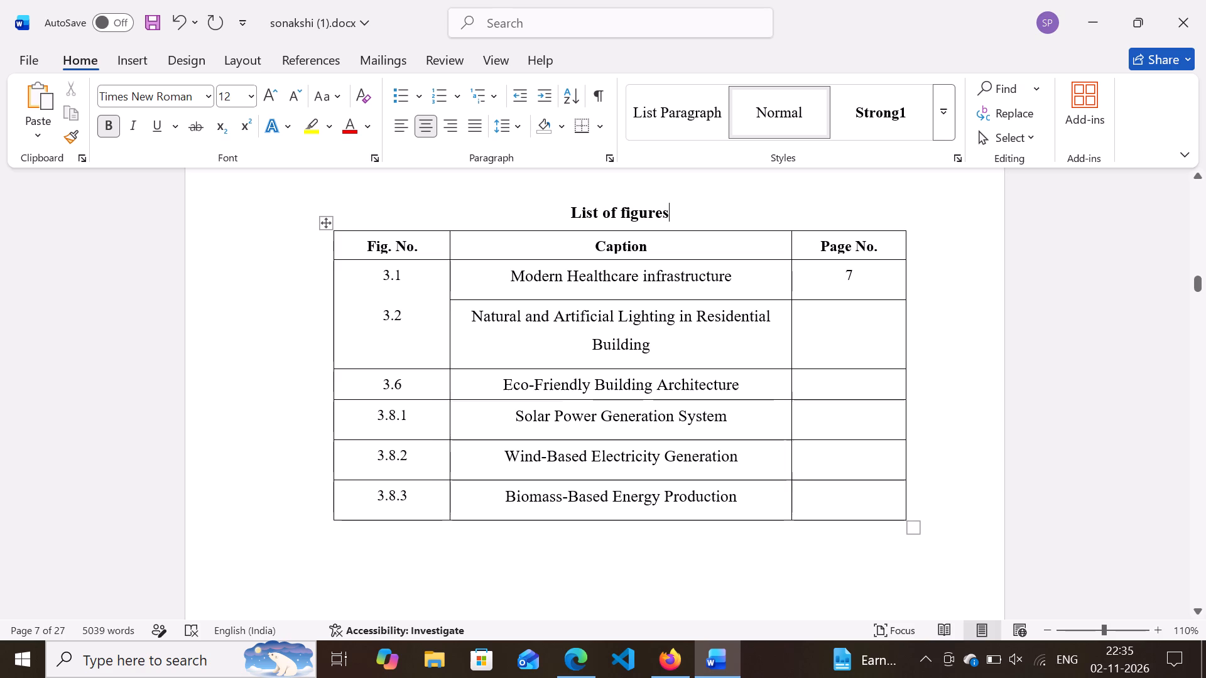
Delete the page number from row 3.1 in the List of figures, leaving its Page No. cell empty.
click(861, 279)
key(BackSpace)
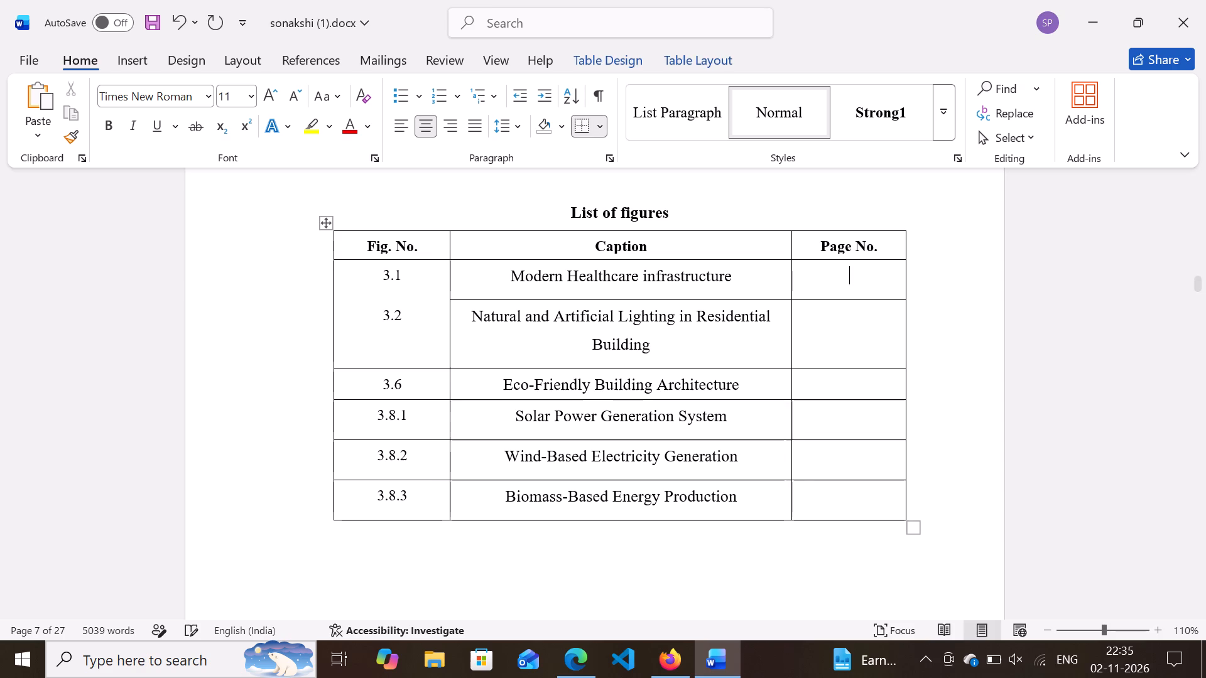
Apply all borders to the entire table under the List of tables heading.
scroll(861, 279, down, 7)
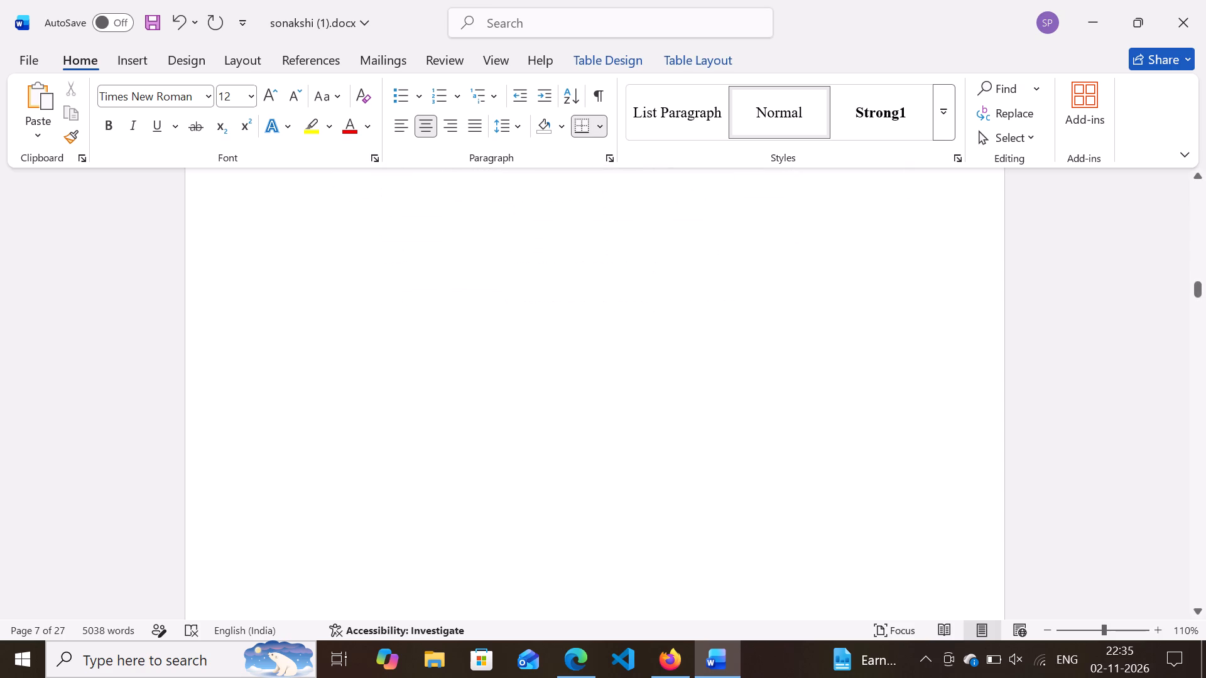
scroll(861, 279, down, 5)
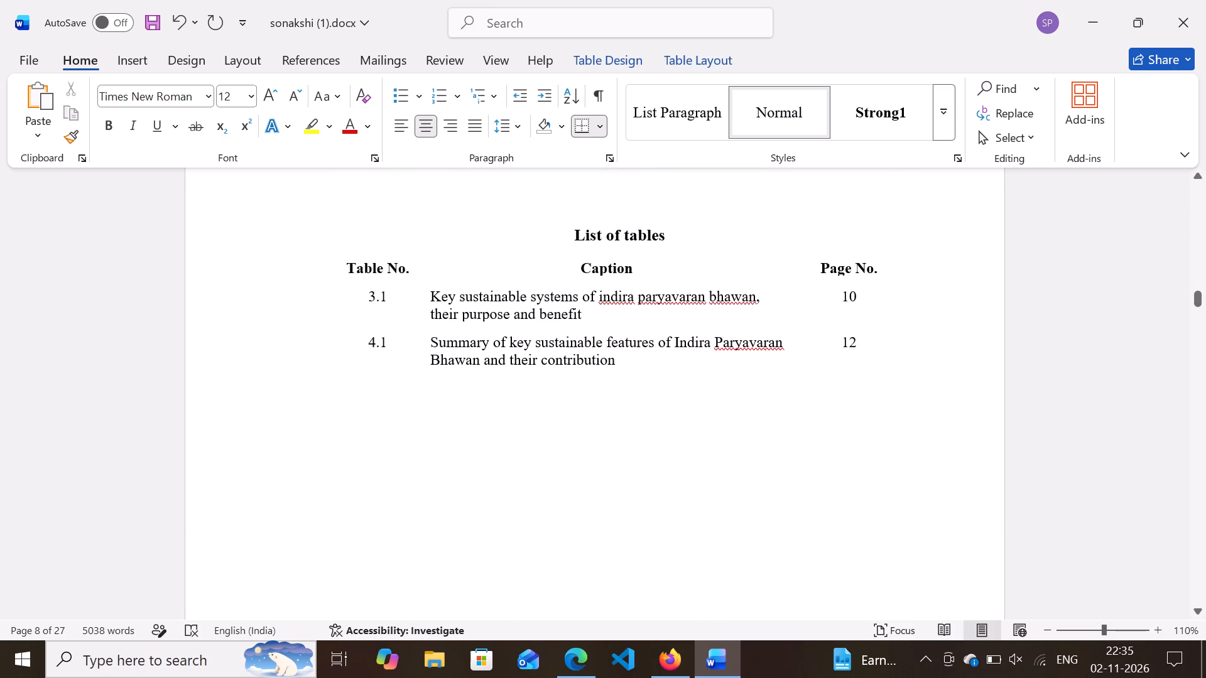
click(345, 262)
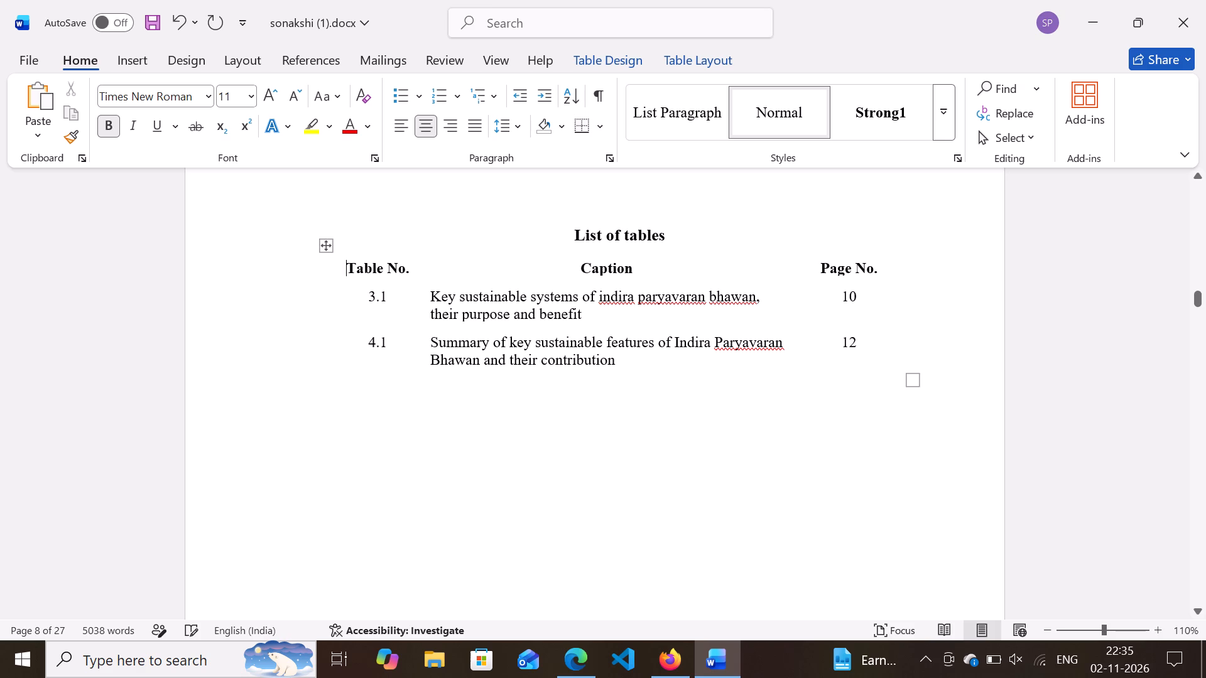
click(323, 250)
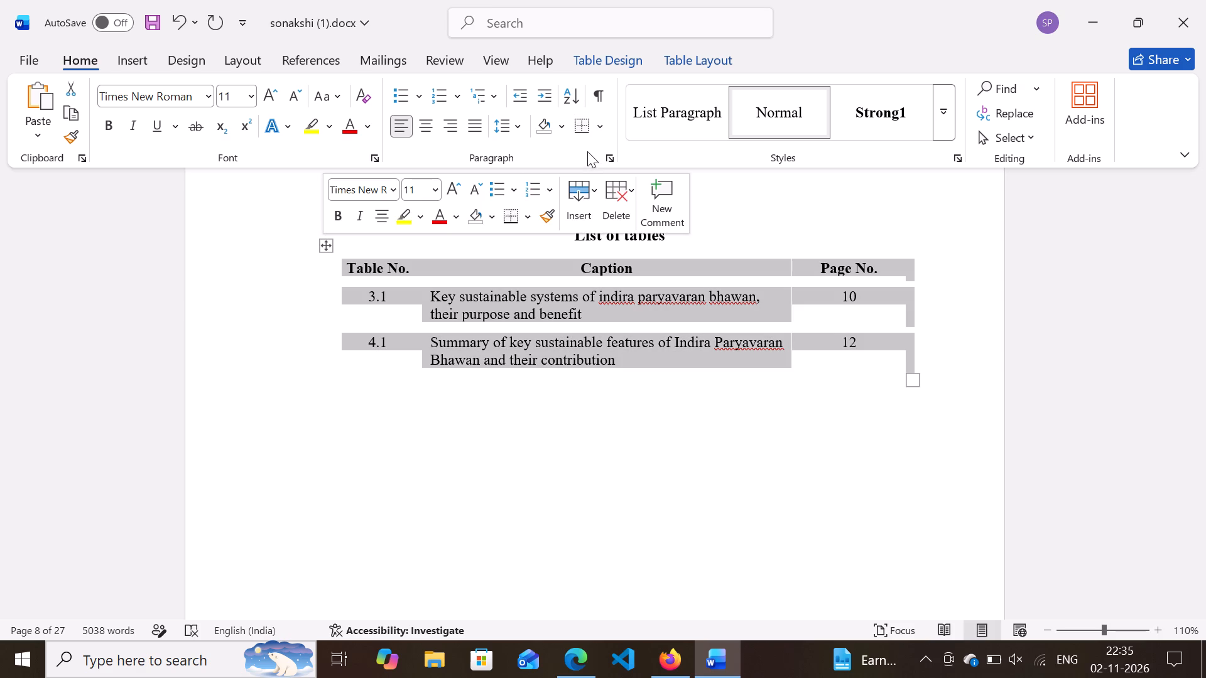
click(598, 131)
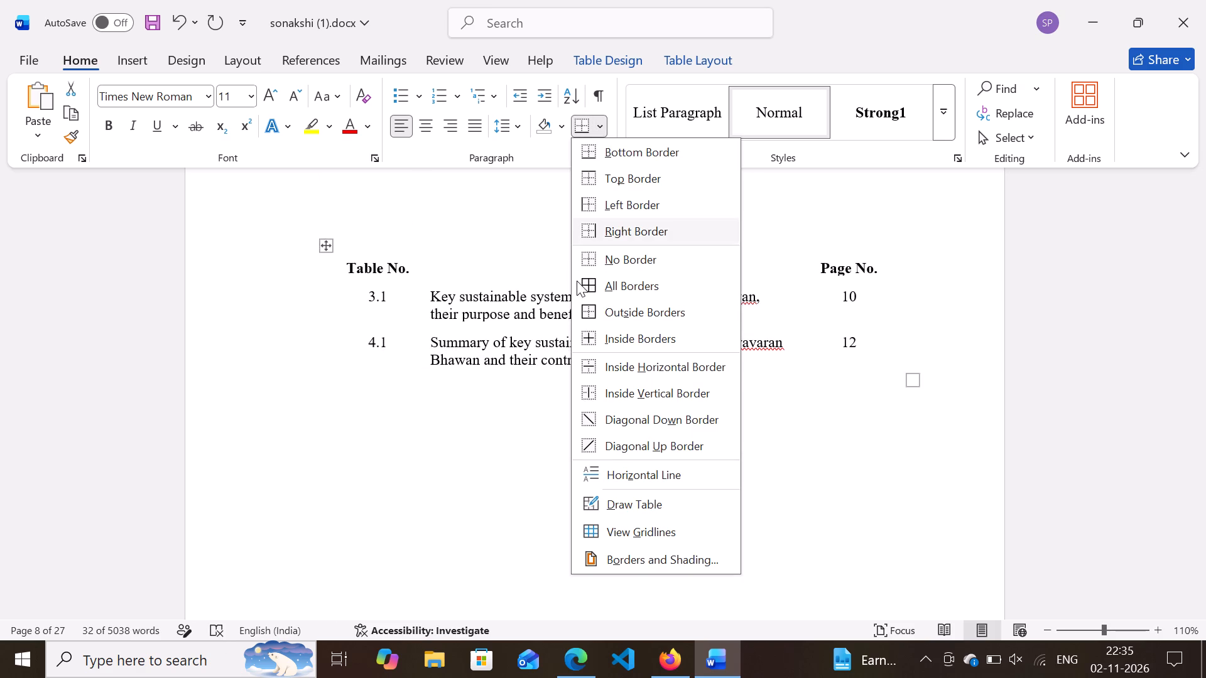
click(582, 286)
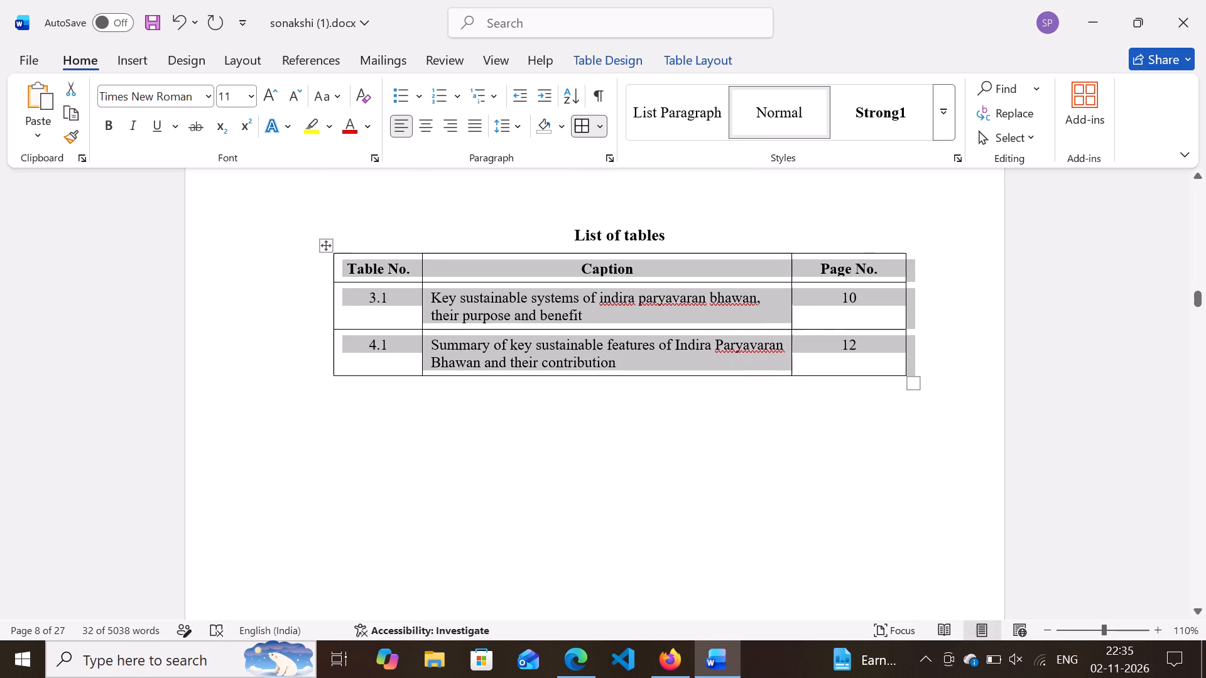
Delete the caption "Table 3.3: Major Causes in Building" beneath the major causes table, just before section 3.4.
scroll(378, 377, down, 12)
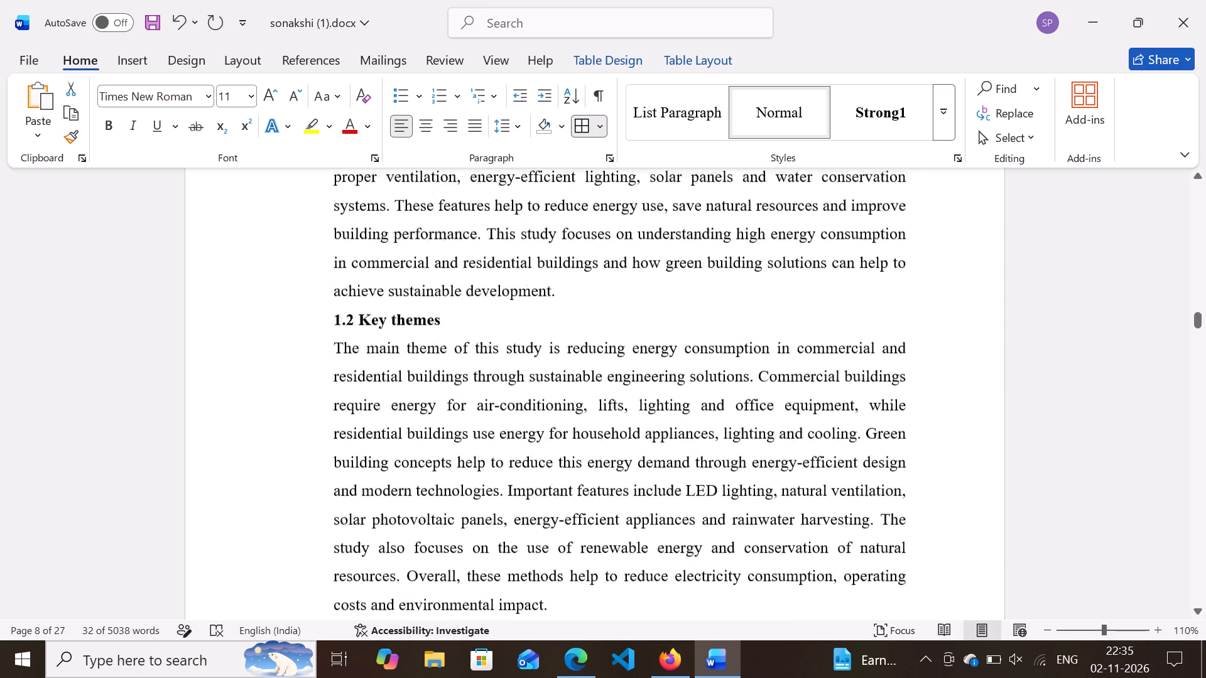
scroll(378, 377, down, 18)
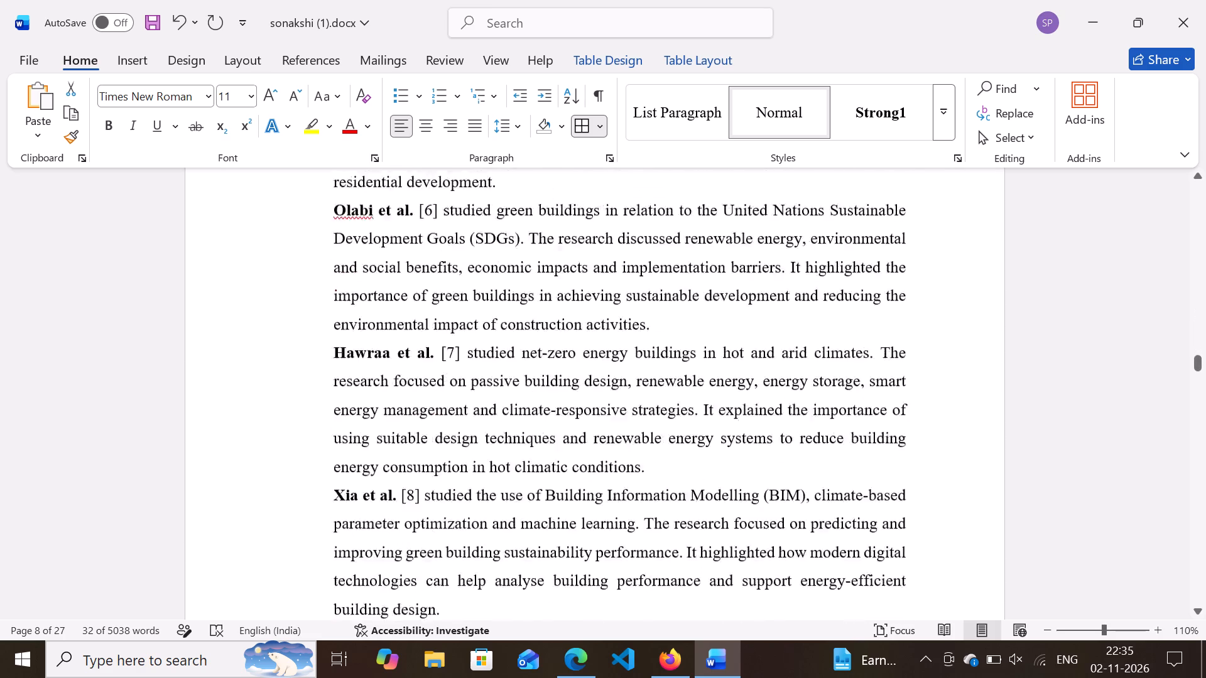
scroll(378, 377, down, 16)
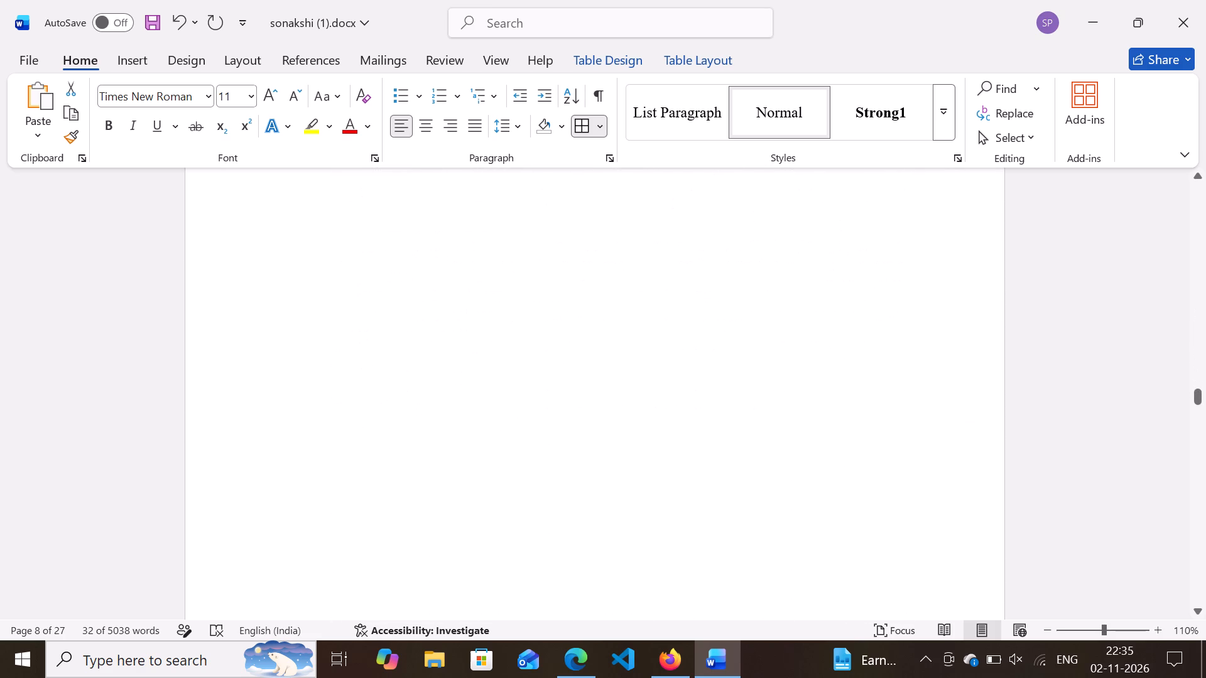
scroll(378, 377, down, 7)
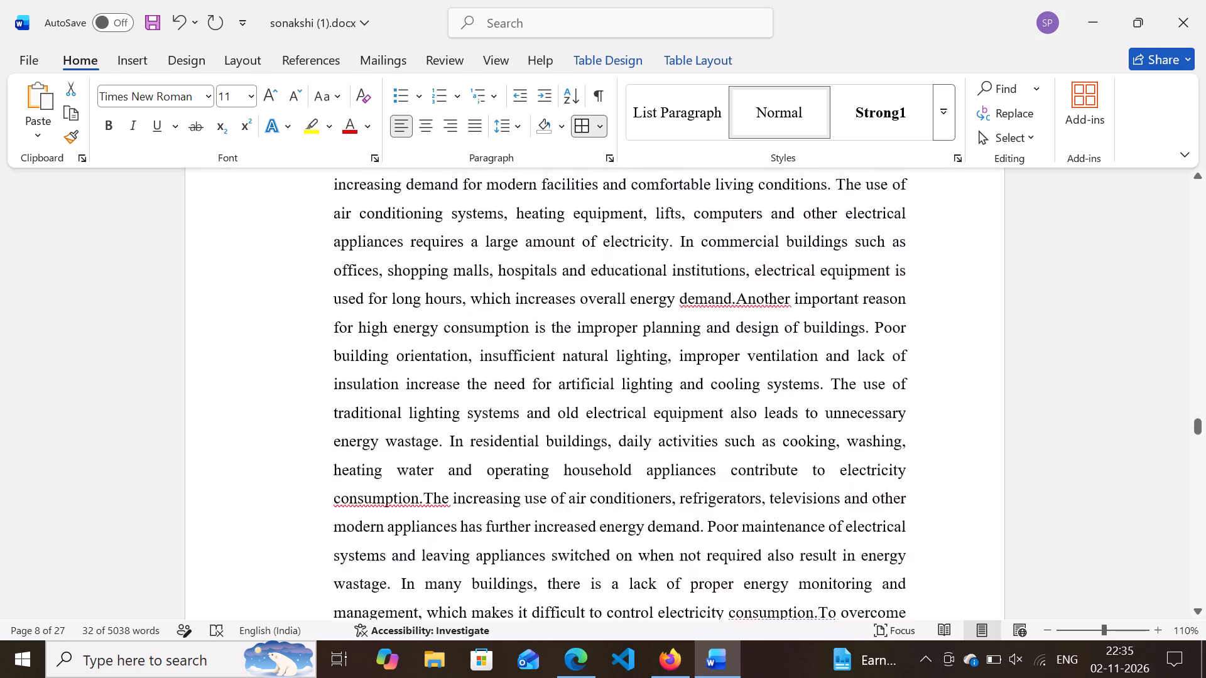
scroll(378, 377, down, 6)
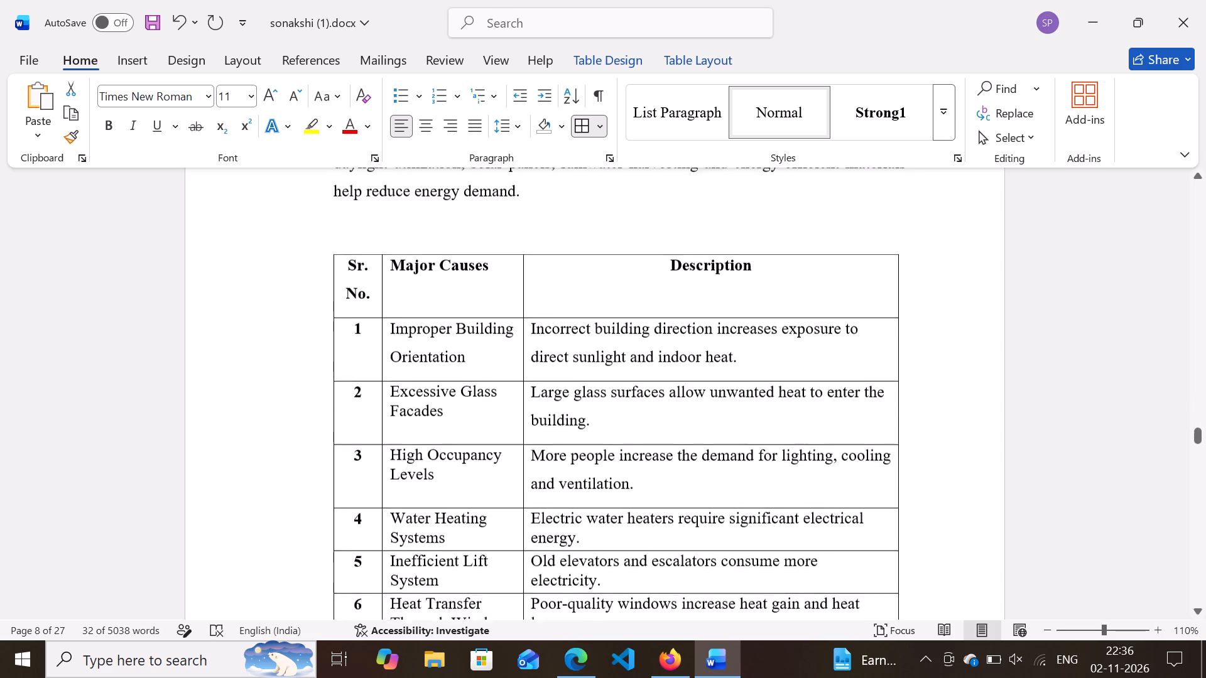
scroll(378, 377, down, 2)
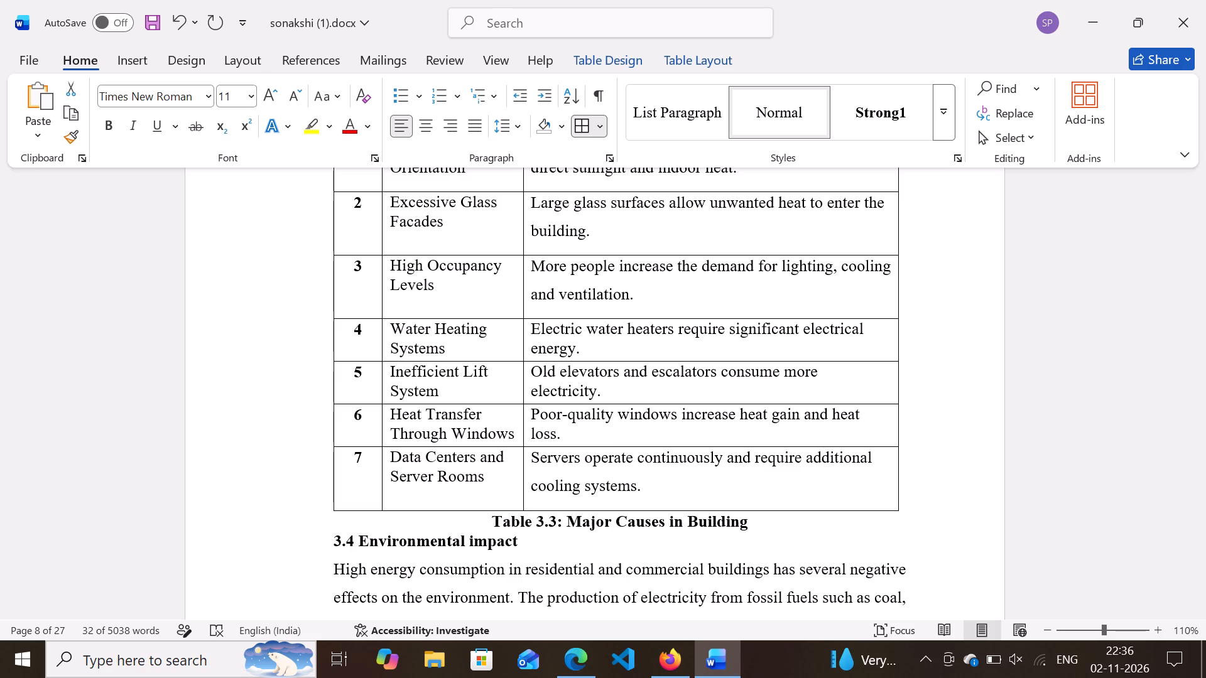
scroll(378, 377, up, 1)
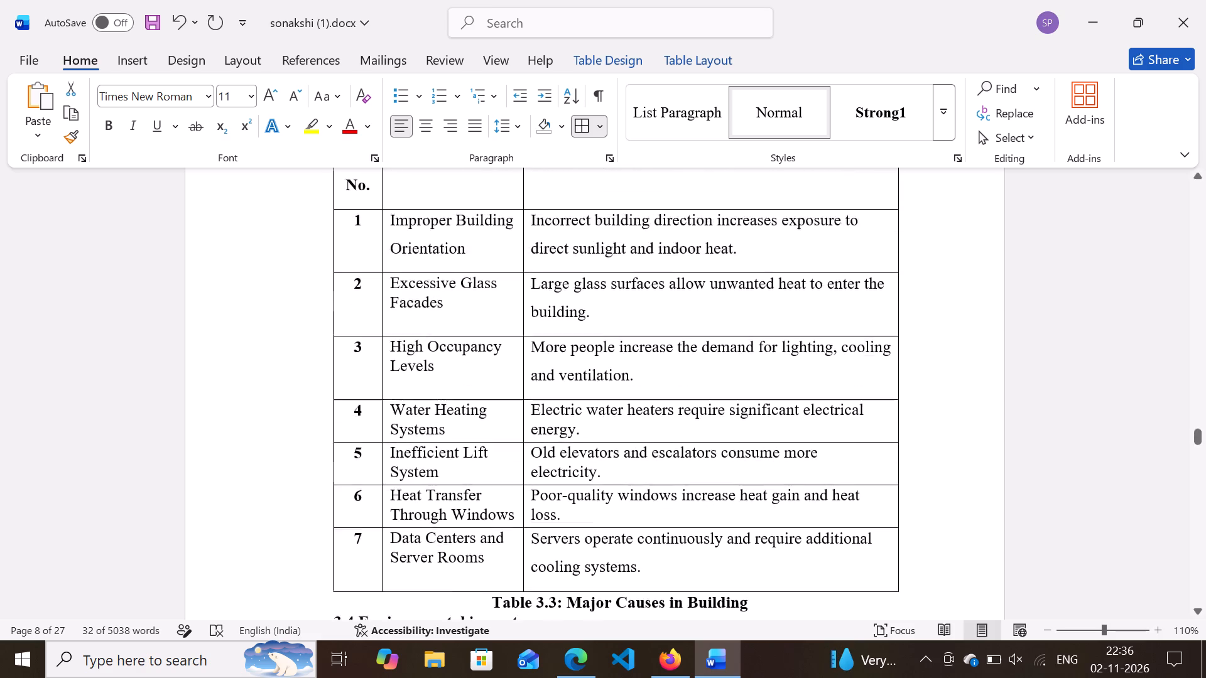
scroll(378, 377, up, 1)
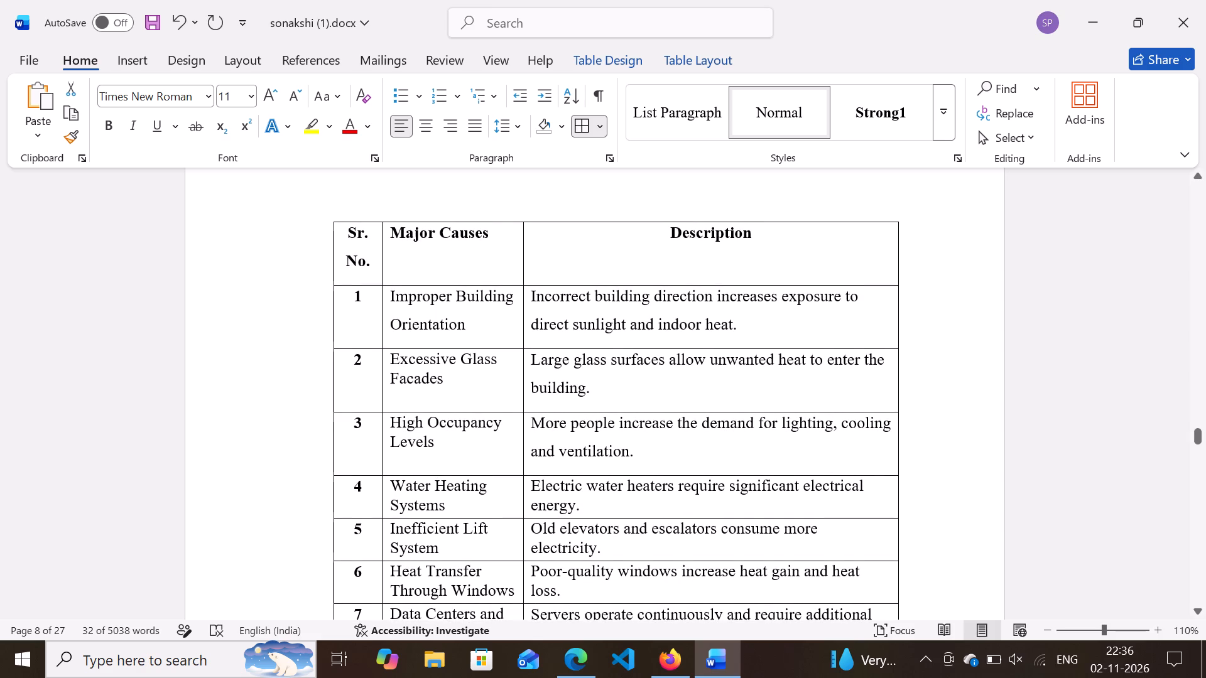
scroll(378, 377, up, 1)
scroll(378, 377, down, 2)
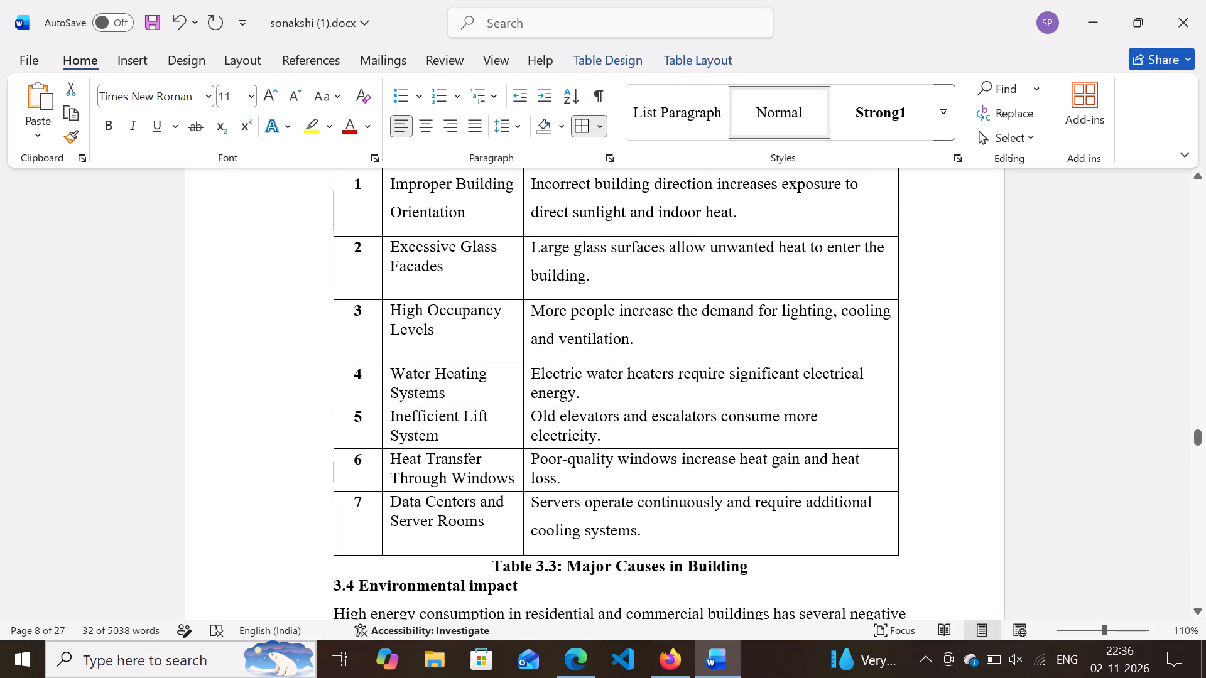
click(756, 561)
key(BackSpace)
key(BackSpace)
key(BackSpace)
key(BackSpace)
key(BackSpace)
key(BackSpace)
key(BackSpace)
key(BackSpace)
key(BackSpace)
key(BackSpace)
key(BackSpace)
key(BackSpace)
key(BackSpace)
key(BackSpace)
key(BackSpace)
key(BackSpace)
key(BackSpace)
key(BackSpace)
key(BackSpace)
key(BackSpace)
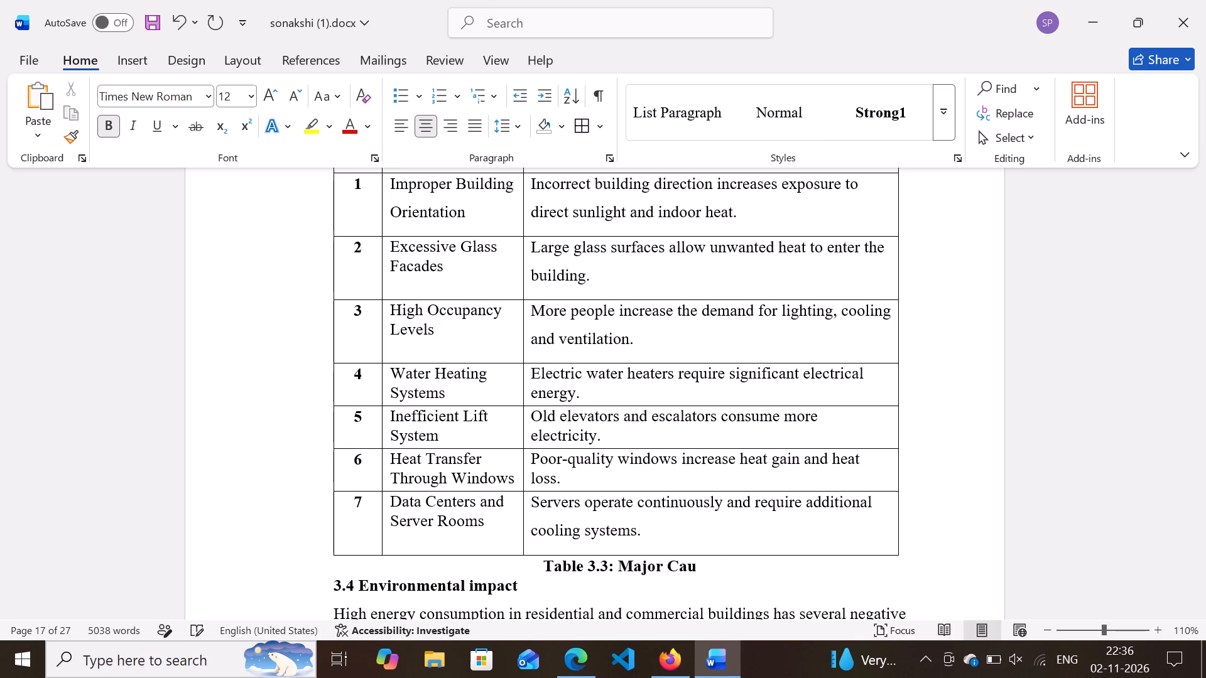
key(BackSpace)
key(BackSpace)
key(BackSpace)
key(BackSpace)
key(BackSpace)
key(BackSpace)
key(BackSpace)
key(BackSpace)
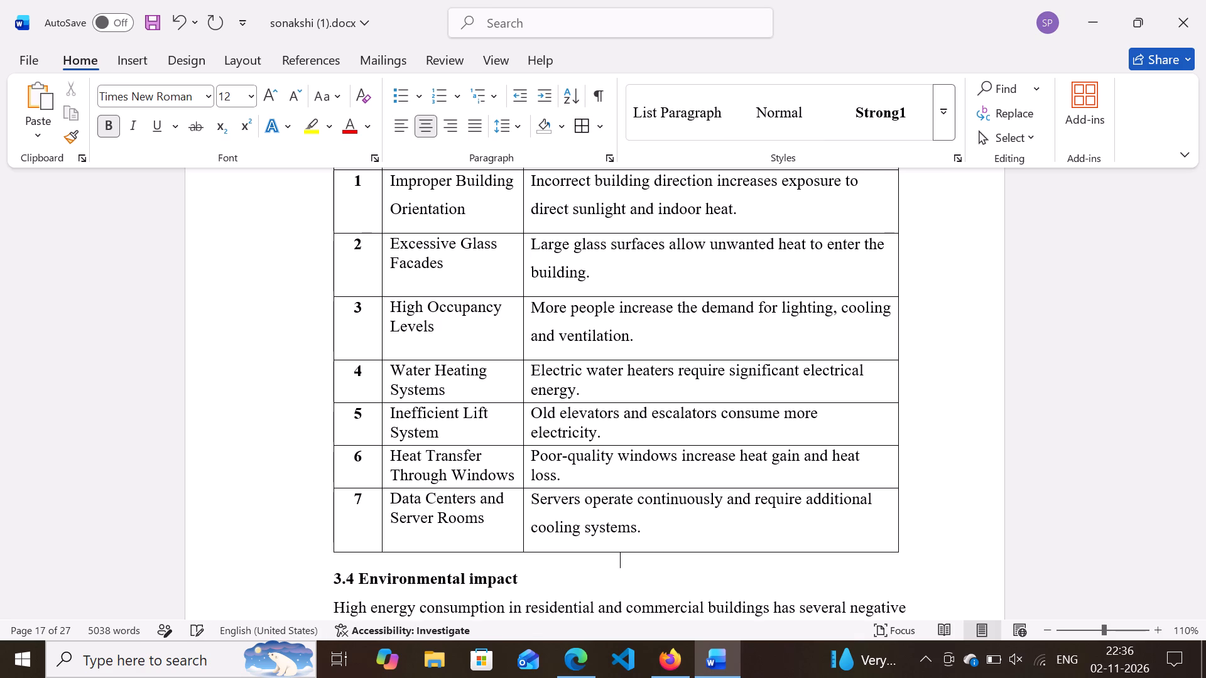
key(BackSpace)
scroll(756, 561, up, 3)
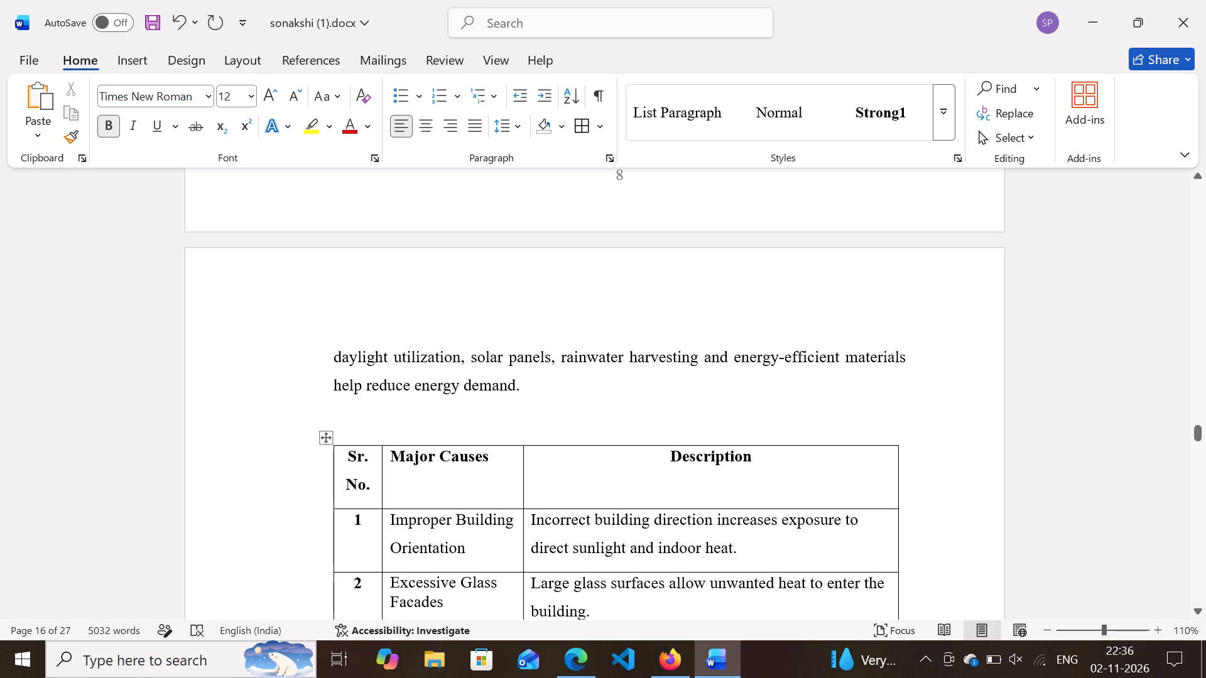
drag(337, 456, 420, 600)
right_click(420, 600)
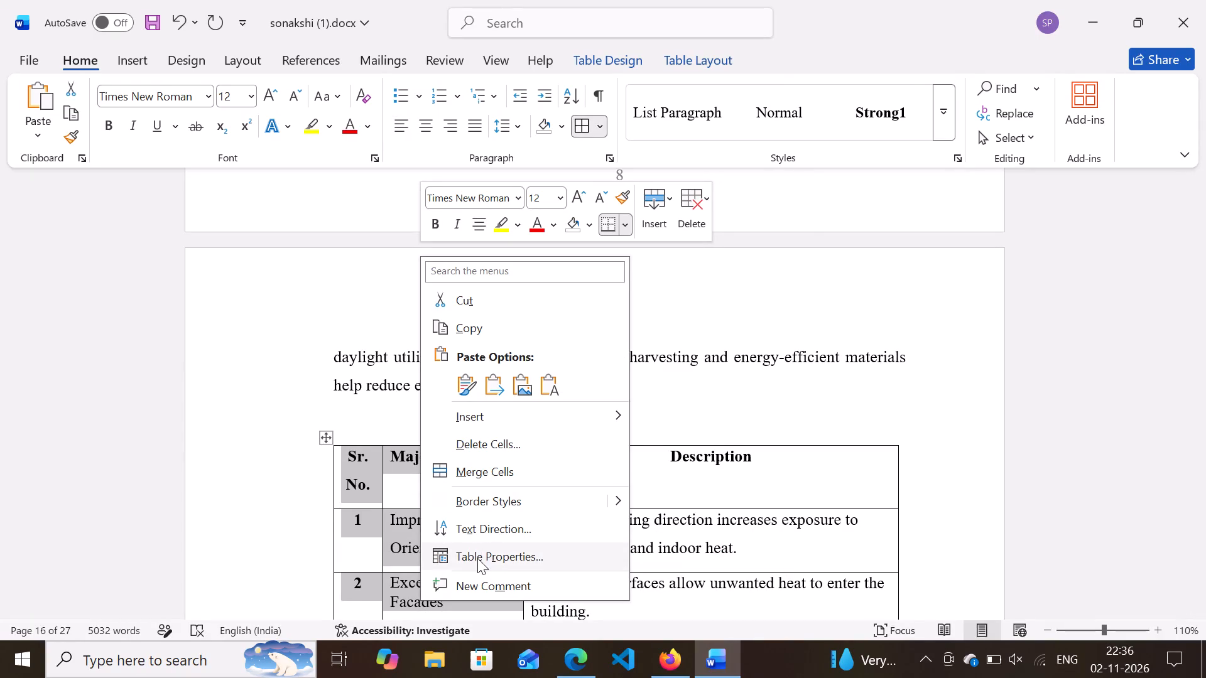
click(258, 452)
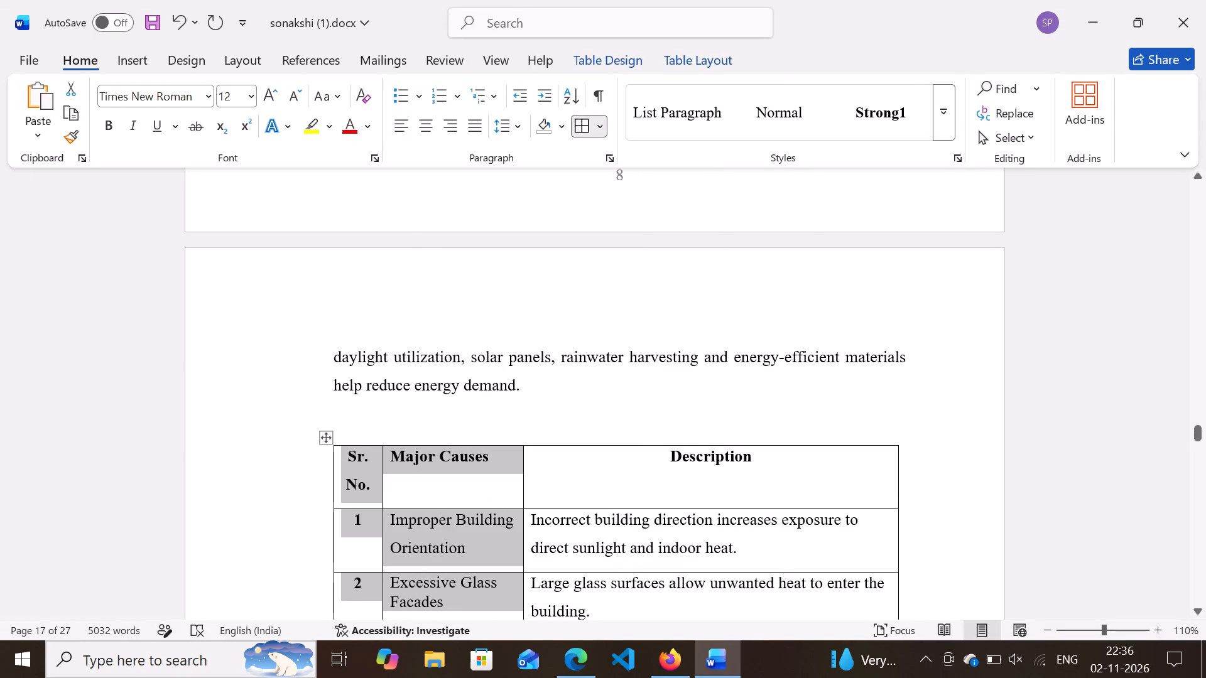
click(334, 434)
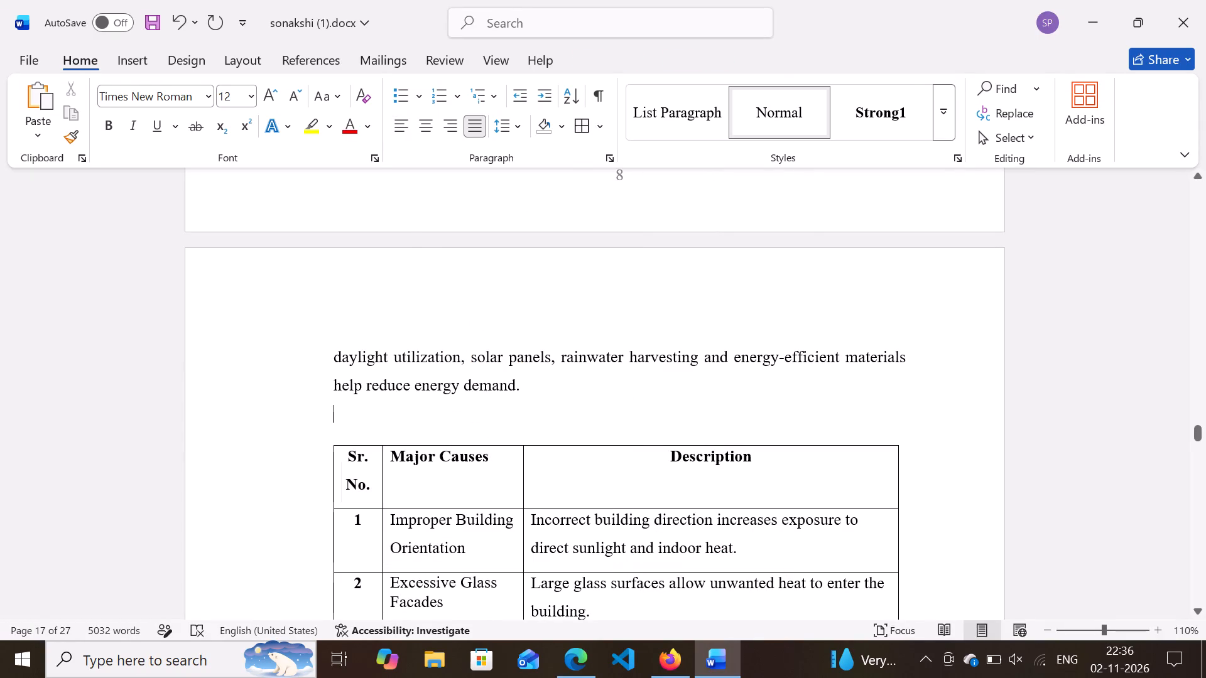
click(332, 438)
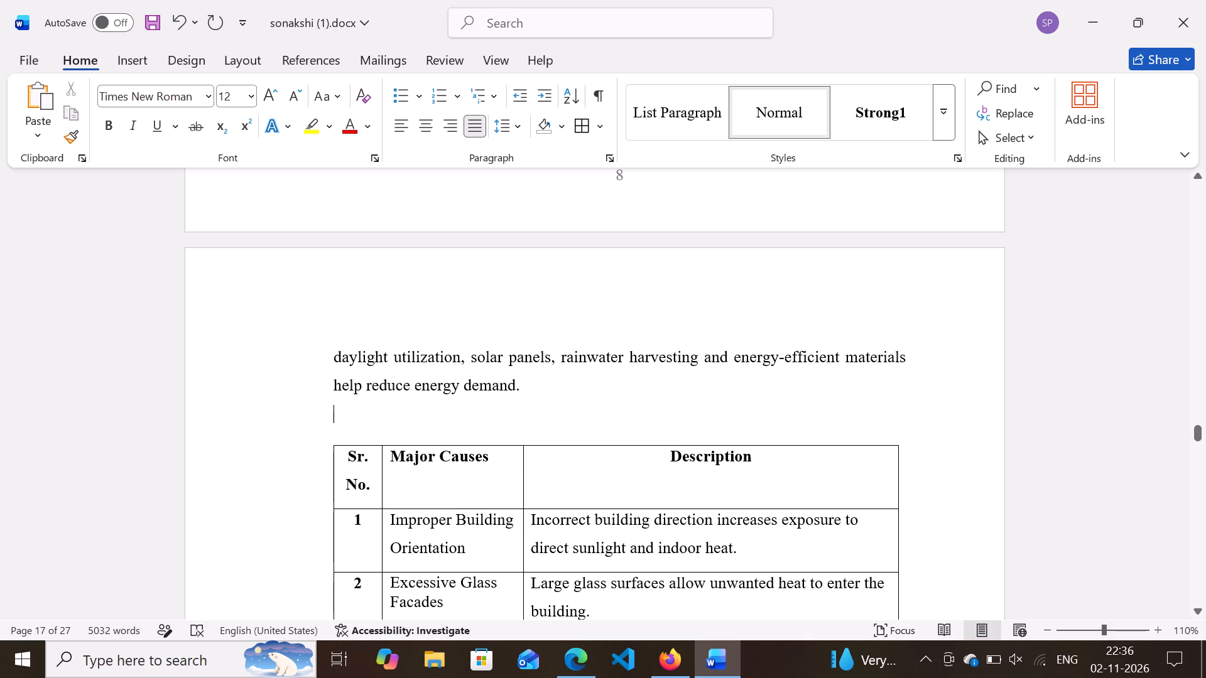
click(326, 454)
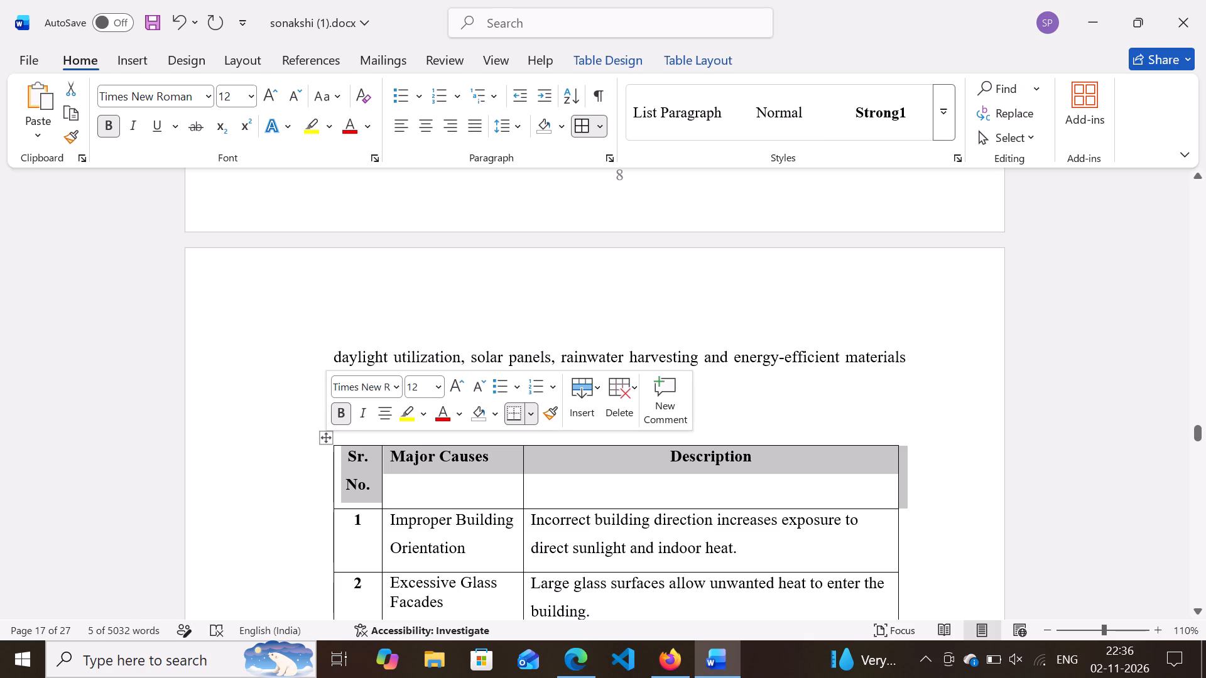
Insert a Table-label caption below the whole major causes table, reading "Table 1Factors Responsible for increased Energy Demand".
click(323, 441)
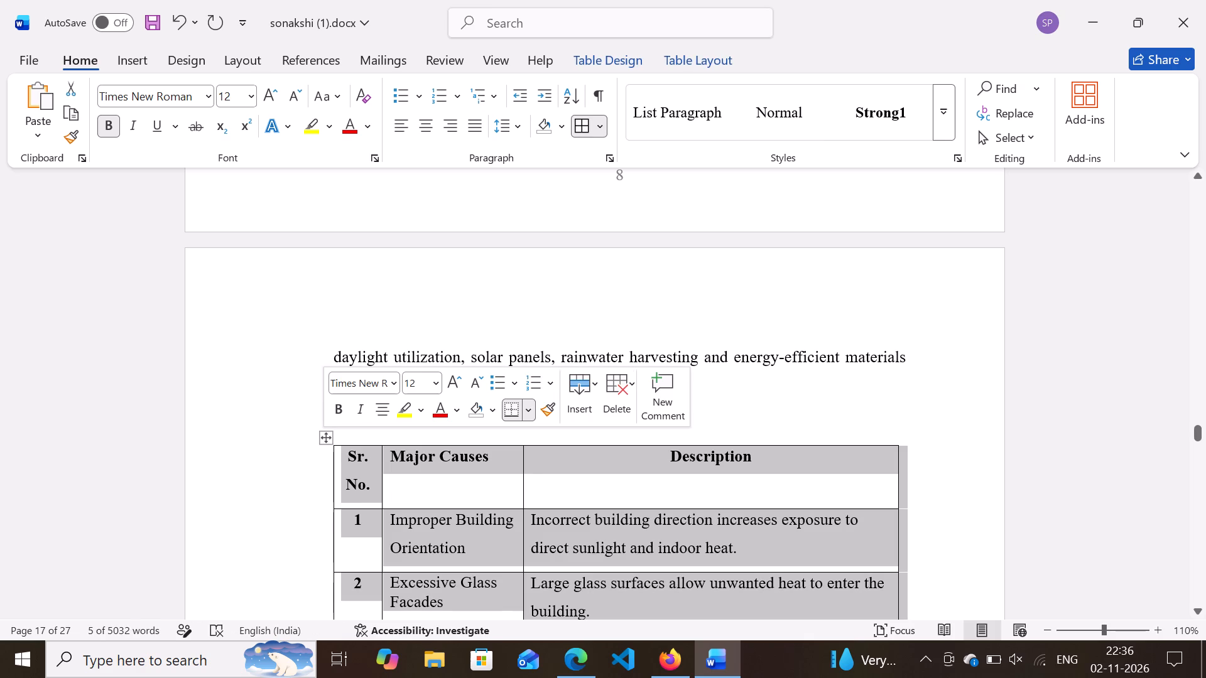
right_click(323, 441)
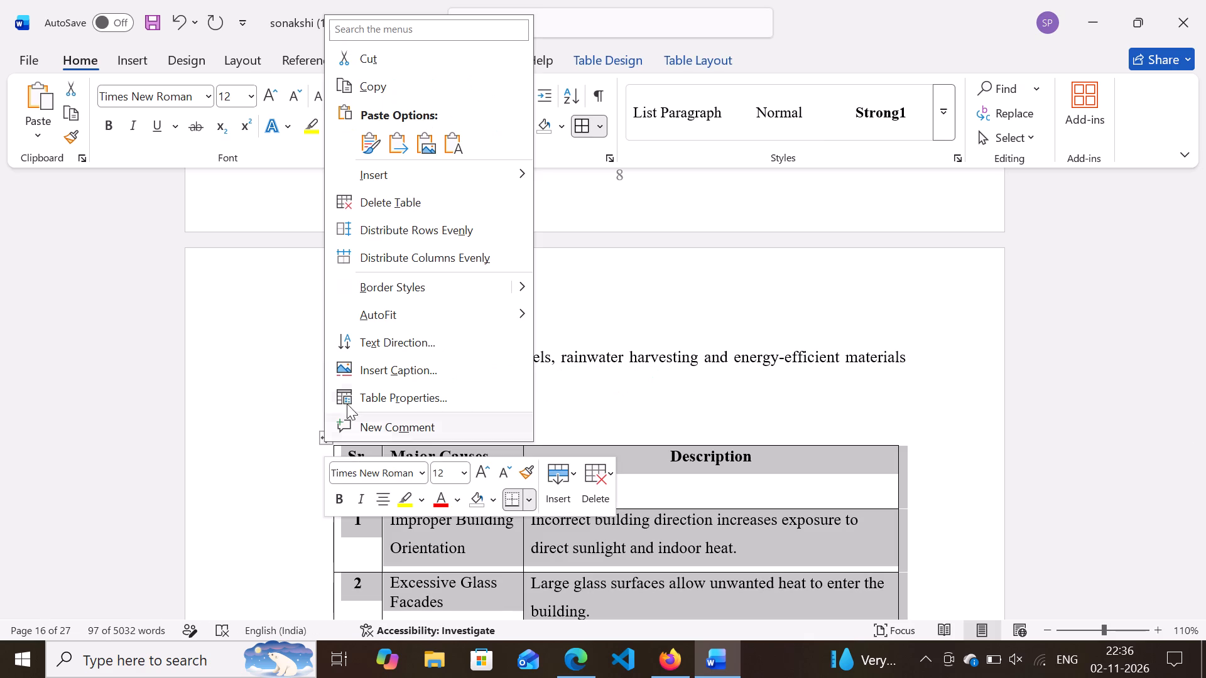
click(391, 372)
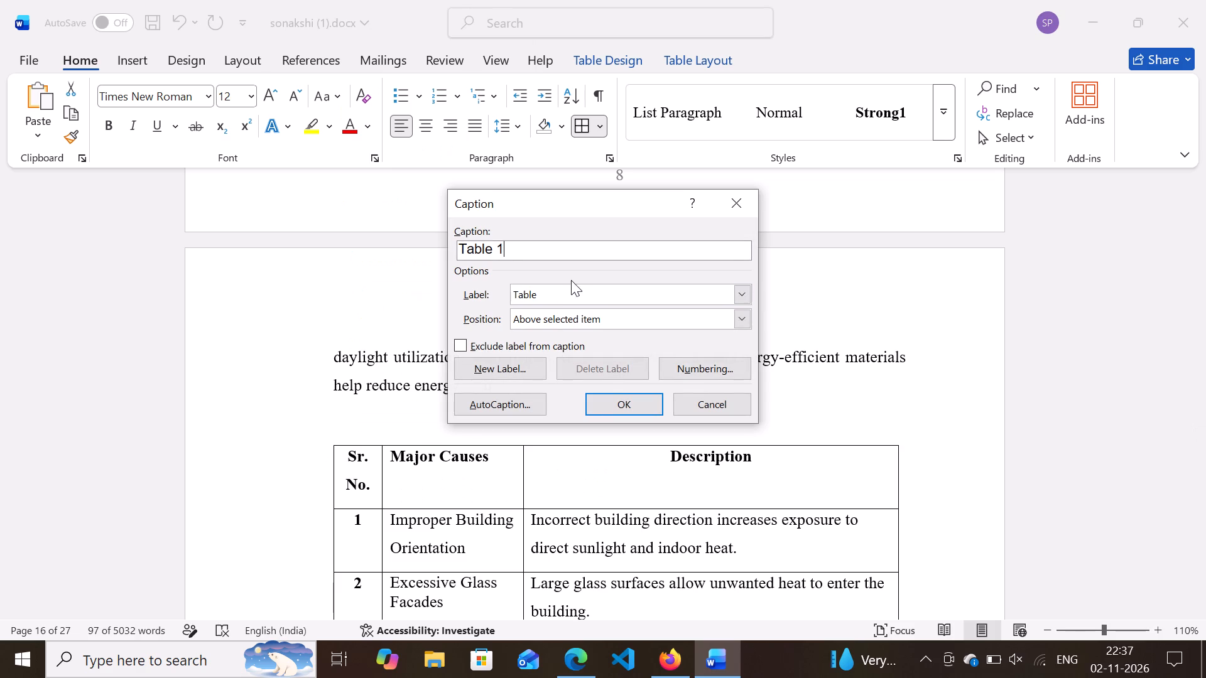
click(536, 241)
key(f)
text(actors)
key(space)
key(r)
text(es)
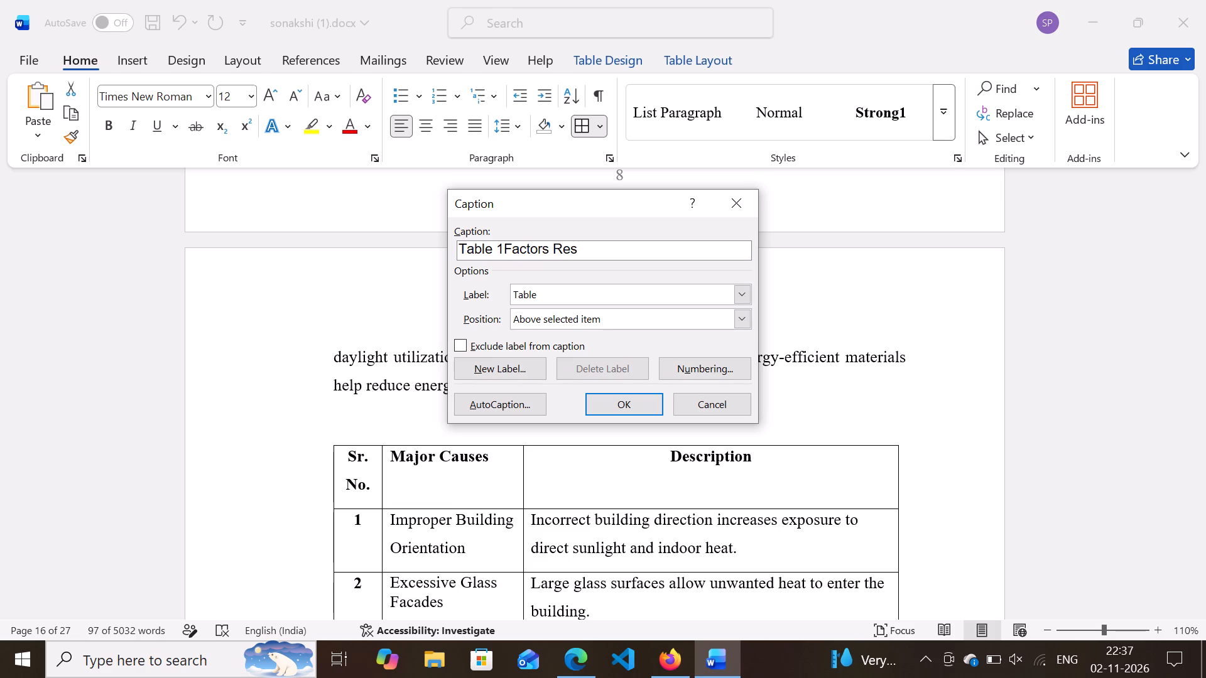
text(pond)
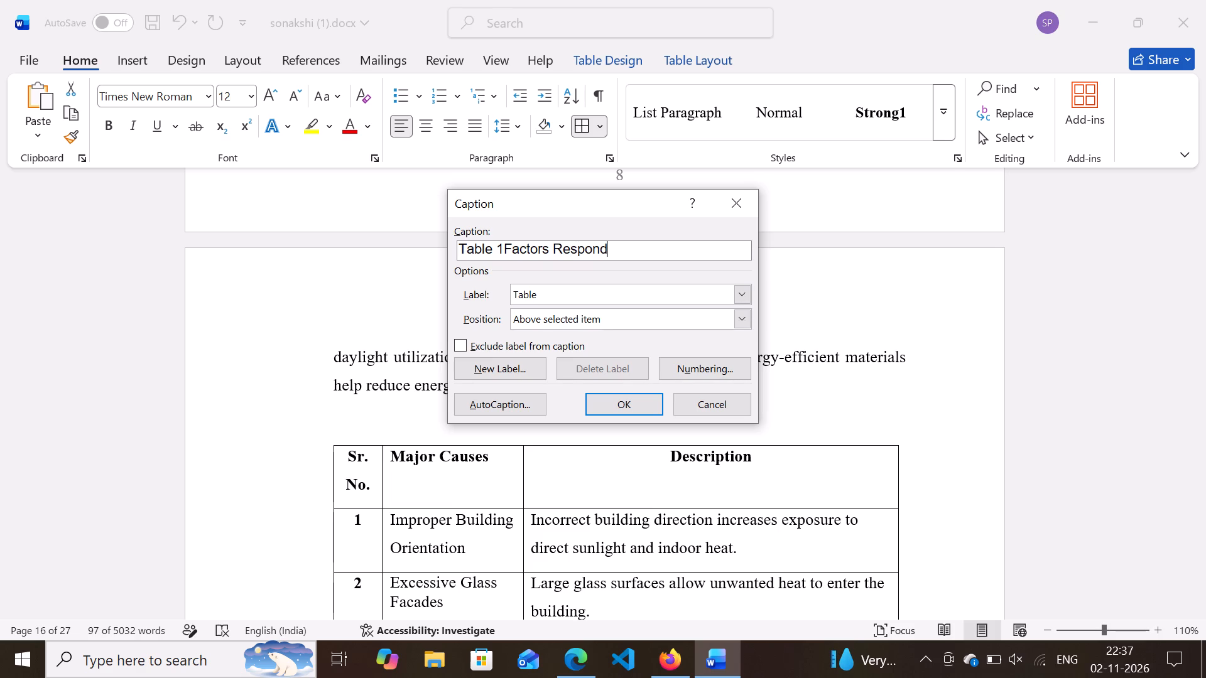
key(BackSpace)
text(sible)
key(space)
text(for)
key(space)
key(i)
text(ncreased)
key(space)
text(ENERGY)
key(space)
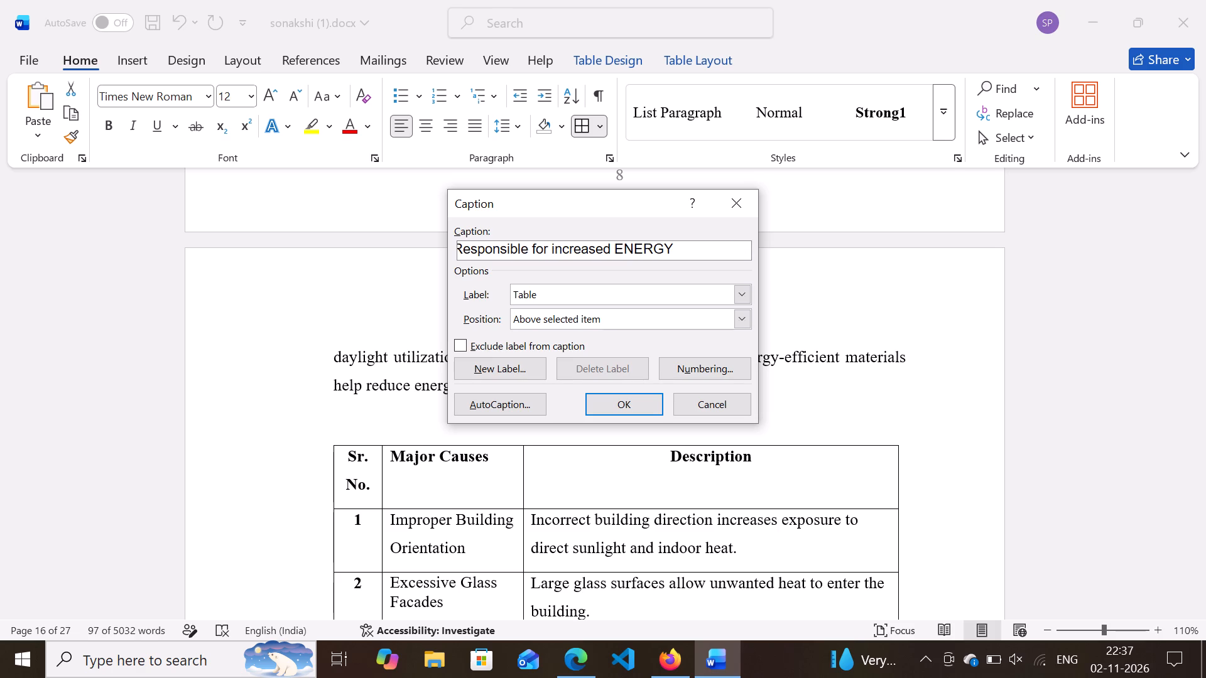
text(de)
key(BackSpace)
key(BackSpace)
key(BackSpace)
key(BackSpace)
key(BackSpace)
key(BackSpace)
key(BackSpace)
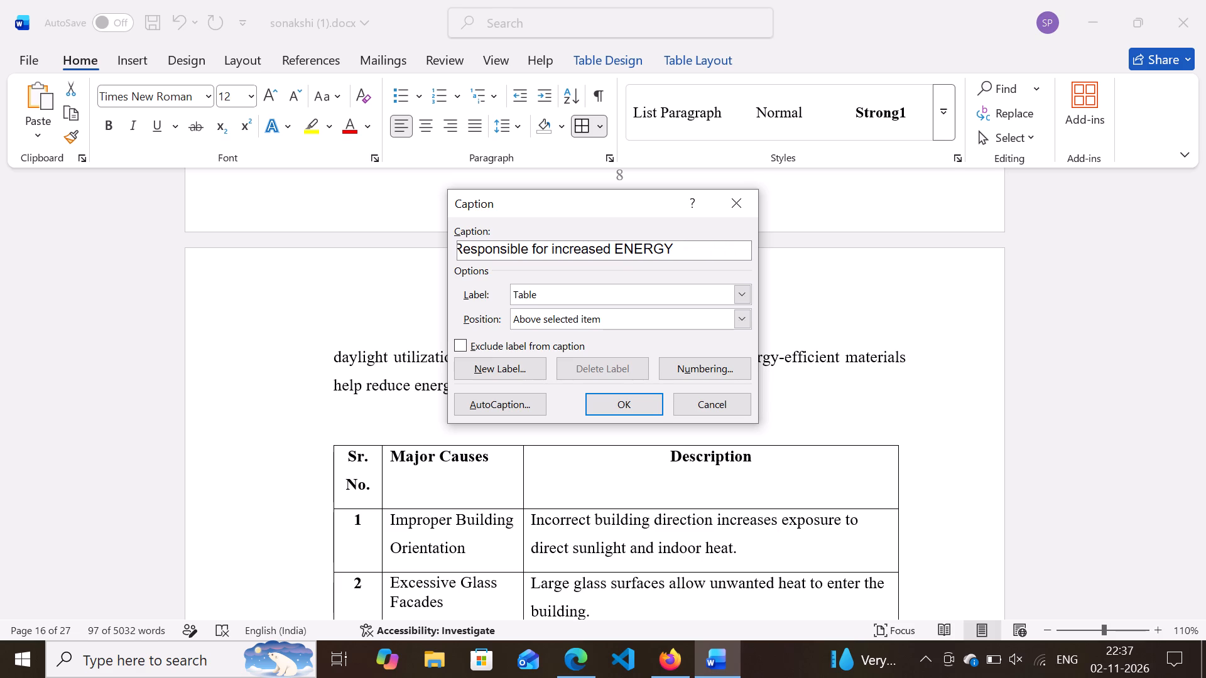
key(BackSpace)
key(BackSpace)
key(BackSpace)
key(BackSpace)
key(BackSpace)
key(n)
key(BackSpace)
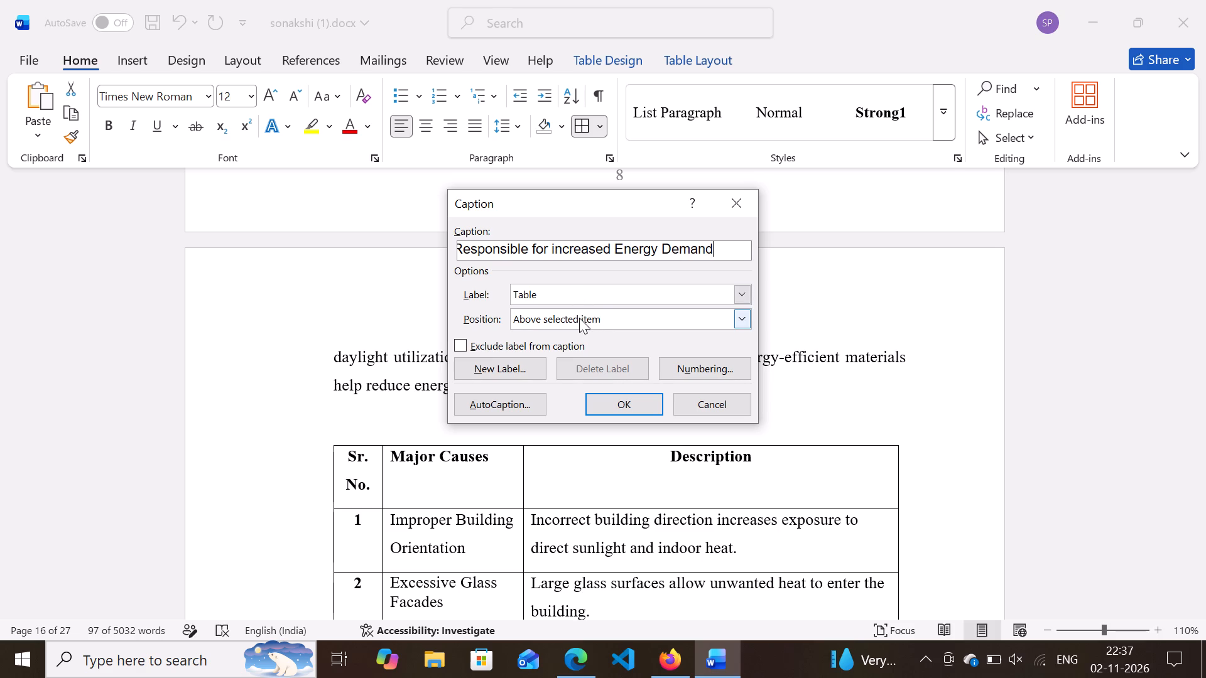
click(739, 321)
click(614, 316)
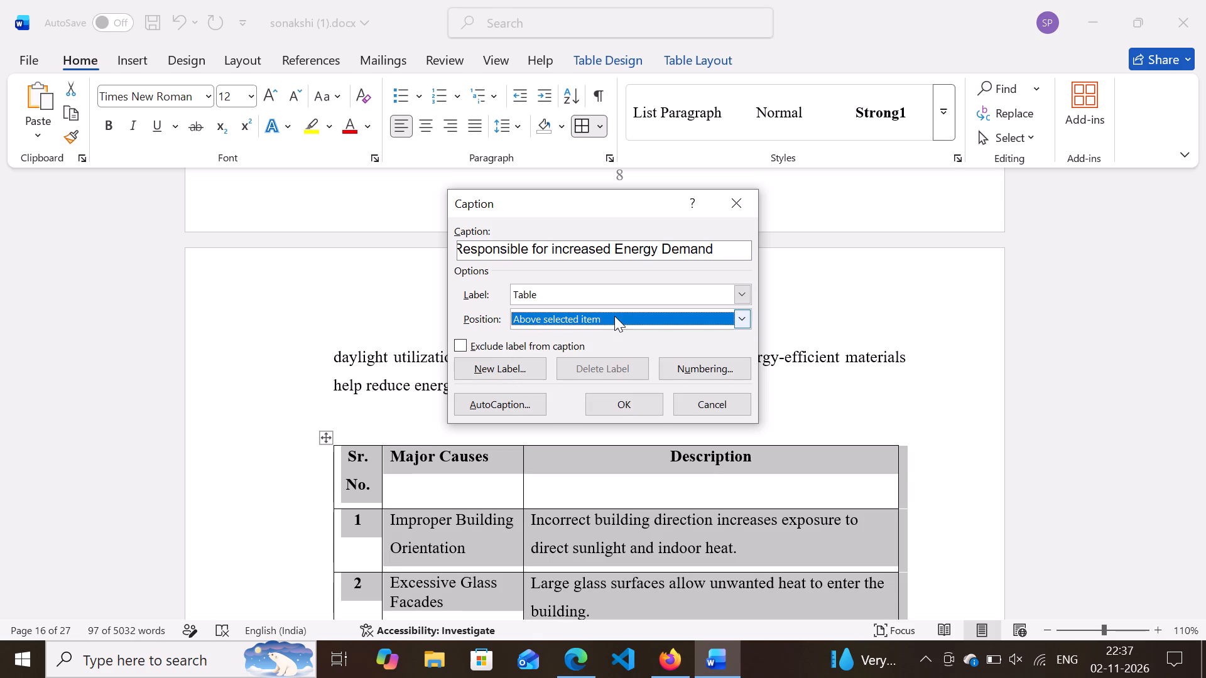
click(627, 409)
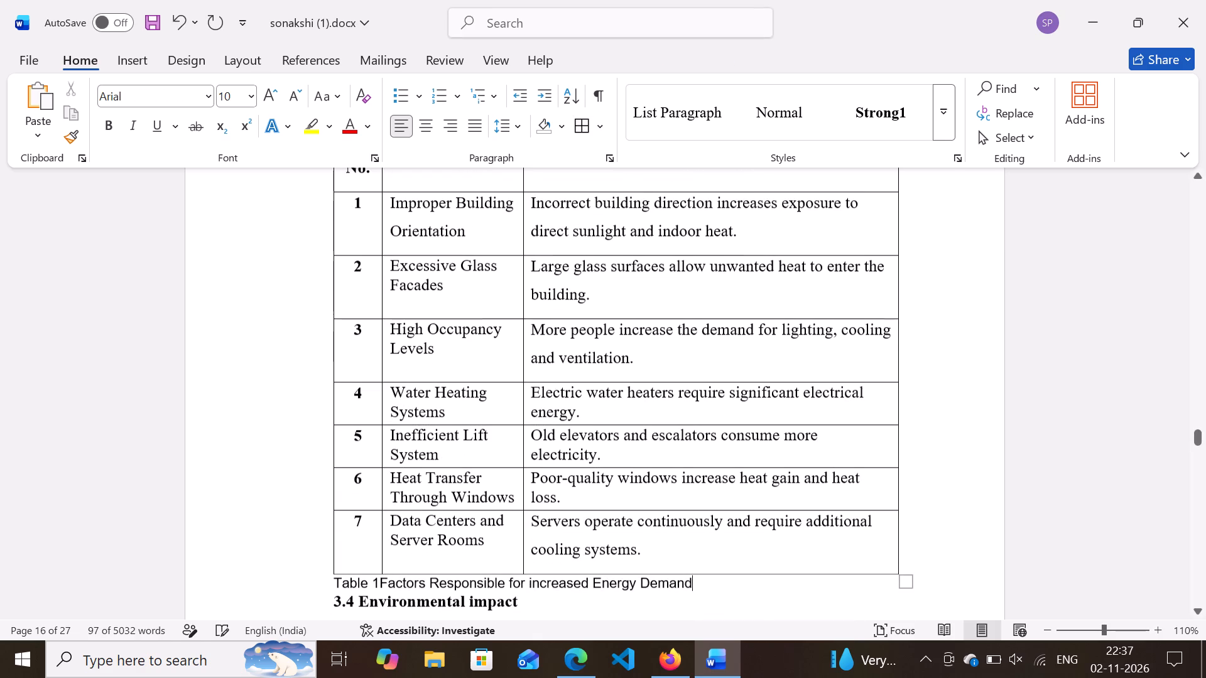
Insert a Table-label caption above the whole major causes table, reusing the text "Factors Responsible for increased Energy Demand" from the caption below it.
scroll(614, 429, up, 2)
scroll(614, 429, down, 1)
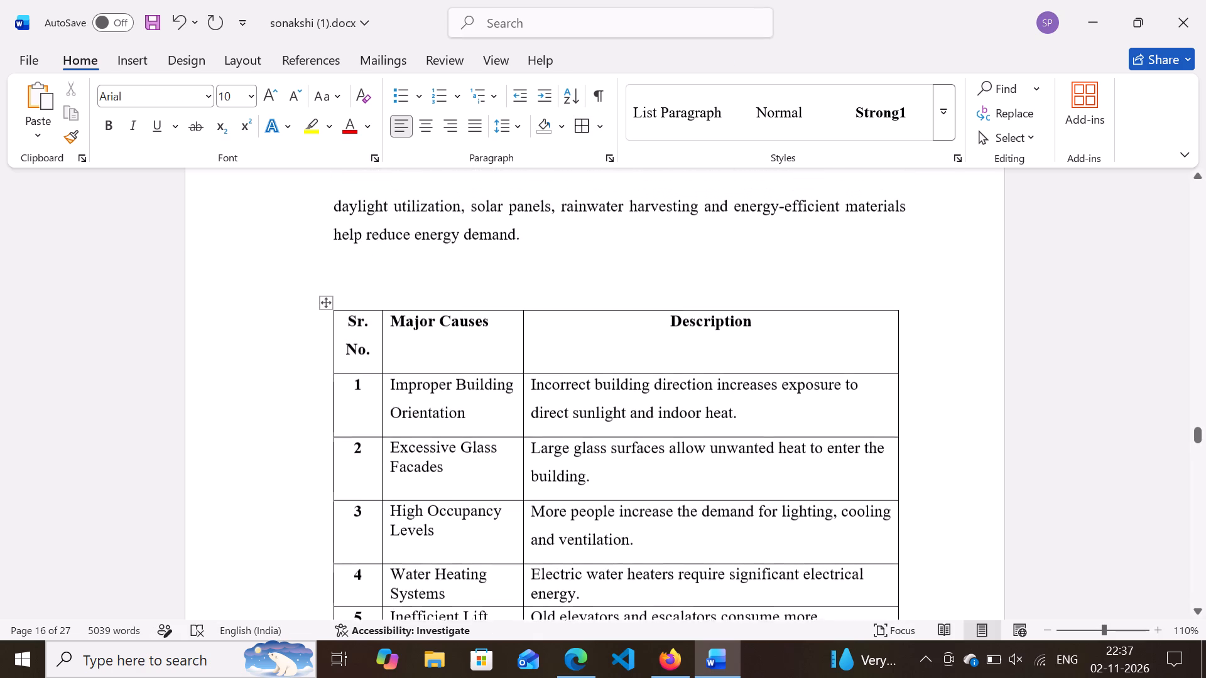
scroll(614, 429, down, 1)
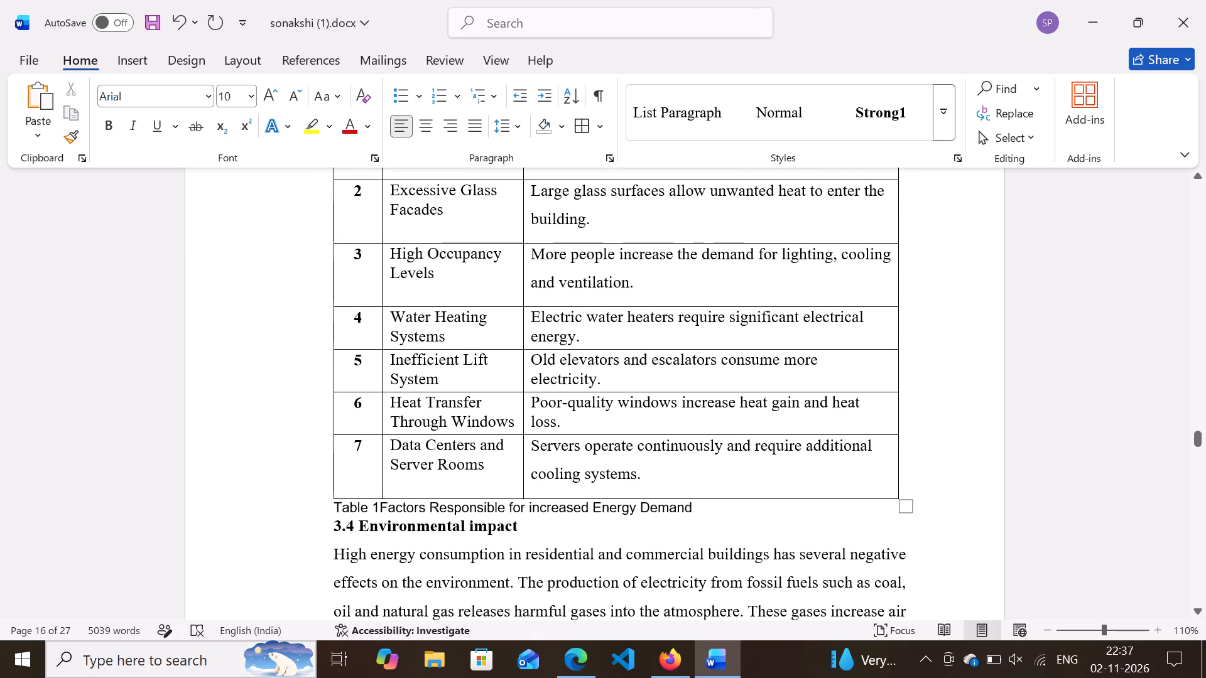
drag(693, 508, 465, 520)
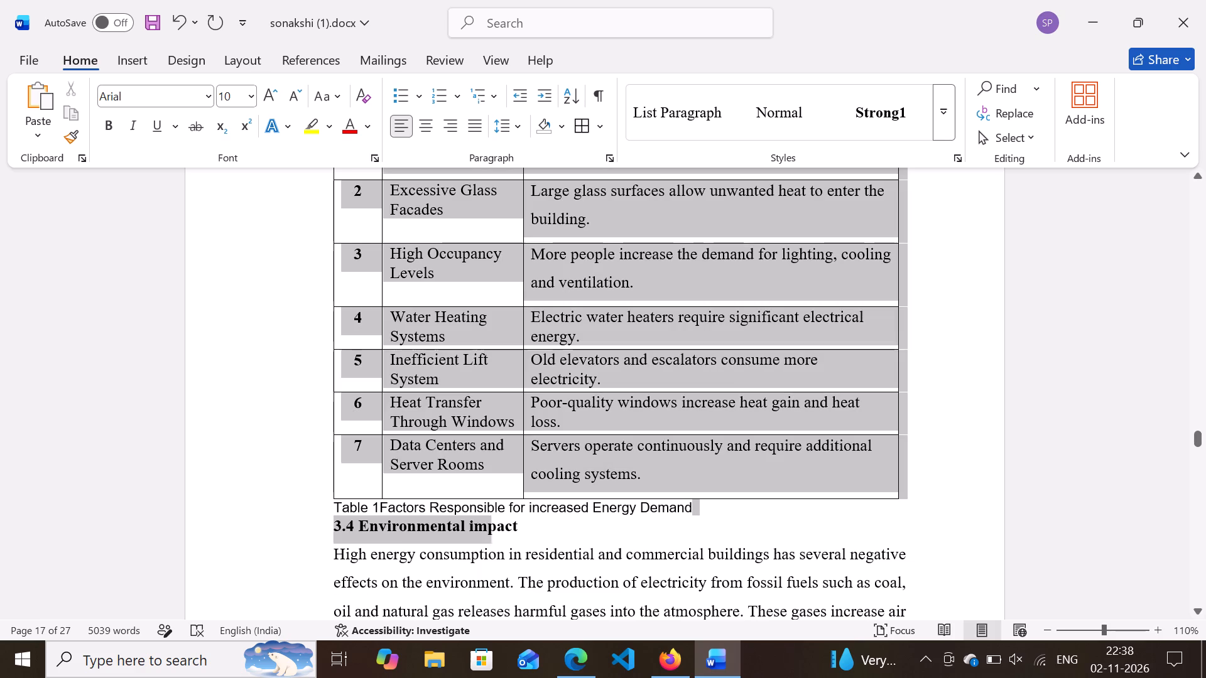
drag(465, 520, 388, 507)
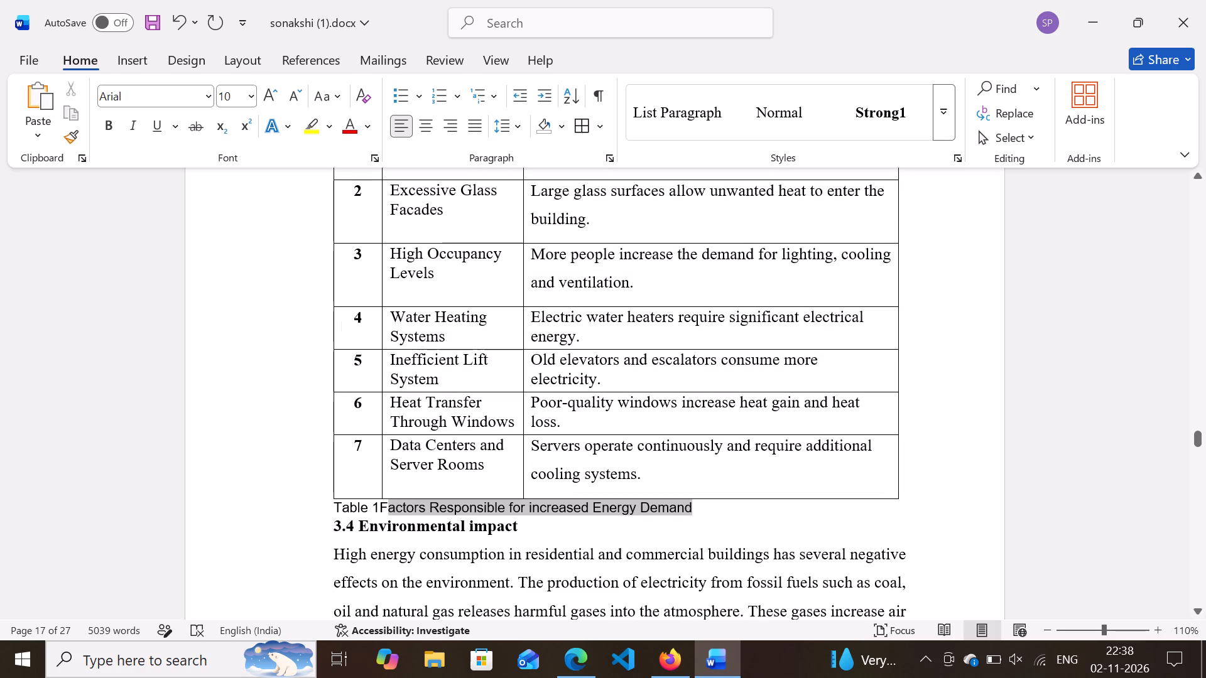
drag(388, 507, 379, 504)
key(ctrl+c)
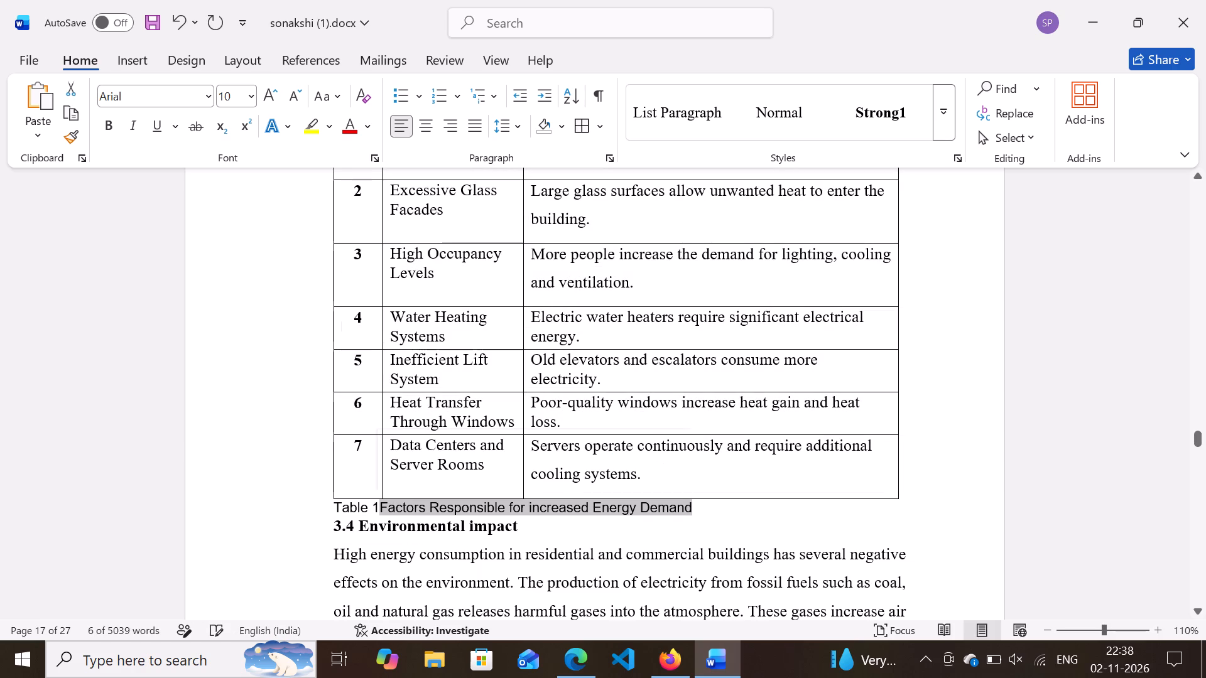
scroll(379, 504, up, 2)
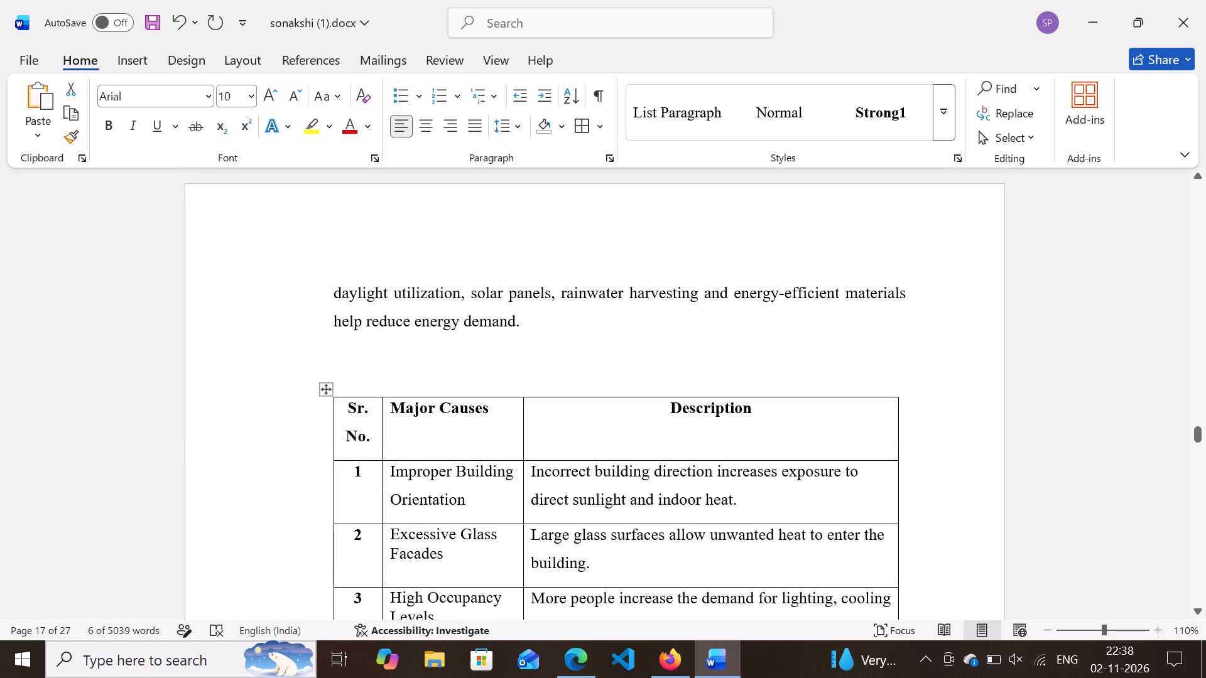
double_click(323, 395)
right_click(323, 395)
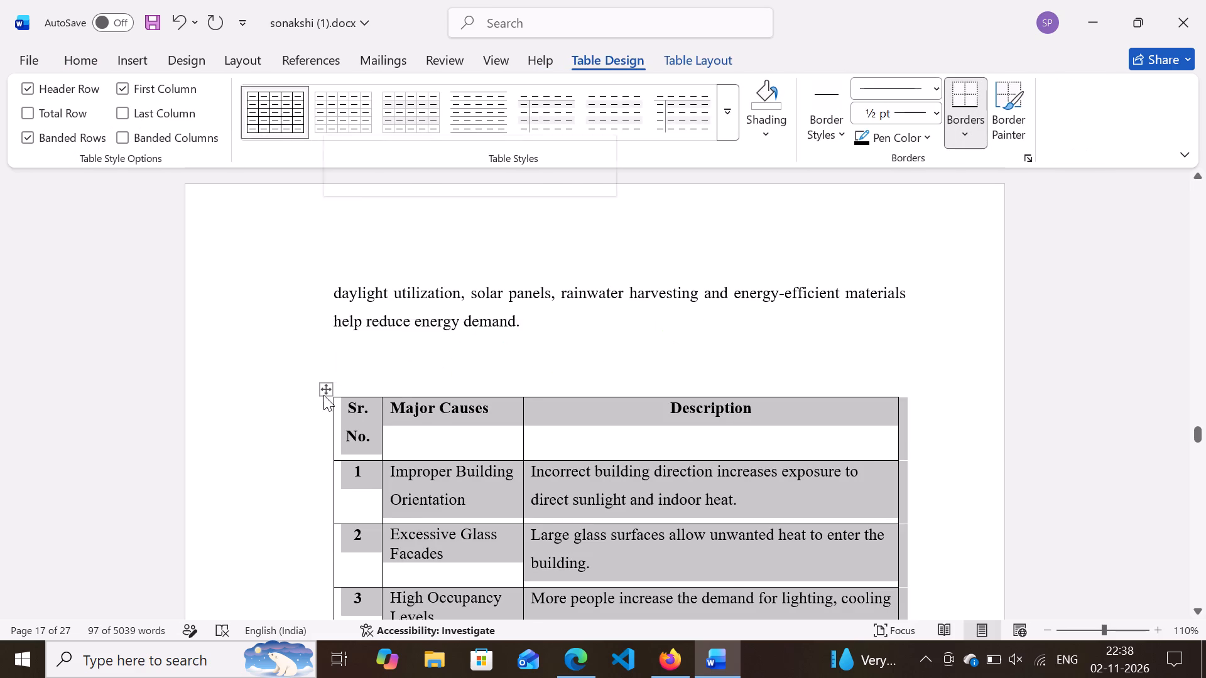
double_click(391, 560)
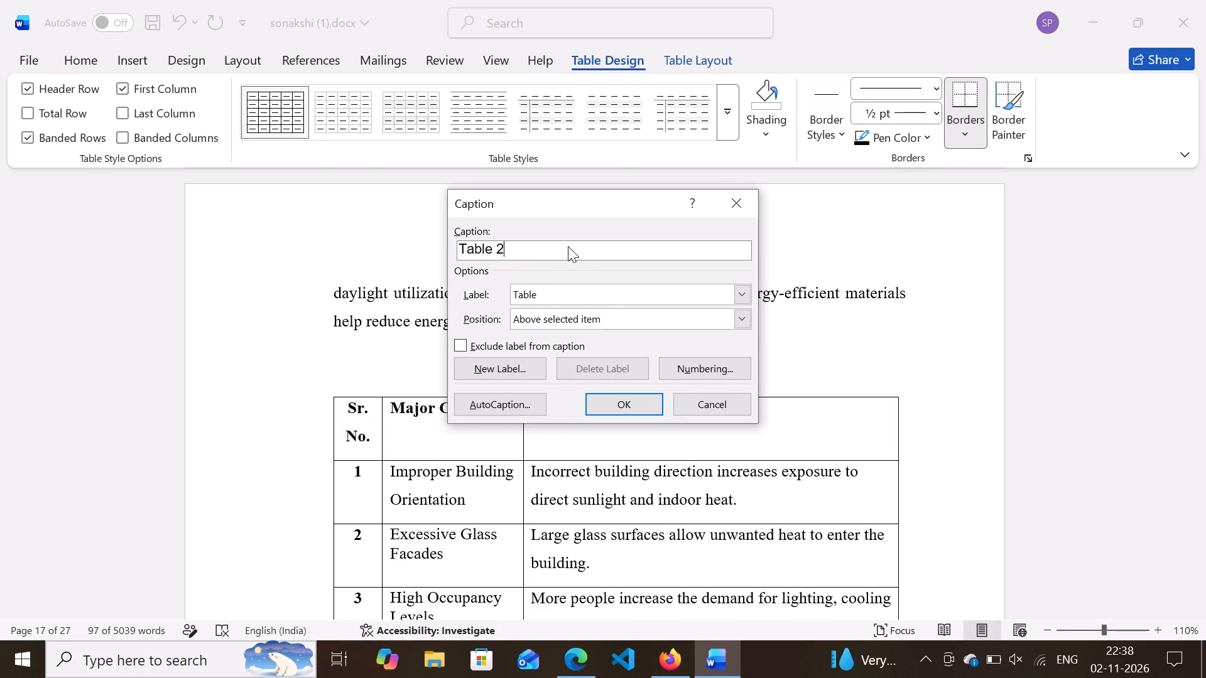
click(567, 246)
key(ctrl+v)
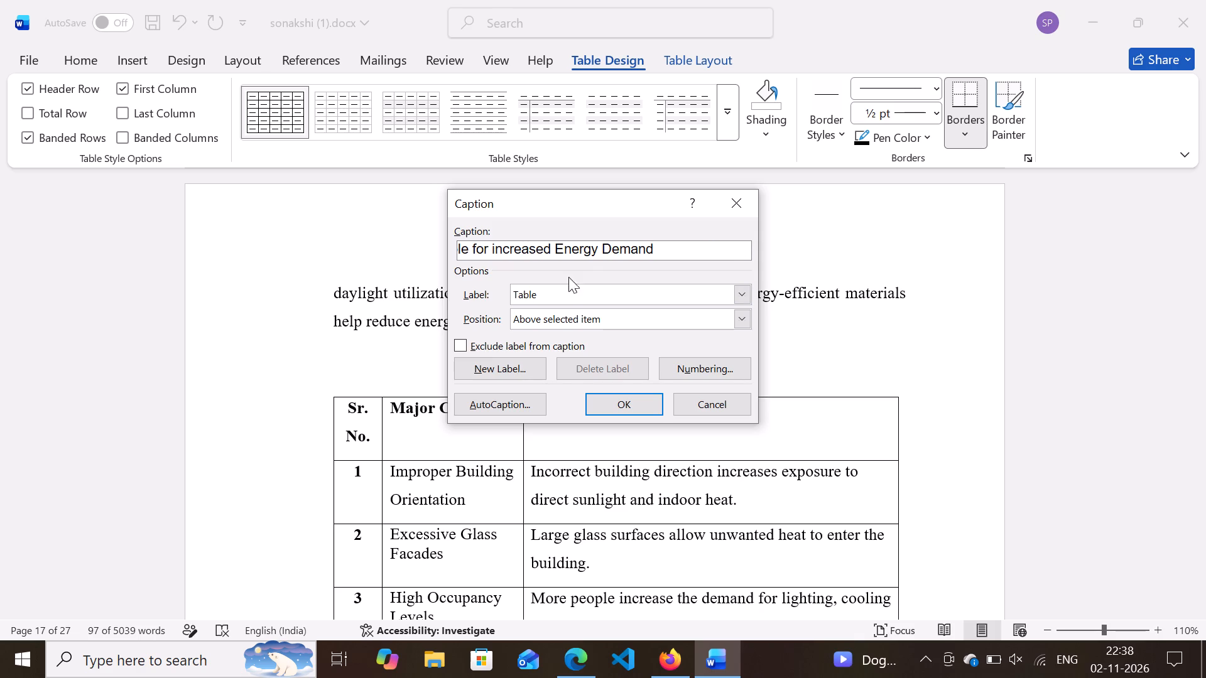
click(734, 318)
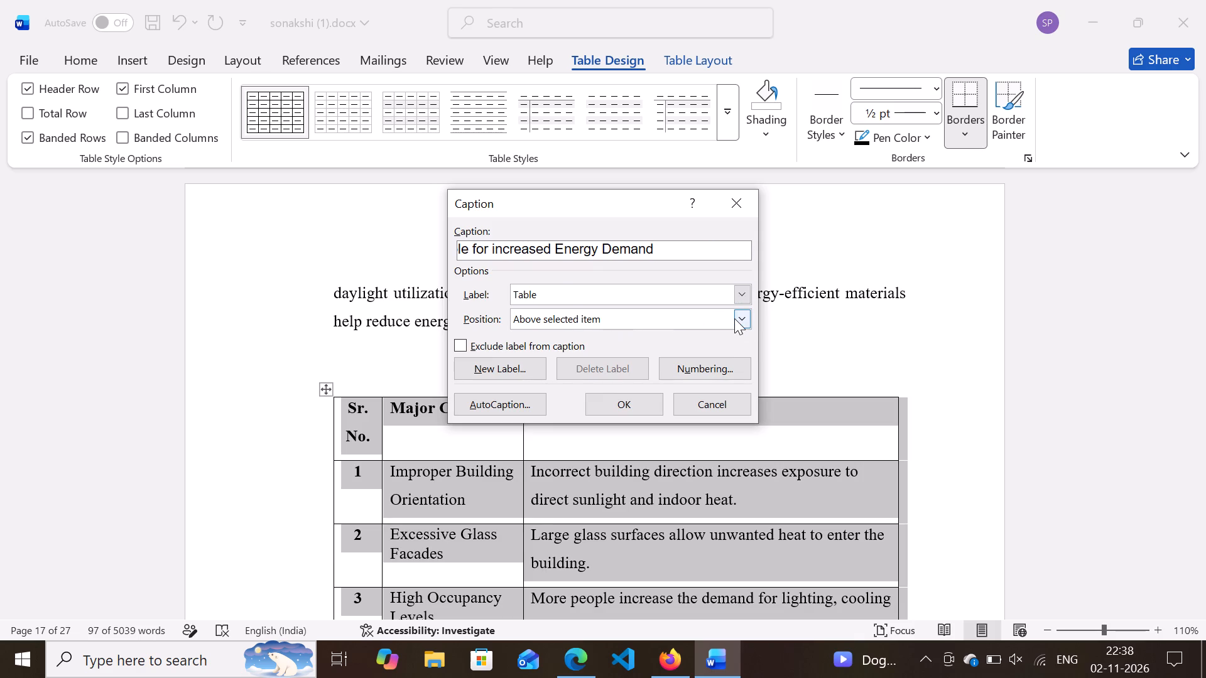
click(670, 314)
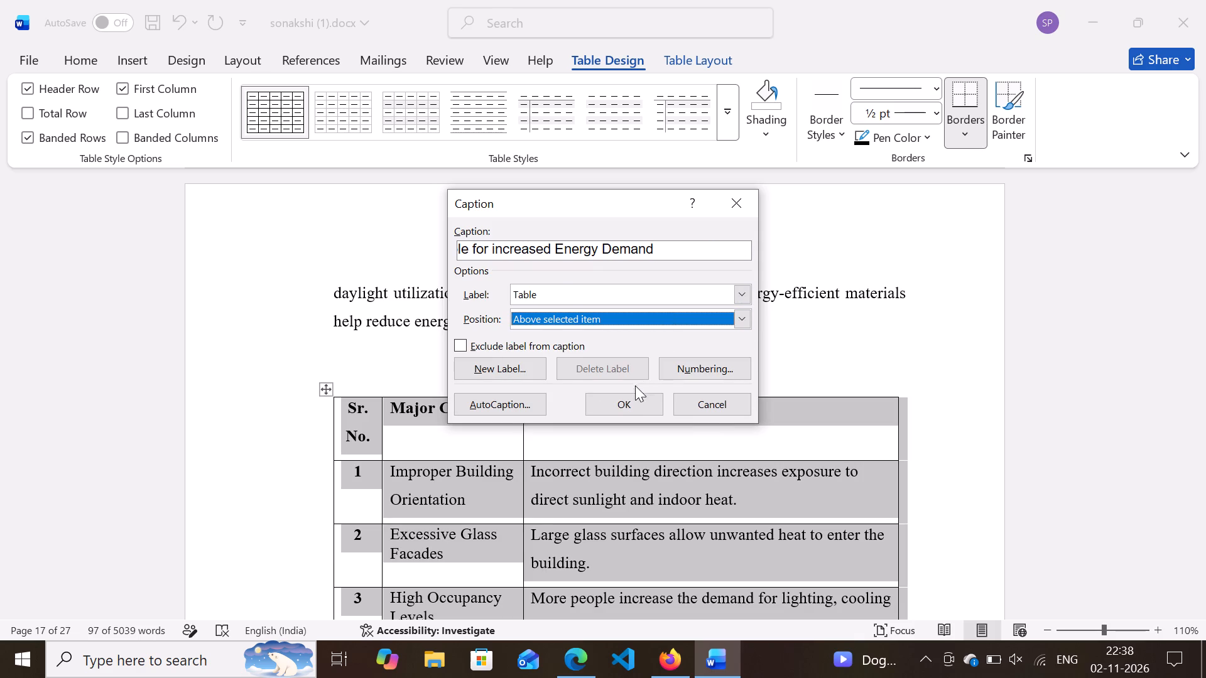
click(624, 401)
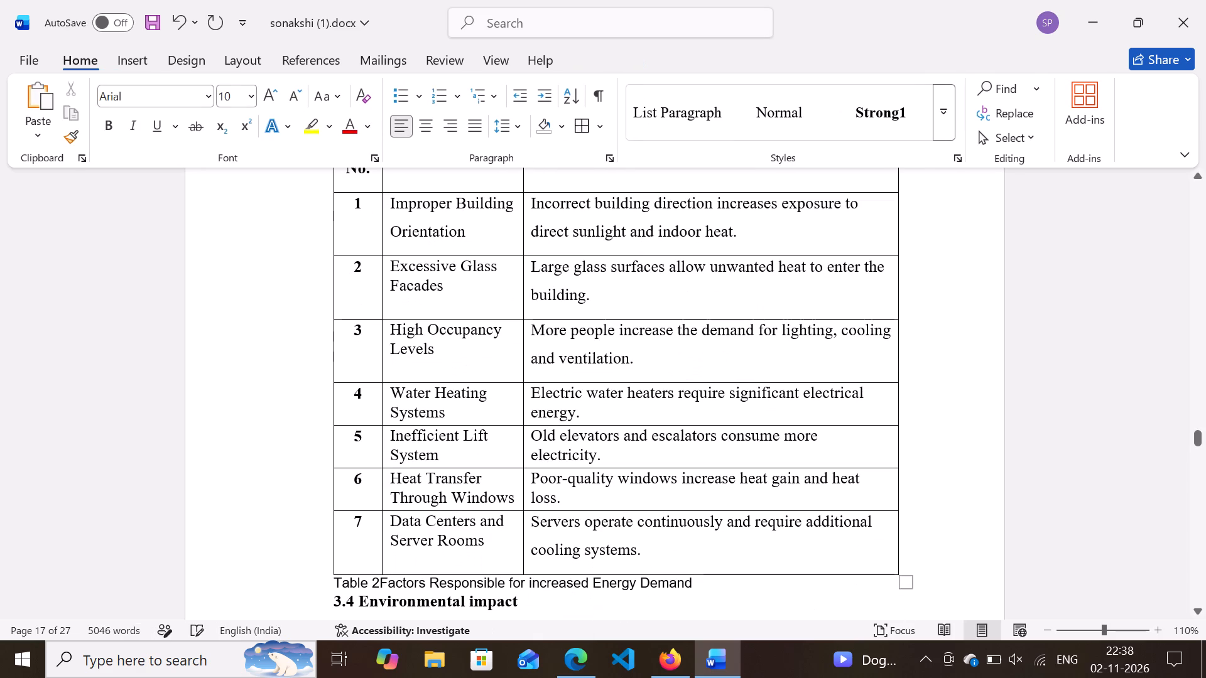
Replace the automatic number in the caption above the major causes table so it reads "Table 3.3 Factors Responsible for increased Energy Demand".
scroll(627, 363, up, 2)
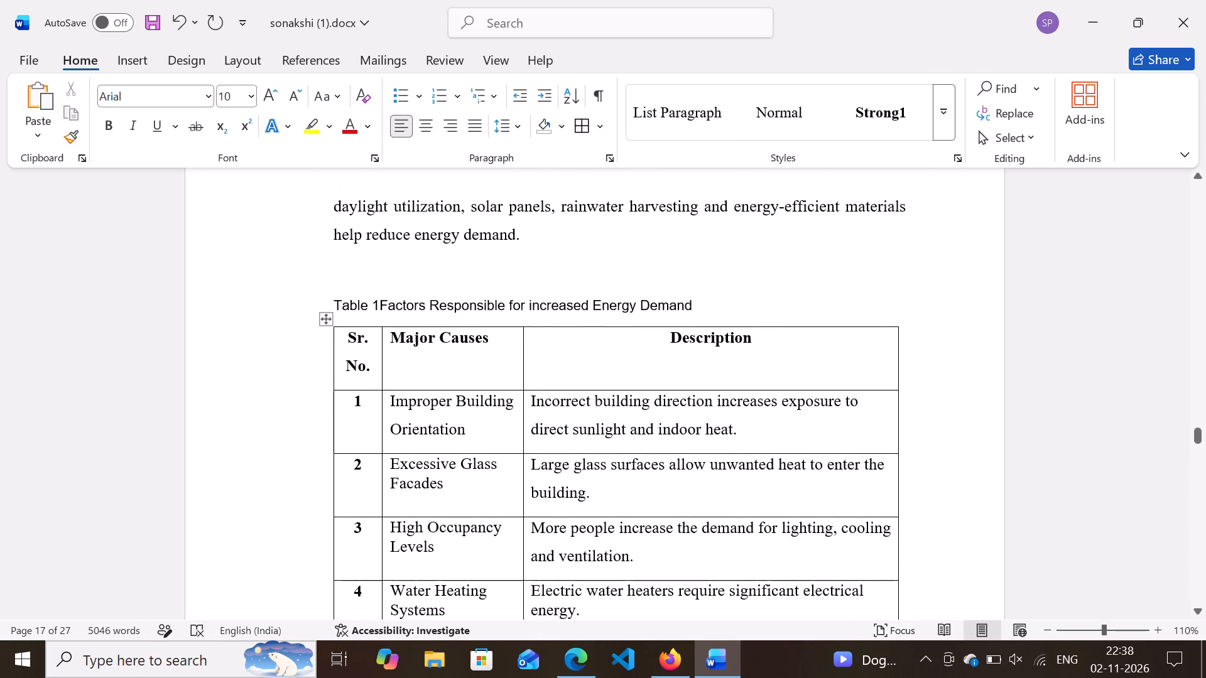
click(379, 301)
key(BackSpace)
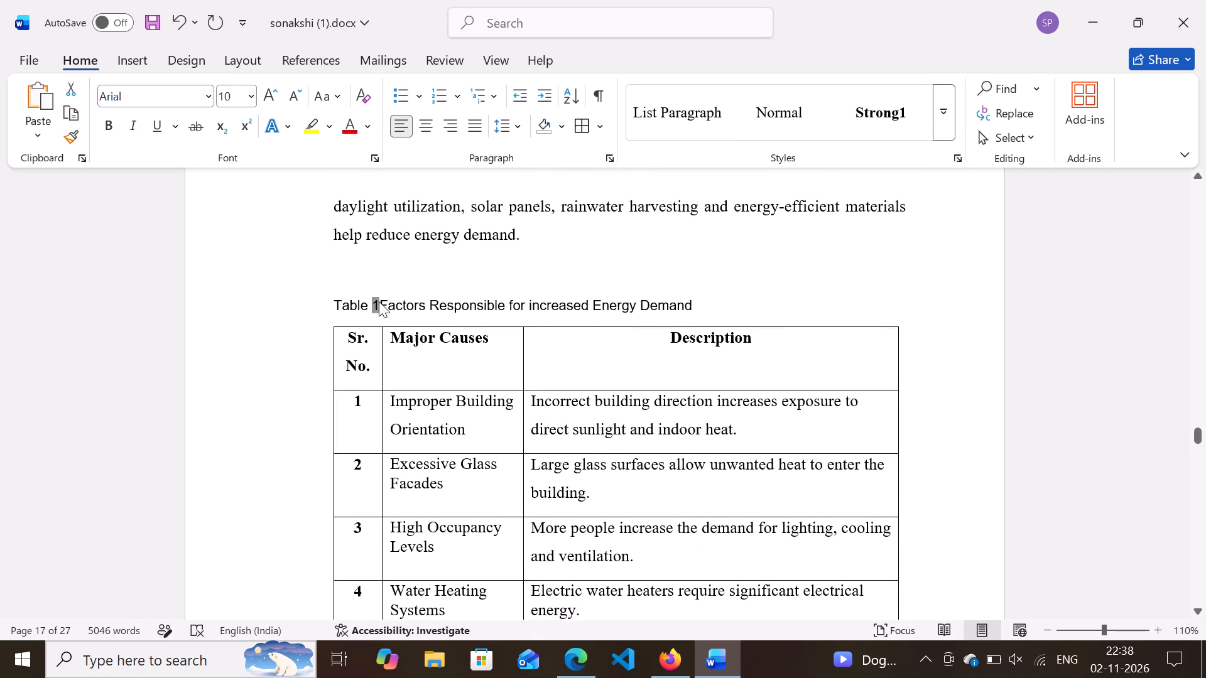
key(BackSpace)
key(BackSpace)
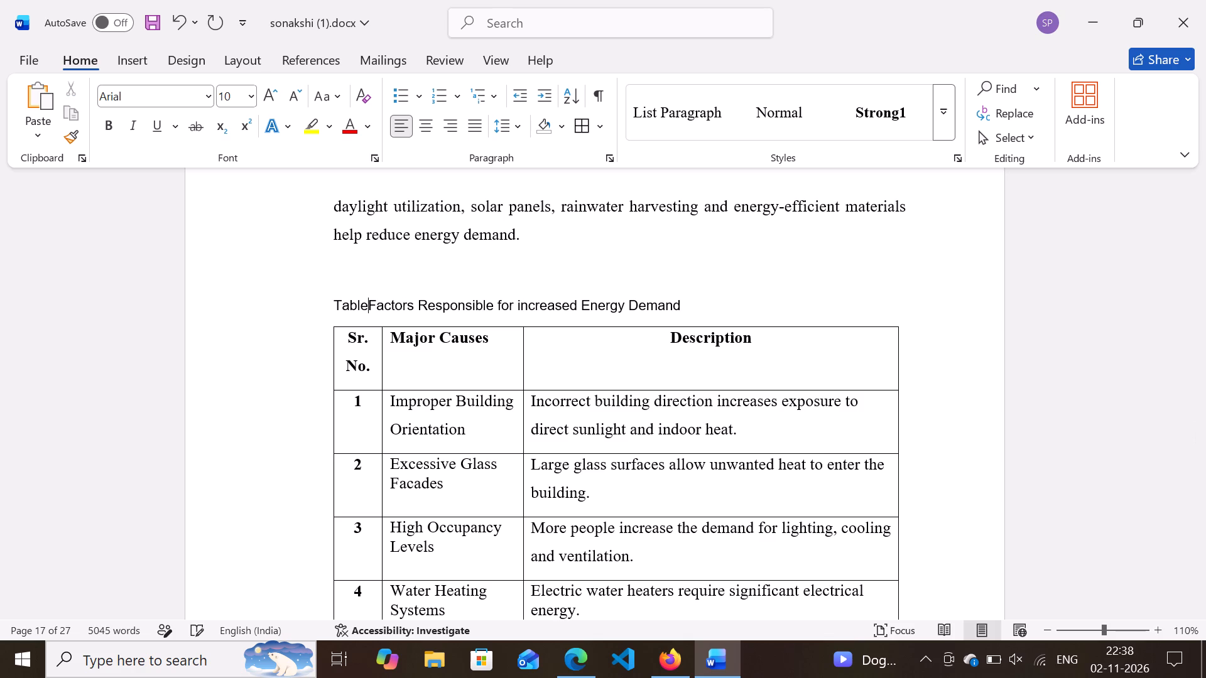
key(space)
scroll(379, 301, up, 3)
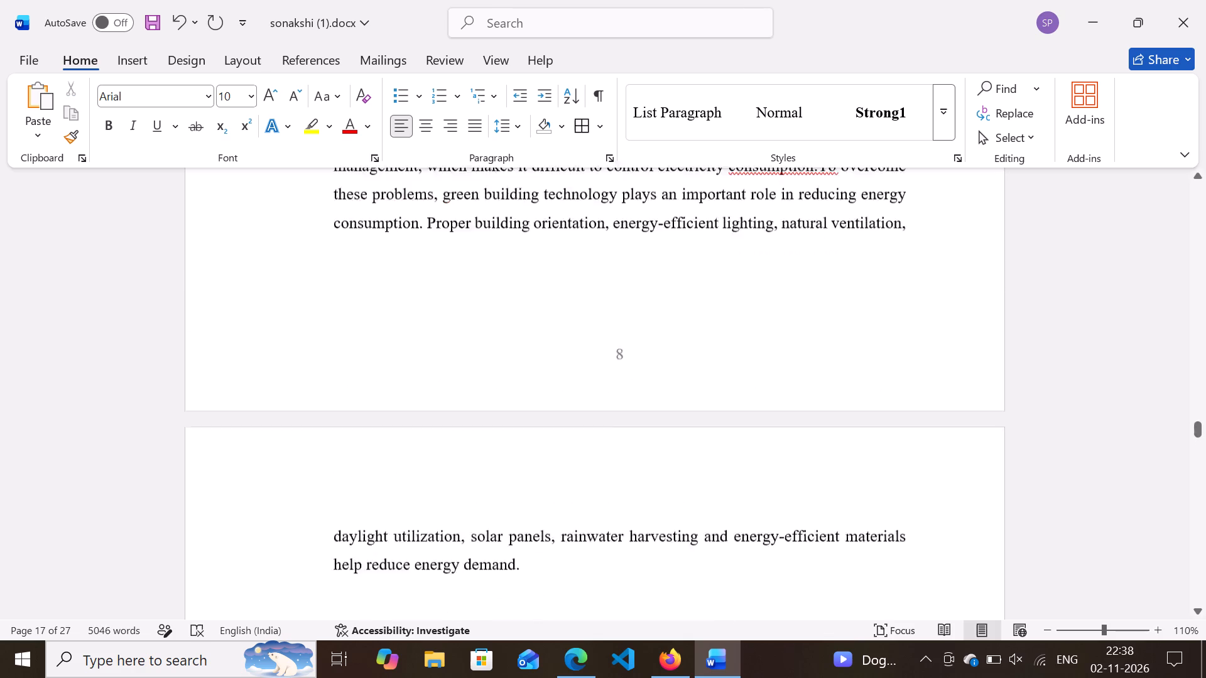
scroll(379, 301, up, 5)
scroll(379, 301, down, 2)
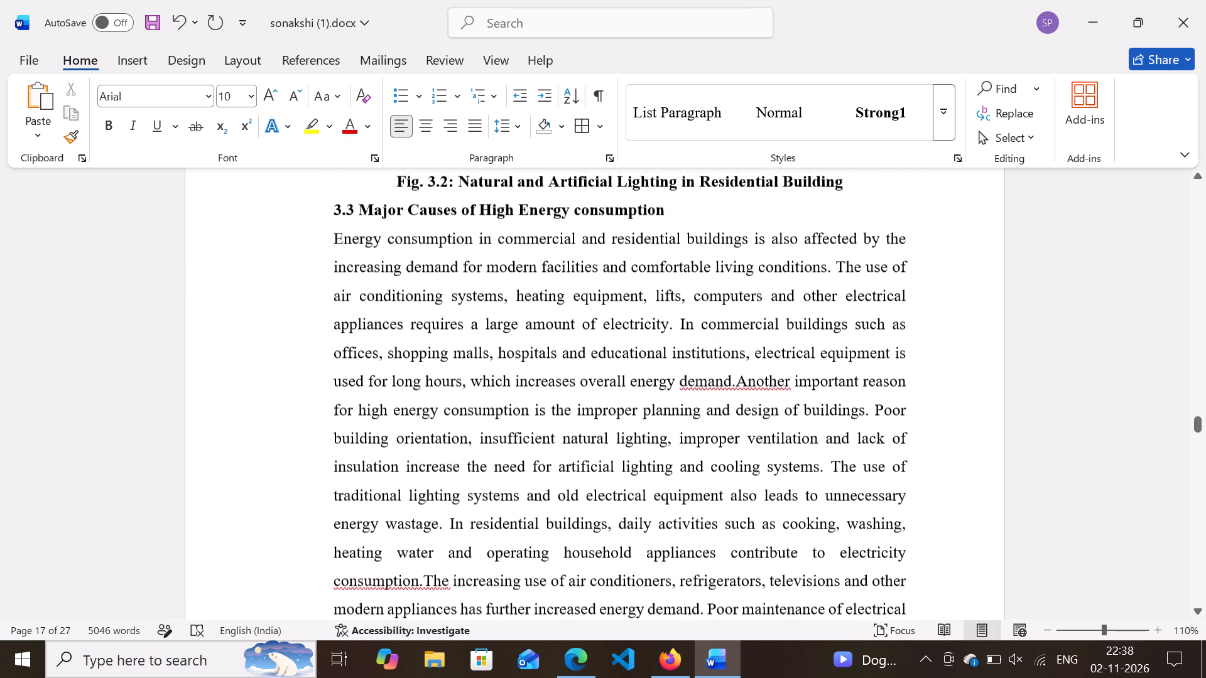
scroll(379, 301, down, 4)
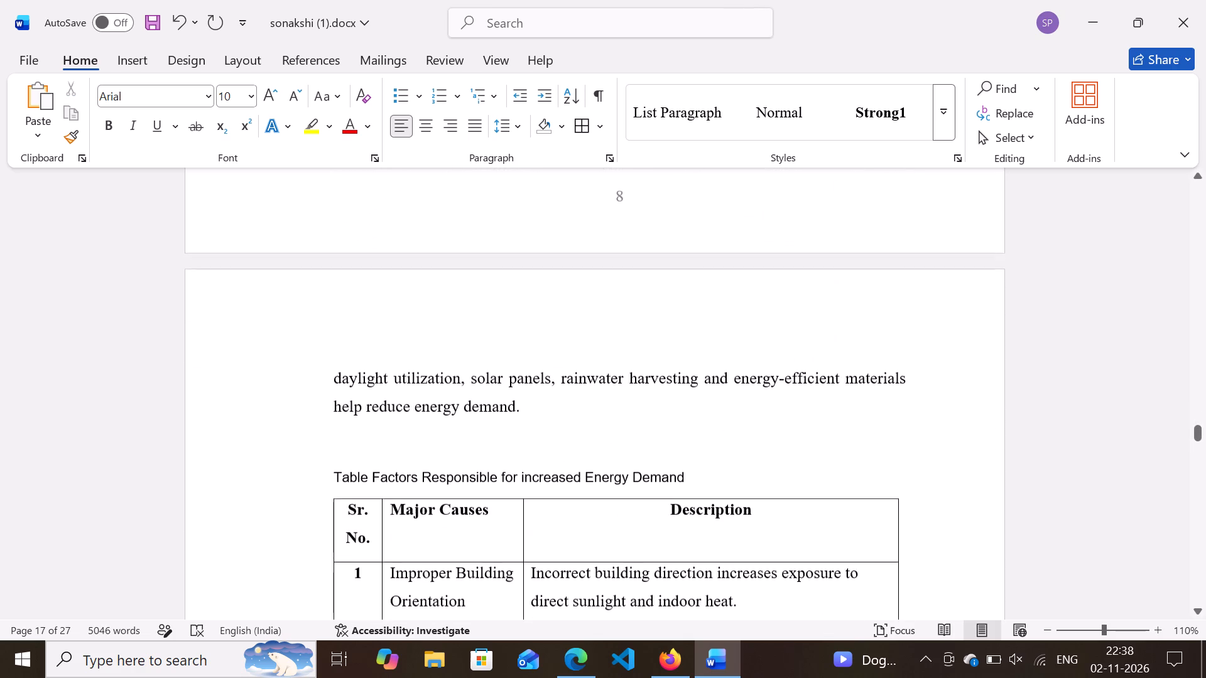
text(3.3)
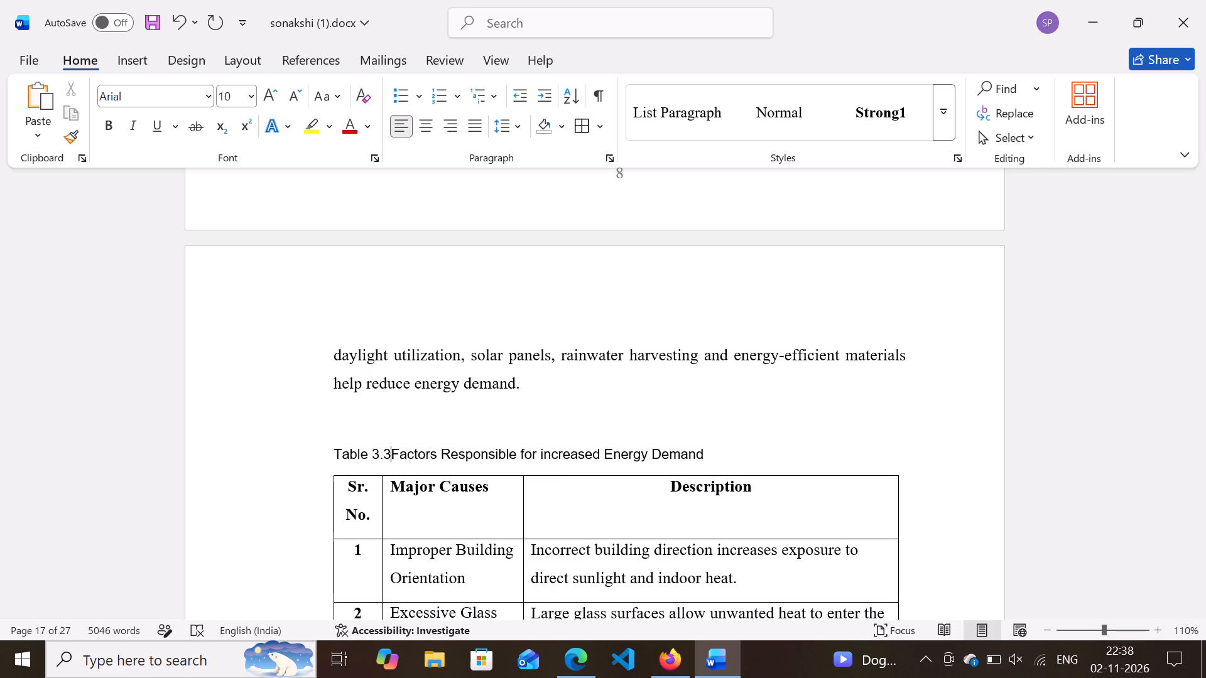
key(ctrl+semicolon)
key(space)
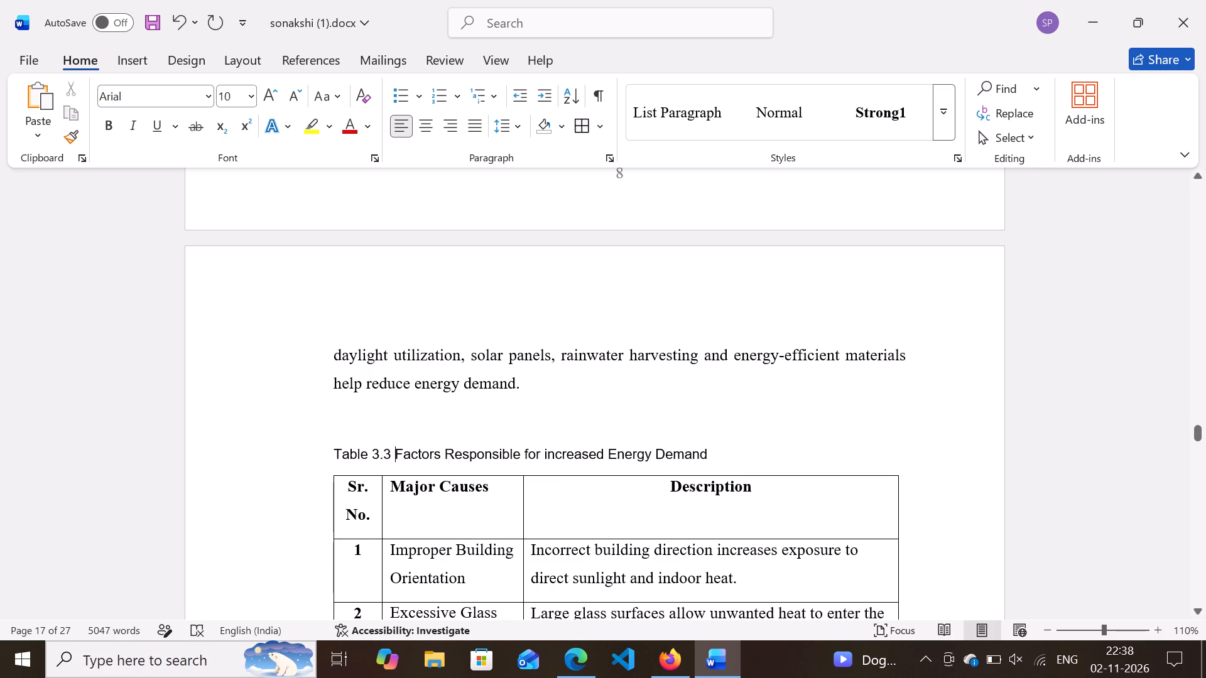
Format the Table 3.3 caption above the major causes table in Times New Roman, size 12, bold and centred.
click(719, 451)
drag(714, 451, 467, 466)
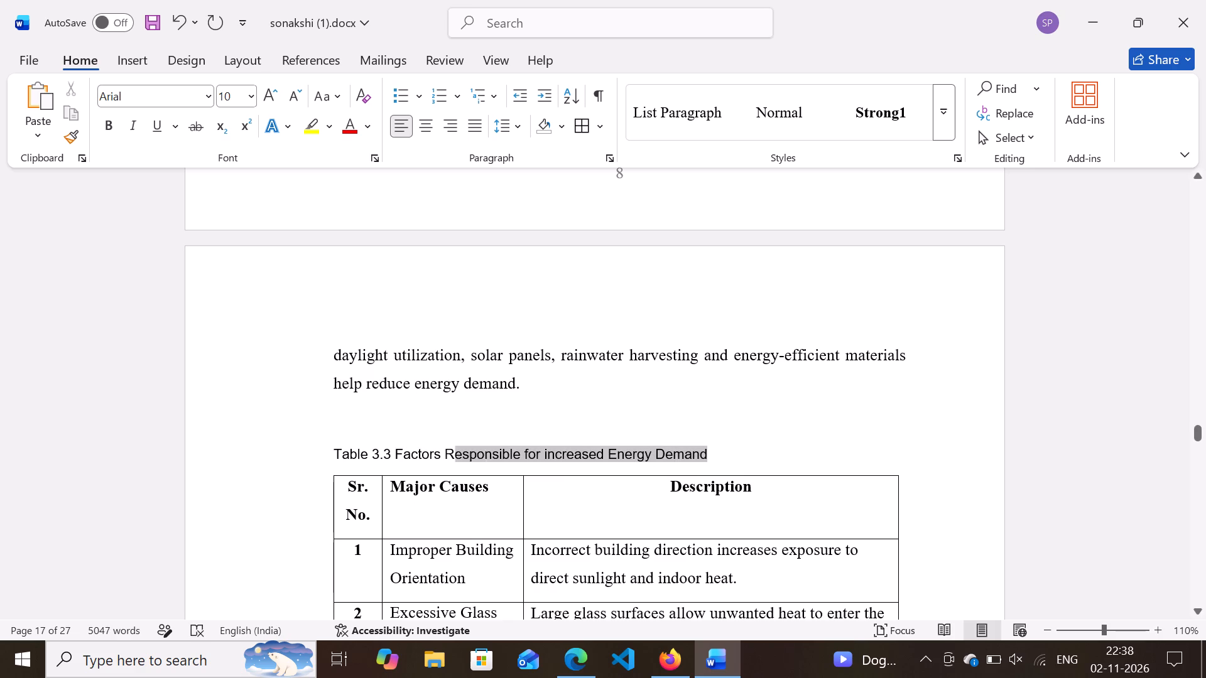
drag(467, 466, 288, 460)
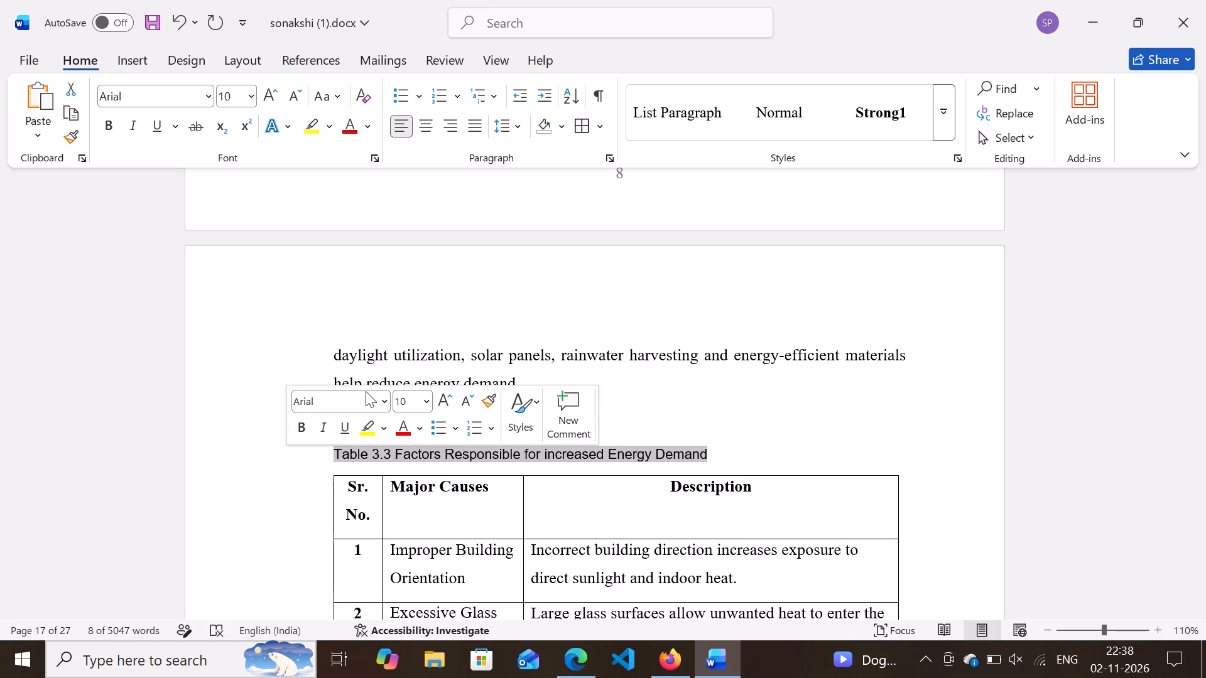
click(381, 408)
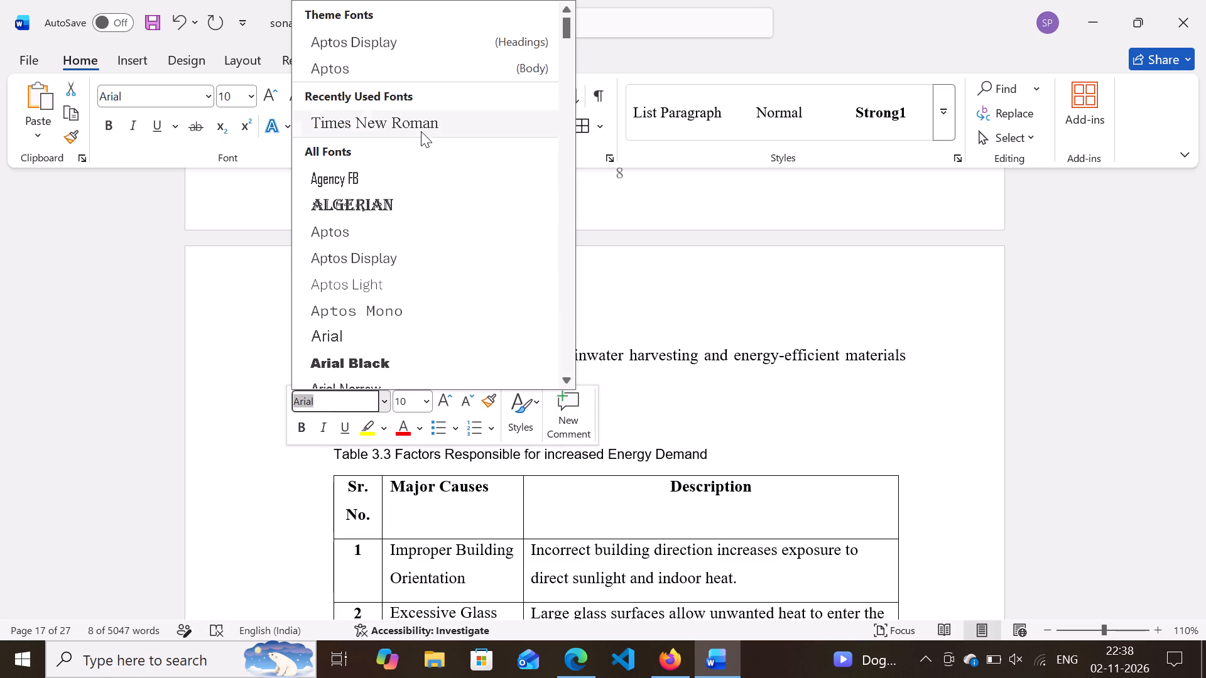
click(421, 128)
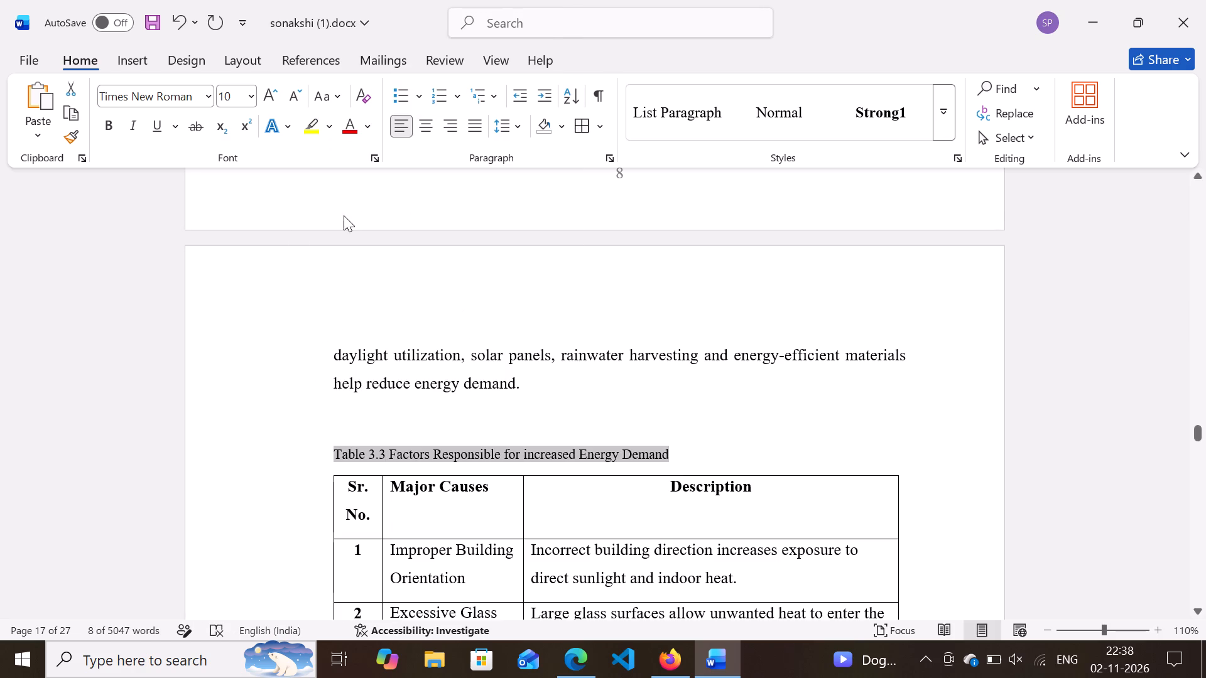
click(238, 89)
key(BackSpace)
text(12)
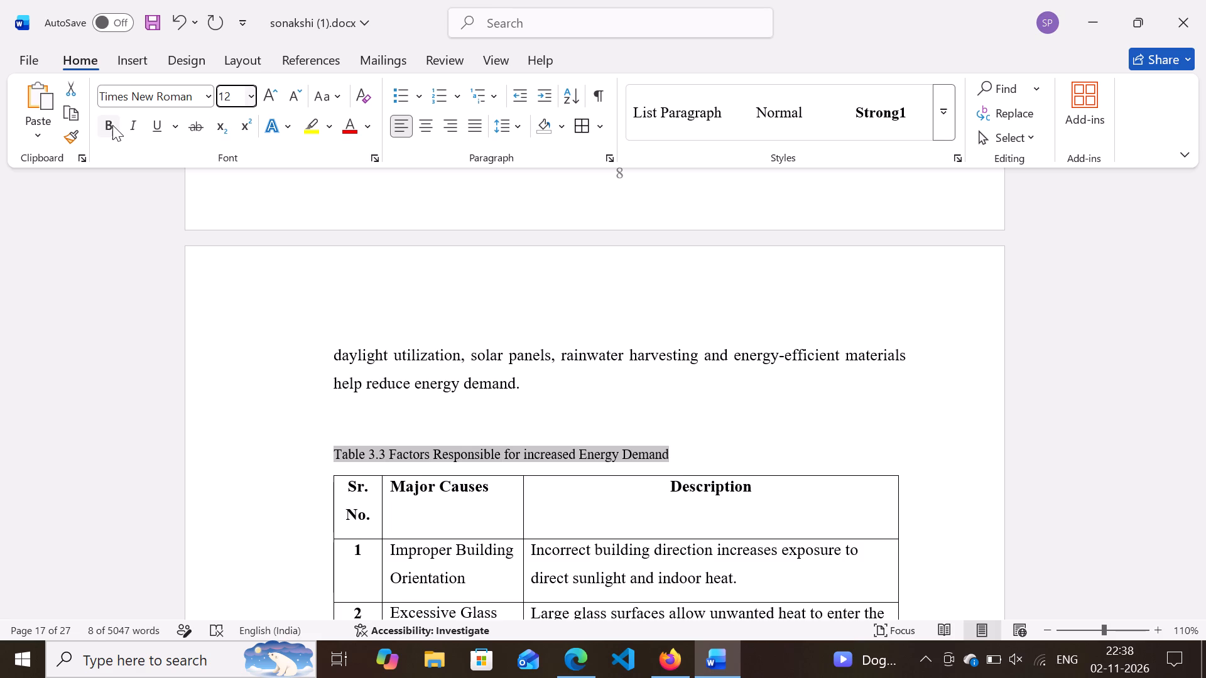
click(112, 125)
click(417, 134)
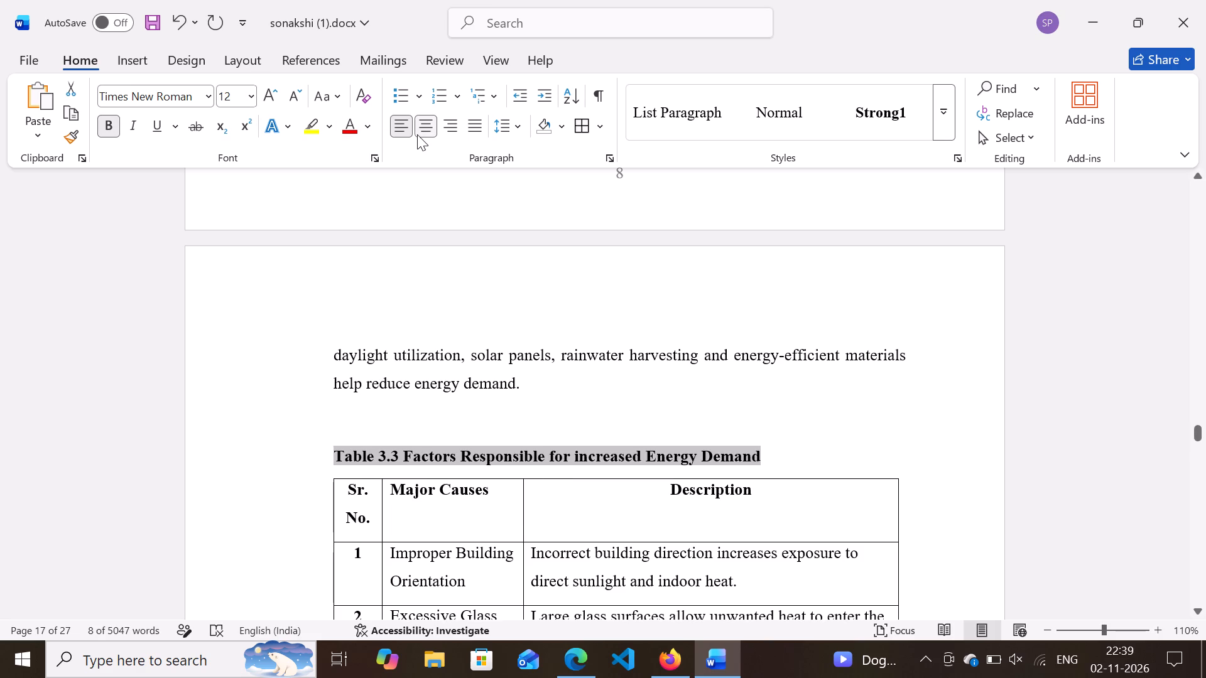
click(585, 429)
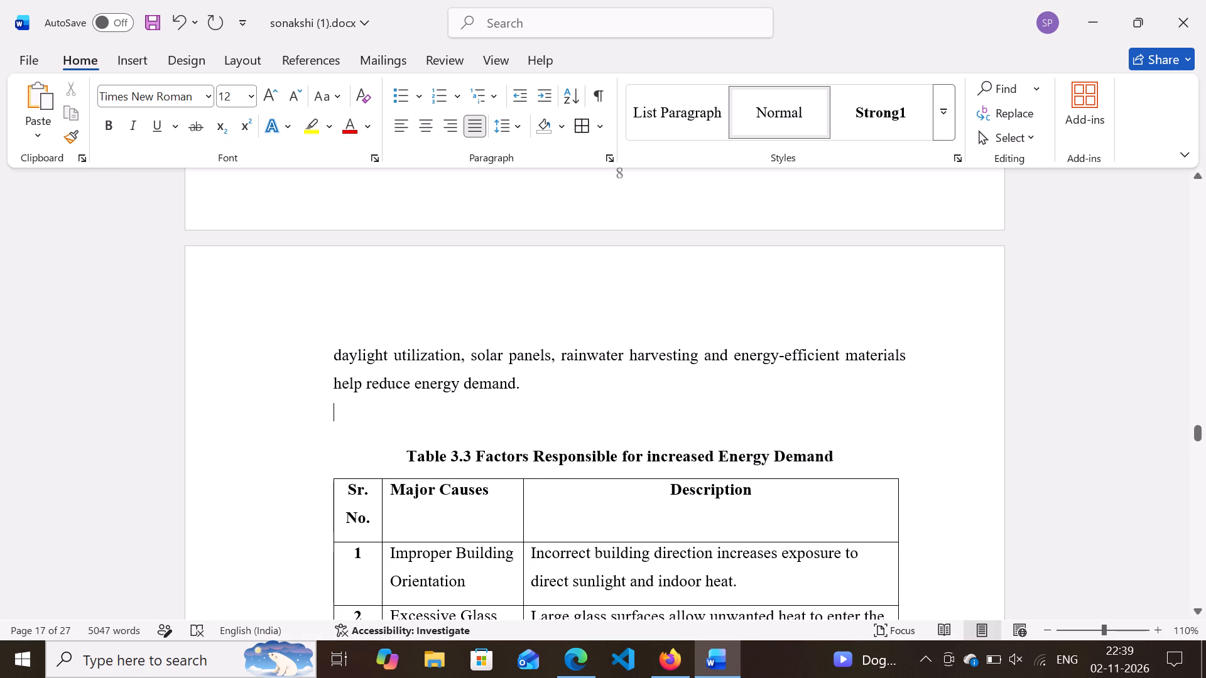
Remove the blank line between the paragraph ending "help reduce energy demand." and the Table 3.3 caption.
click(391, 453)
key(BackSpace)
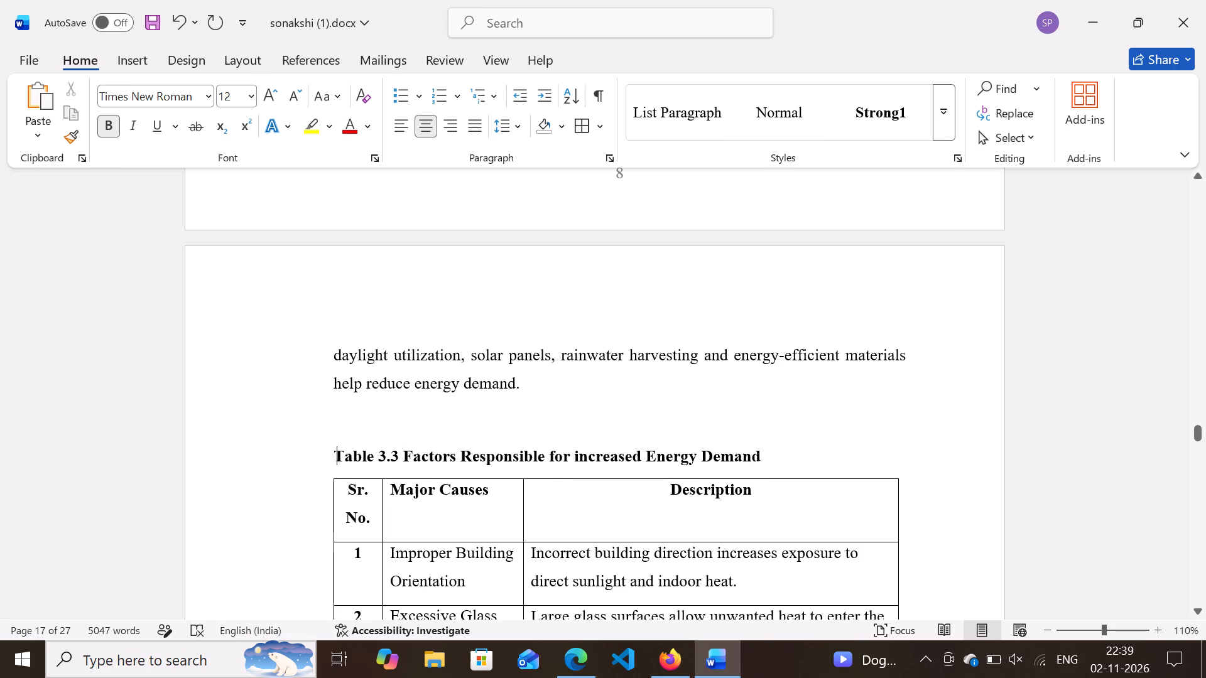
key(BackSpace)
key(BackSpace)
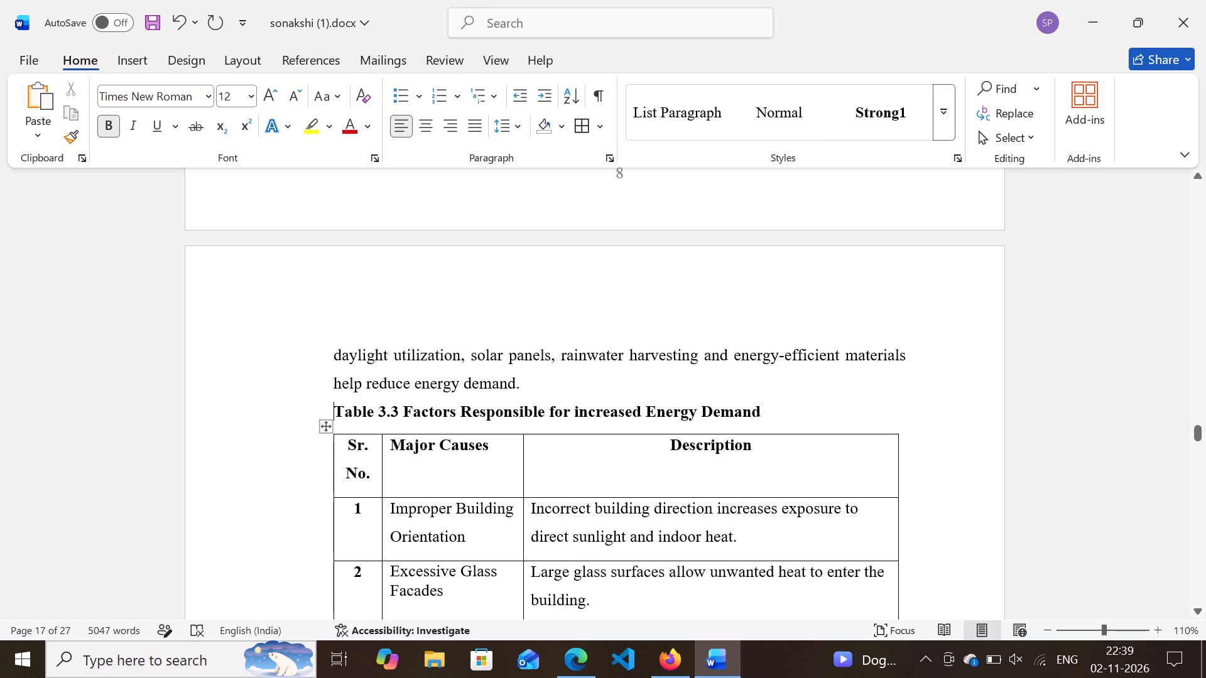
Centre the Table 3.3 caption above the major causes table.
drag(770, 409, 333, 432)
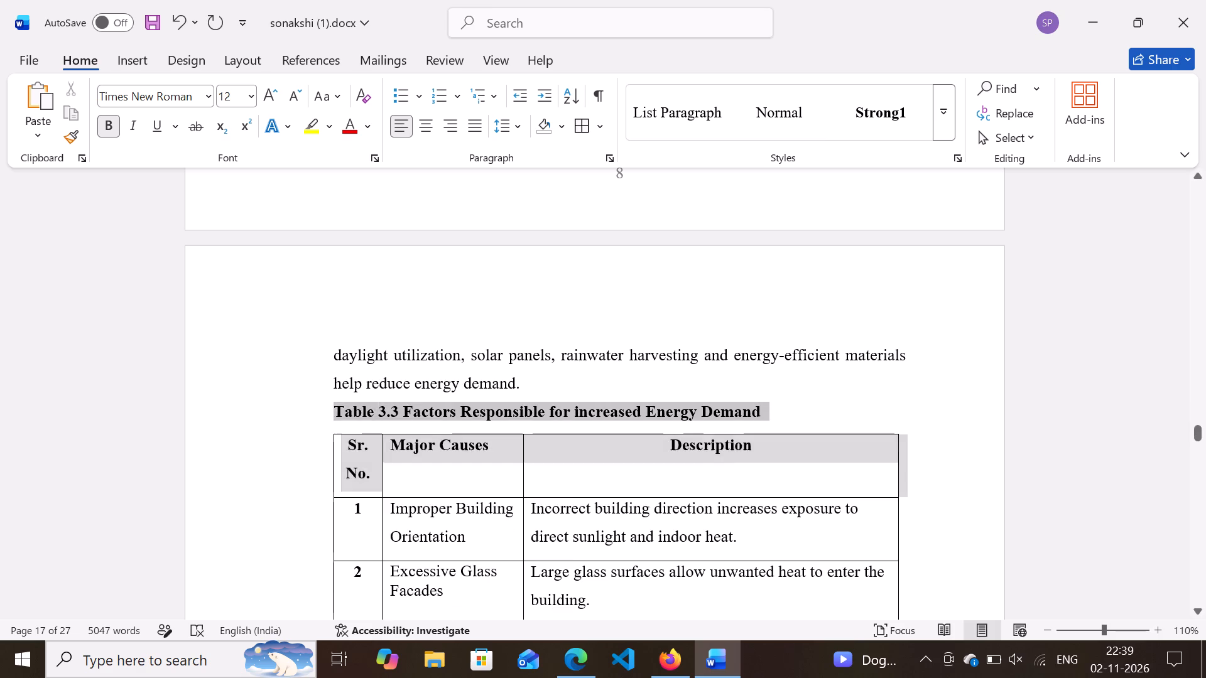
drag(333, 432, 307, 427)
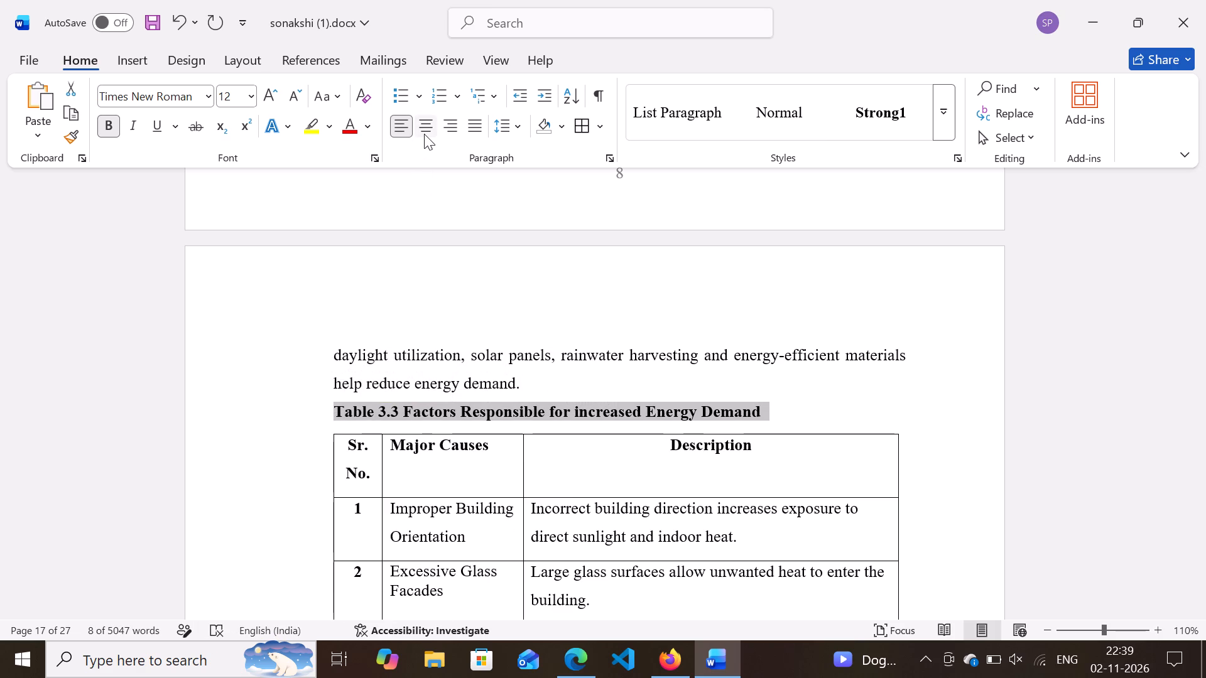
click(424, 134)
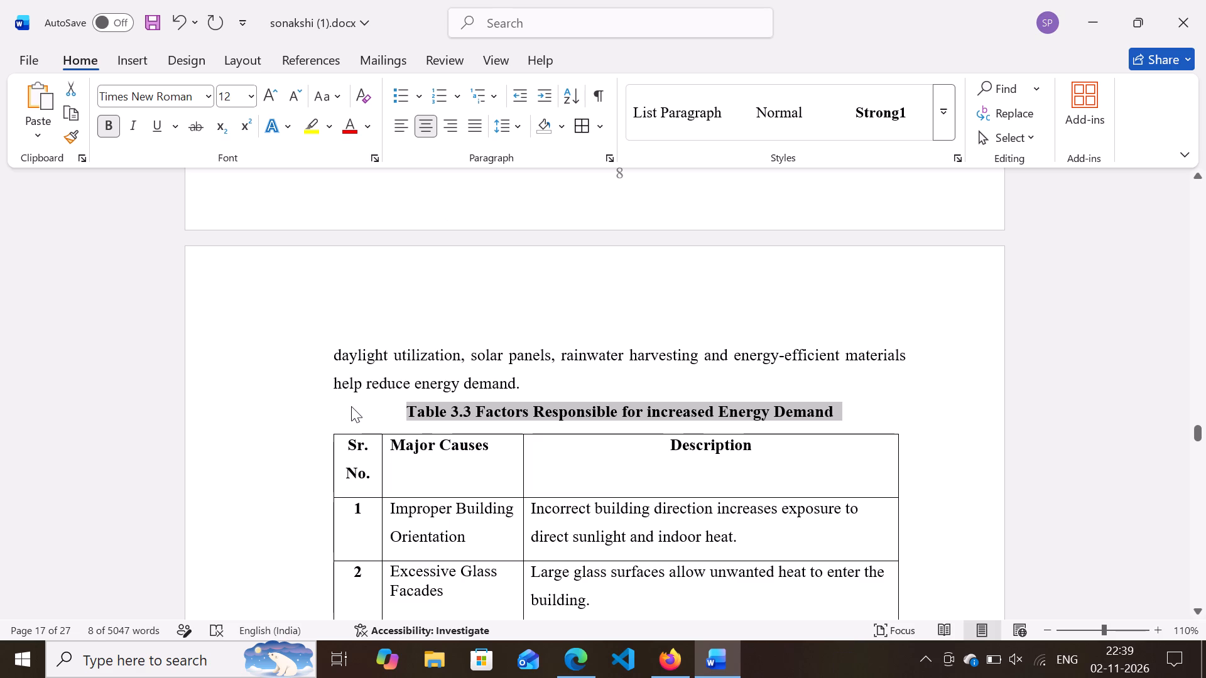
click(351, 406)
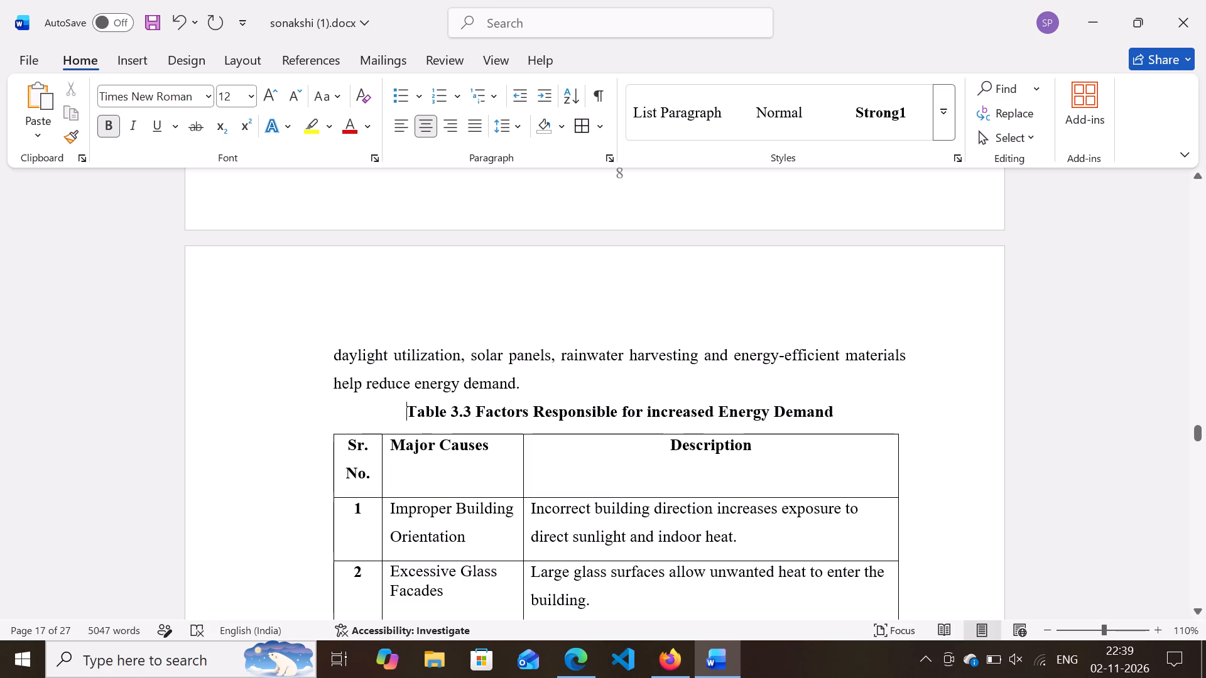
Replace the 3.1 entry's caption in the List of tables with "Factors Responsible for increased Energy Demand", copied from the Table 3.3 caption.
drag(847, 412, 518, 423)
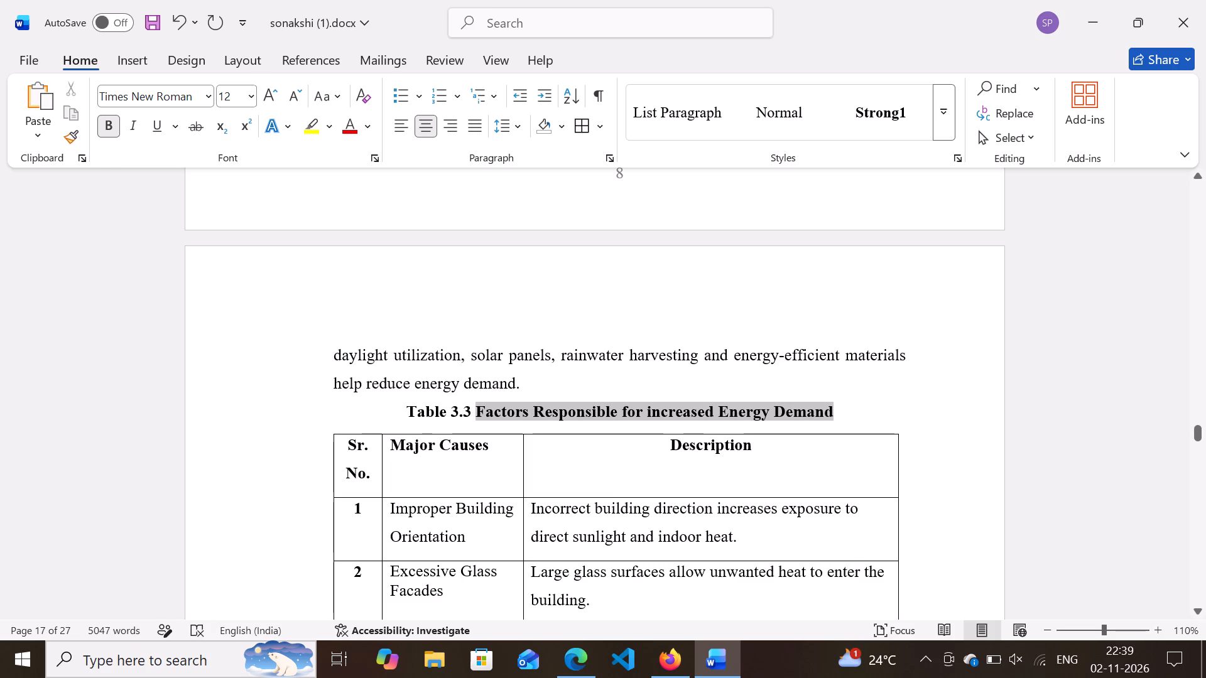
drag(518, 423, 517, 422)
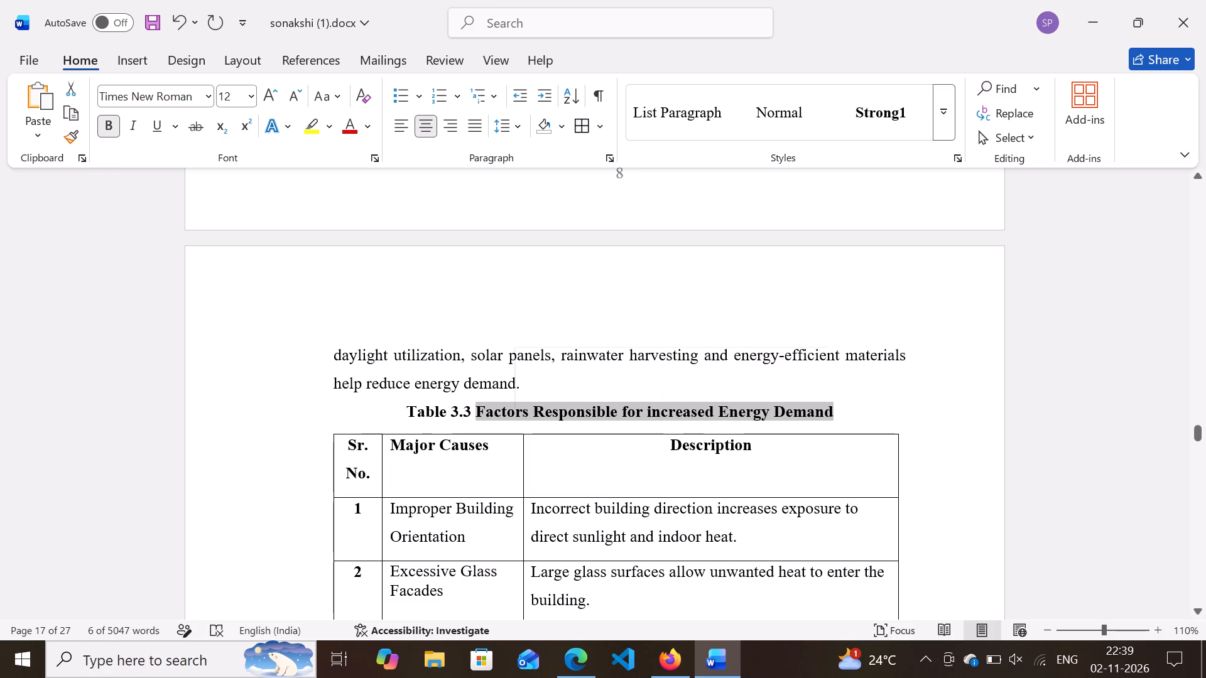
key(ctrl+c)
scroll(517, 422, up, 18)
scroll(517, 422, up, 8)
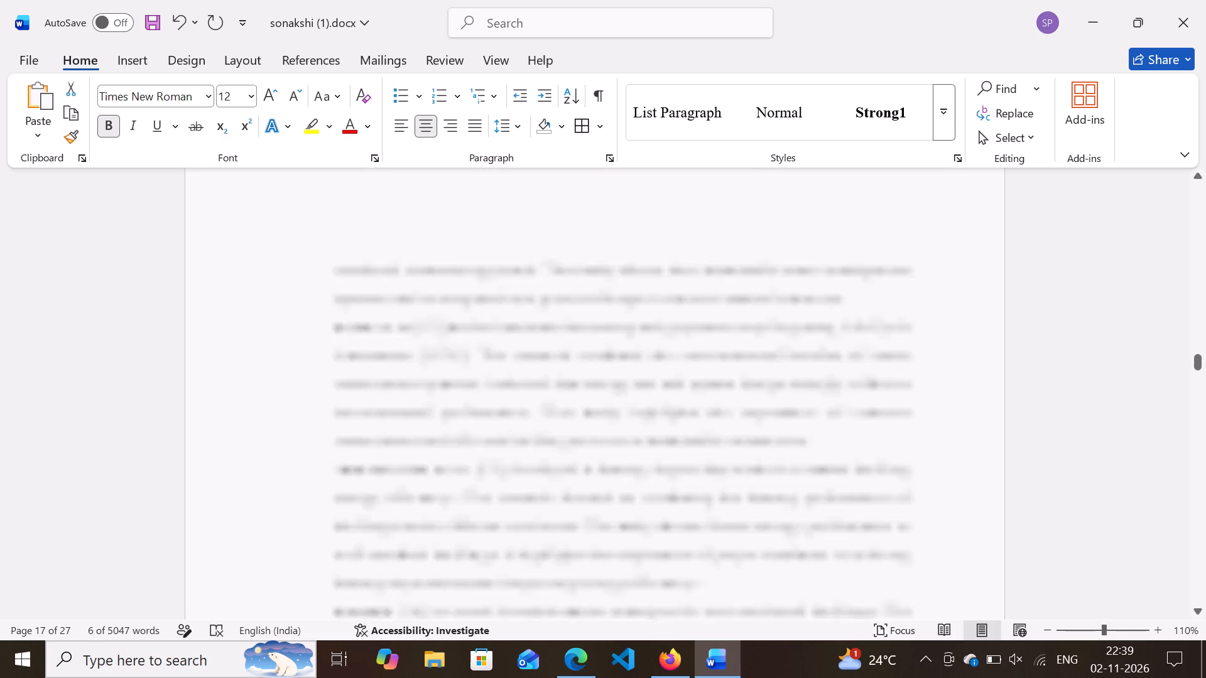
scroll(517, 422, up, 11)
scroll(517, 422, down, 3)
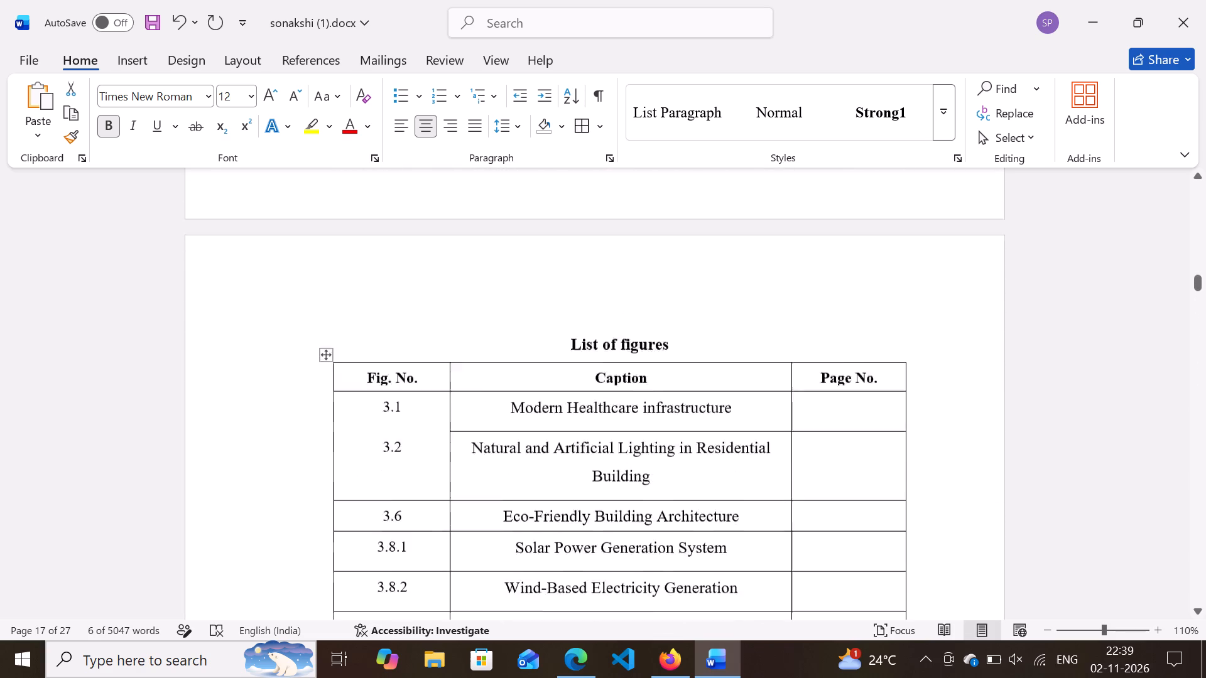
scroll(517, 422, down, 8)
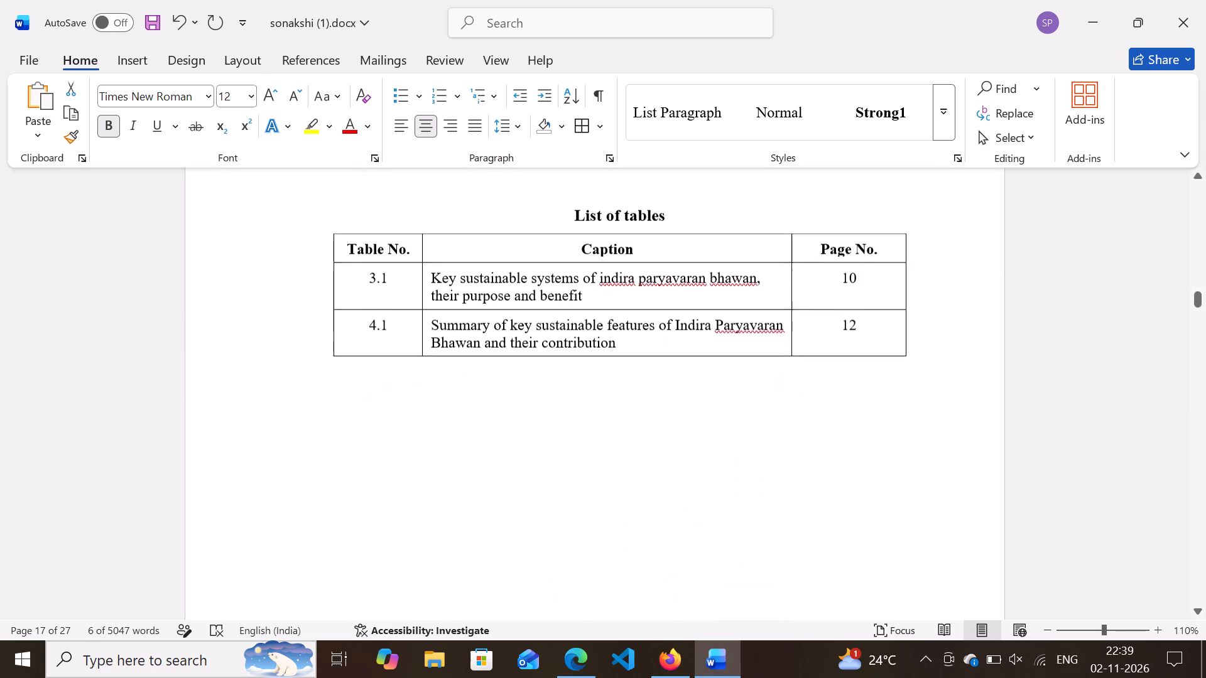
drag(768, 262, 506, 258)
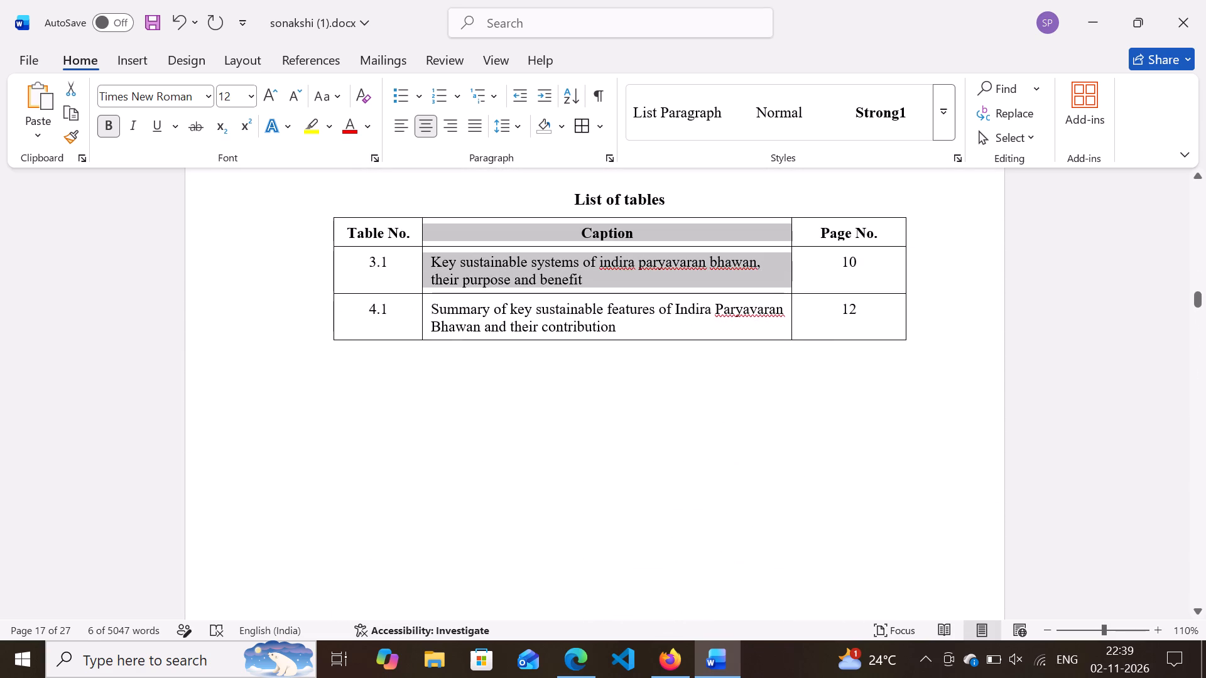
drag(506, 258, 460, 273)
key(Delete)
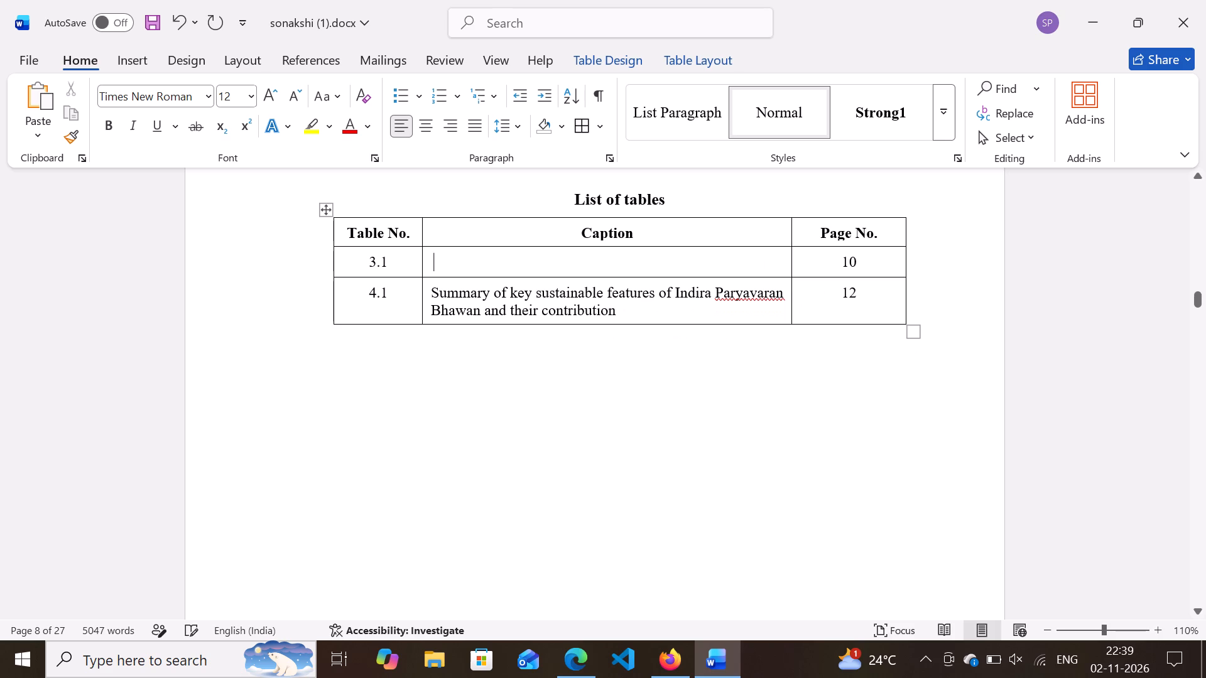
key(ctrl+v)
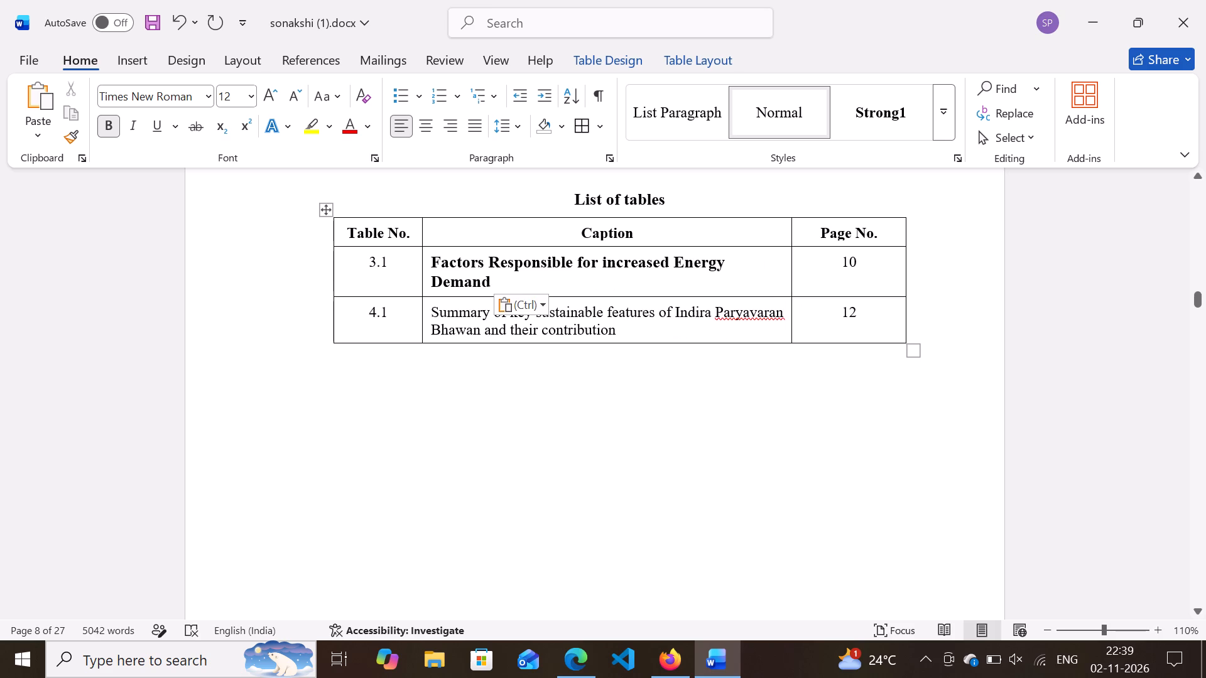
Remove the bold formatting from the "Factors Responsible for increased Energy Demand" entry in the List of tables.
drag(460, 273, 428, 264)
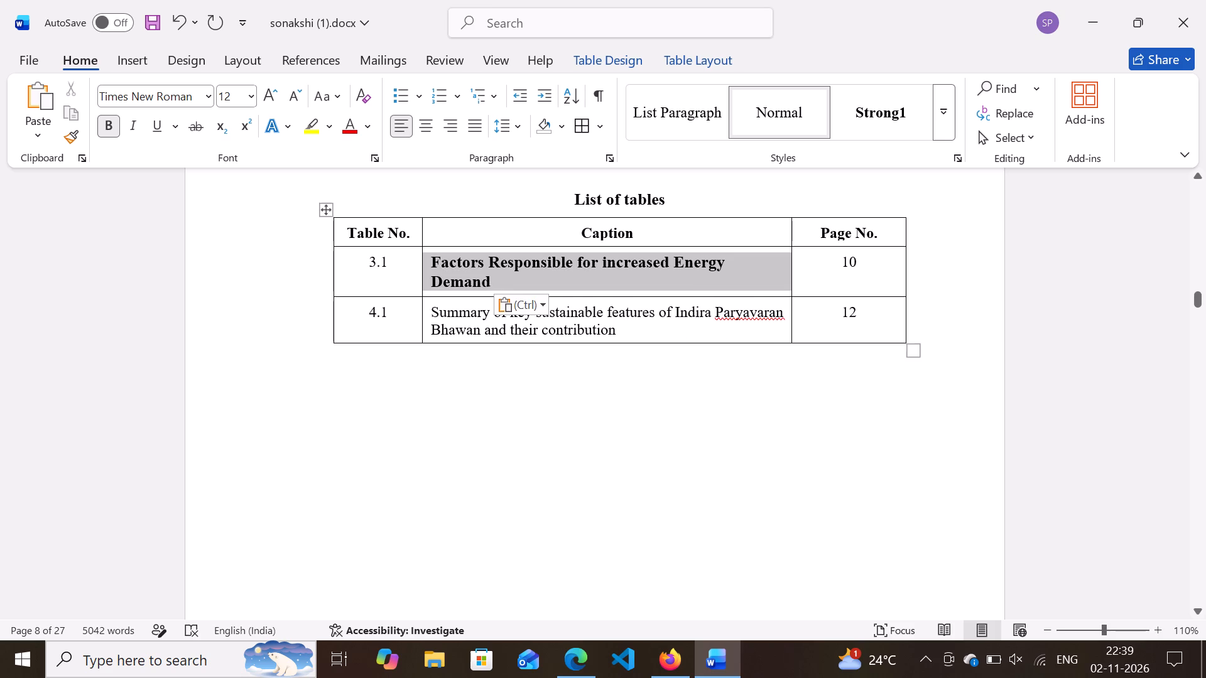
click(441, 323)
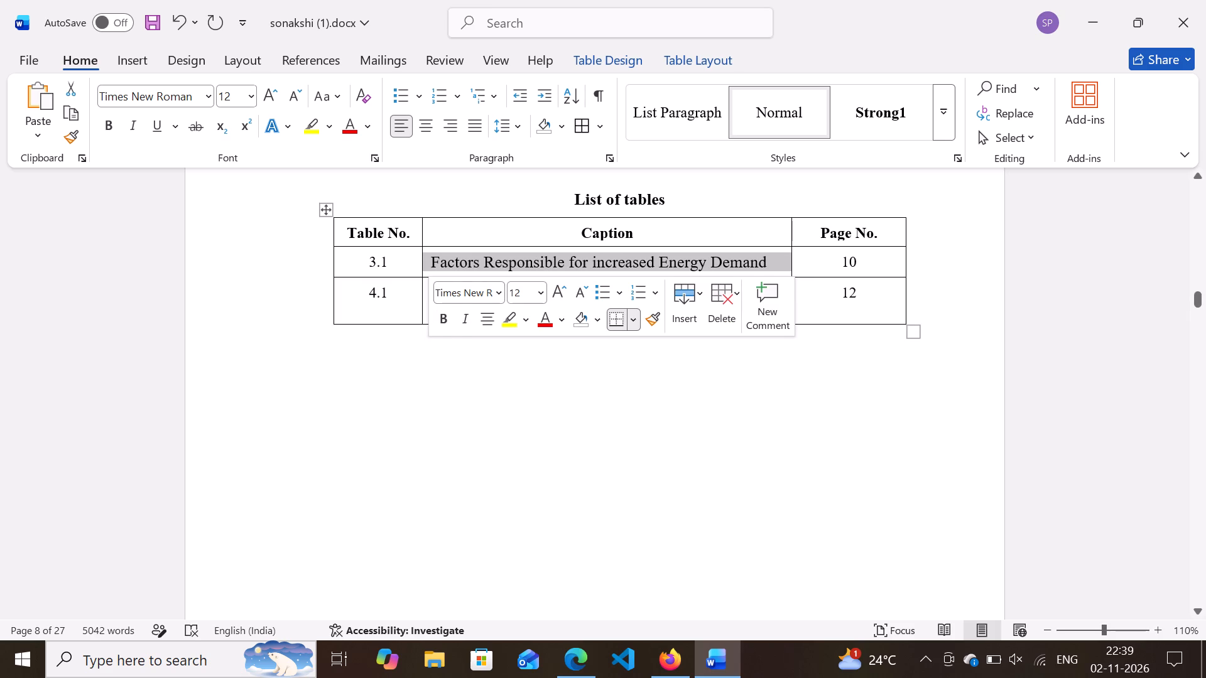
Look through chapter 3 to compare the captions of the major causes table and the Table 3.7 techniques table.
scroll(681, 252, down, 2)
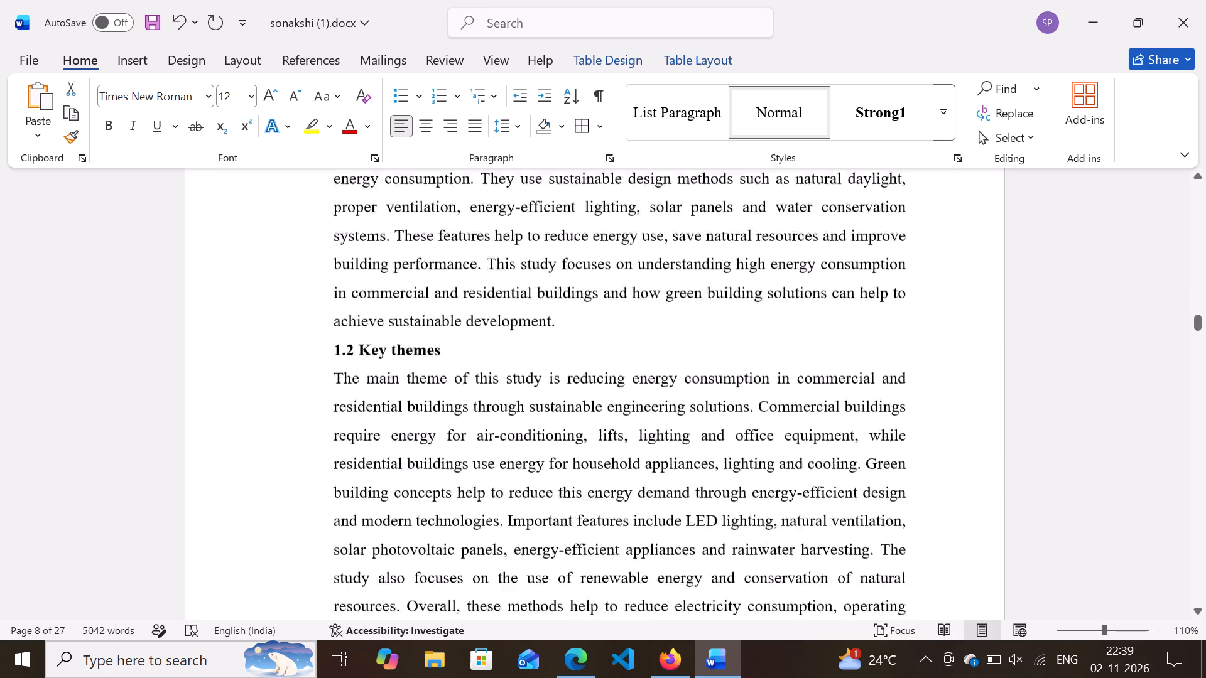
scroll(681, 252, down, 20)
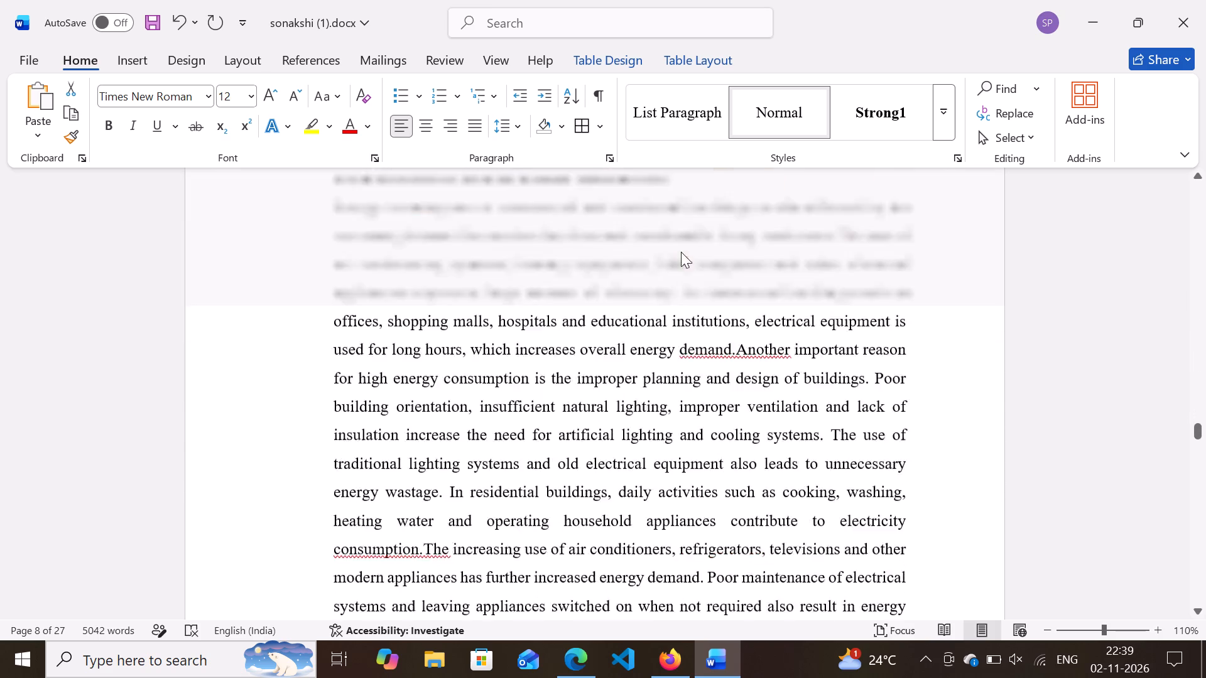
scroll(681, 252, down, 4)
scroll(681, 252, up, 8)
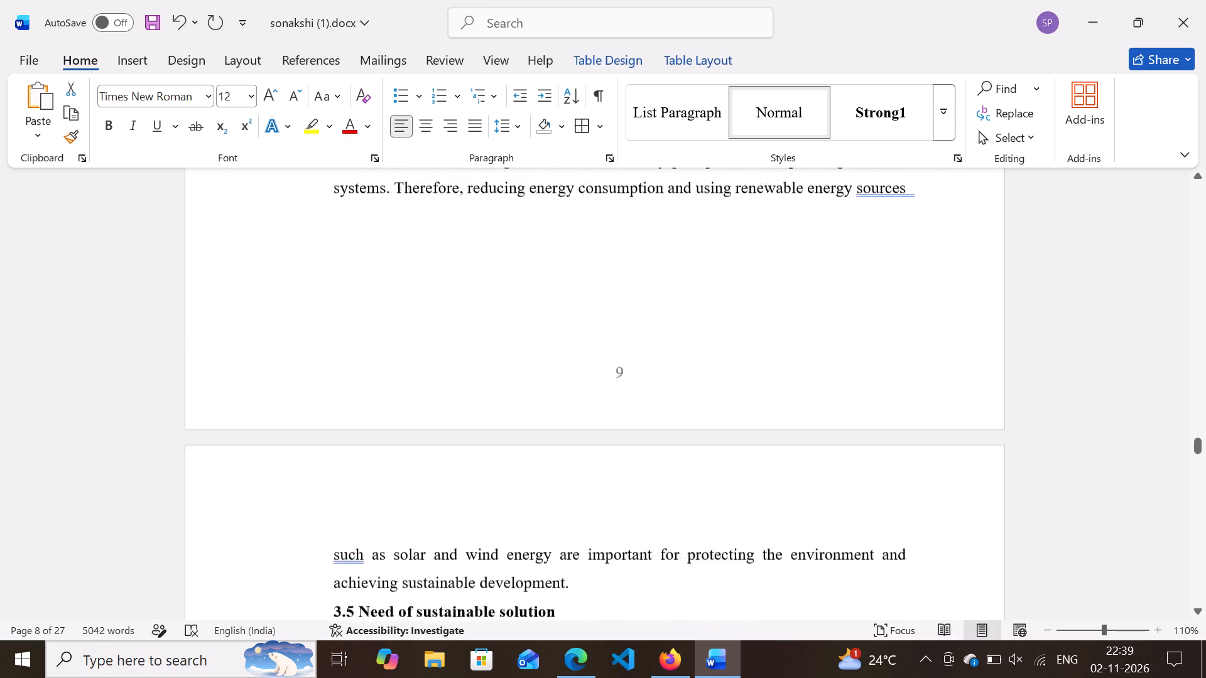
scroll(681, 252, up, 8)
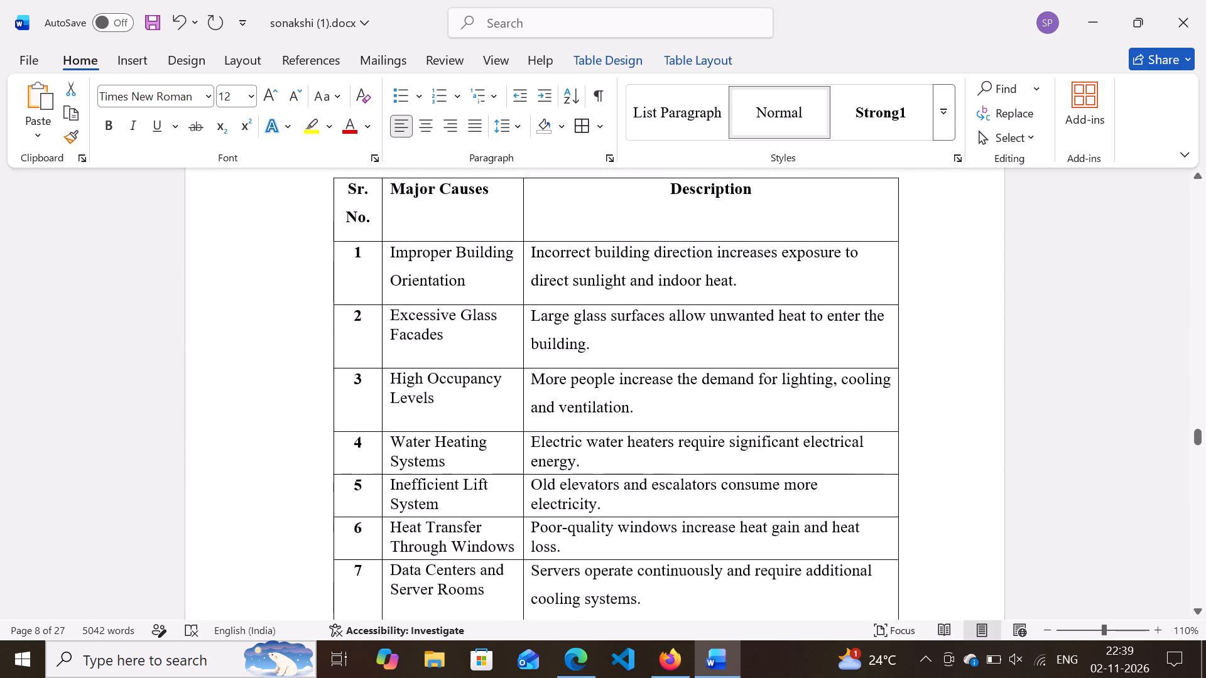
scroll(681, 252, up, 2)
scroll(681, 252, down, 9)
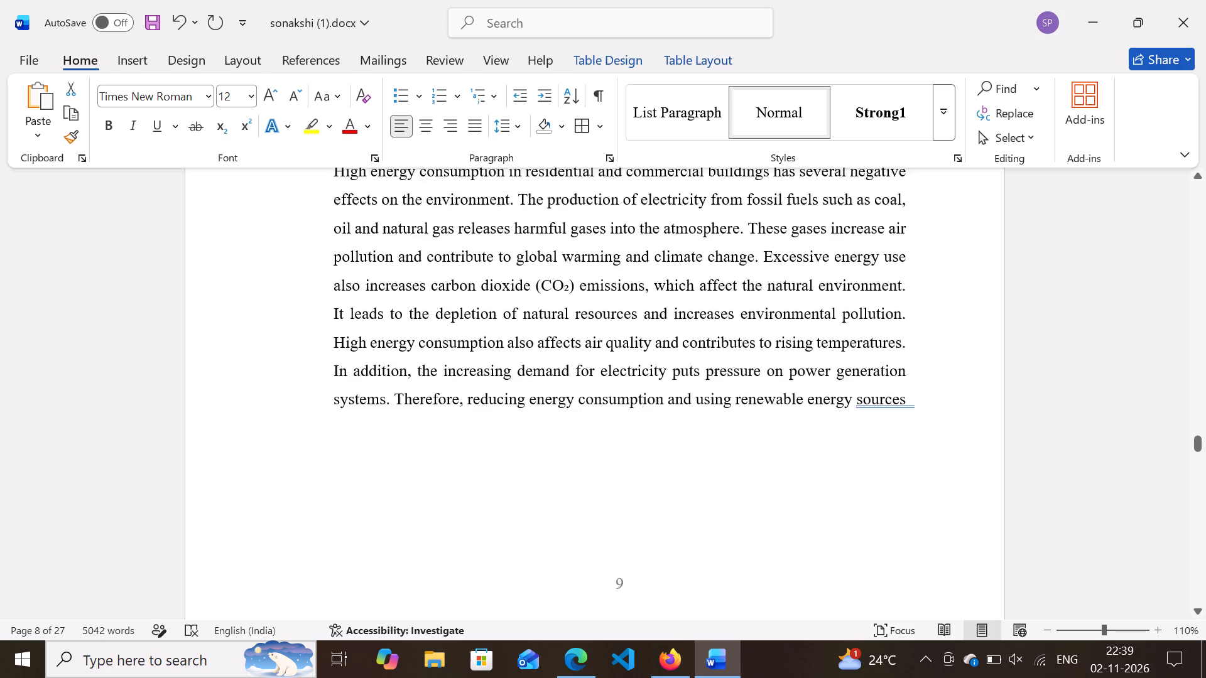
scroll(681, 252, down, 18)
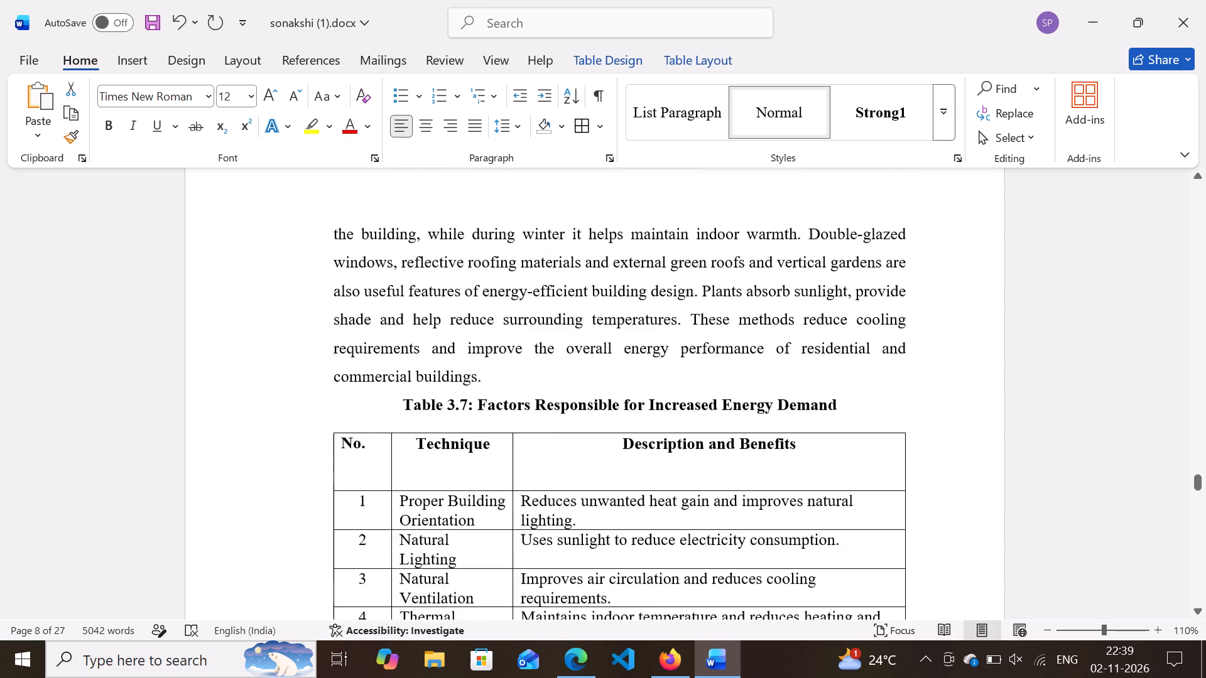
scroll(681, 252, down, 4)
scroll(681, 252, up, 8)
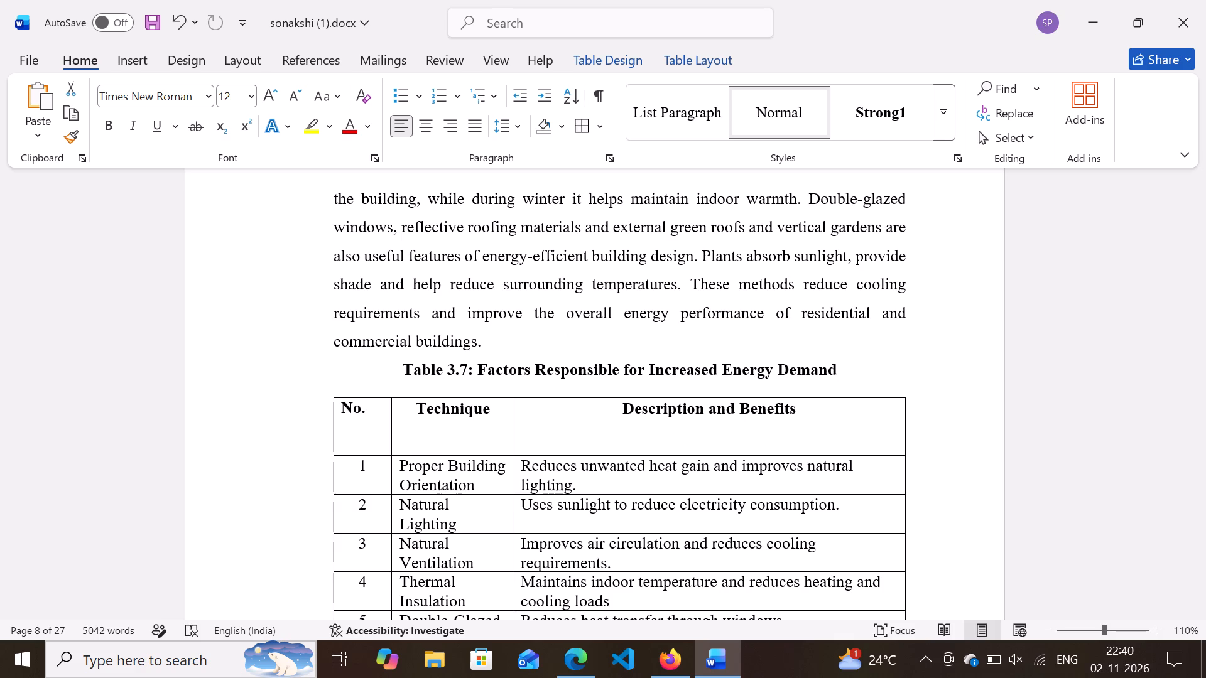
scroll(836, 363, up, 4)
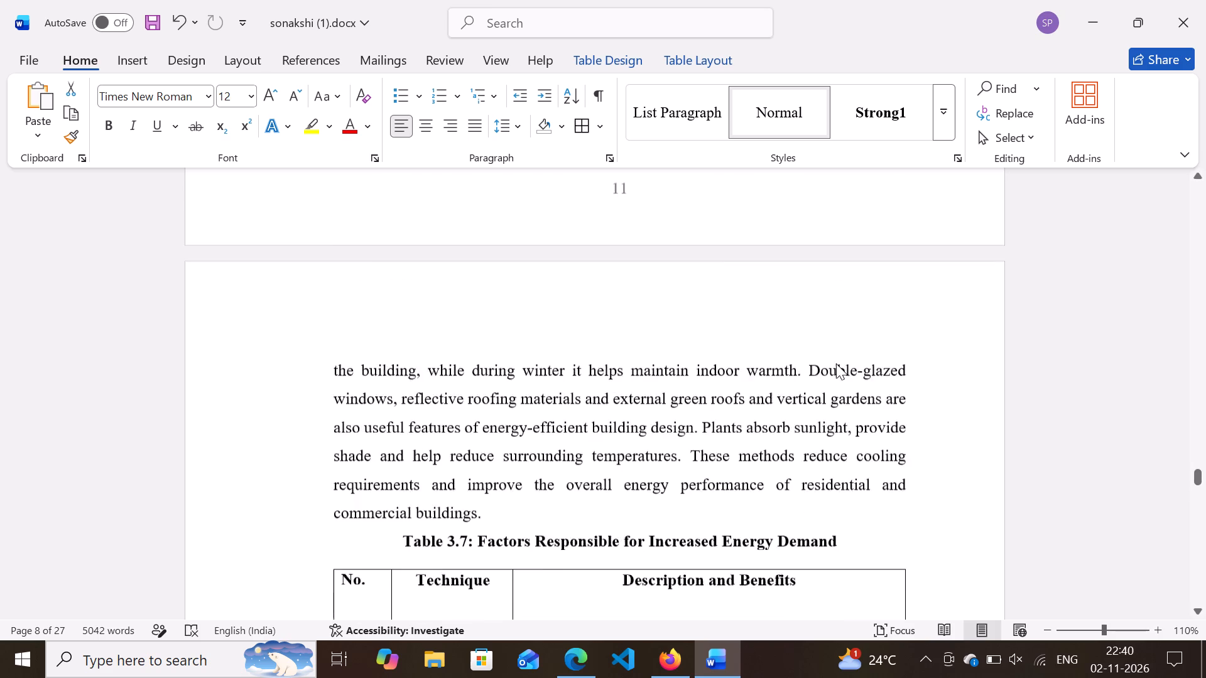
scroll(836, 363, up, 4)
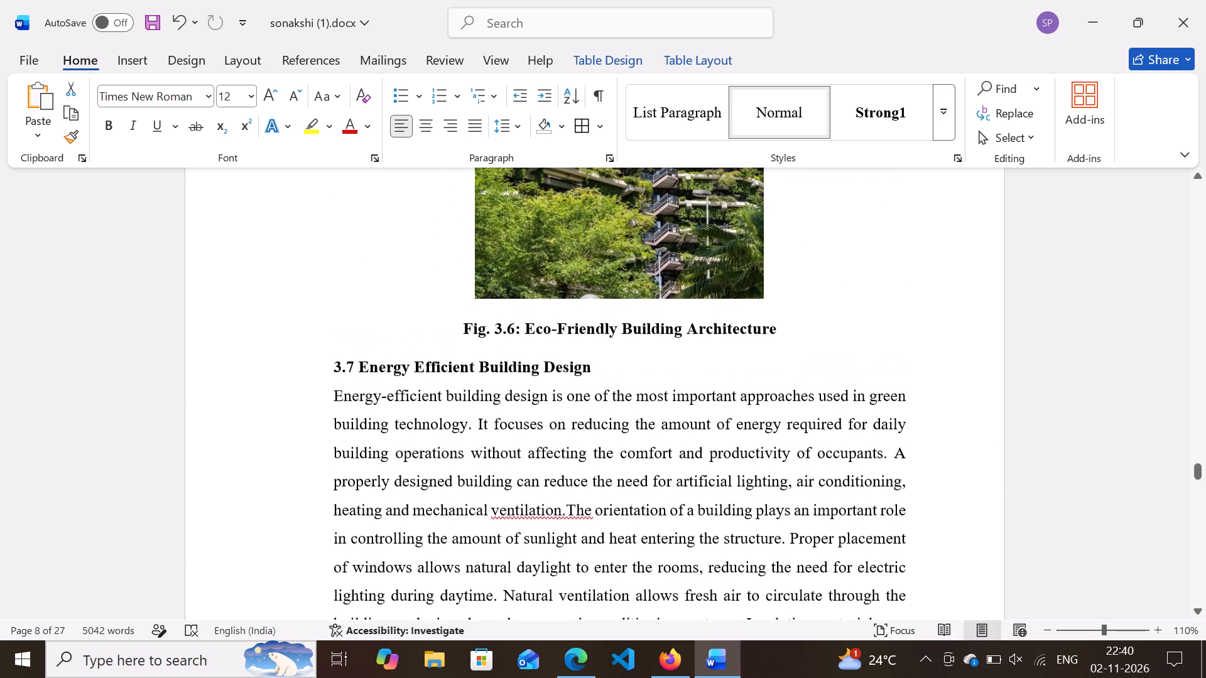
scroll(836, 363, up, 5)
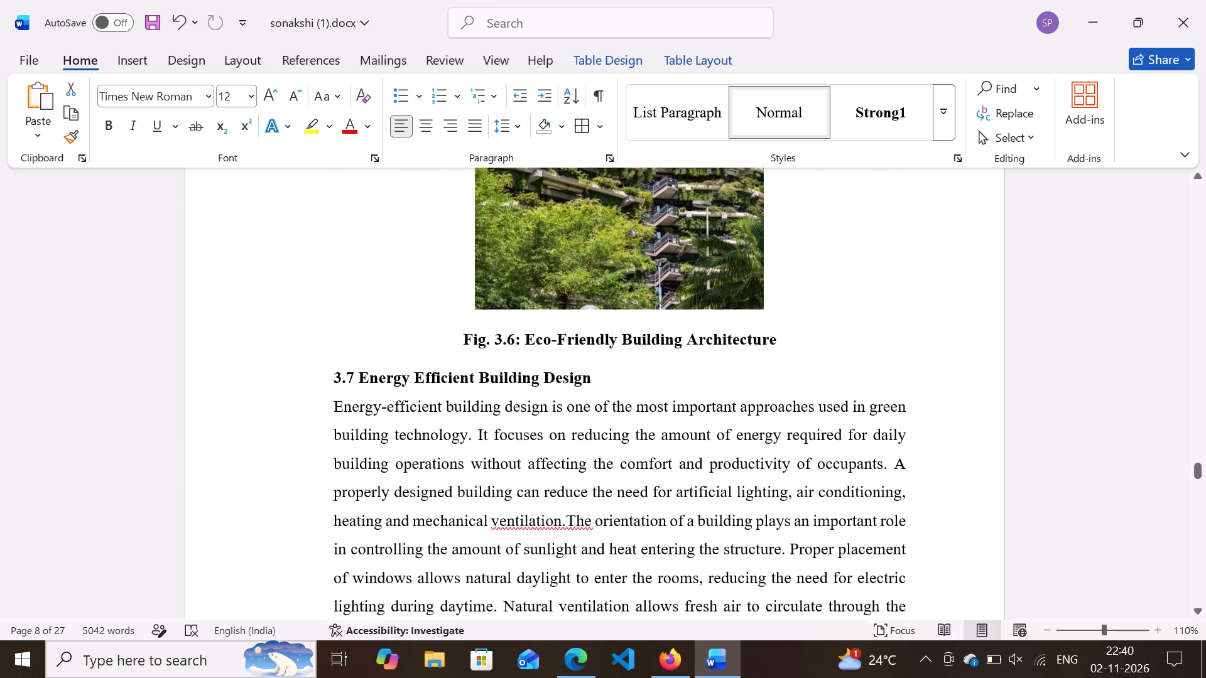
scroll(836, 363, up, 16)
Delete the duplicate caption "Table 2Factors Responsible for increased Energy Demand" below the major causes table, above heading 3.4.
scroll(836, 363, down, 1)
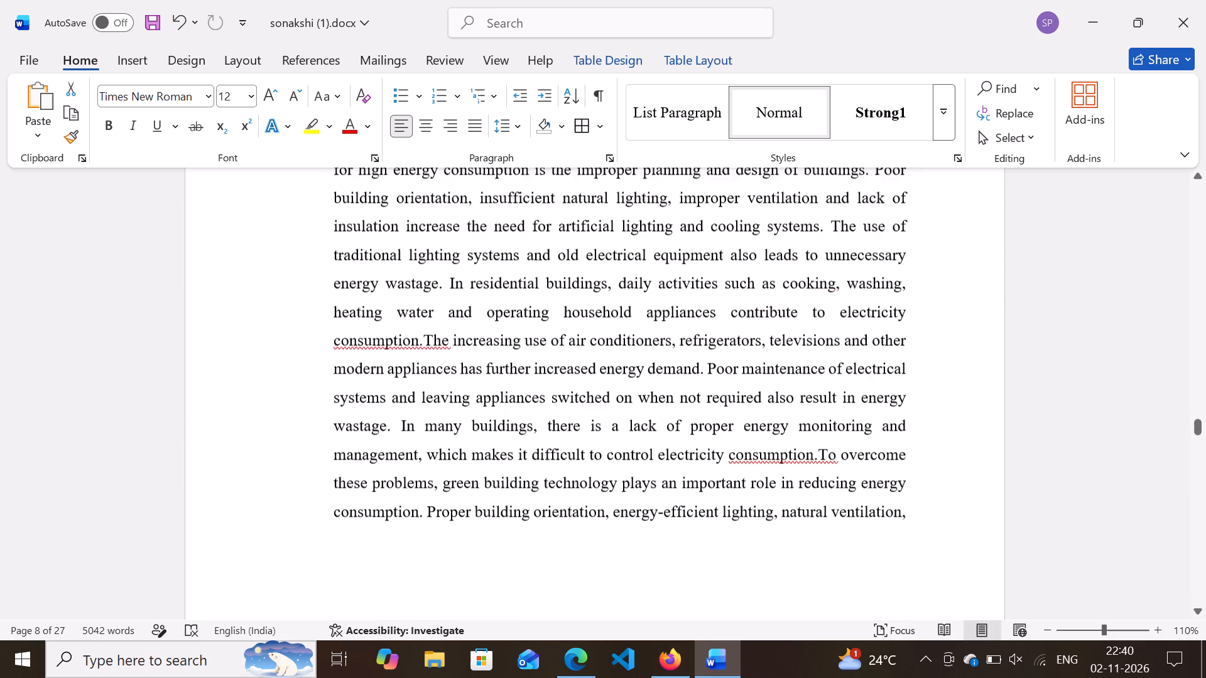
scroll(836, 363, down, 6)
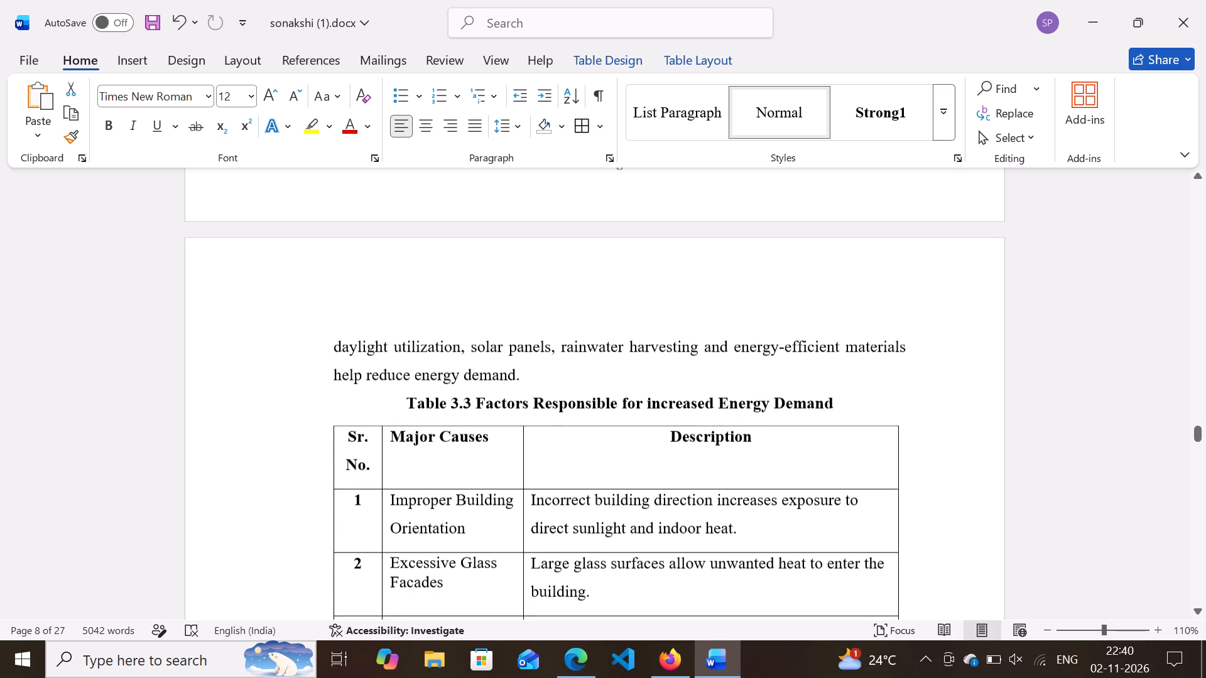
scroll(836, 363, down, 1)
scroll(836, 363, up, 5)
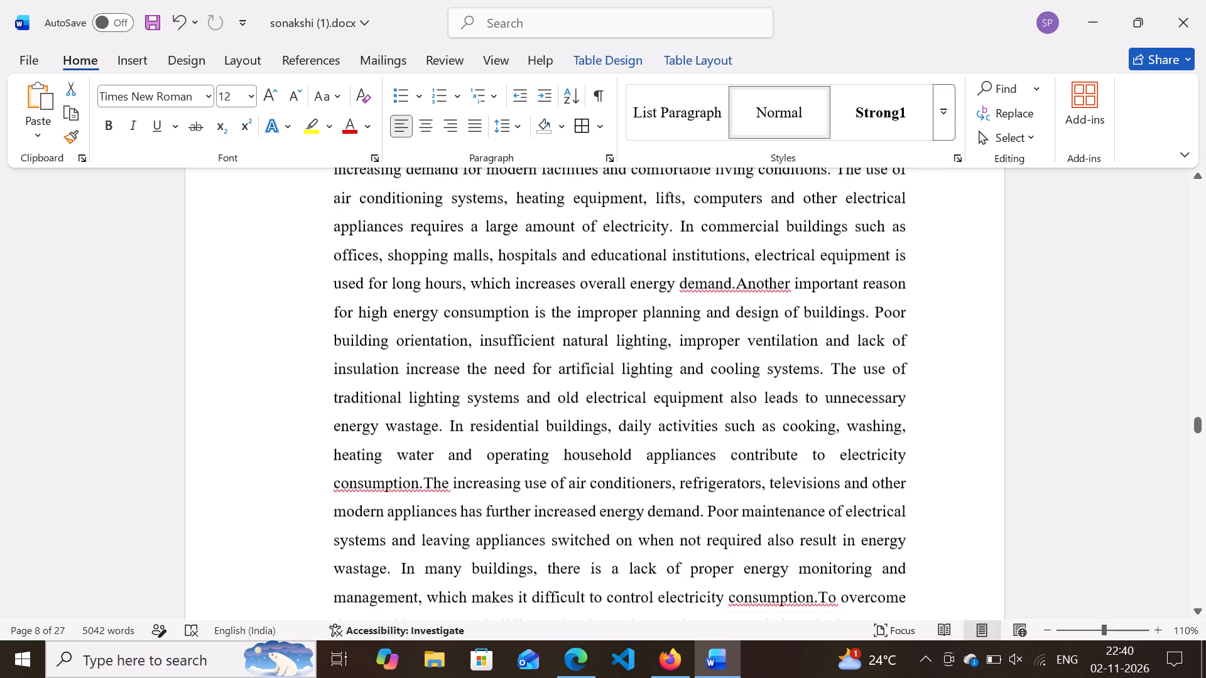
scroll(836, 363, right, 1)
scroll(836, 363, down, 2)
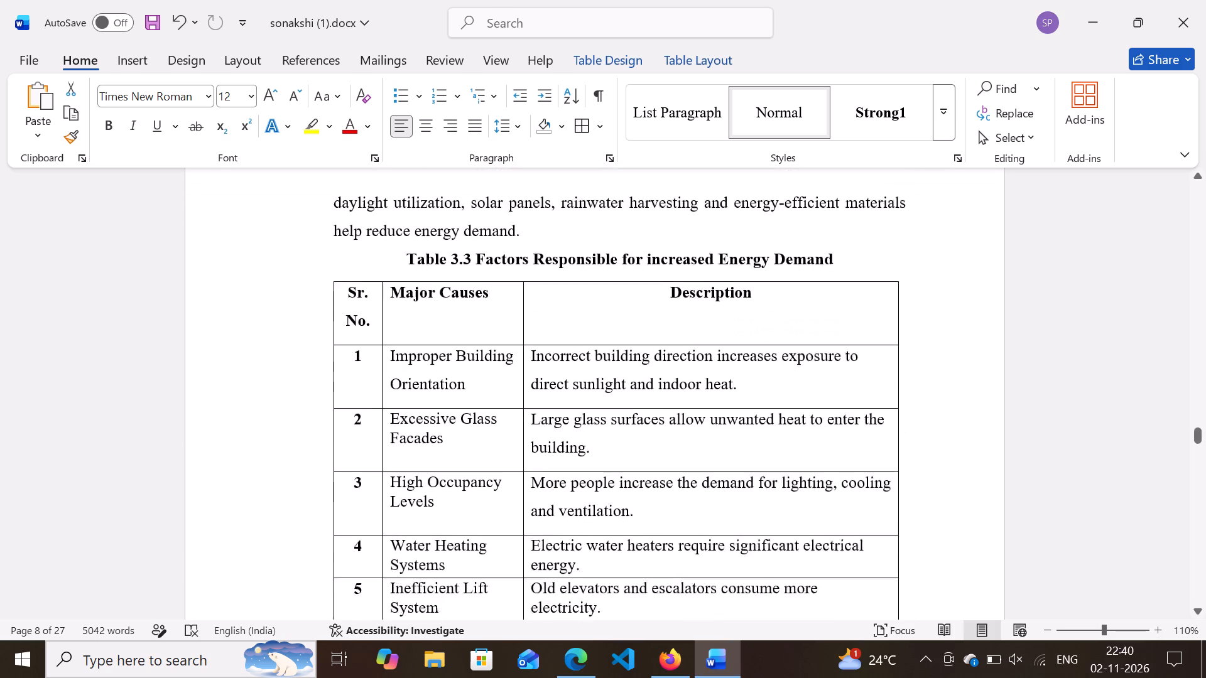
scroll(836, 363, down, 5)
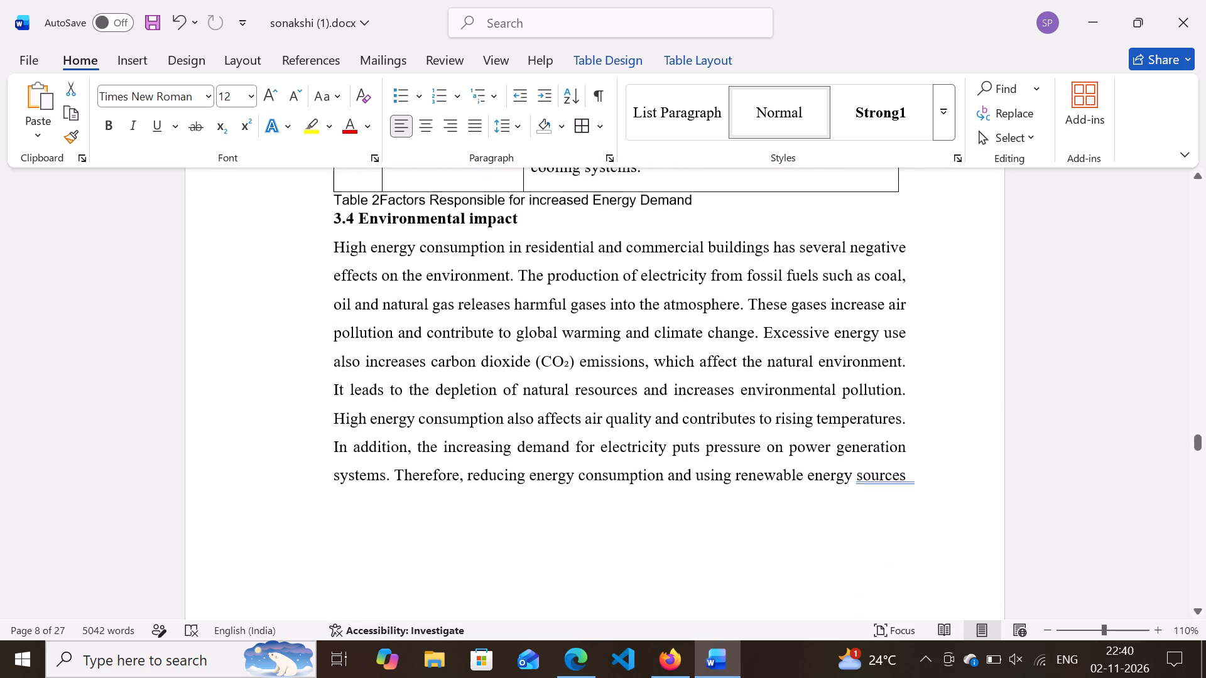
click(758, 206)
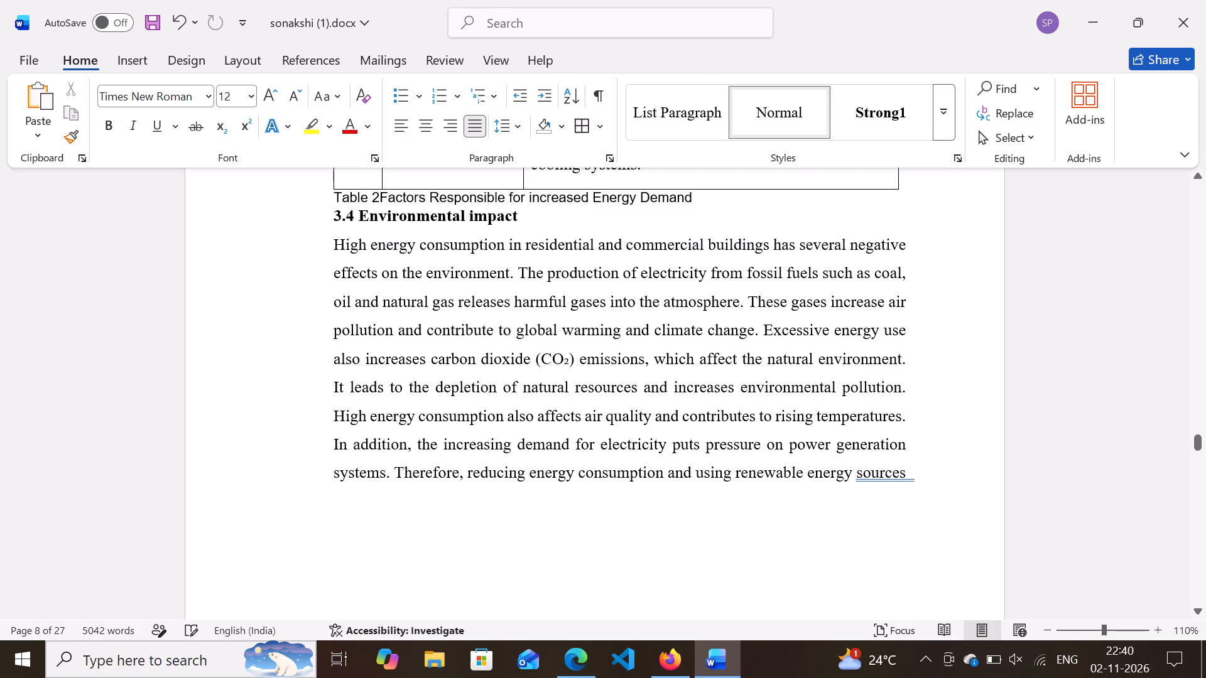
click(706, 193)
key(BackSpace)
key(BackSpace)
key(BackSpace)
key(BackSpace)
key(BackSpace)
key(BackSpace)
key(BackSpace)
key(BackSpace)
key(BackSpace)
key(BackSpace)
key(BackSpace)
key(BackSpace)
key(BackSpace)
key(BackSpace)
key(BackSpace)
key(BackSpace)
key(BackSpace)
key(BackSpace)
key(BackSpace)
key(BackSpace)
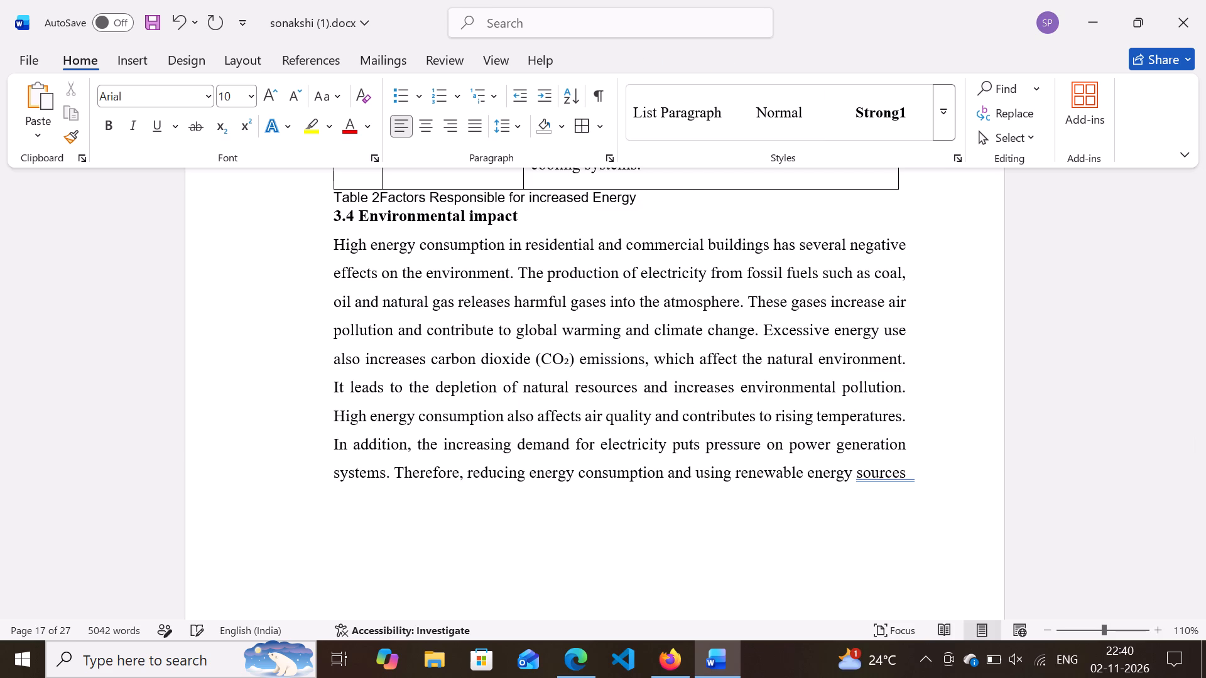
key(BackSpace)
key(BackSpace)
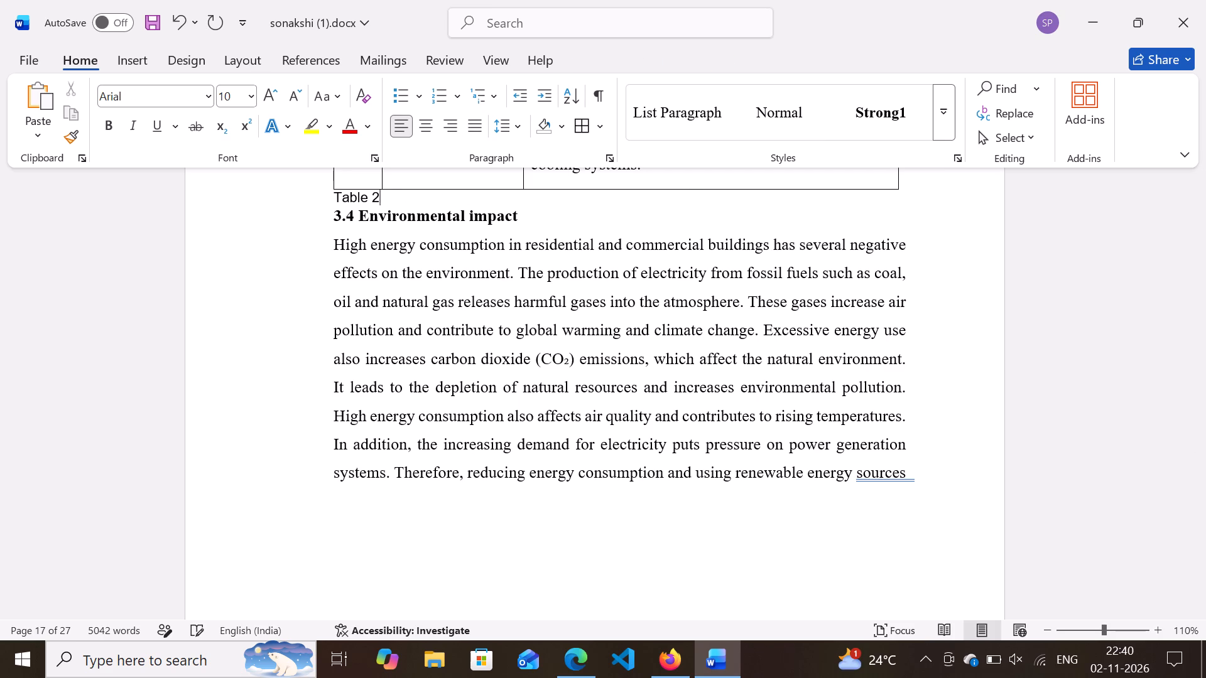
key(BackSpace)
key(BackSpace)
key(BackSpace)
key(BackSpace)
key(BackSpace)
key(BackSpace)
key(BackSpace)
key(BackSpace)
Review sections 3.4 to 3.7 and examine the Table 3.7 caption above the techniques table.
scroll(706, 193, down, 3)
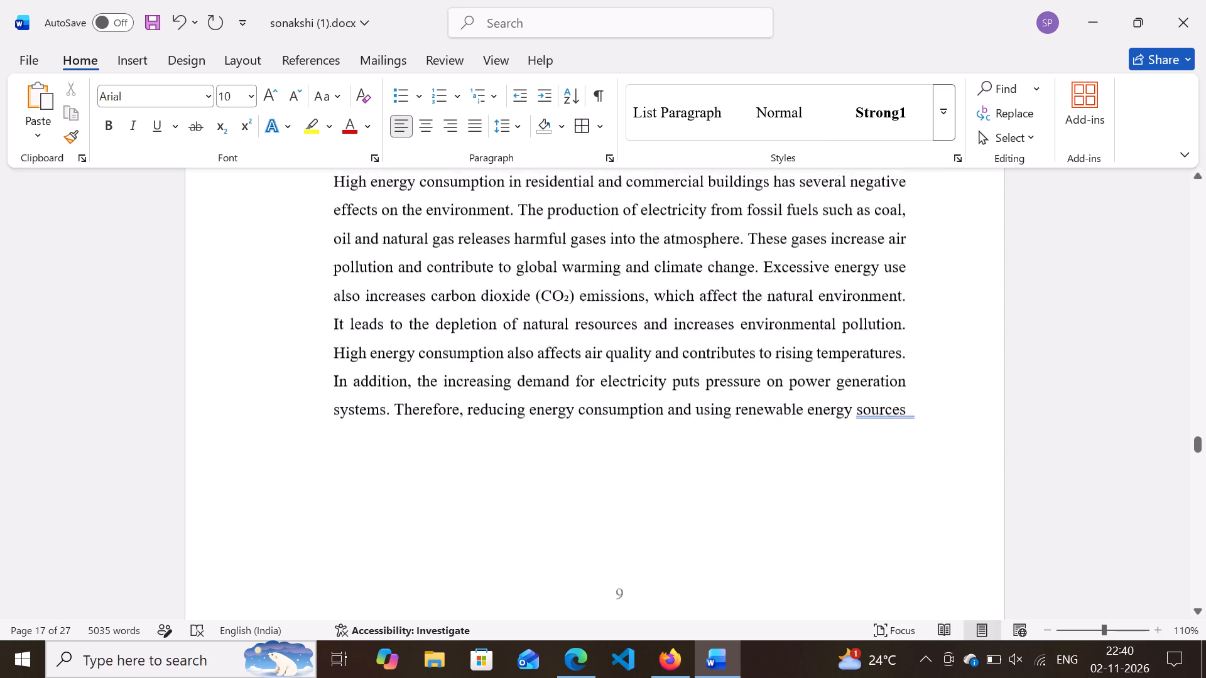
scroll(706, 193, down, 14)
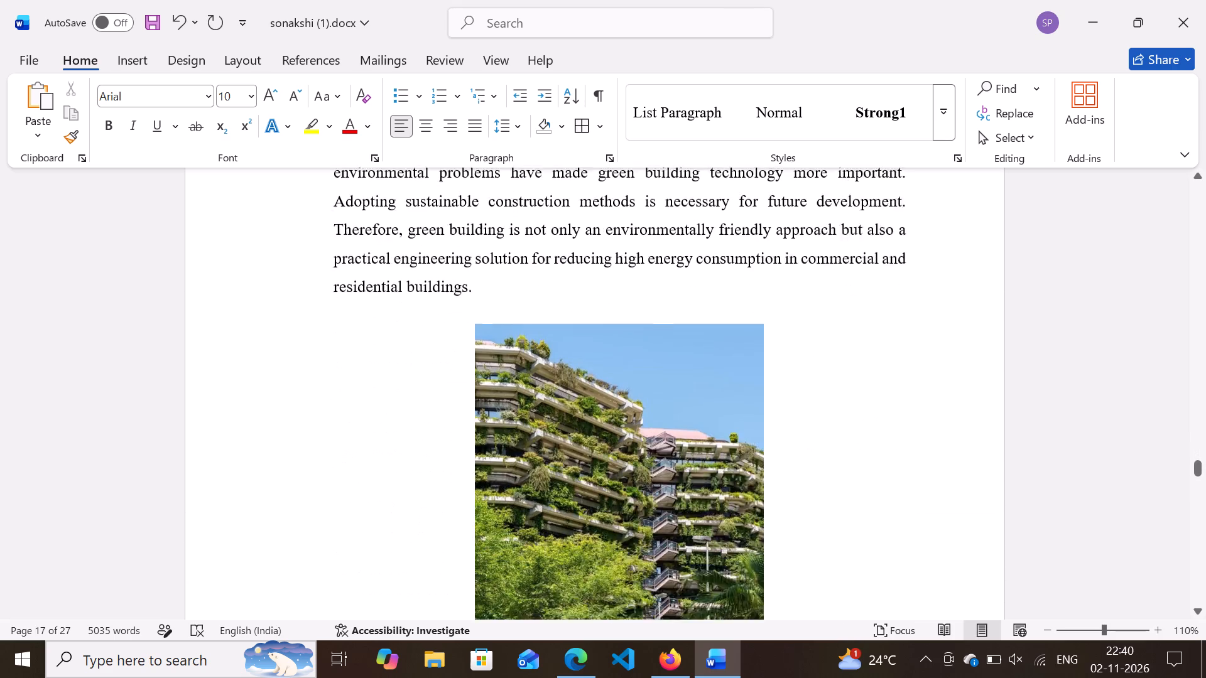
scroll(706, 193, down, 10)
scroll(706, 193, up, 1)
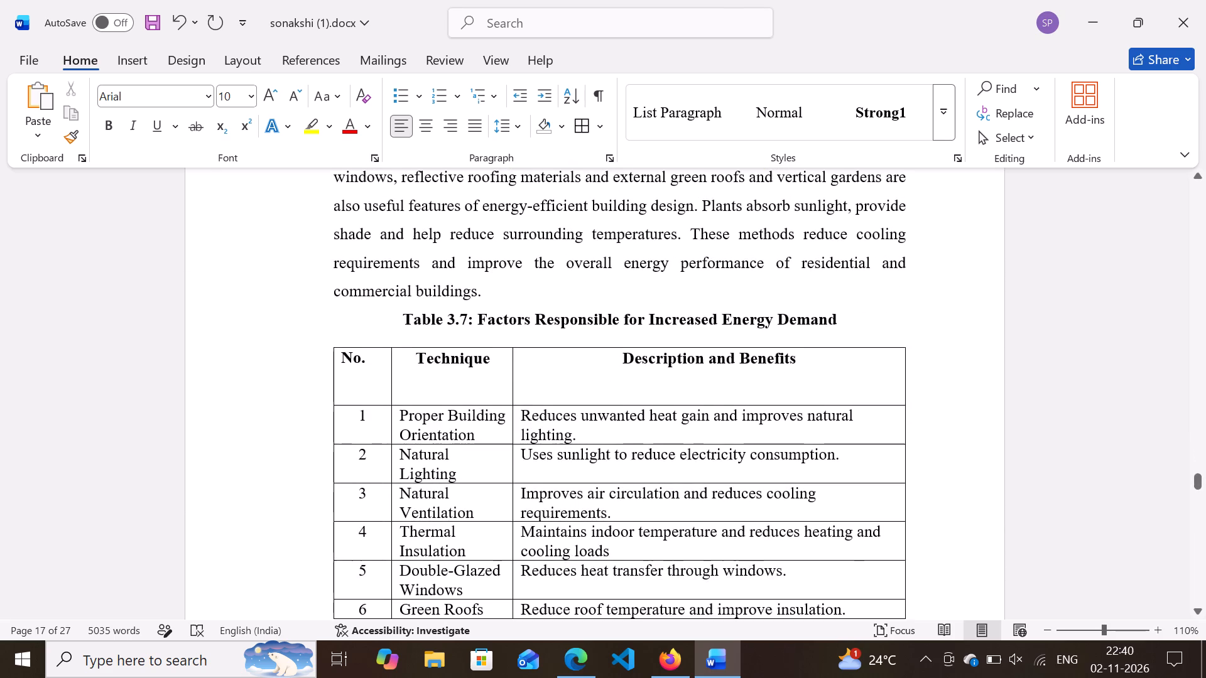
scroll(706, 193, up, 7)
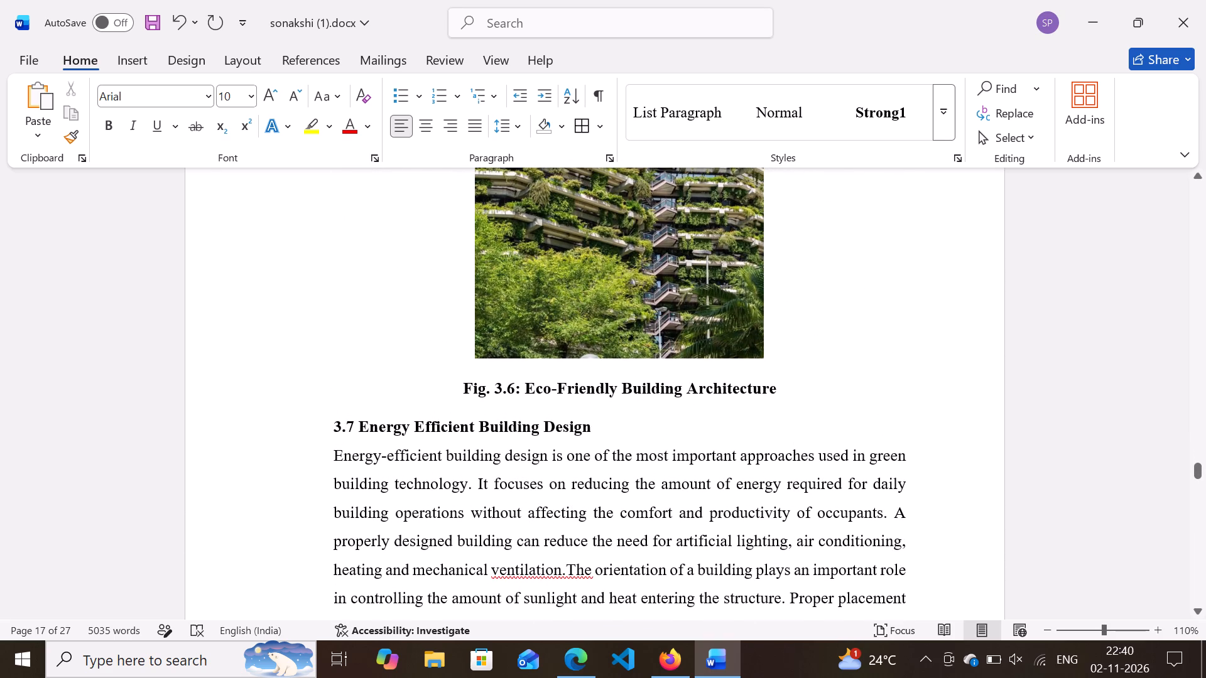
scroll(706, 193, down, 5)
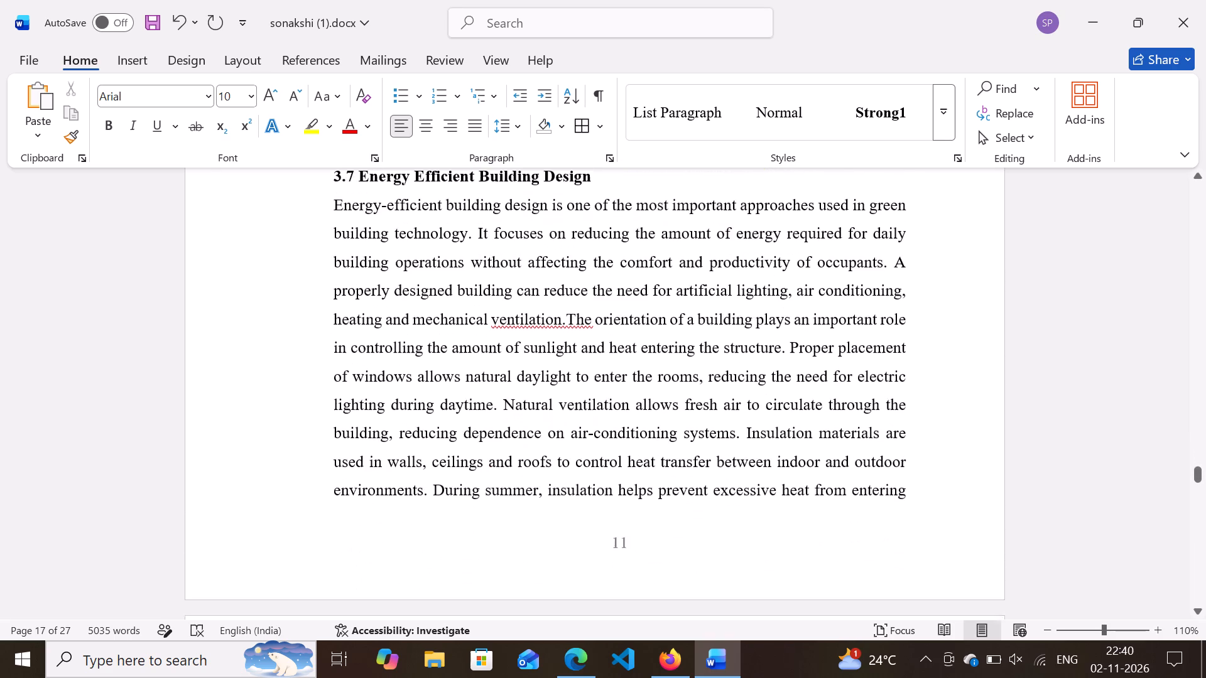
scroll(706, 193, down, 3)
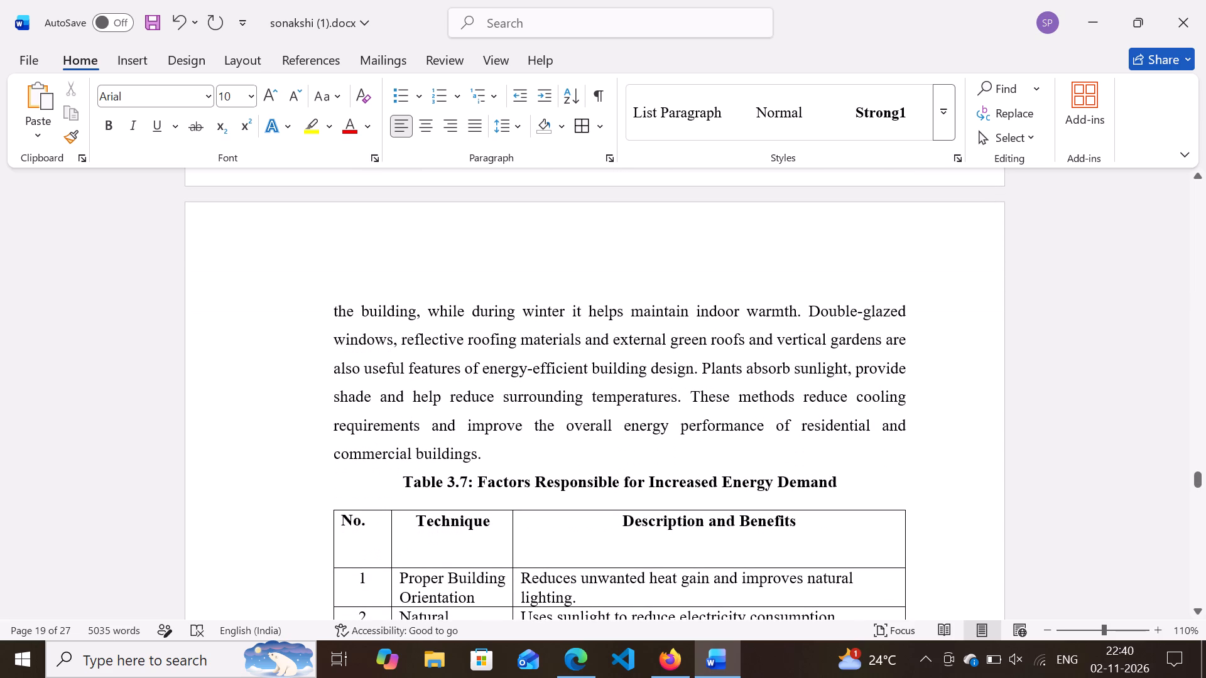
scroll(706, 193, down, 3)
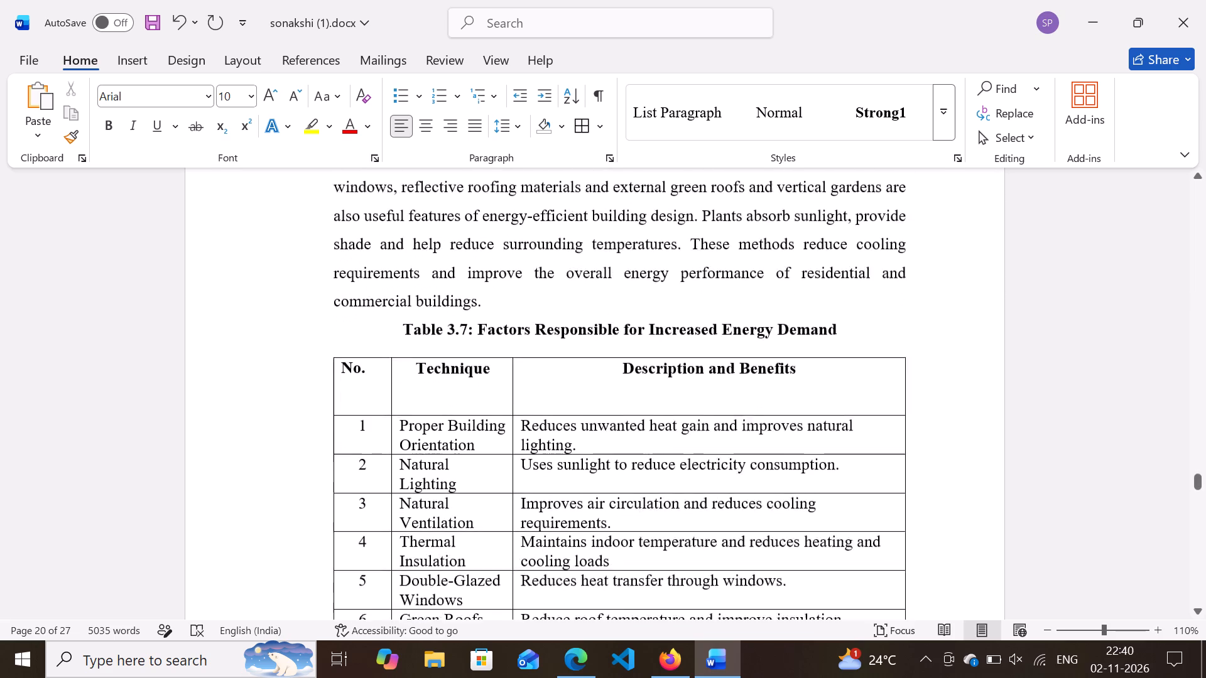
Examine the contents of the techniques table in section 3.7 against its "Table 3.7" caption.
scroll(706, 193, down, 3)
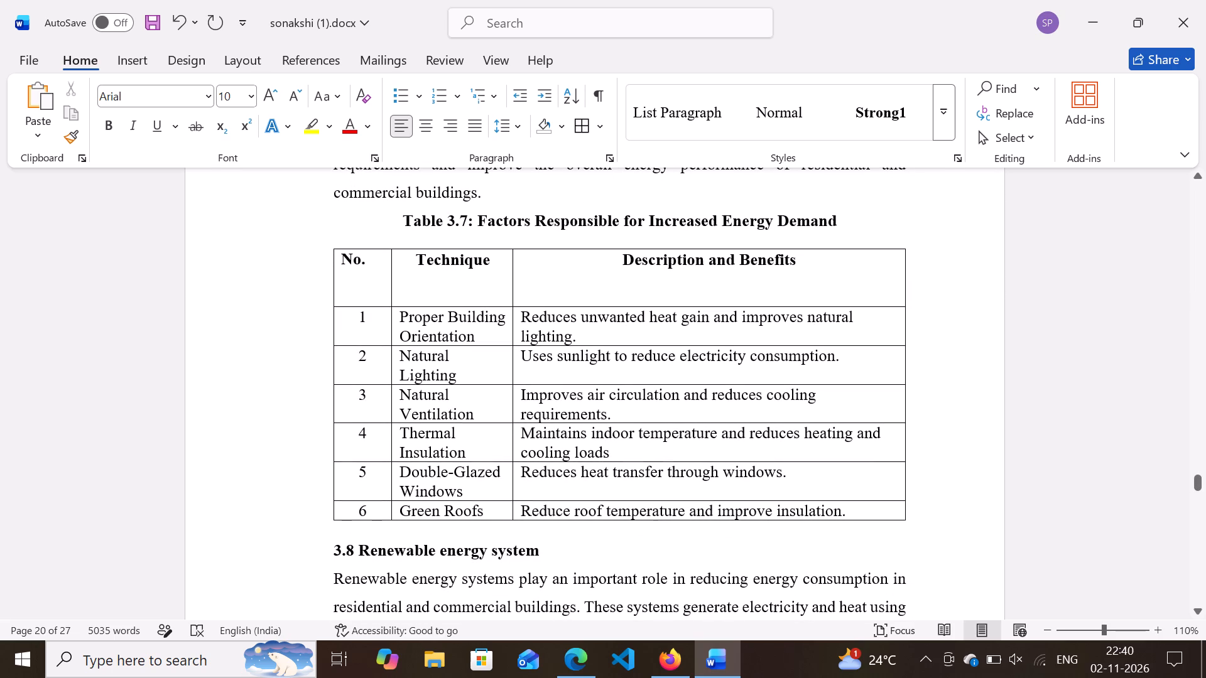
scroll(706, 193, down, 1)
scroll(706, 193, up, 4)
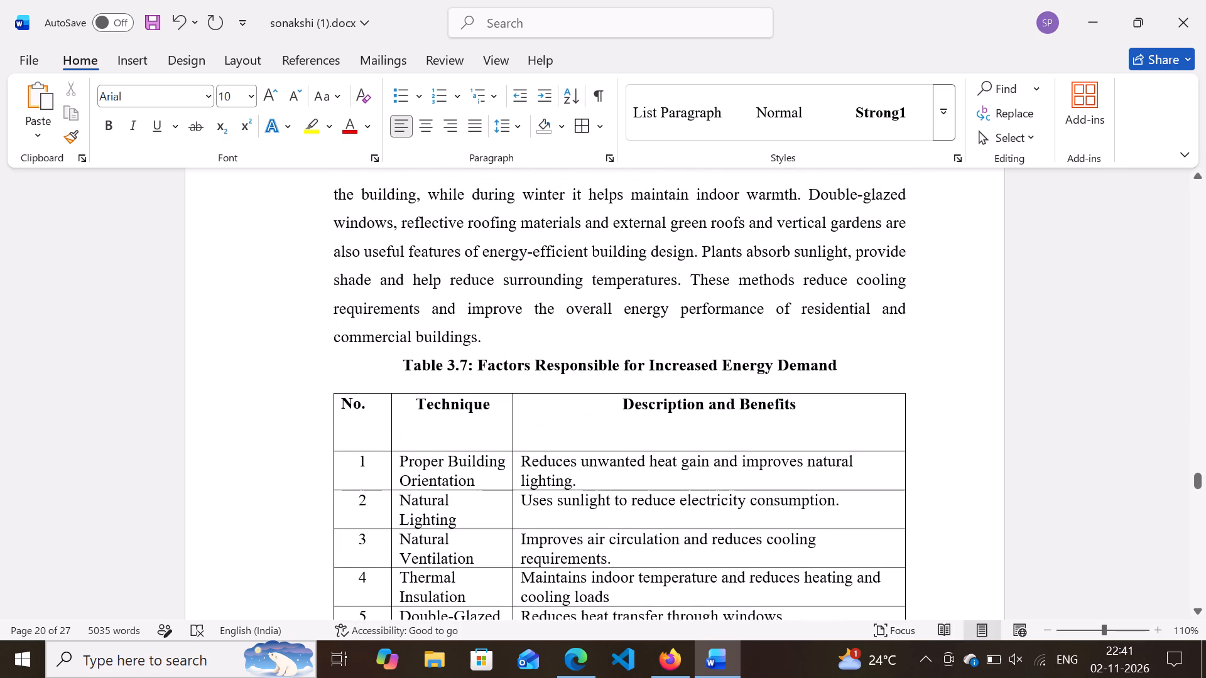
scroll(706, 193, up, 3)
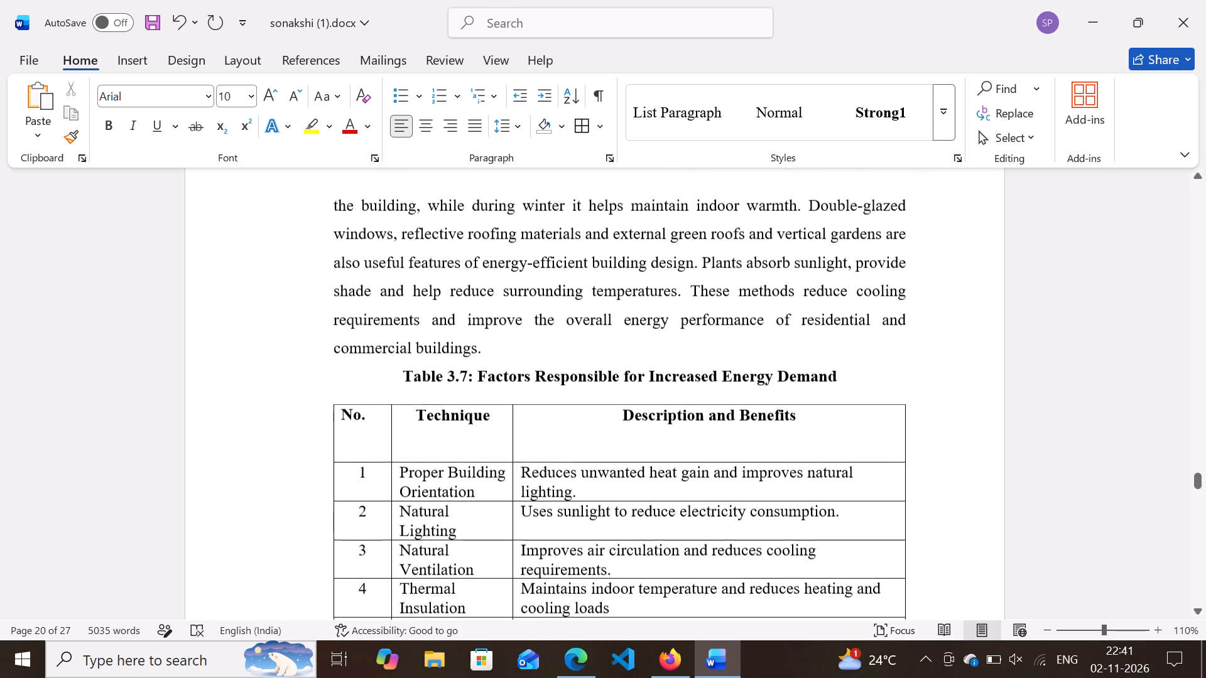
scroll(706, 193, up, 1)
ctrl+scroll(706, 193, up, 2)
ctrl+scroll(706, 193, down, 1)
ctrl+scroll(706, 193, up, 1)
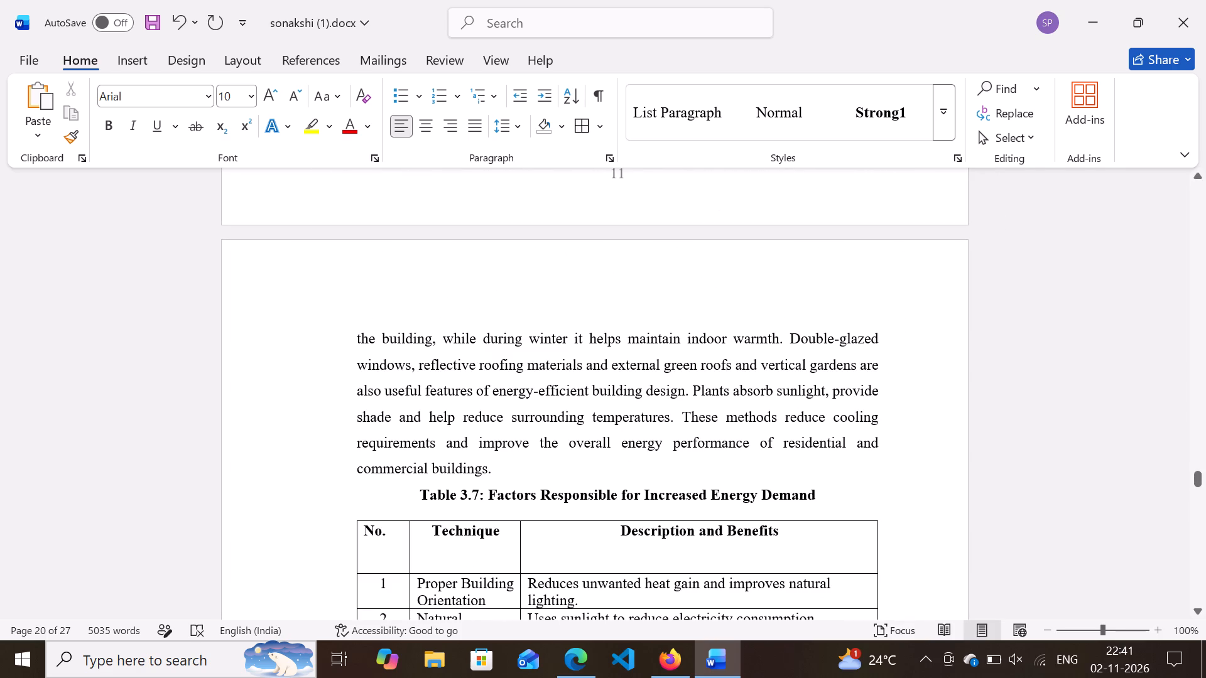
ctrl+scroll(839, 494, up, 2)
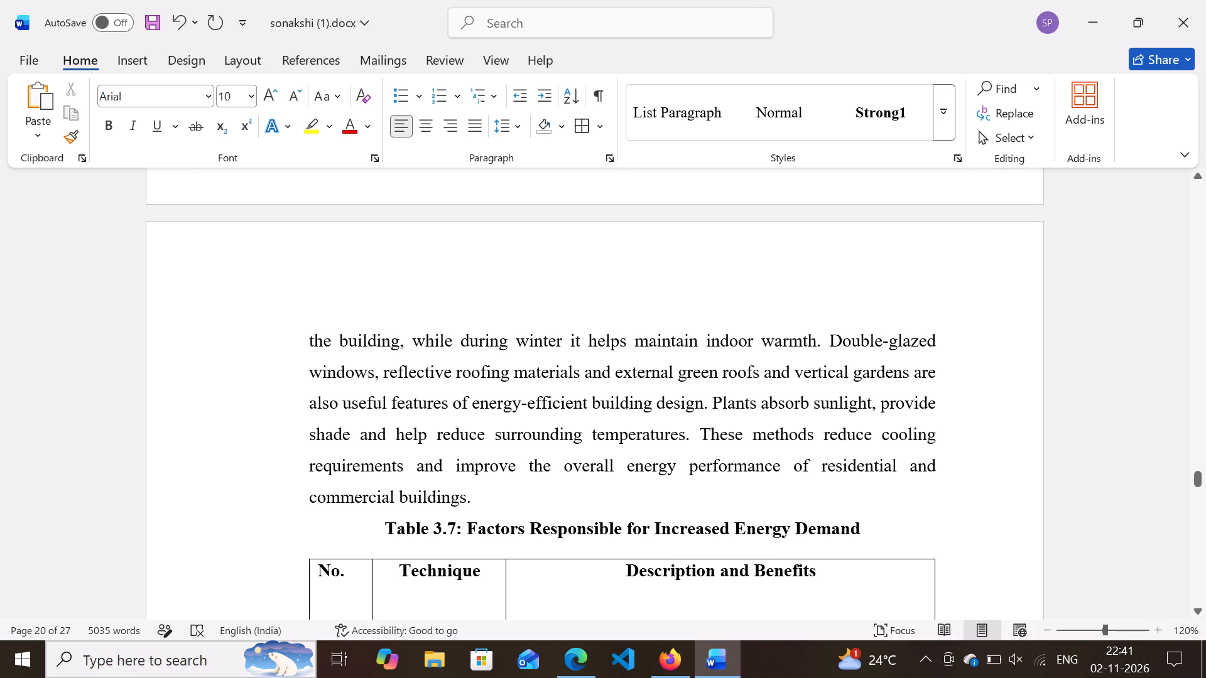
Replace the title in the Table 3.7 caption above the techniques table with "Sustainable Design Features for Building".
double_click(867, 525)
click(867, 525)
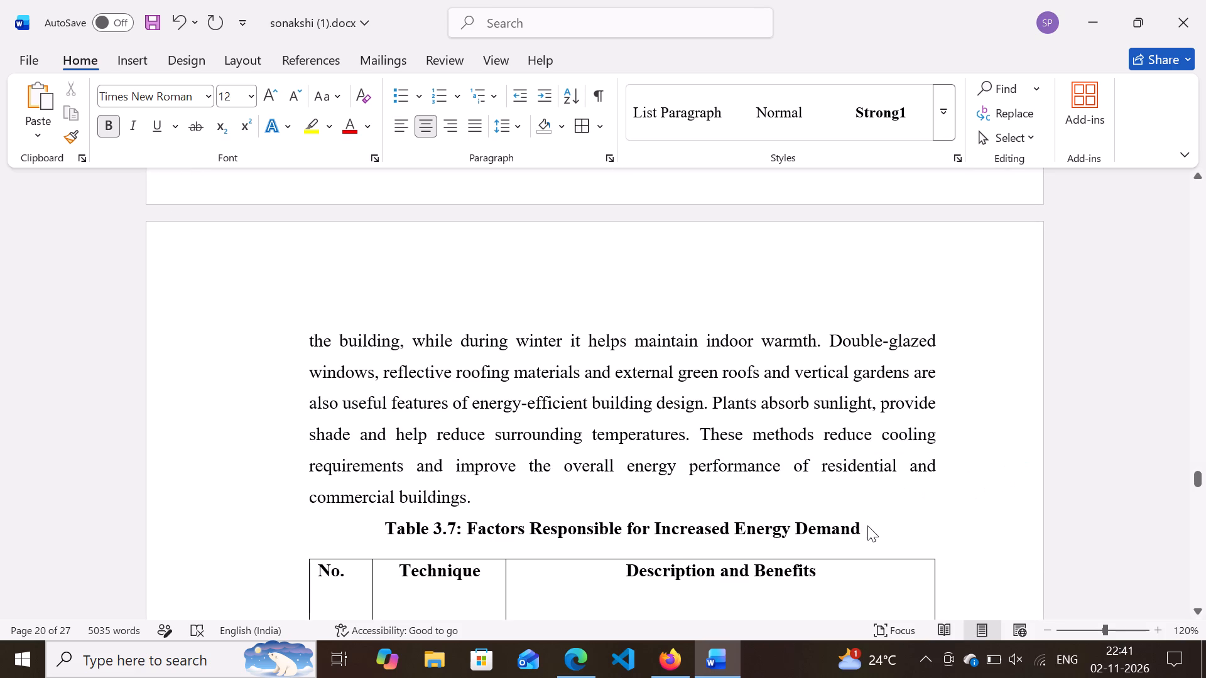
key(BackSpace)
key(BackSpace)
key(BackSpace)
key(BackSpace)
key(BackSpace)
key(BackSpace)
key(BackSpace)
key(BackSpace)
key(BackSpace)
key(BackSpace)
key(BackSpace)
key(BackSpace)
key(BackSpace)
key(BackSpace)
key(BackSpace)
key(BackSpace)
key(BackSpace)
key(BackSpace)
key(BackSpace)
key(BackSpace)
key(BackSpace)
key(BackSpace)
key(BackSpace)
key(BackSpace)
key(BackSpace)
key(BackSpace)
key(BackSpace)
key(BackSpace)
key(BackSpace)
key(BackSpace)
key(BackSpace)
key(BackSpace)
key(BackSpace)
key(BackSpace)
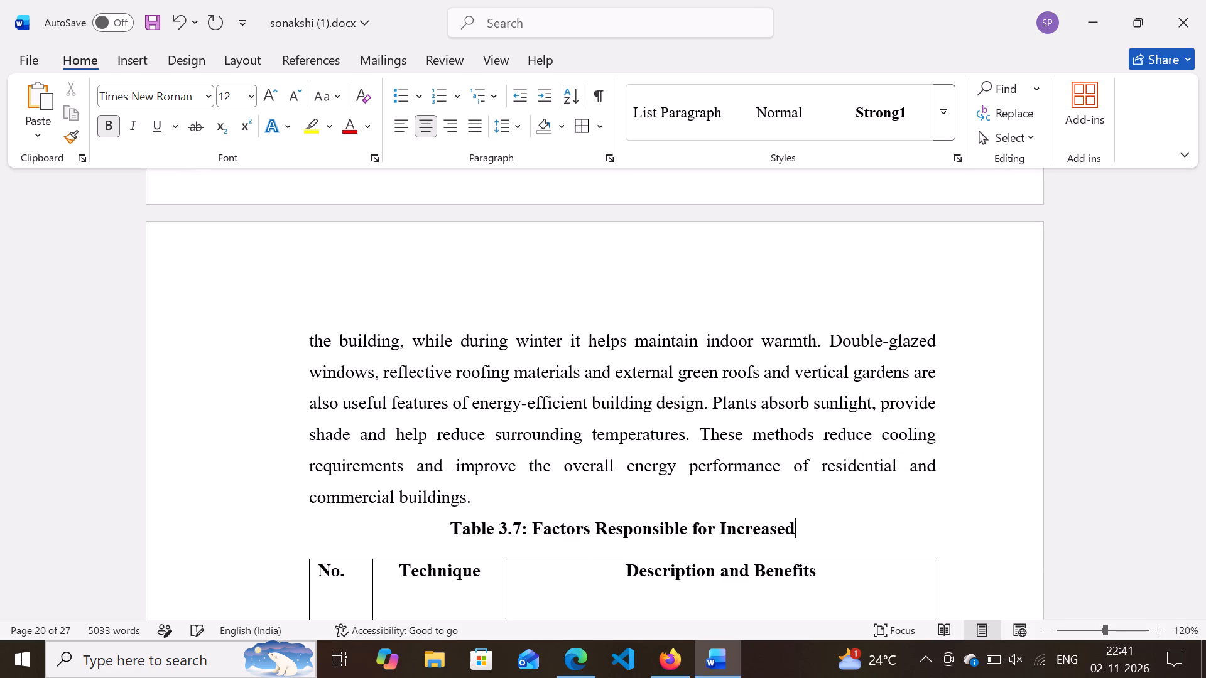
key(BackSpace)
key(BackSpace)
key(BackSpace)
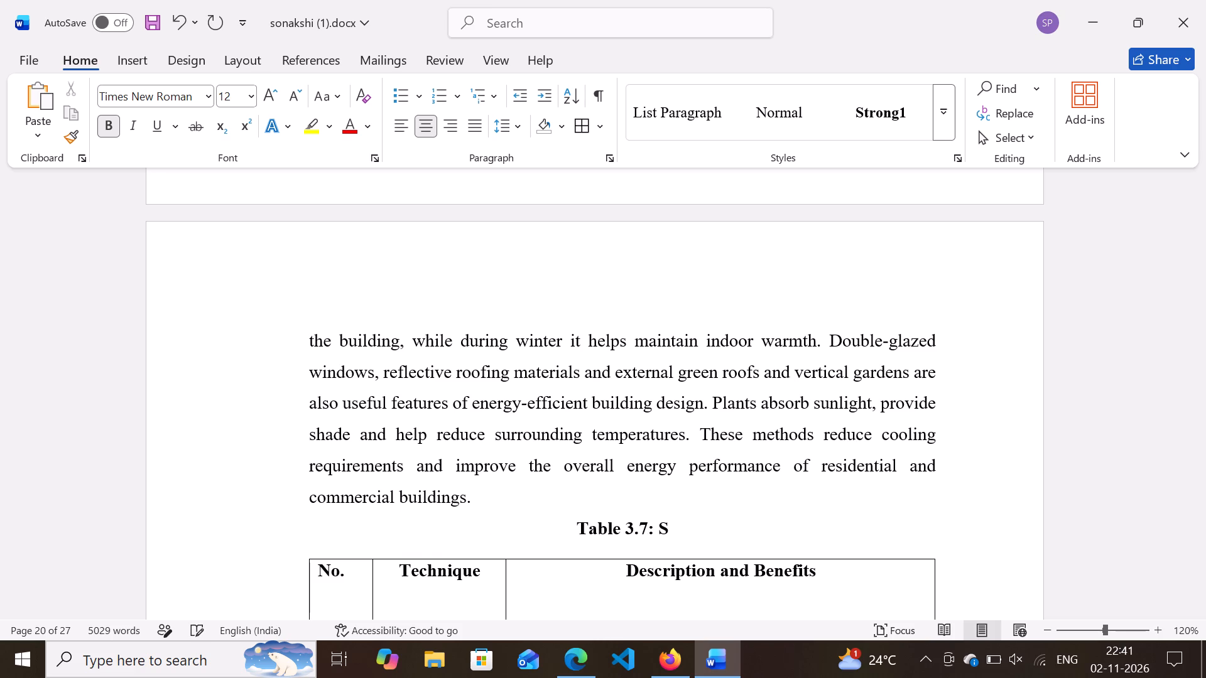
text(ustainable)
key(space)
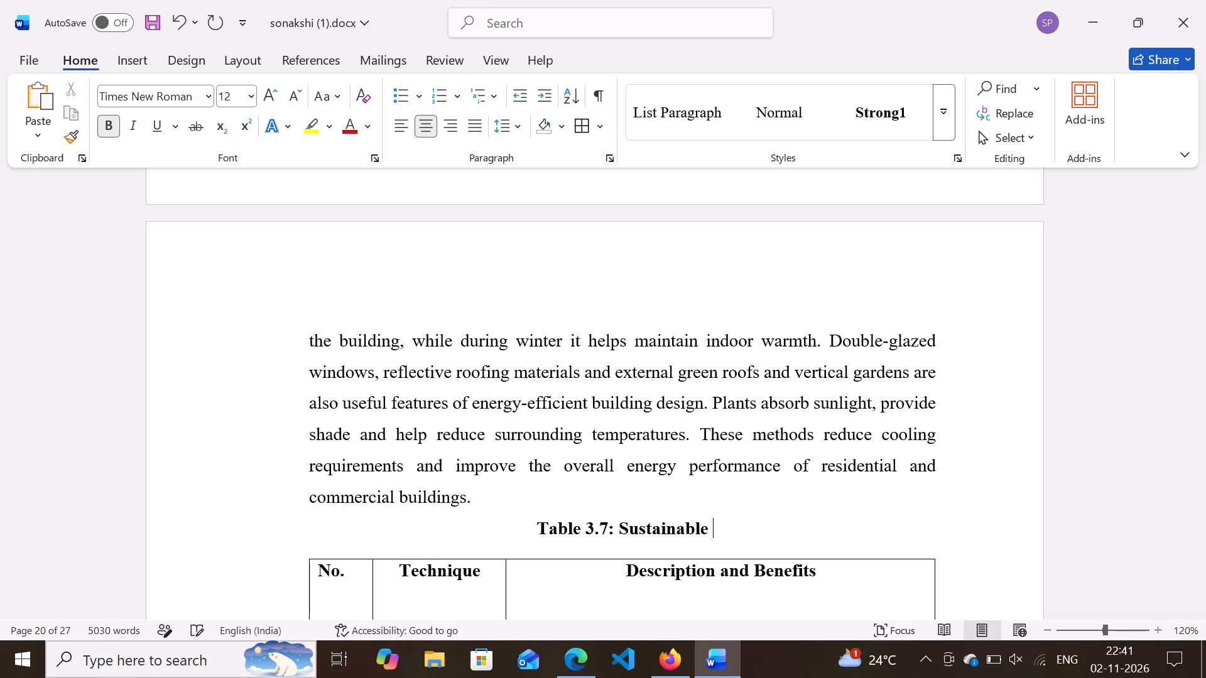
key(d)
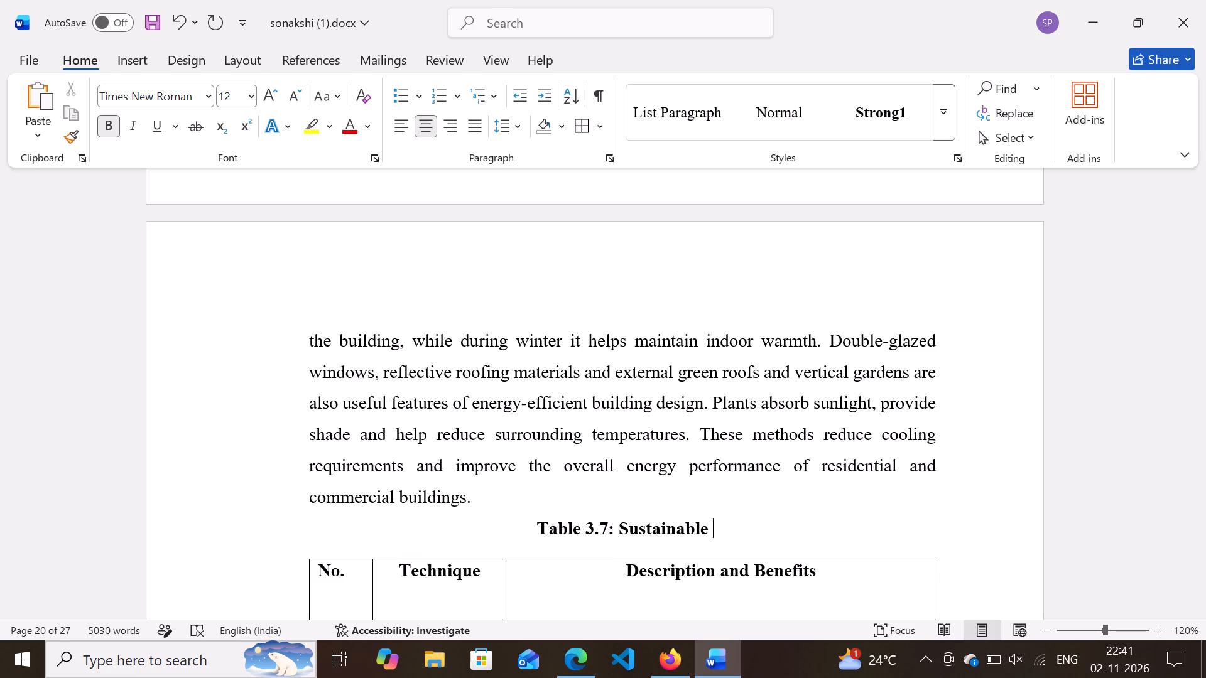
text(esign)
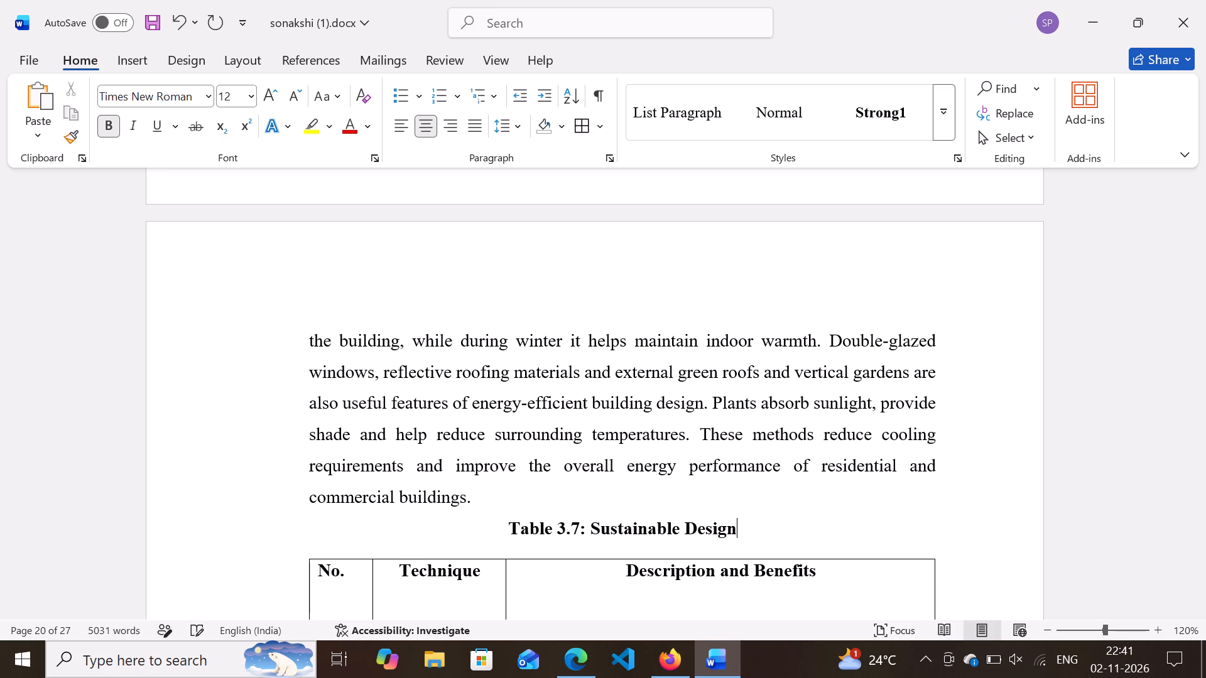
key(space)
key(f)
text(eat)
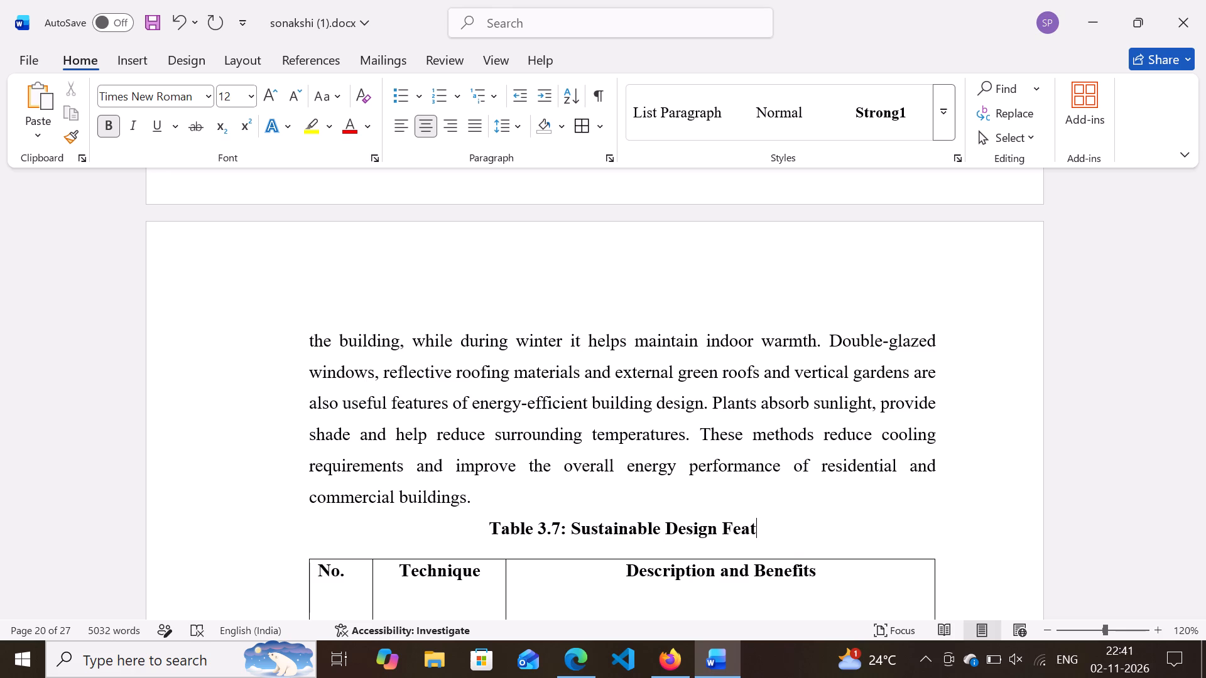
text(ures)
key(space)
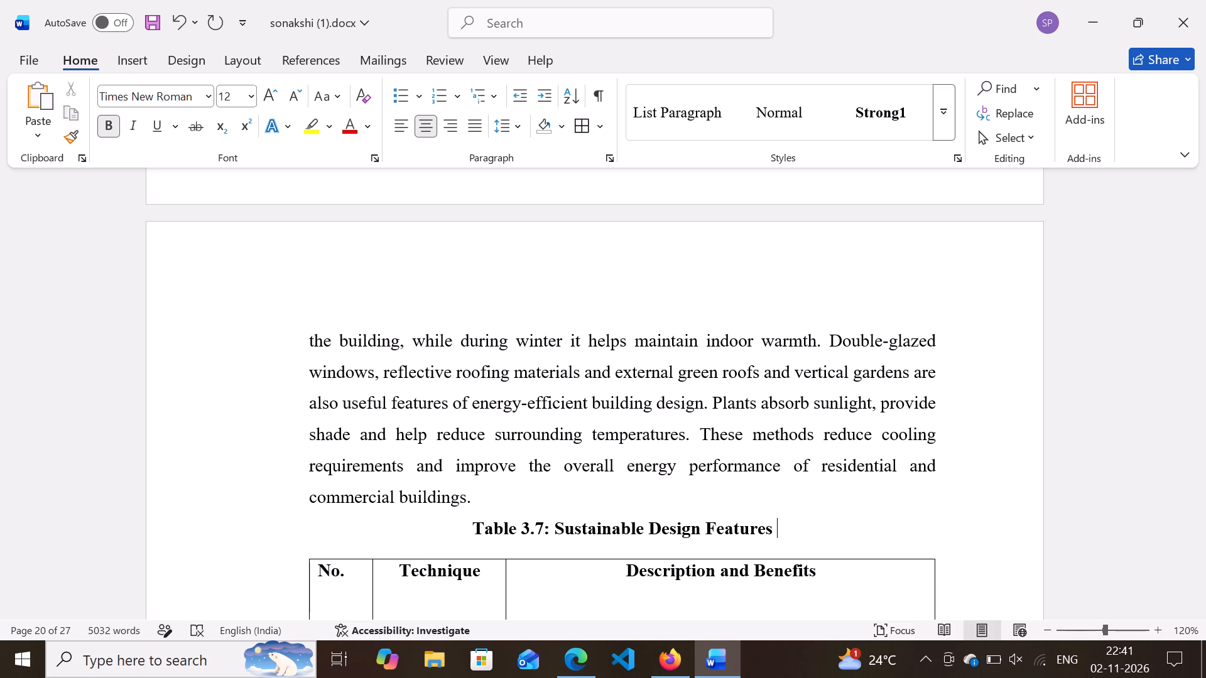
key(f)
key(p)
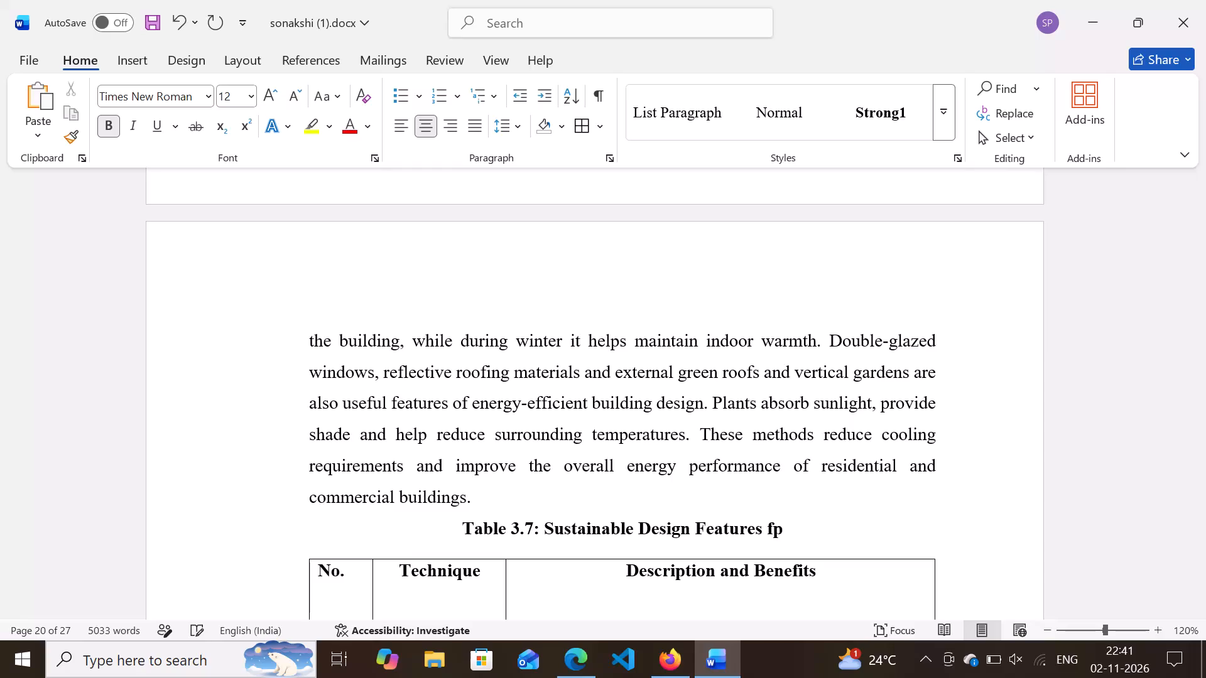
key(BackSpace)
text(or)
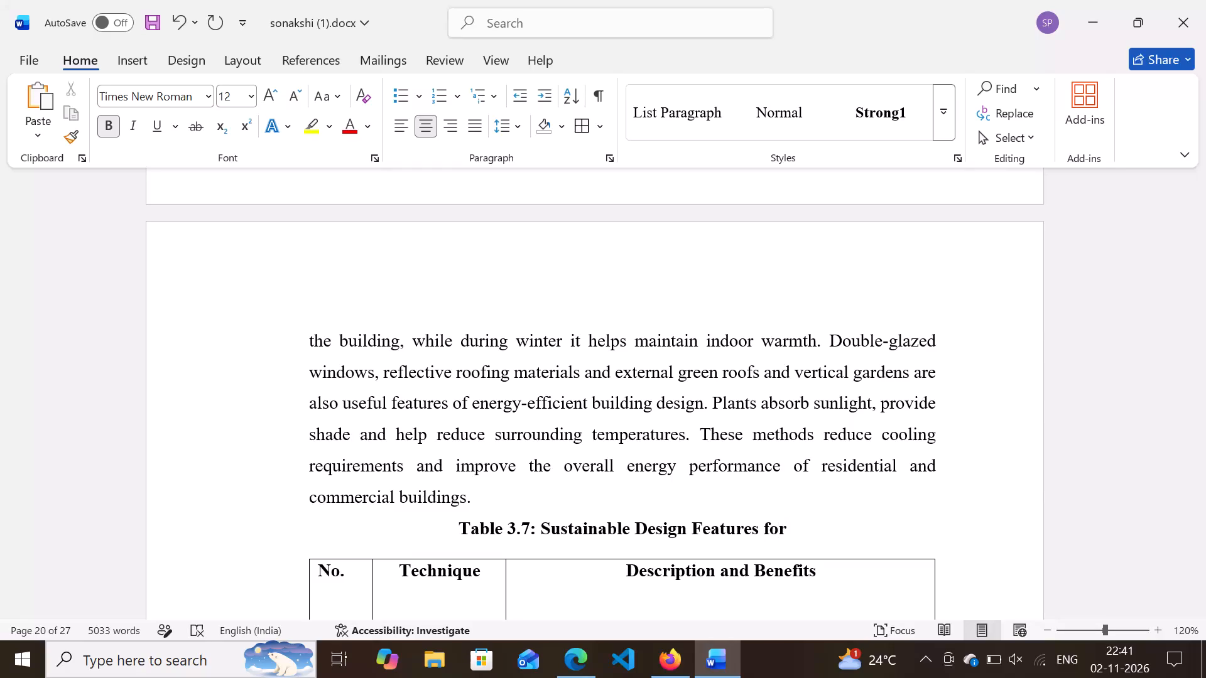
key(space)
key(b)
text(uildinfg)
key(BackSpace)
key(BackSpace)
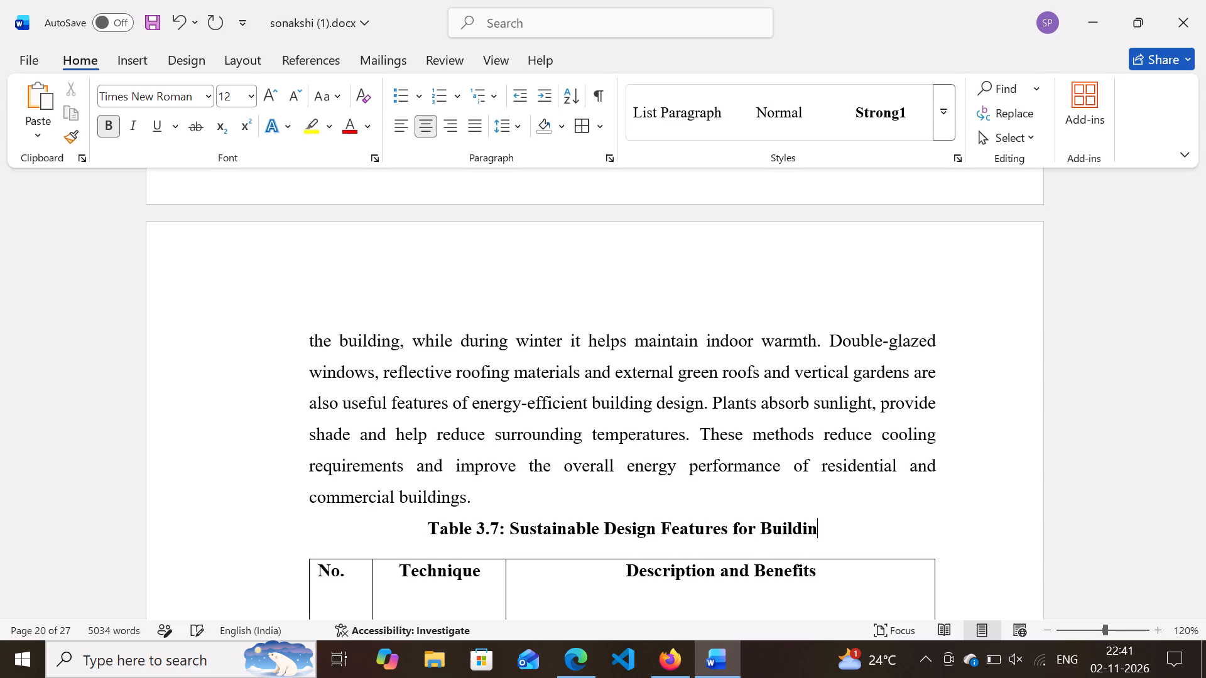
key(g)
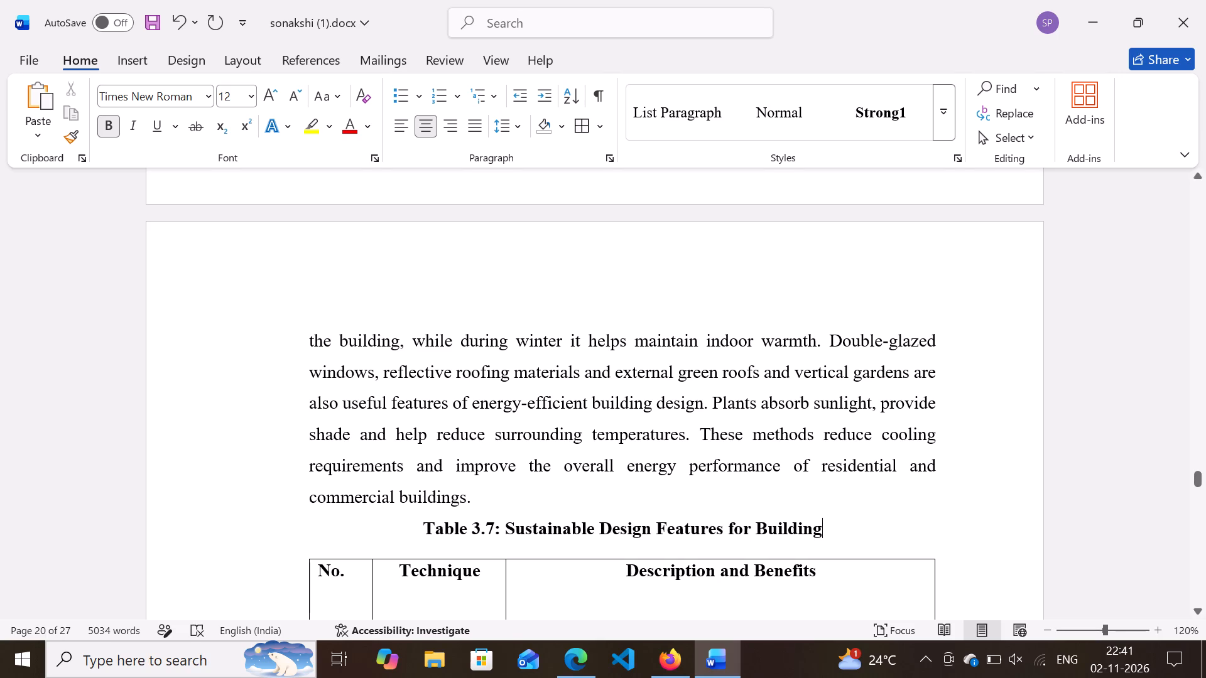
Copy the title "Sustainable Design Features for Building" from the Table 3.7 caption, without its table number.
drag(838, 527, 679, 520)
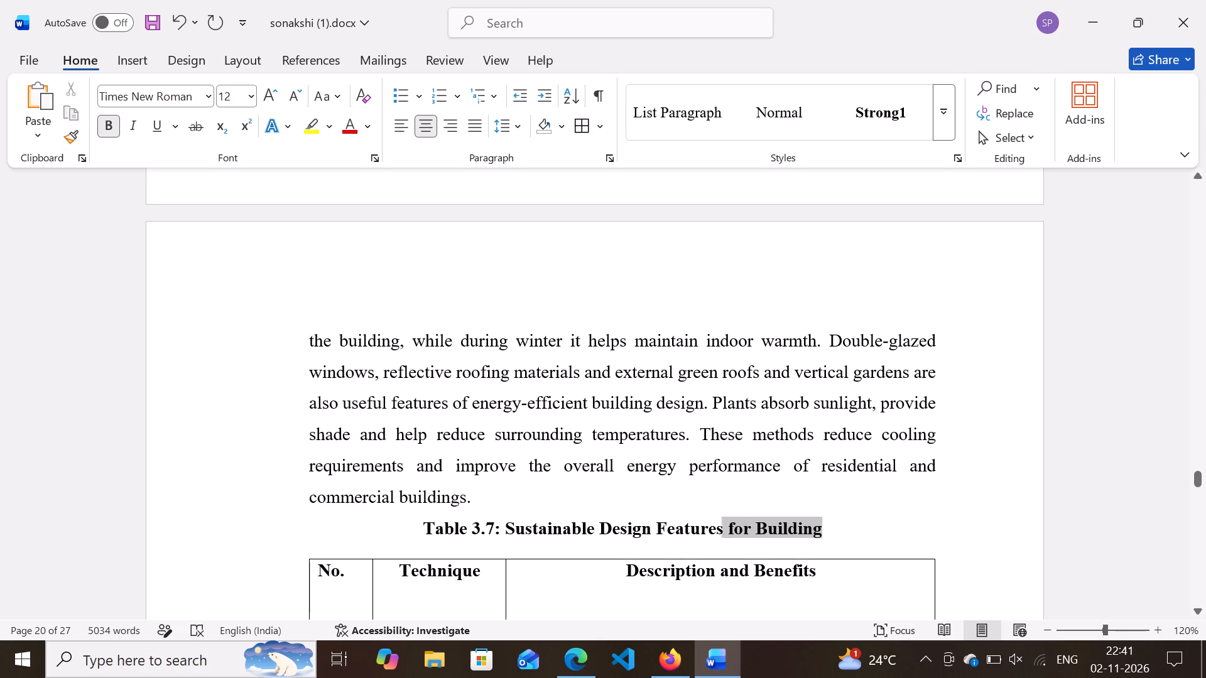
drag(679, 520, 521, 527)
key(ctrl+c)
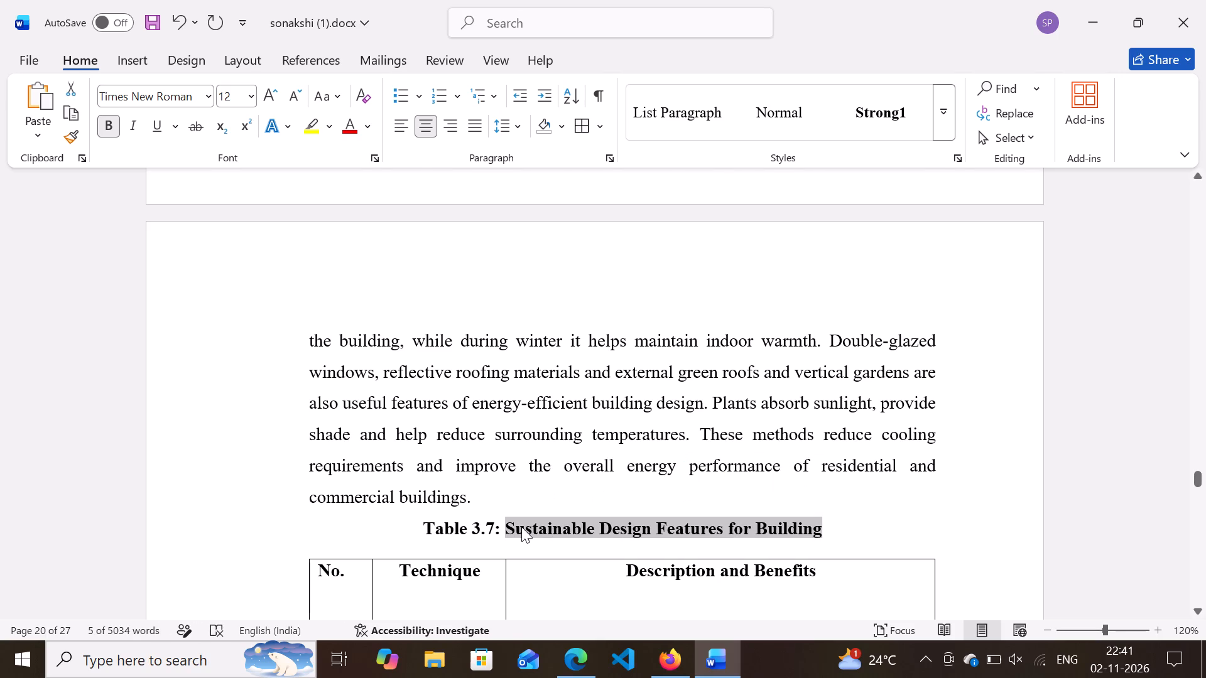
In the List of tables, change the table number of the "Factors Responsible for increased Energy Demand" entry to 3.3.
scroll(521, 527, up, 13)
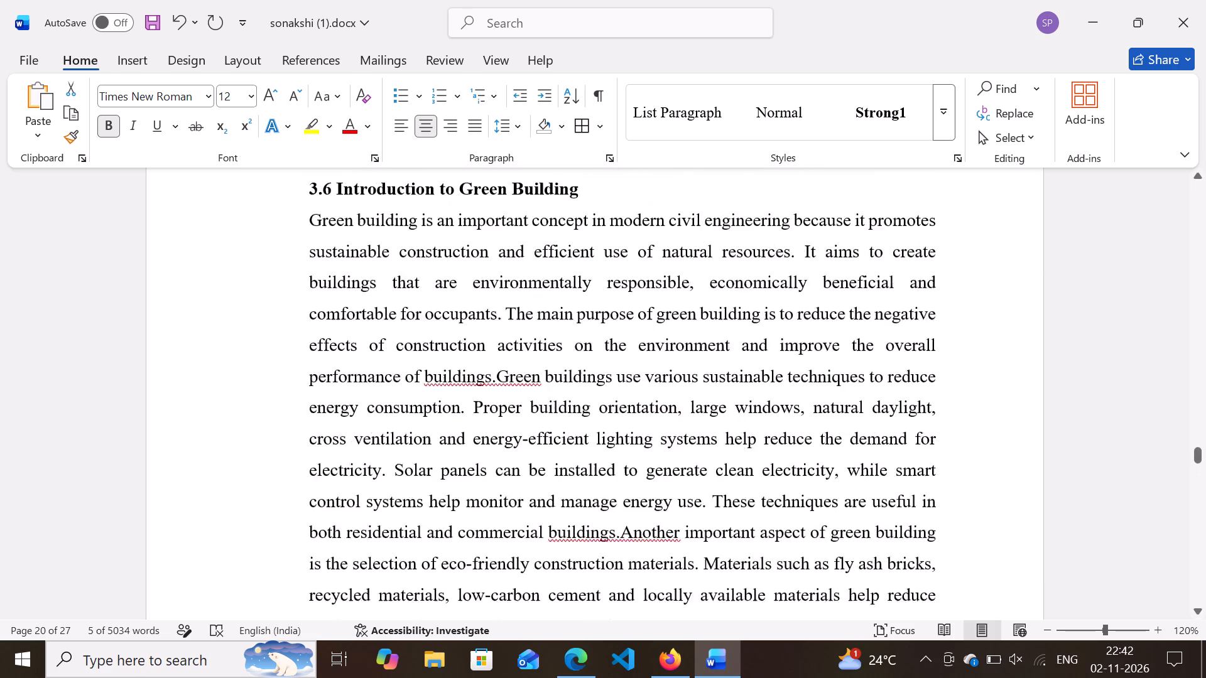
scroll(521, 527, up, 11)
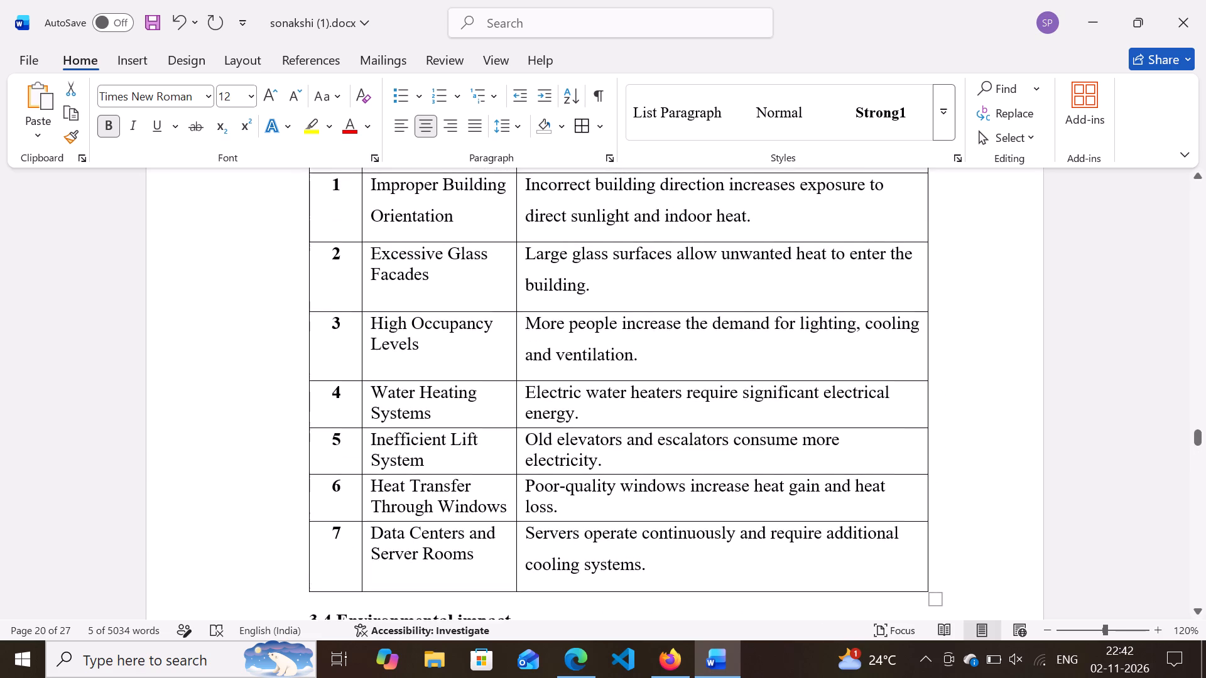
scroll(521, 527, up, 5)
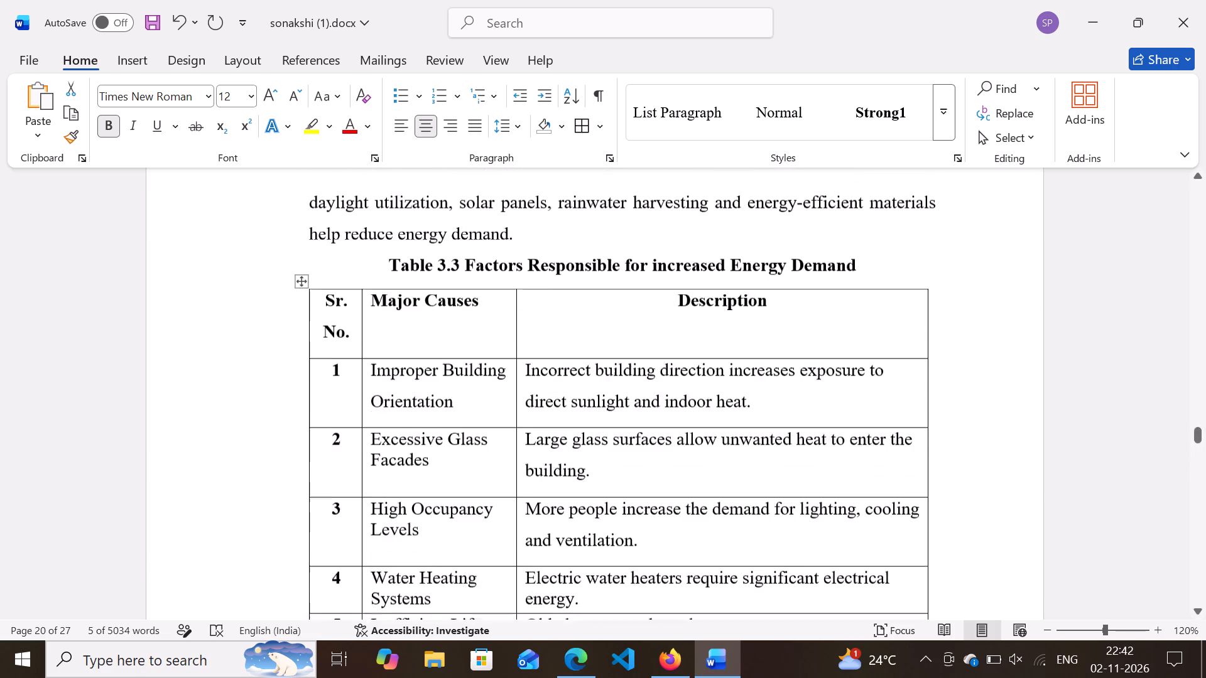
scroll(521, 527, up, 15)
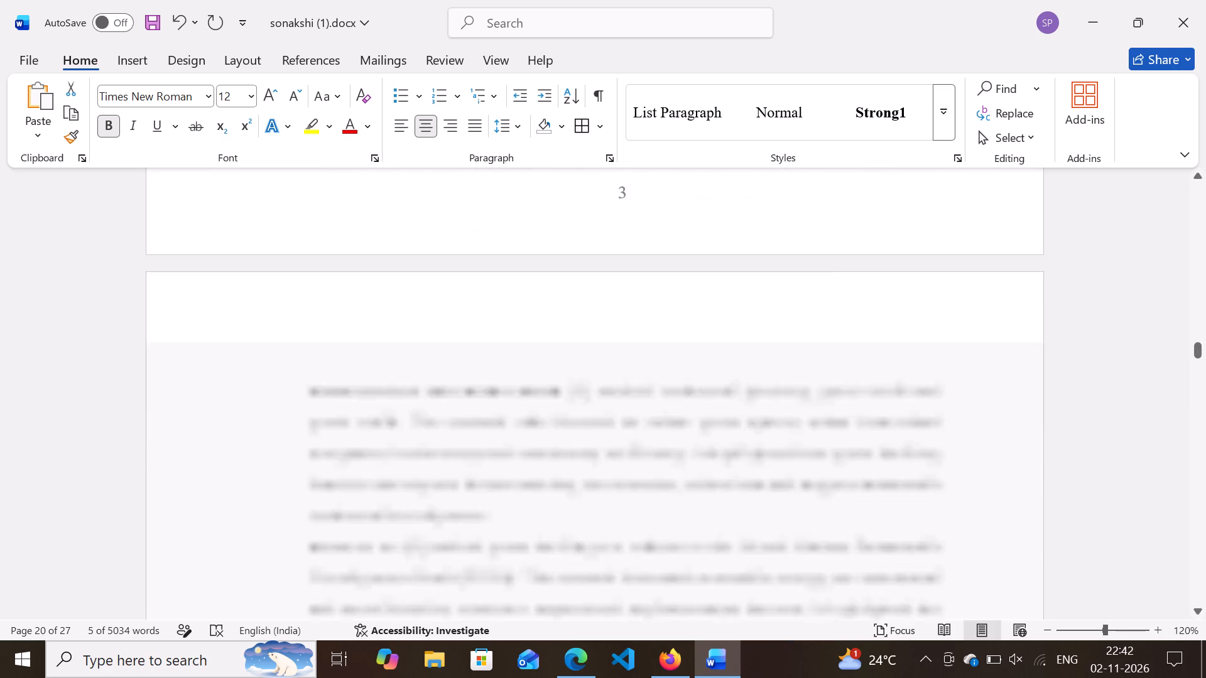
scroll(521, 527, up, 9)
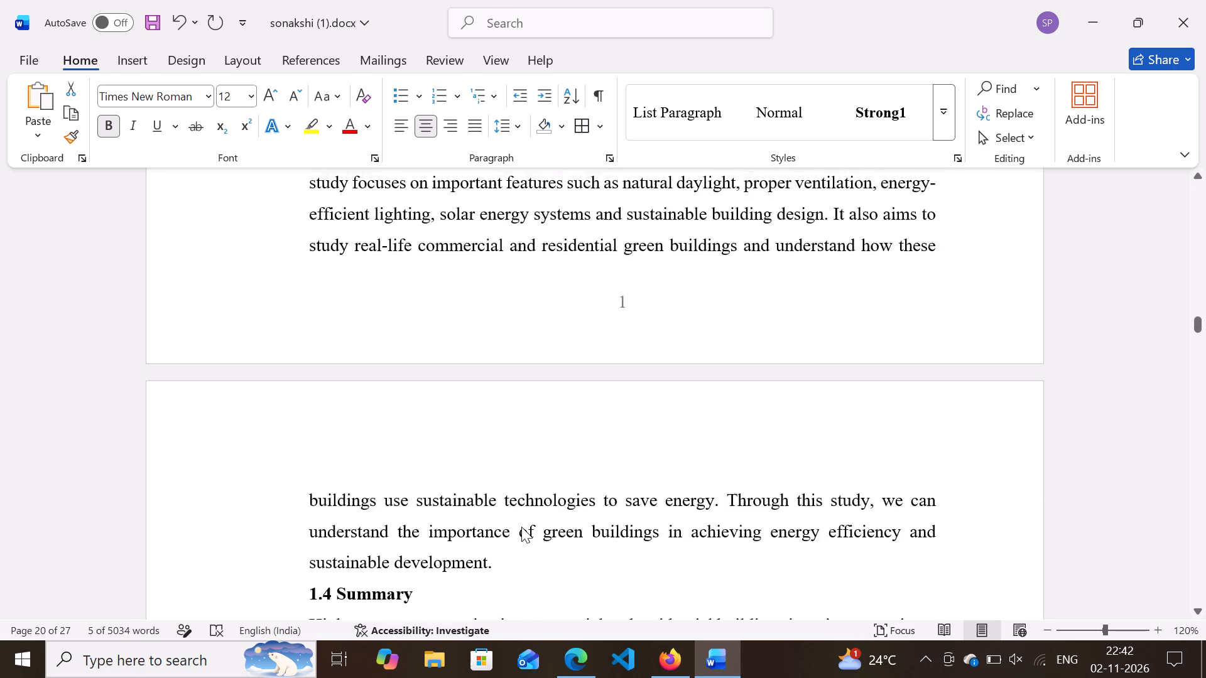
scroll(521, 527, up, 12)
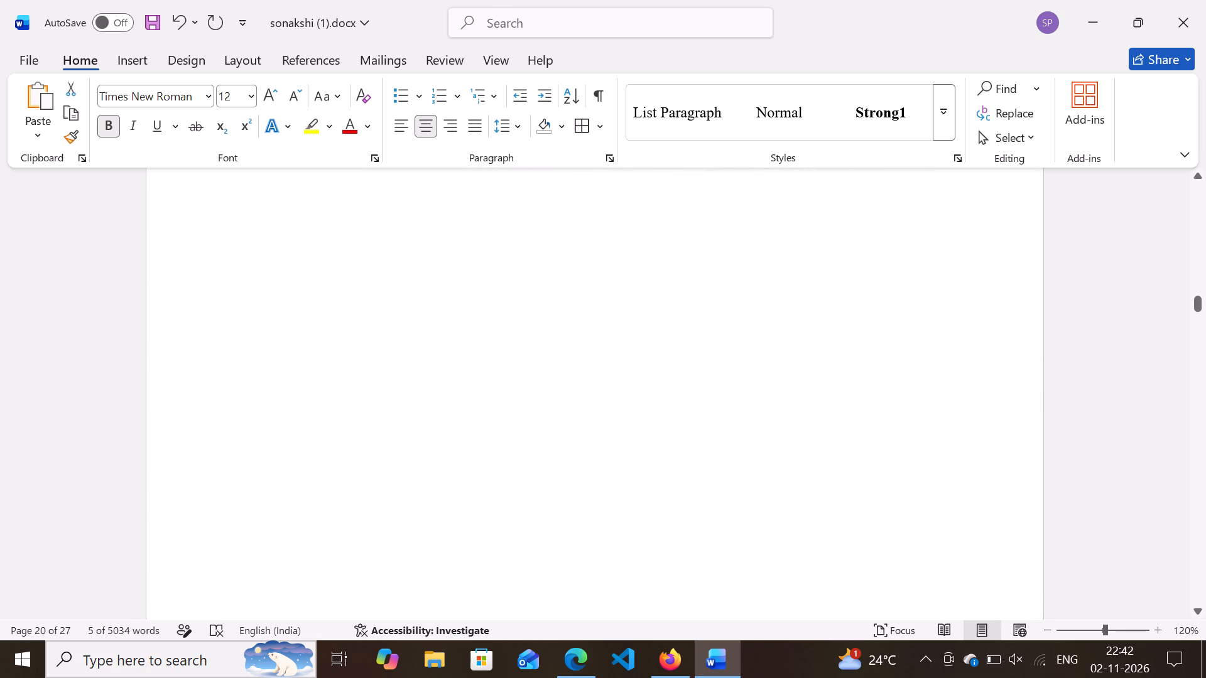
scroll(521, 527, up, 3)
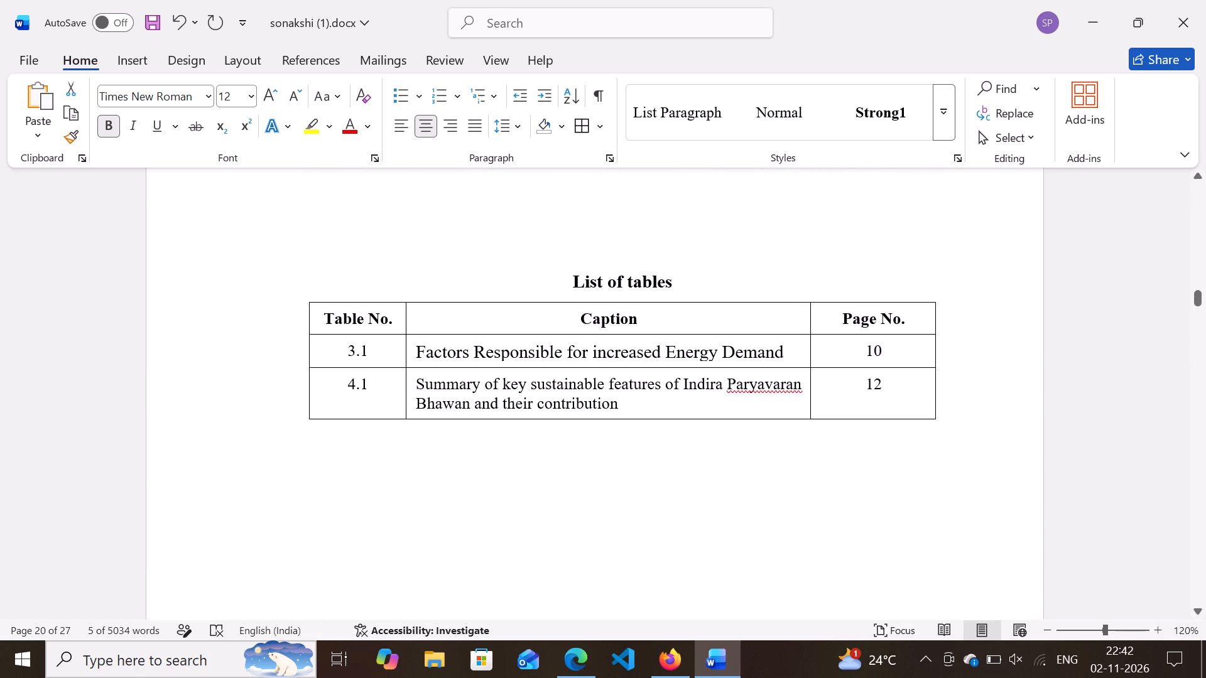
click(379, 347)
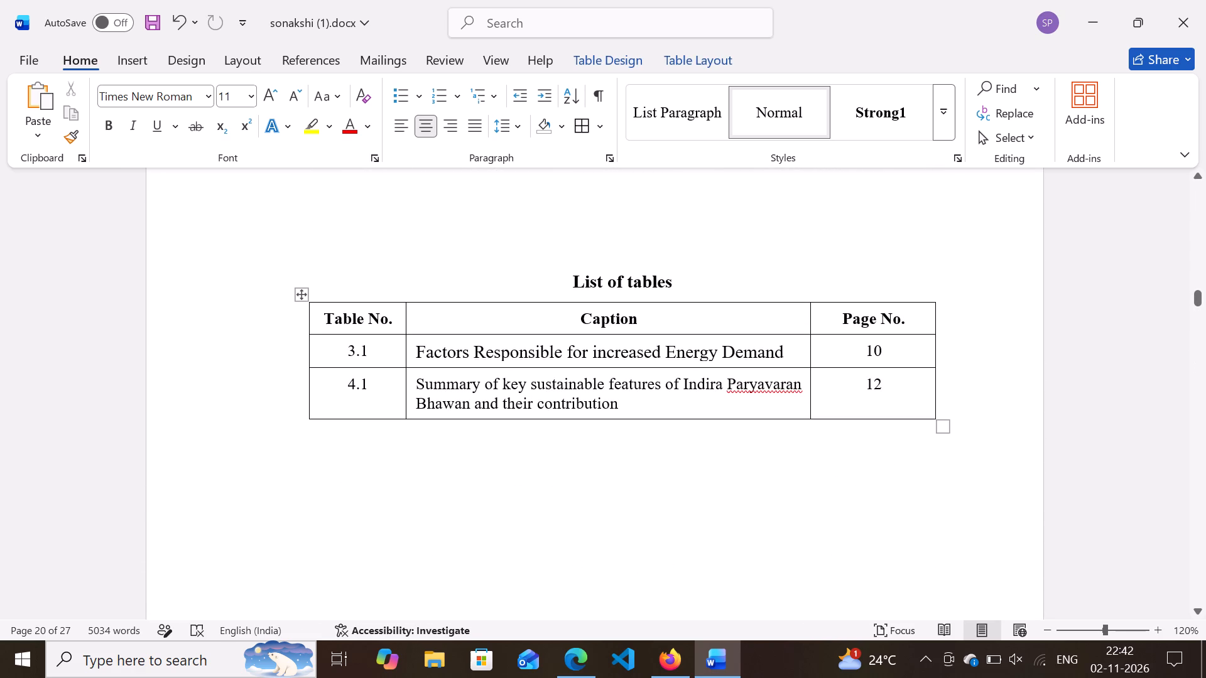
key(BackSpace)
key(3)
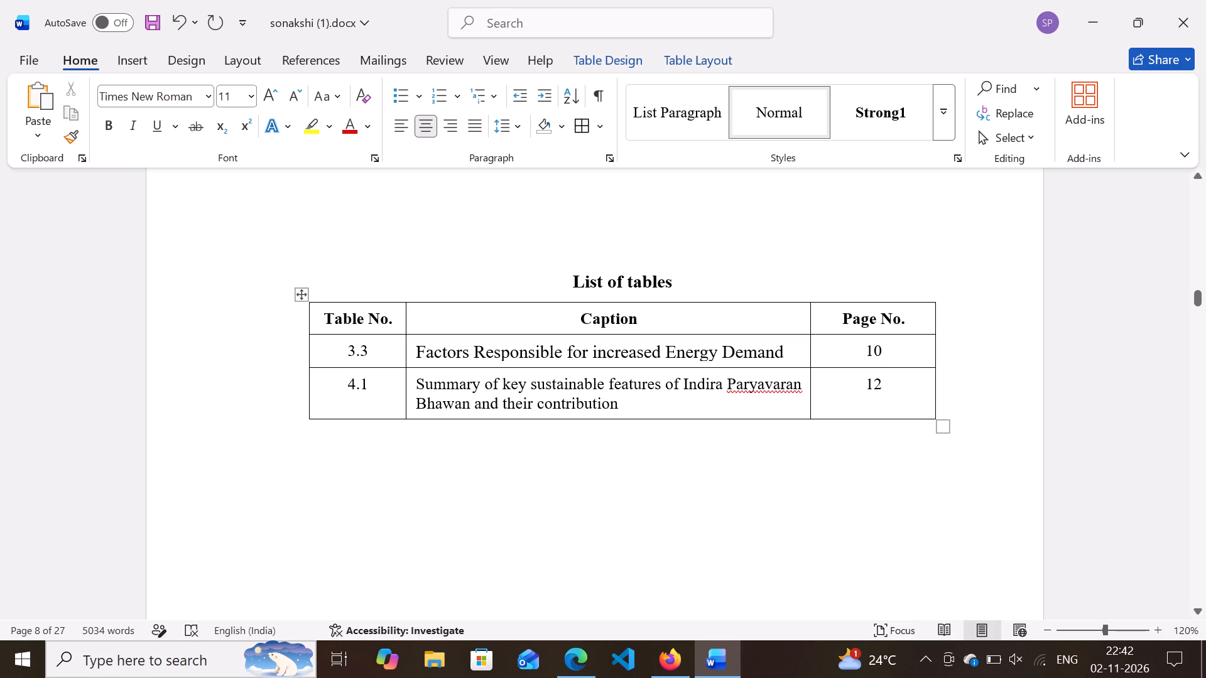
Change the table number of the second entry in the List of tables to 3.7.
click(390, 394)
key(BackSpace)
key(BackSpace)
key(BackSpace)
text(3.7)
Replace the caption of the 3.7 entry in the List of tables with the copied title "Sustainable Design Features for Building".
drag(619, 401, 489, 387)
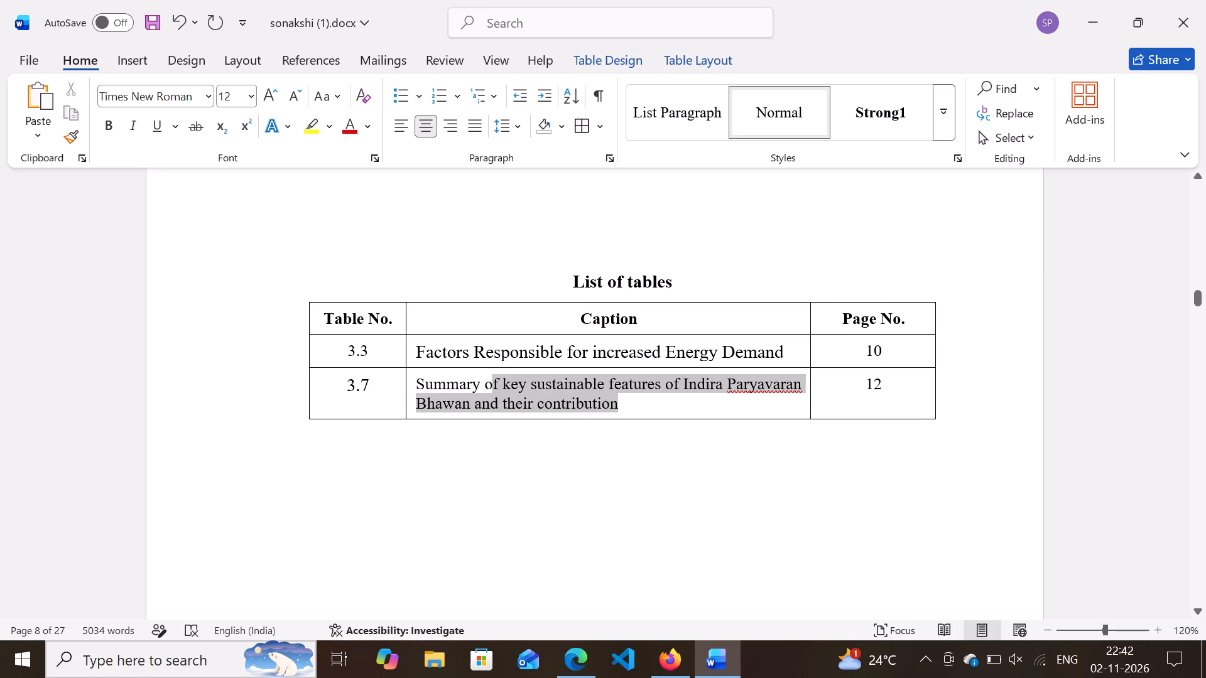
drag(489, 387, 451, 391)
key(Insert)
key(Insert)
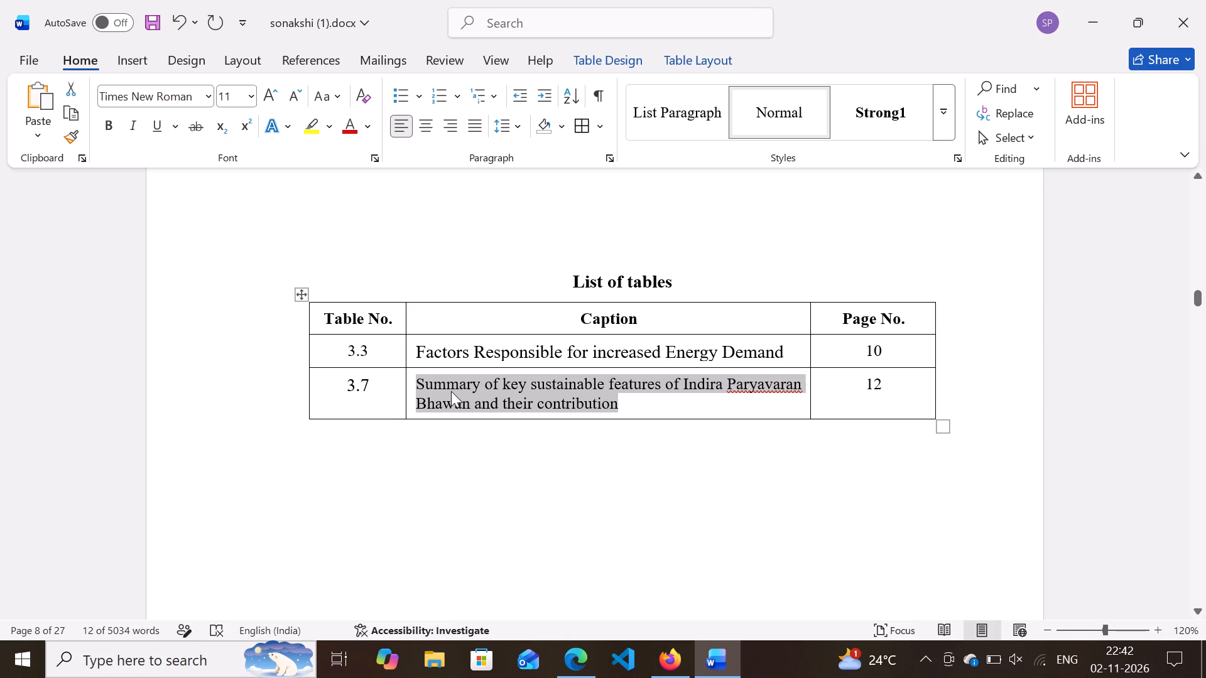
key(Delete)
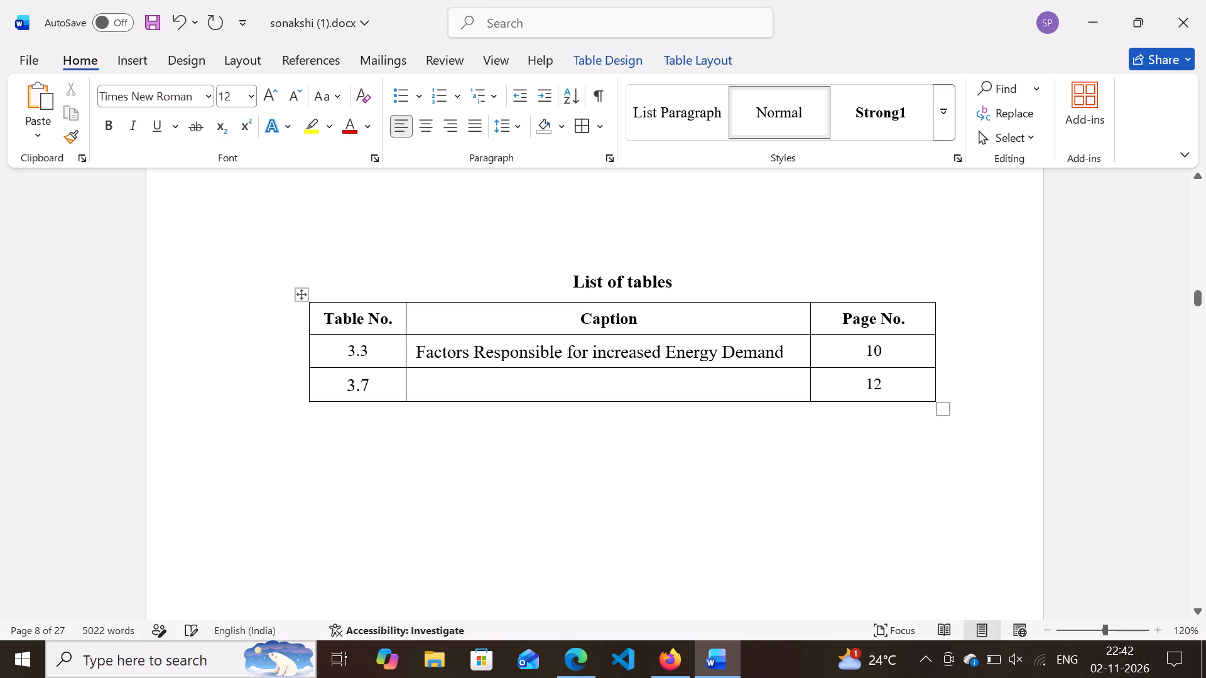
key(ctrl+v)
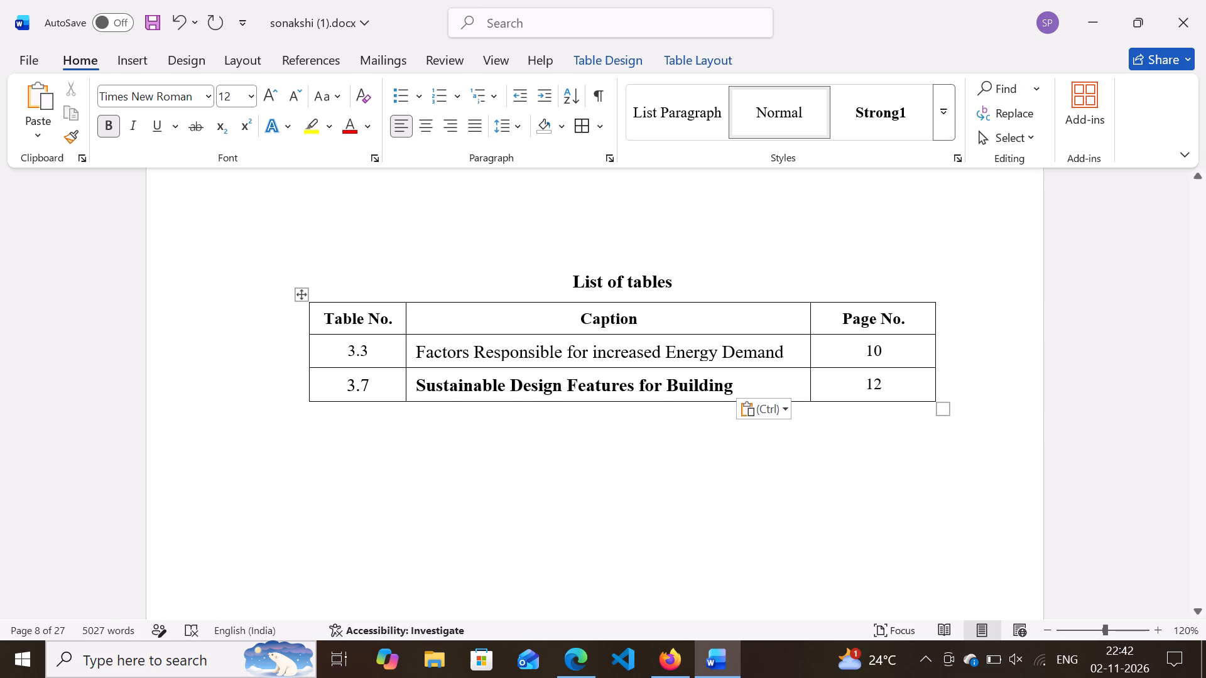
Remove the bold formatting from the "Sustainable Design Features for Building" caption in the List of tables.
drag(738, 382, 344, 397)
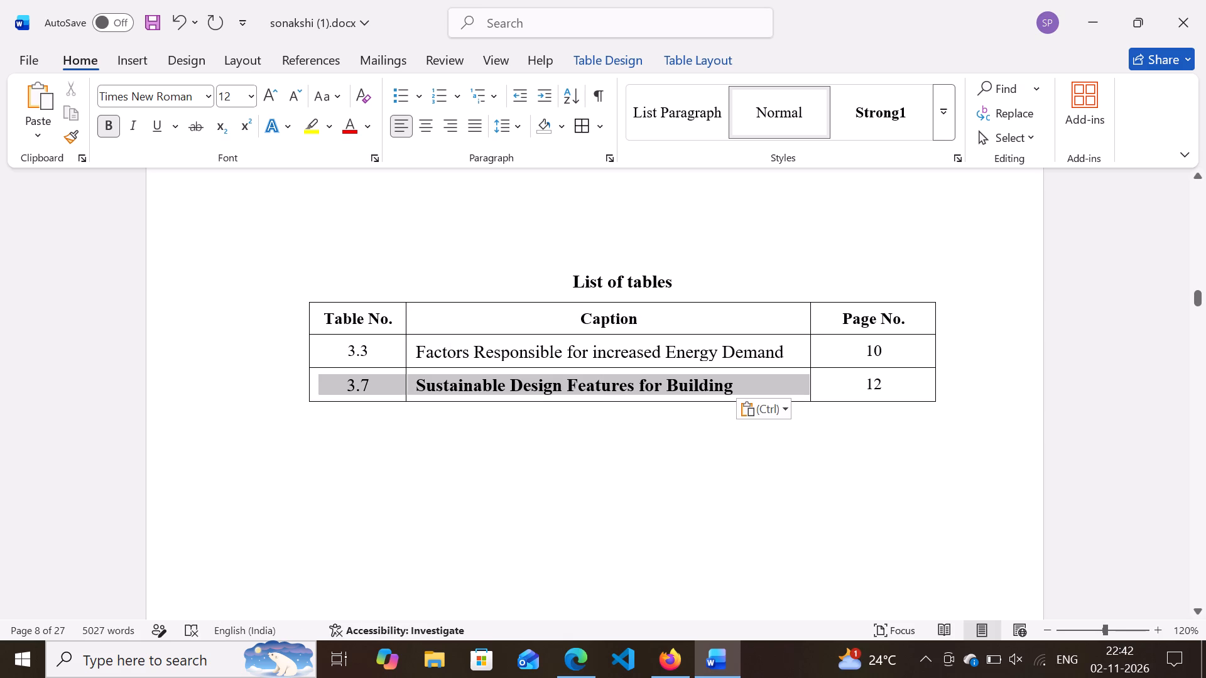
drag(344, 397, 414, 397)
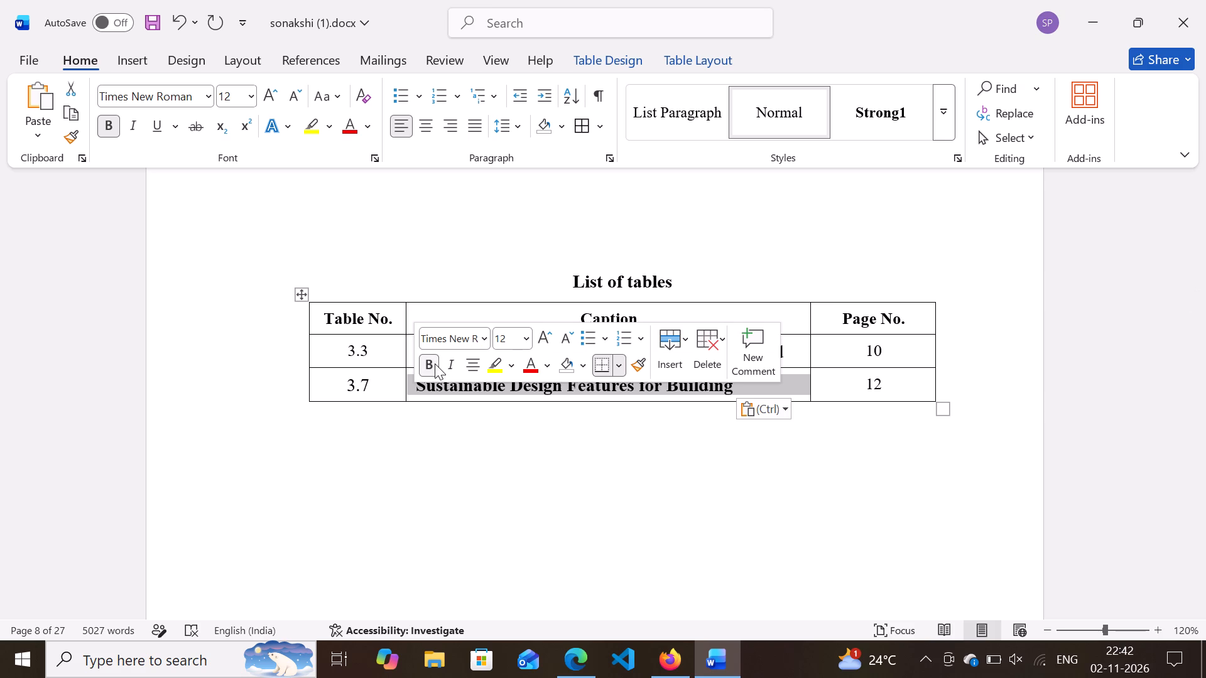
click(435, 363)
click(834, 379)
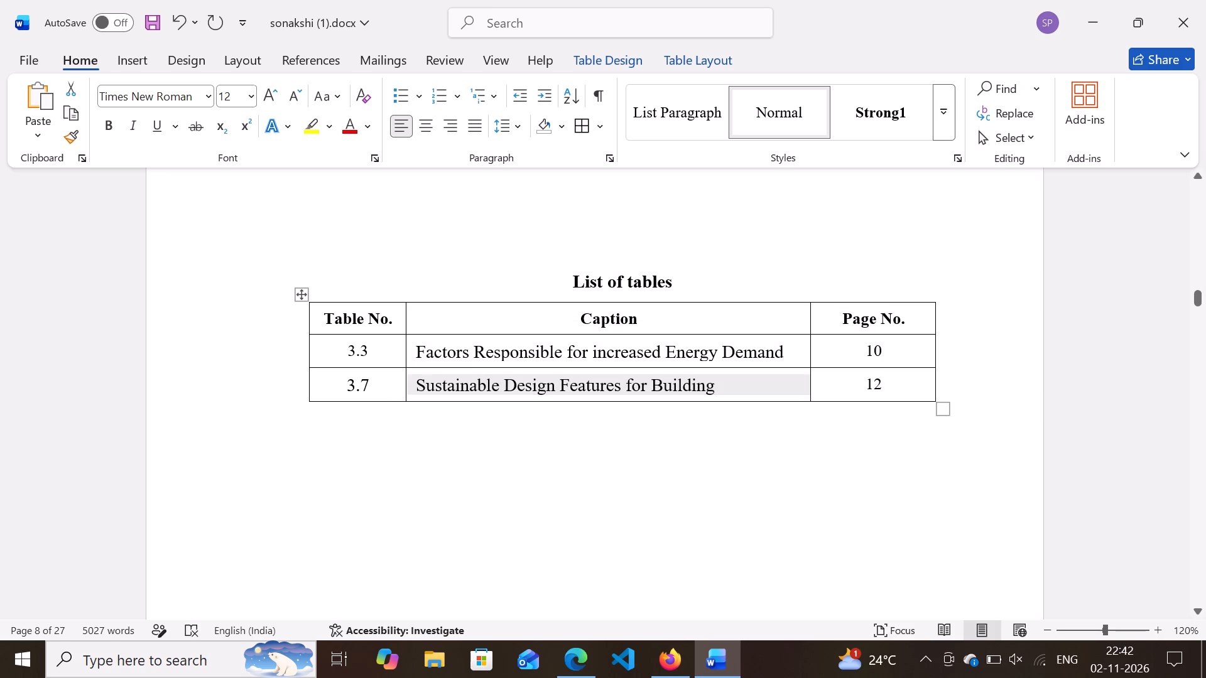
Add an empty row below the 3.7 entry at the end of the List of tables.
scroll(834, 379, down, 2)
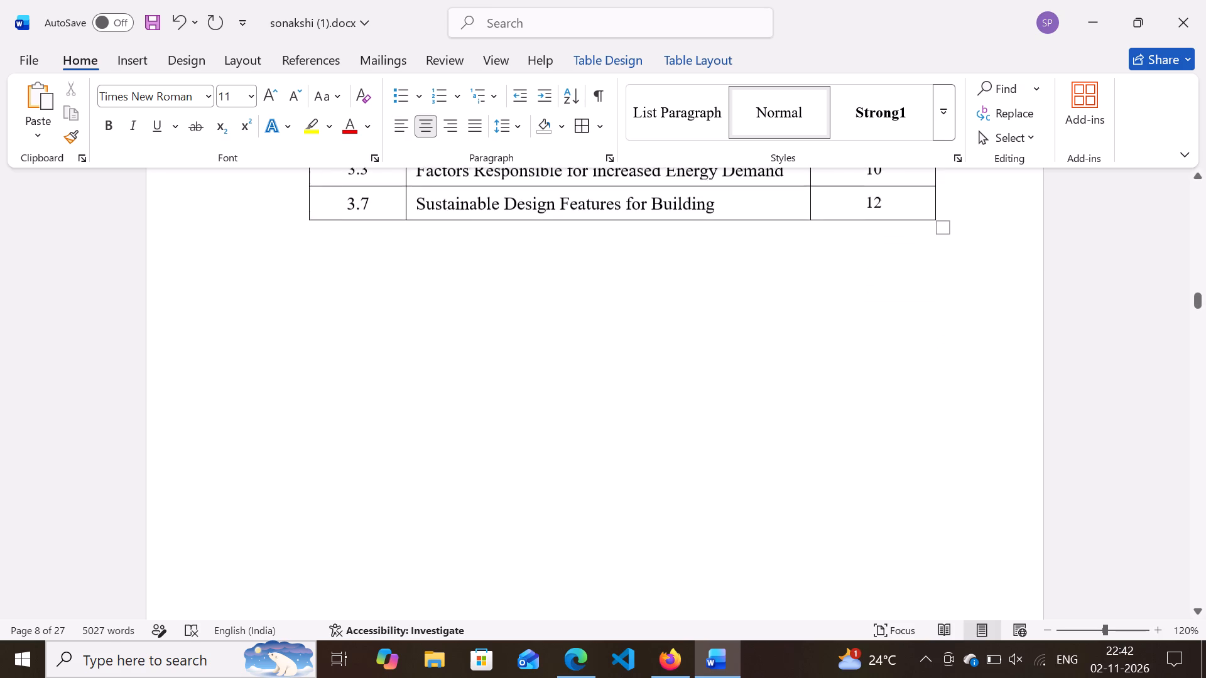
scroll(834, 379, down, 1)
scroll(834, 379, up, 1)
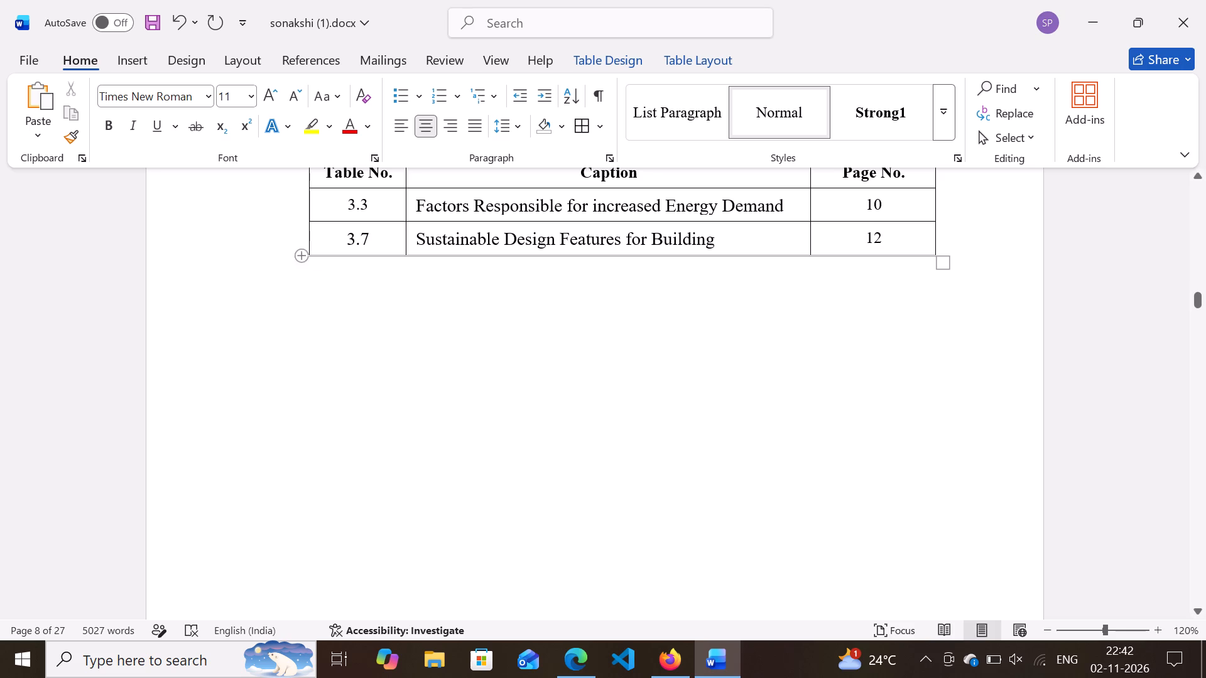
click(300, 257)
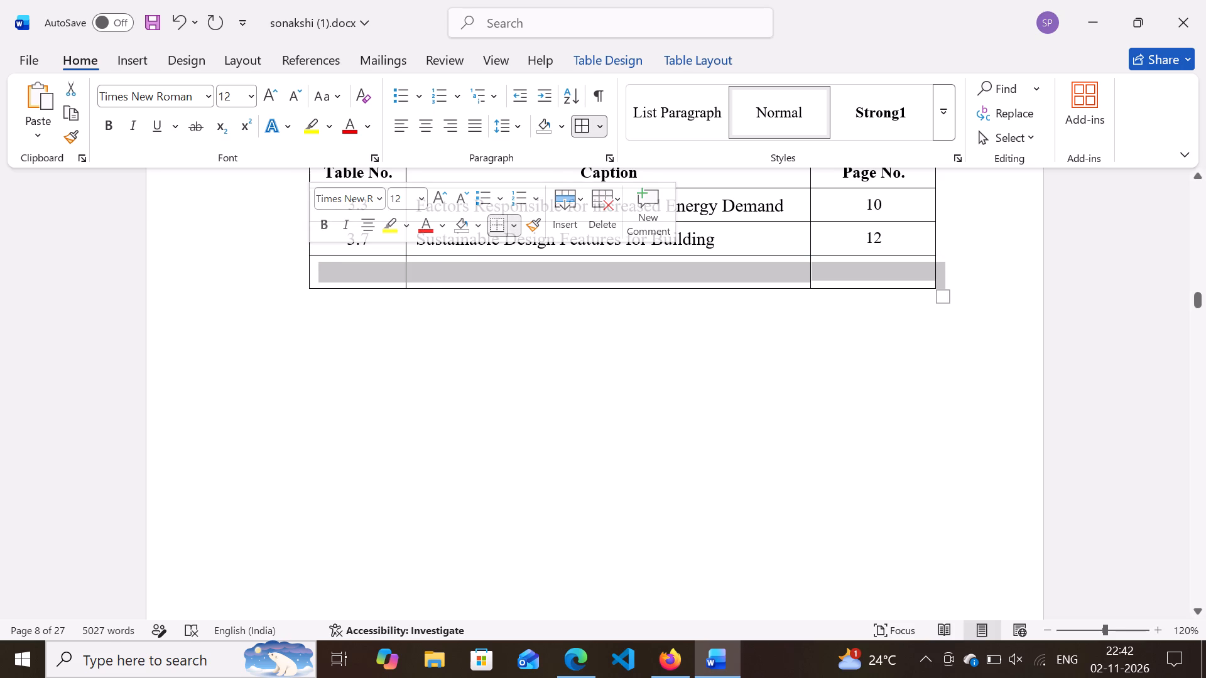
Enter the caption "Modern Technologies for Energy Consumption" in the new last row of the List of tables.
click(432, 263)
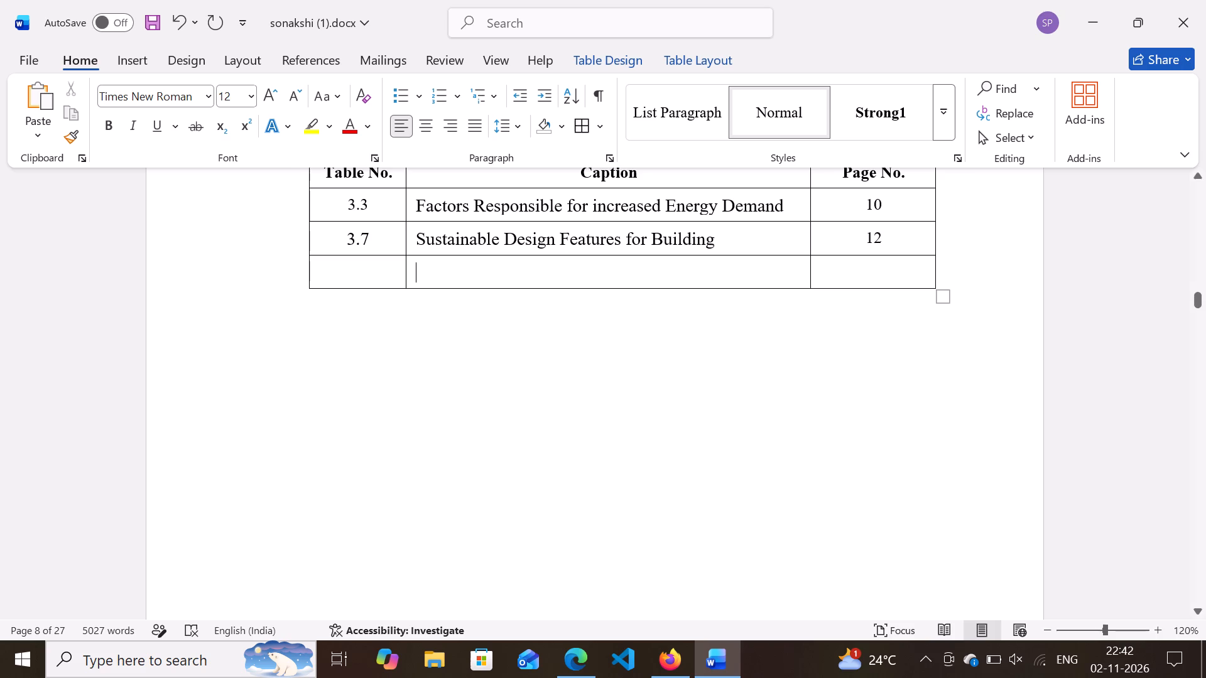
key(m)
text(odern)
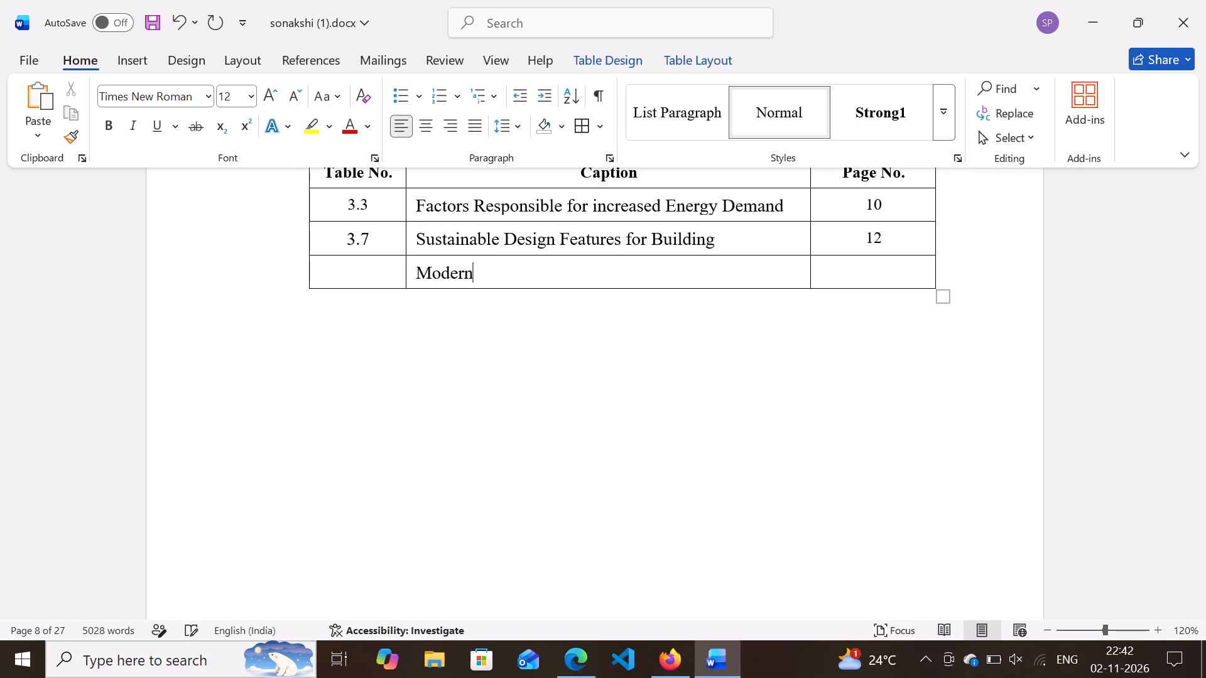
key(space)
text(TR)
key(BackSpace)
text(echni)
key(BackSpace)
text(ologies)
key(space)
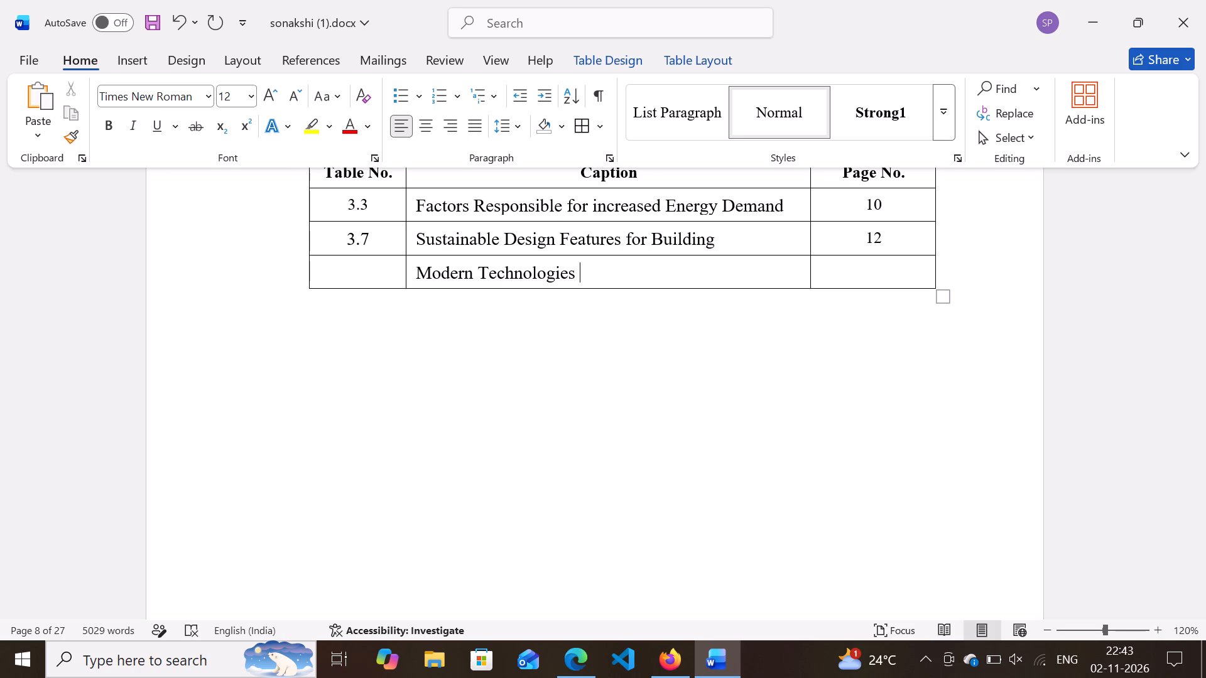
text(for)
key(space)
text(nerd)
key(BackSpace)
text(gy)
key(space)
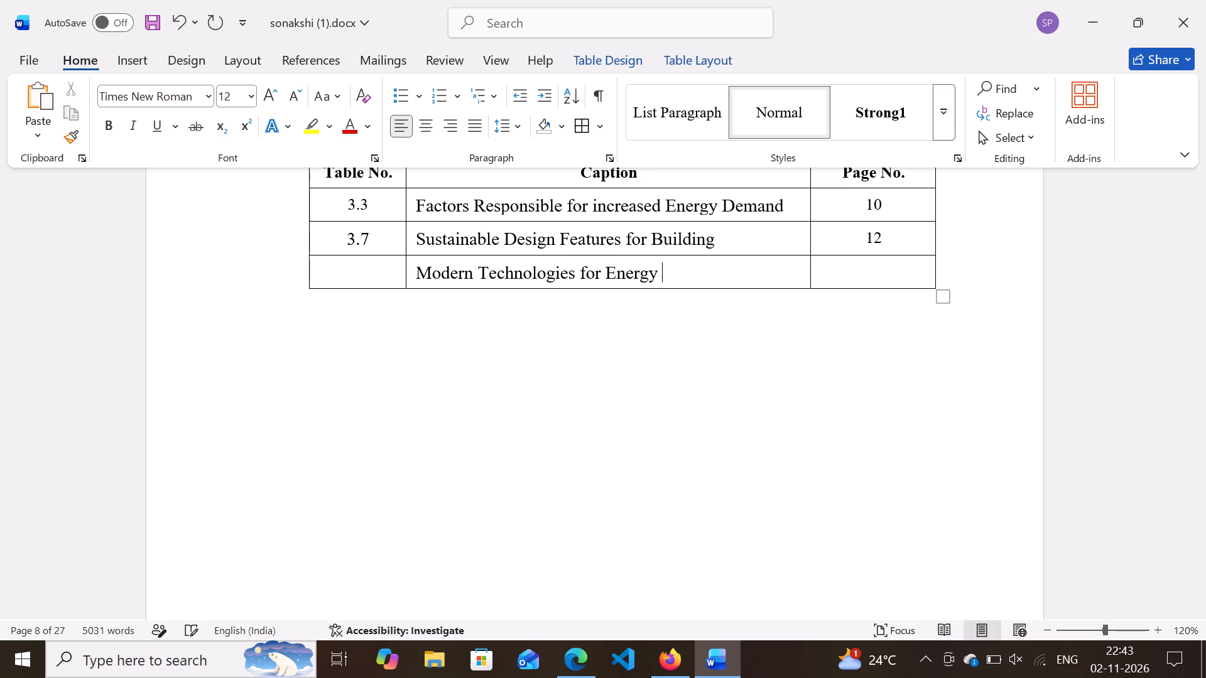
key(c)
text(onsumption)
Find the energy saving technologies table in chapter 3 and check its caption and table number.
scroll(432, 263, down, 10)
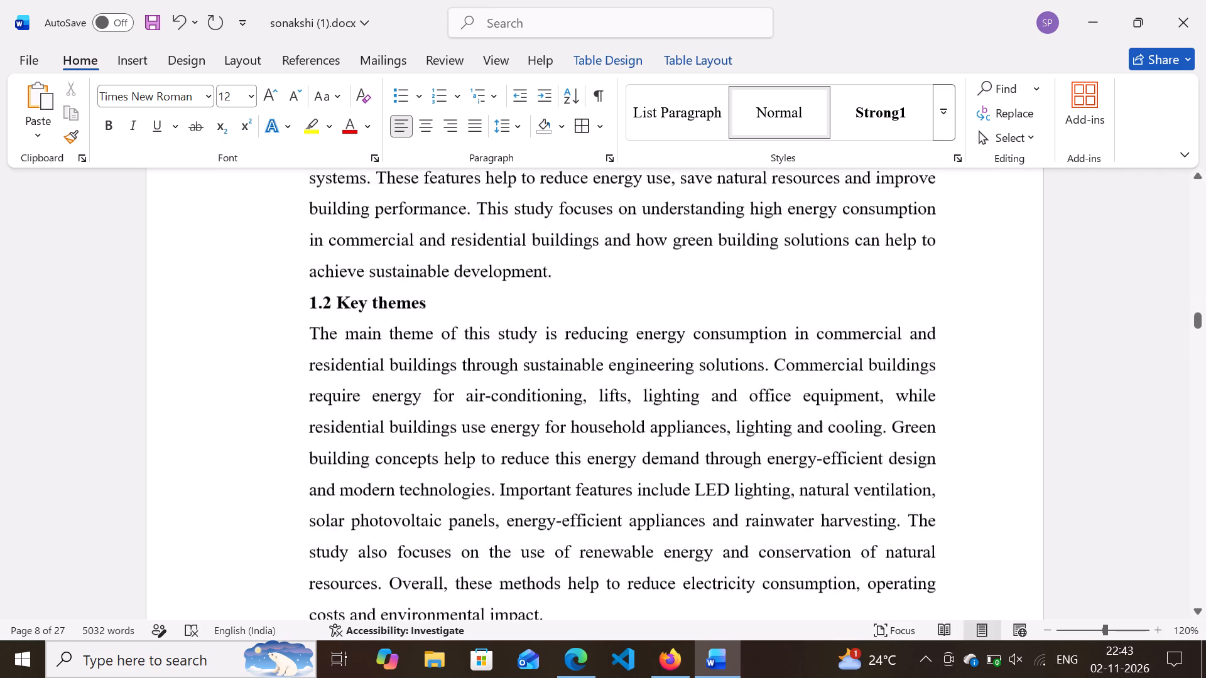
scroll(432, 263, down, 19)
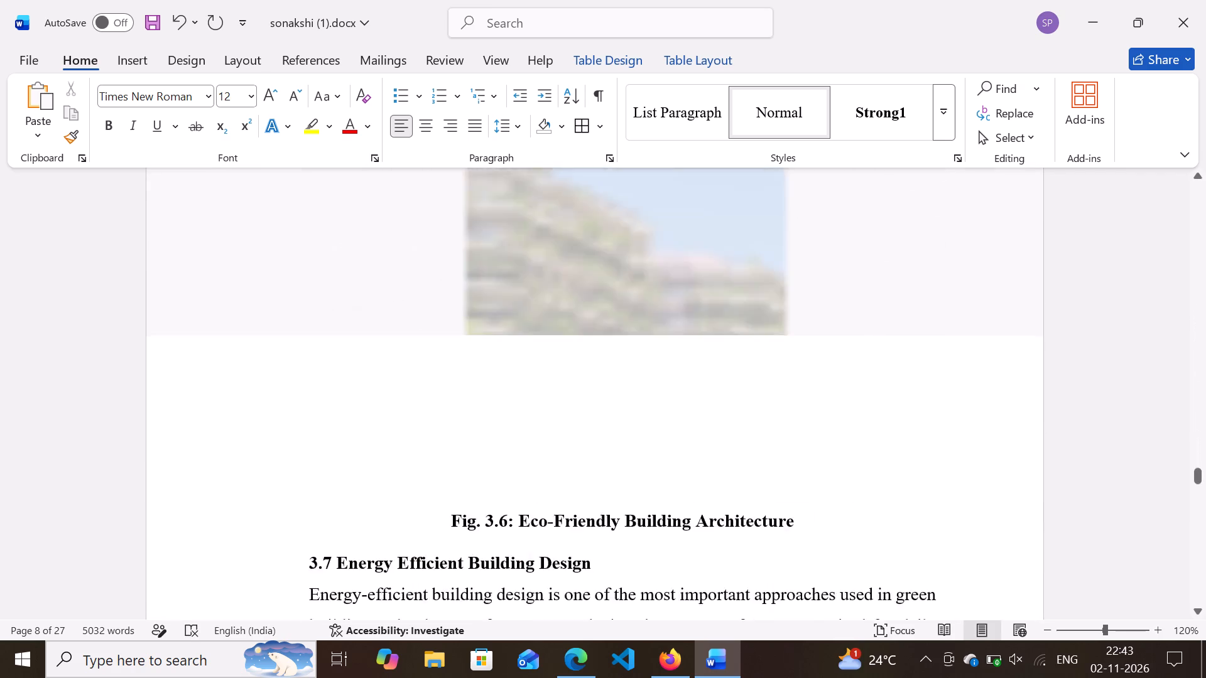
scroll(432, 263, down, 6)
scroll(432, 263, right, 1)
scroll(432, 263, up, 4)
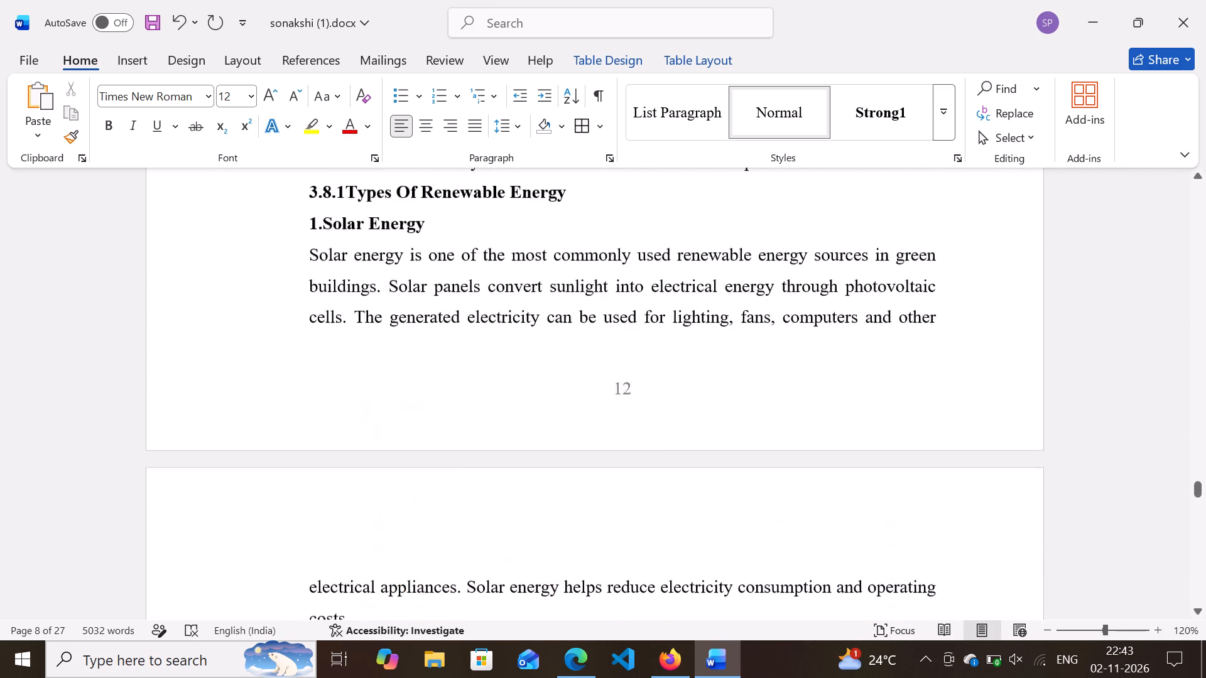
scroll(432, 263, up, 1)
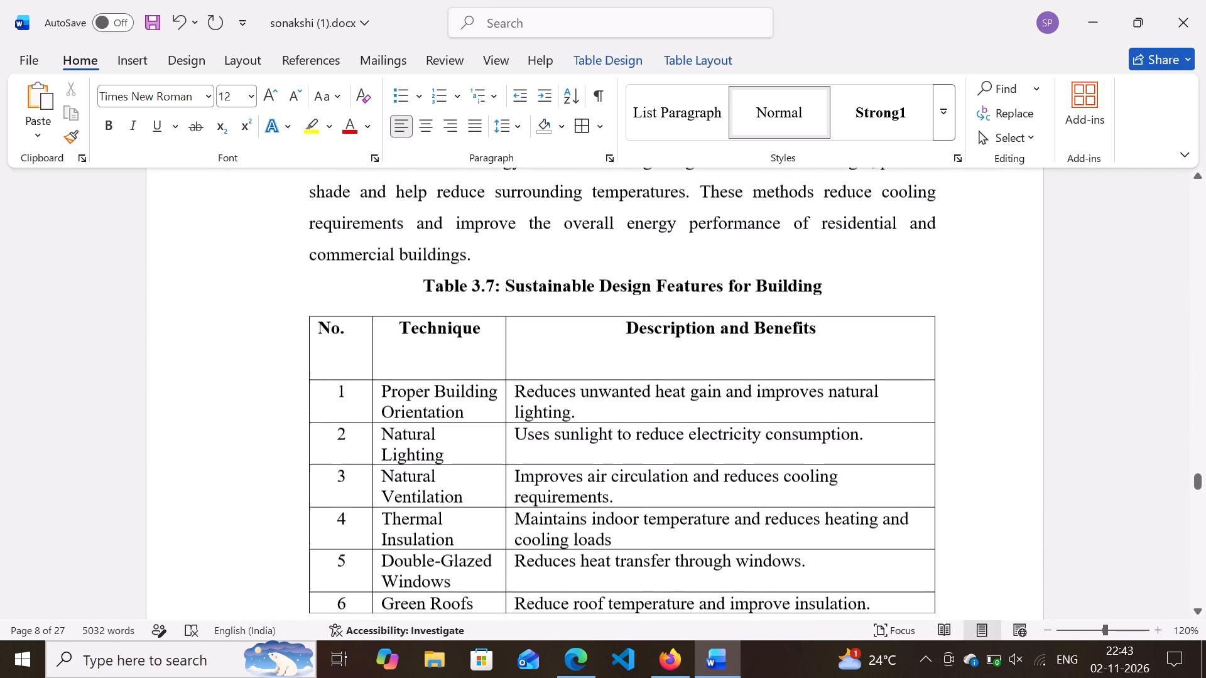
scroll(432, 263, up, 1)
scroll(432, 263, down, 6)
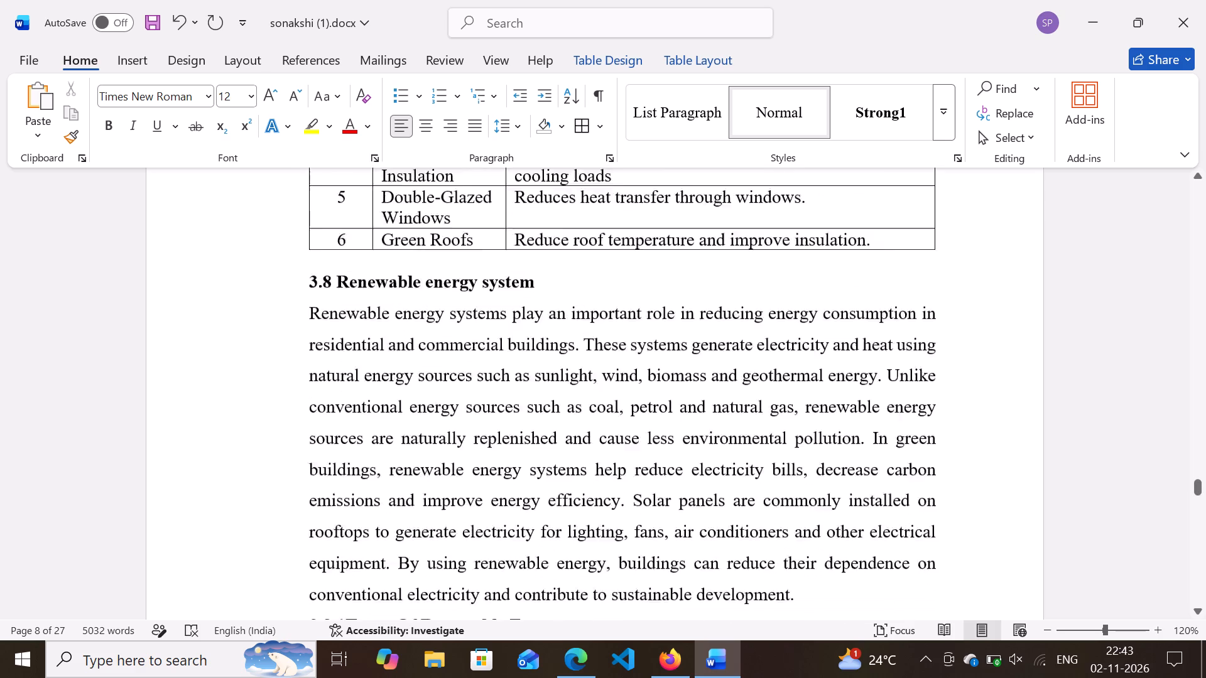
scroll(432, 263, down, 8)
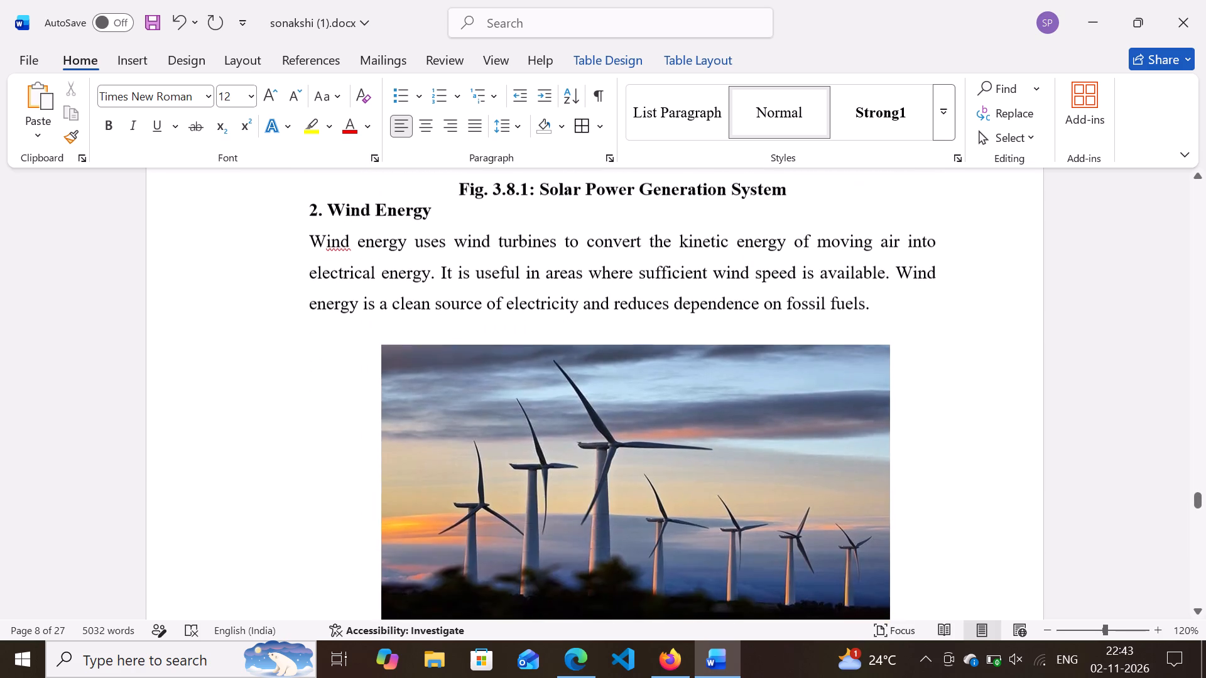
scroll(432, 263, down, 11)
scroll(432, 263, right, 1)
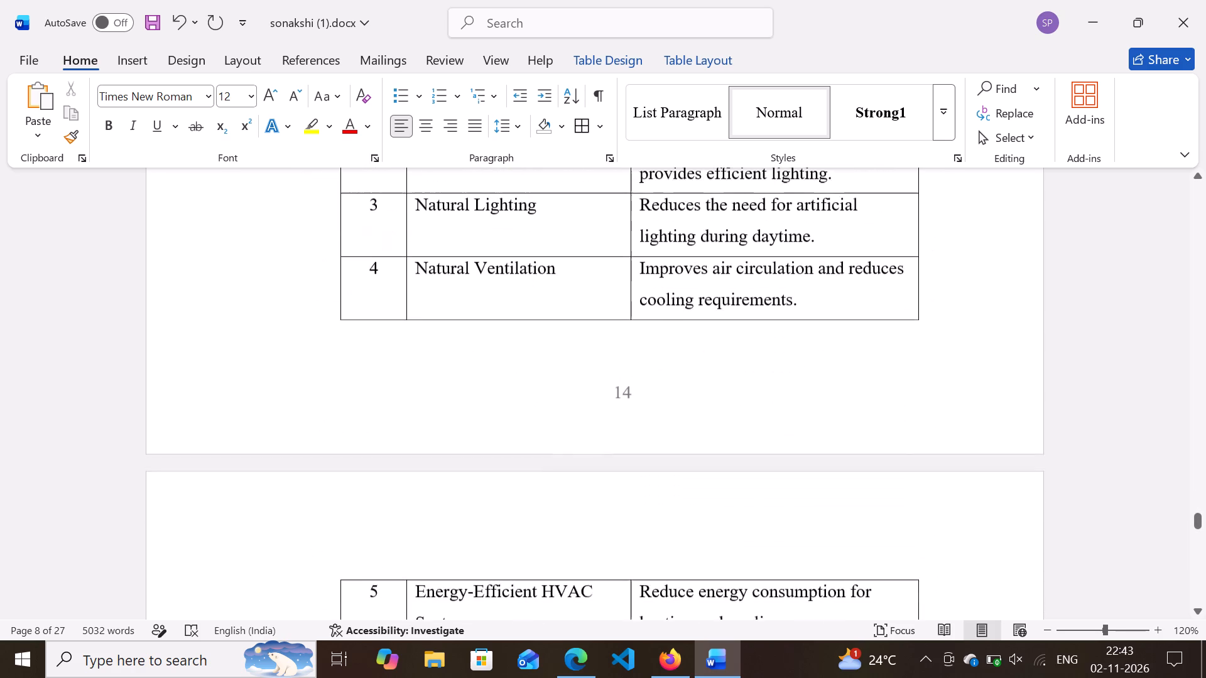
scroll(432, 263, right, 1)
scroll(432, 263, up, 1)
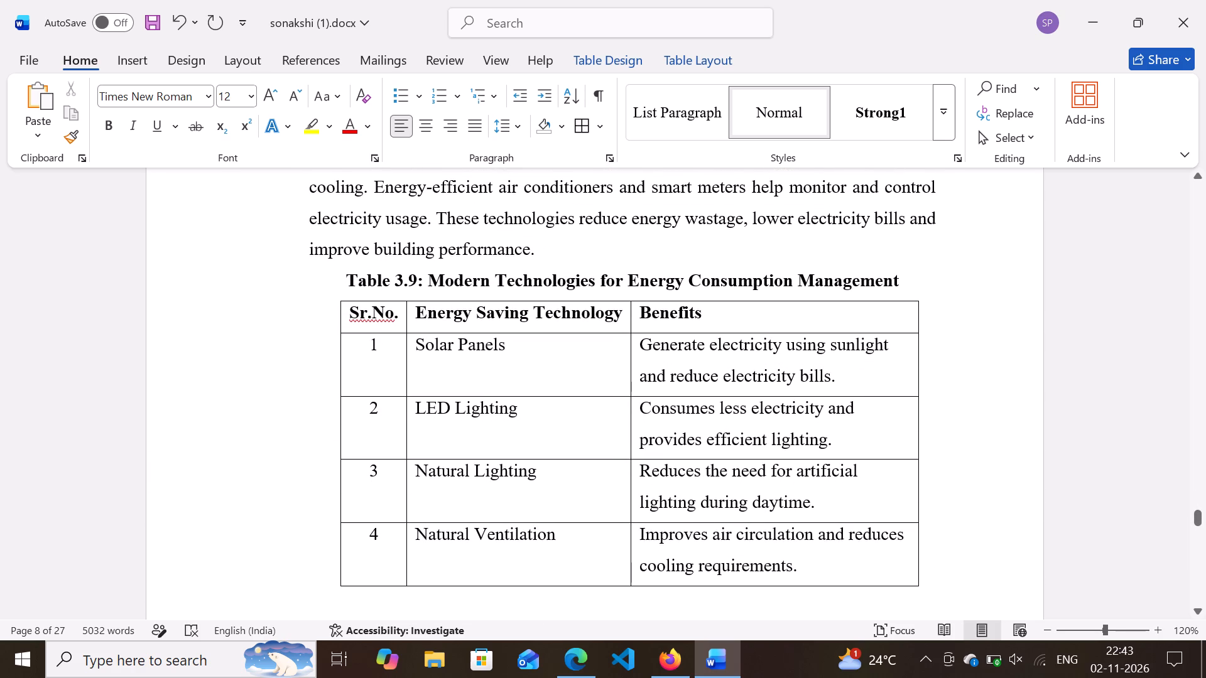
scroll(479, 274, down, 1)
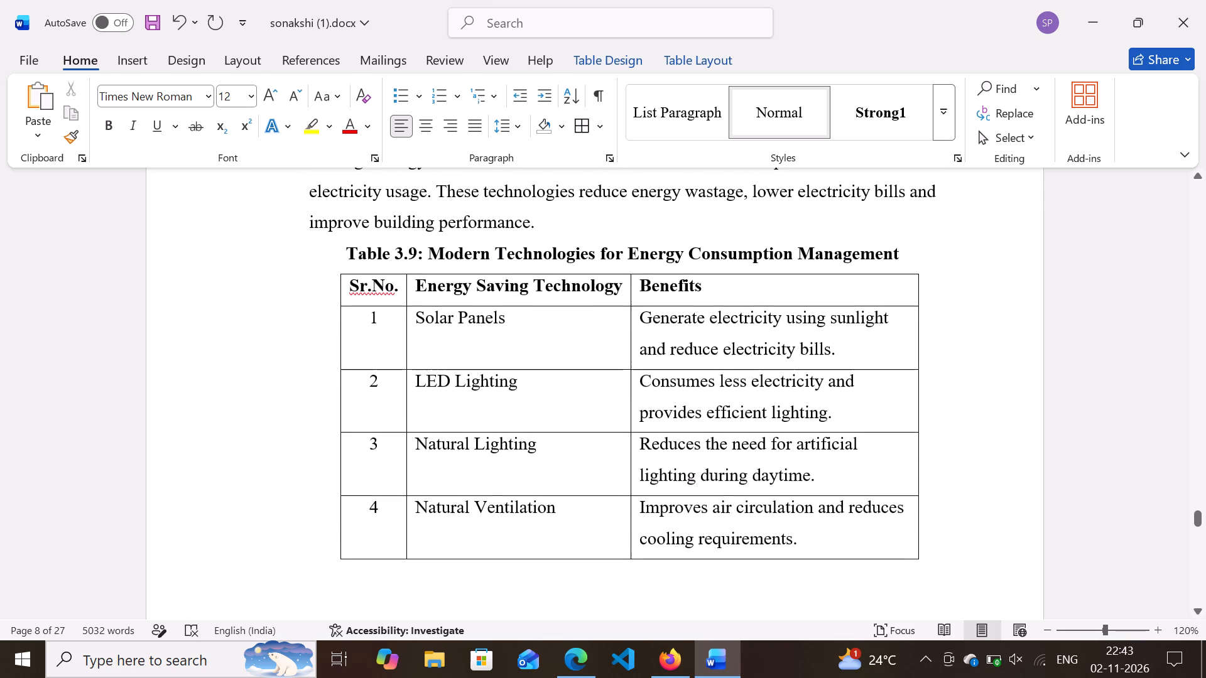
scroll(479, 274, up, 1)
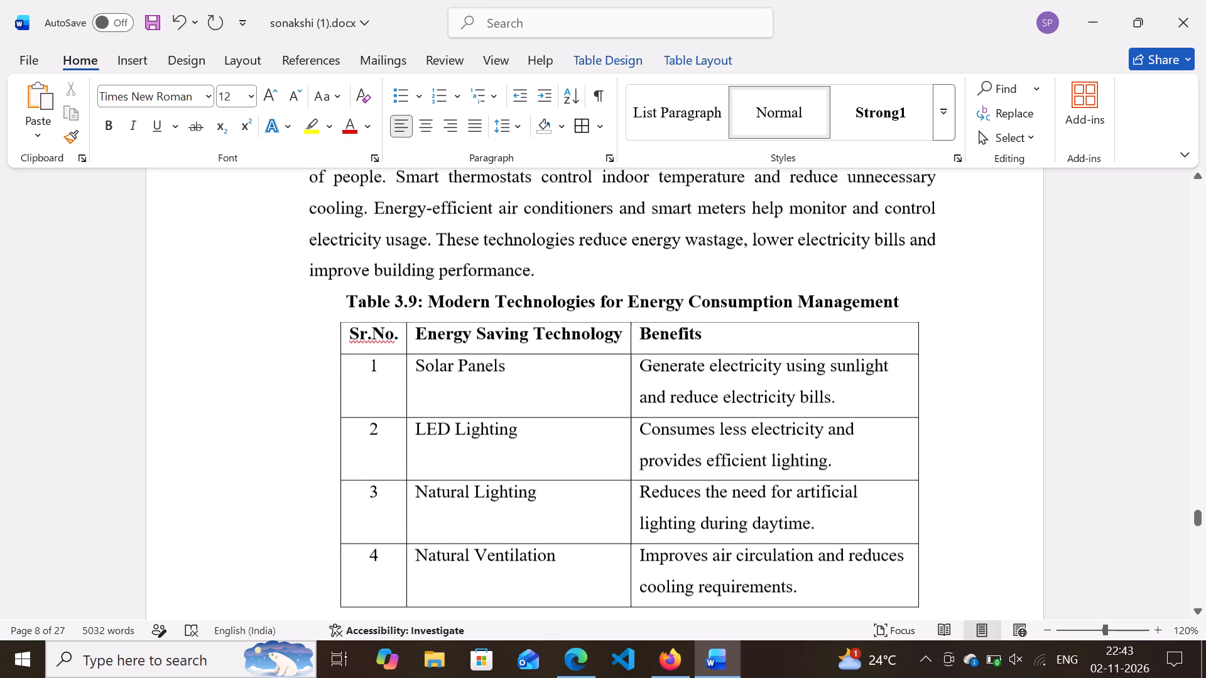
Enter table number 3.9 for the "Modern Technologies for Energy Consumption" entry in the List of tables.
scroll(479, 274, up, 10)
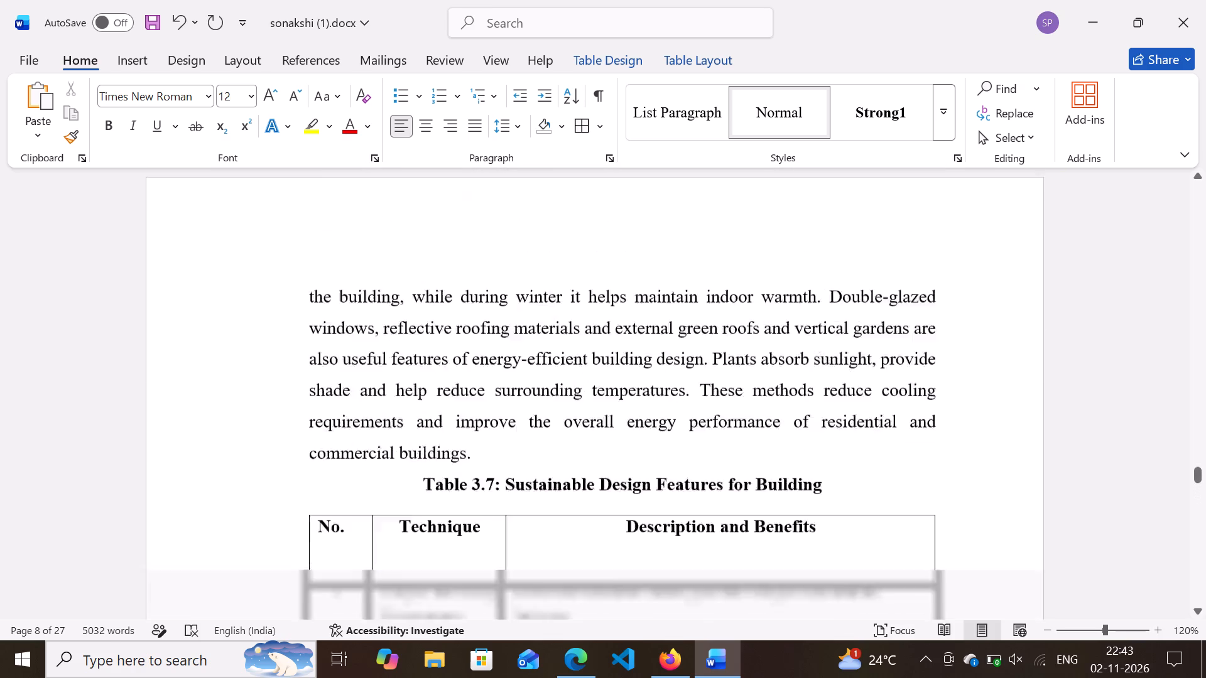
scroll(479, 274, up, 15)
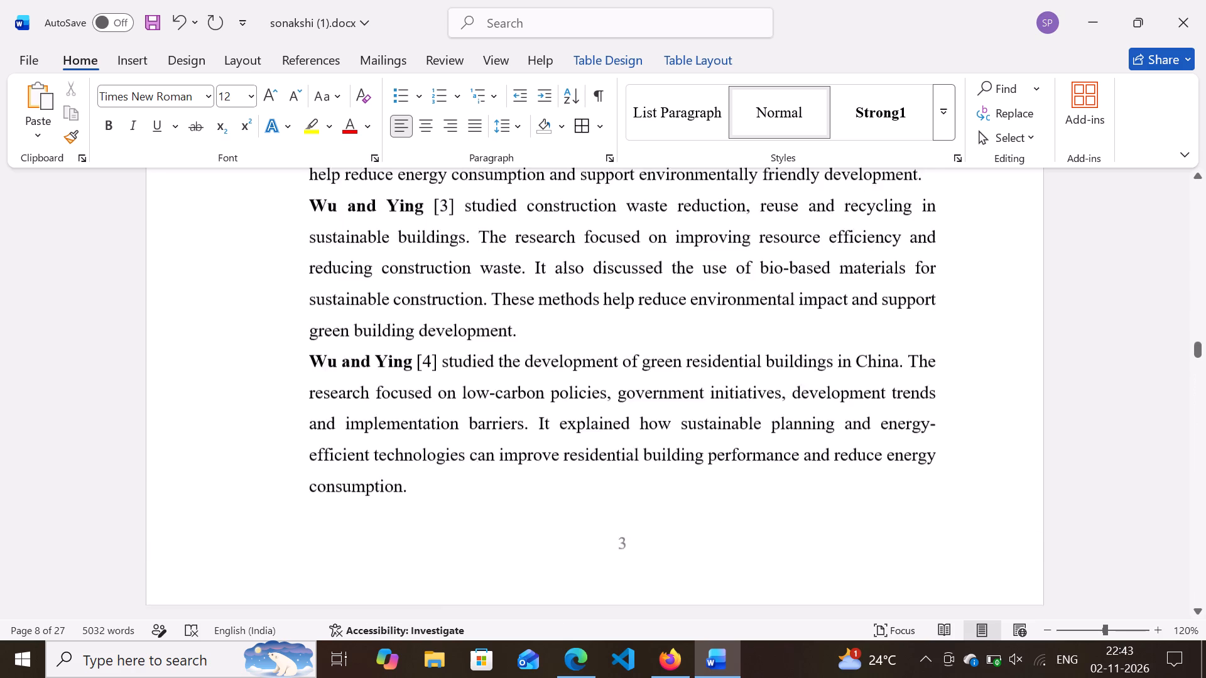
scroll(479, 274, up, 9)
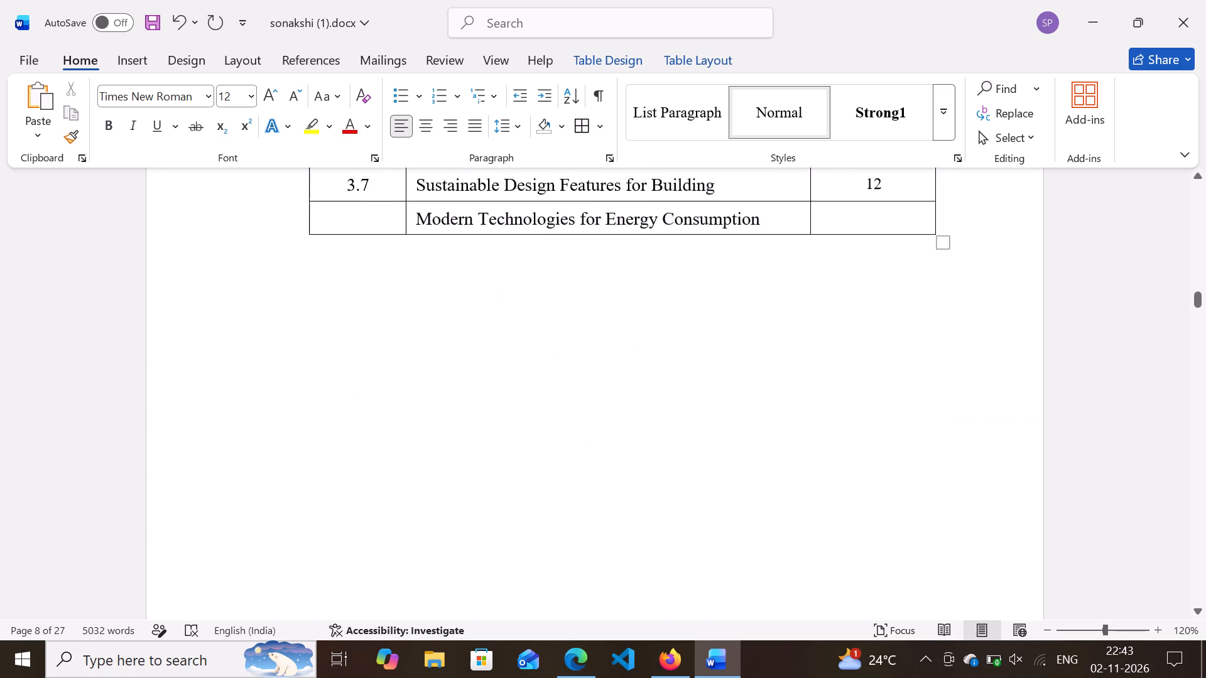
scroll(479, 274, up, 5)
click(479, 274)
scroll(479, 274, down, 8)
scroll(479, 274, up, 1)
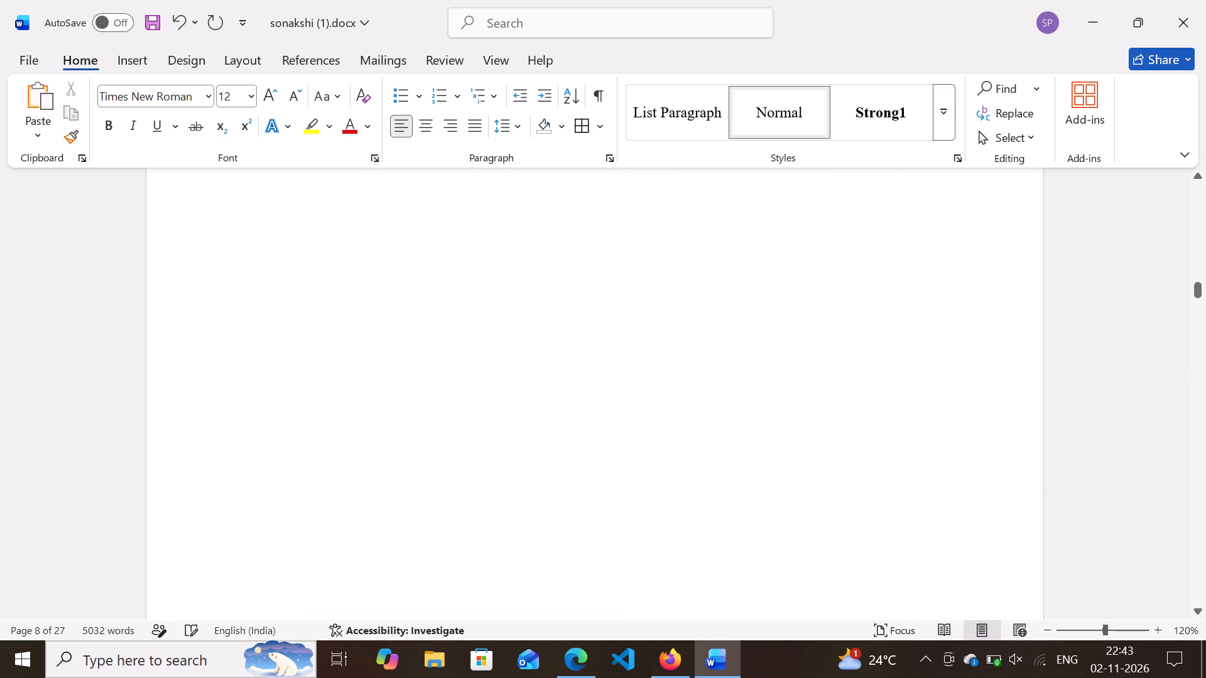
scroll(479, 274, up, 2)
scroll(479, 274, down, 1)
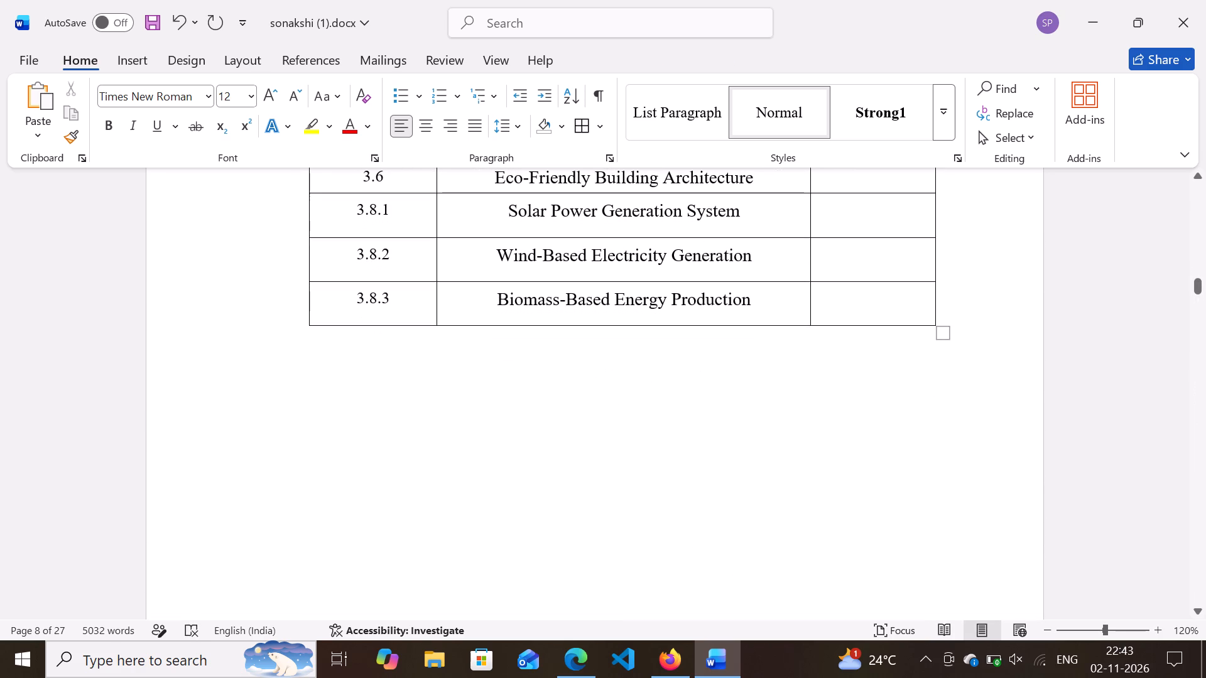
scroll(422, 309, down, 8)
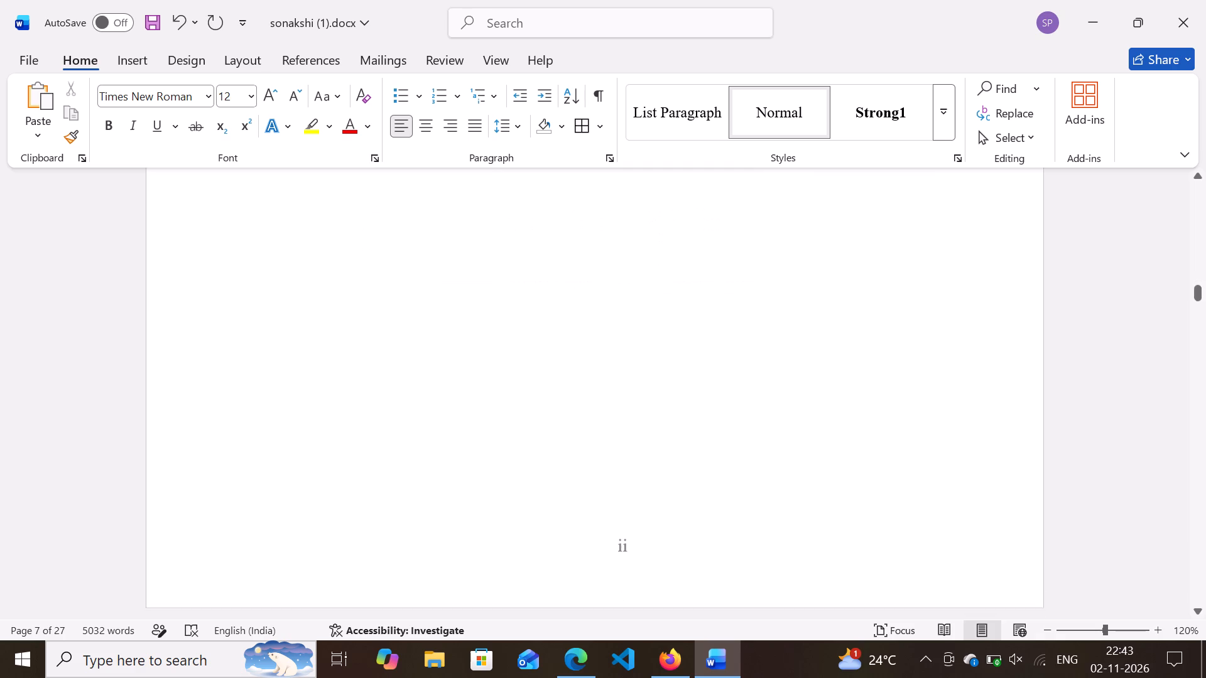
scroll(422, 309, down, 2)
click(379, 389)
text(3.)
key(9)
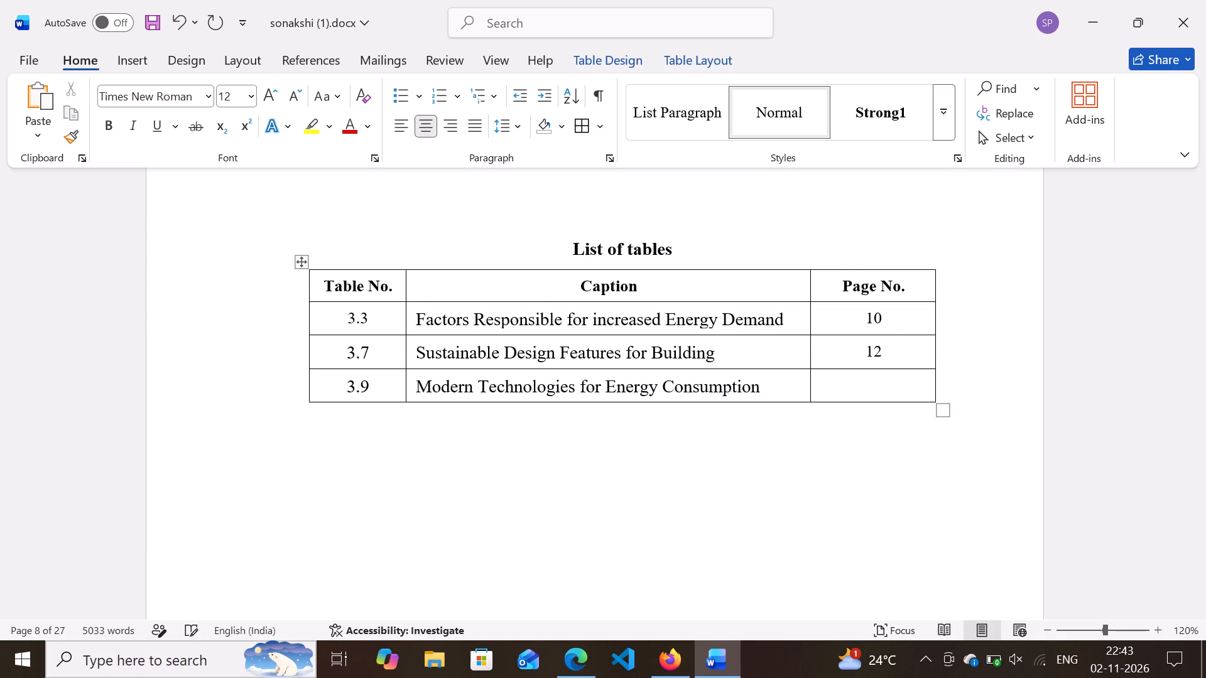
Review the List of figures and the Content table, checking the chapter and section titles and their page number entries.
scroll(379, 389, up, 8)
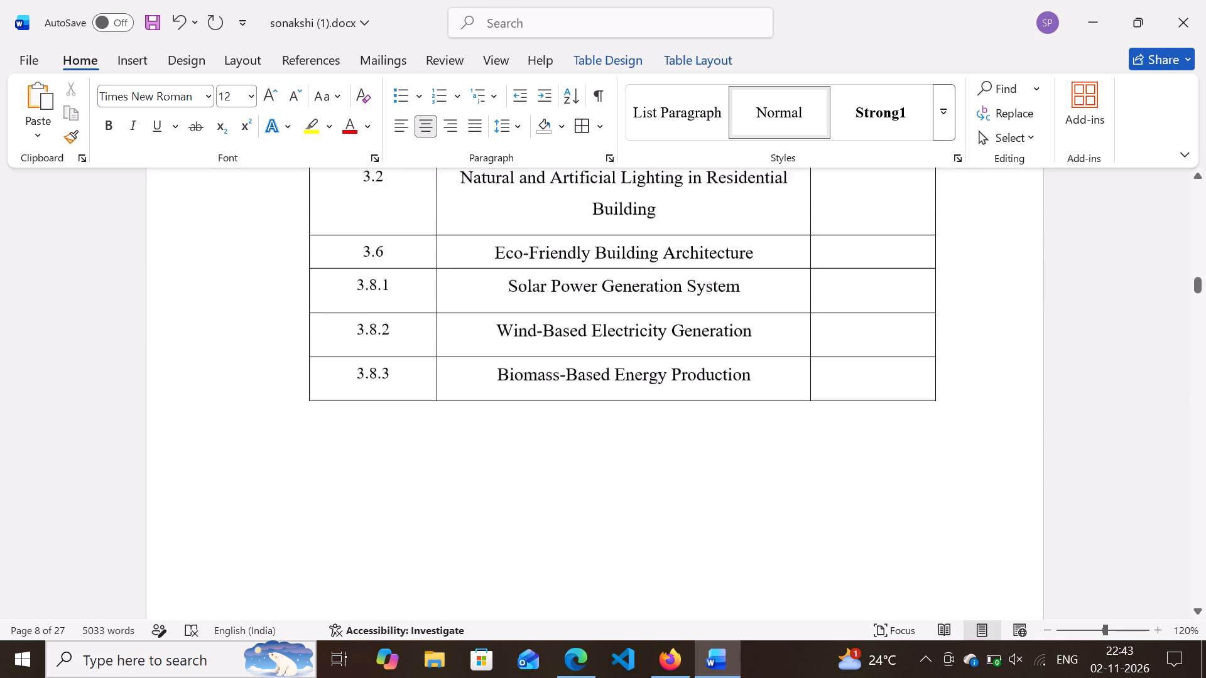
scroll(379, 389, up, 6)
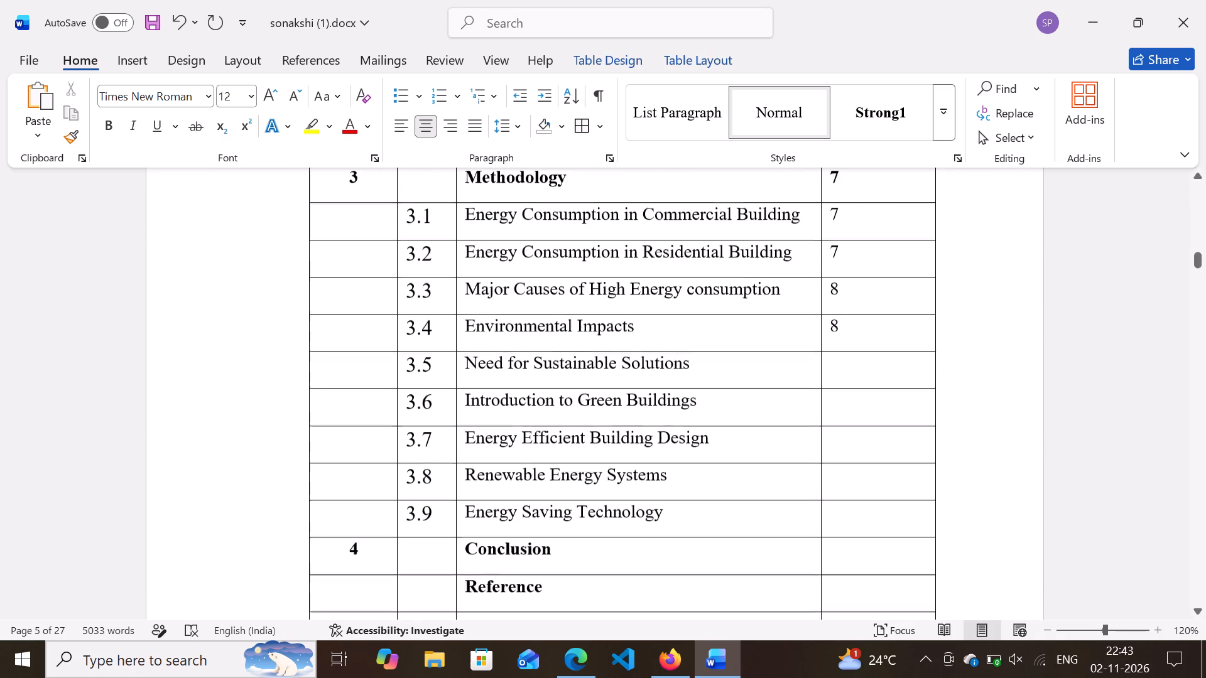
scroll(379, 389, down, 1)
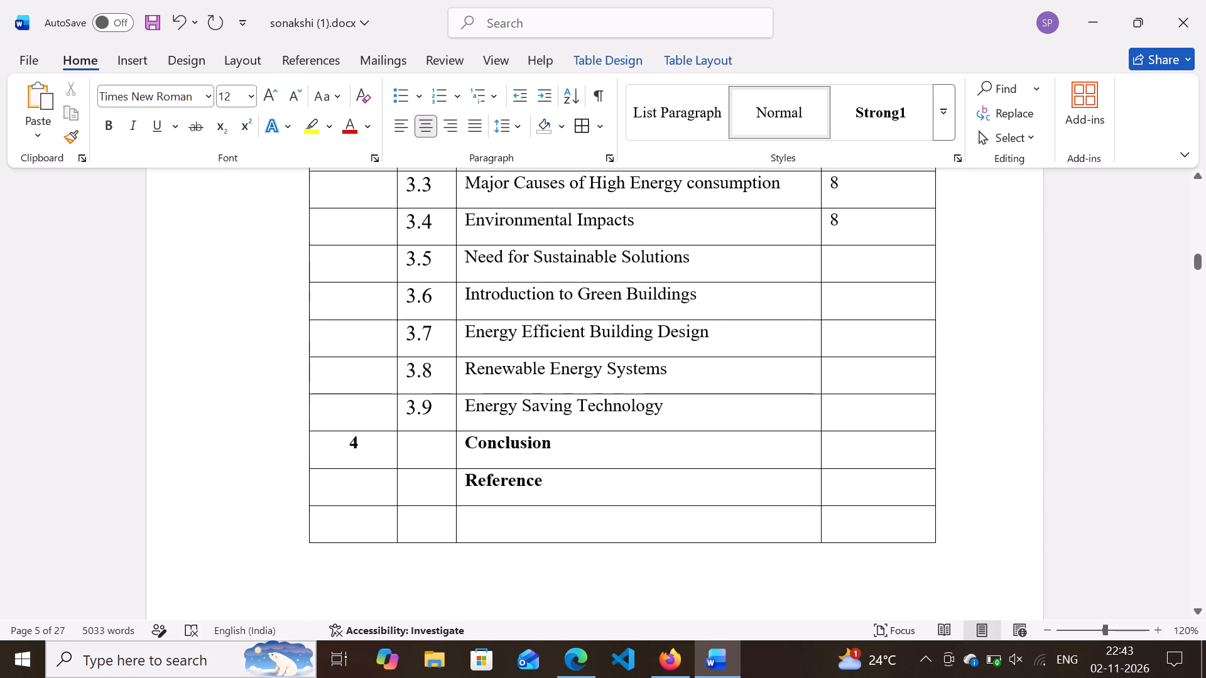
scroll(379, 389, up, 6)
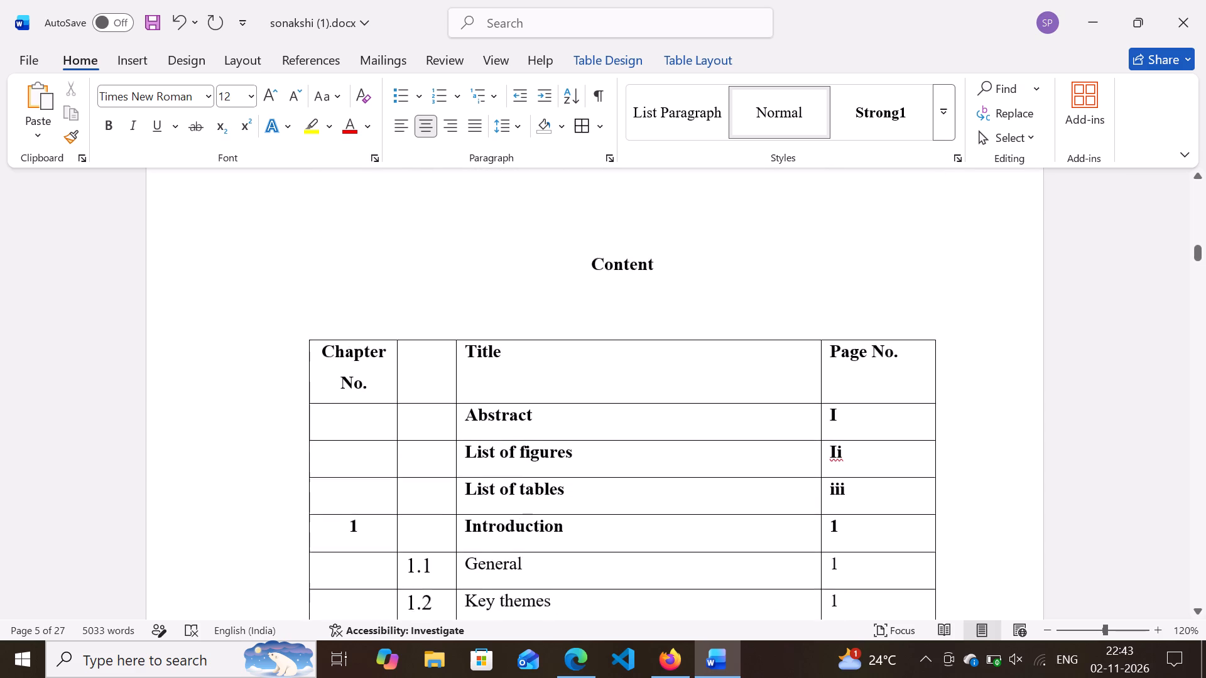
scroll(379, 389, down, 4)
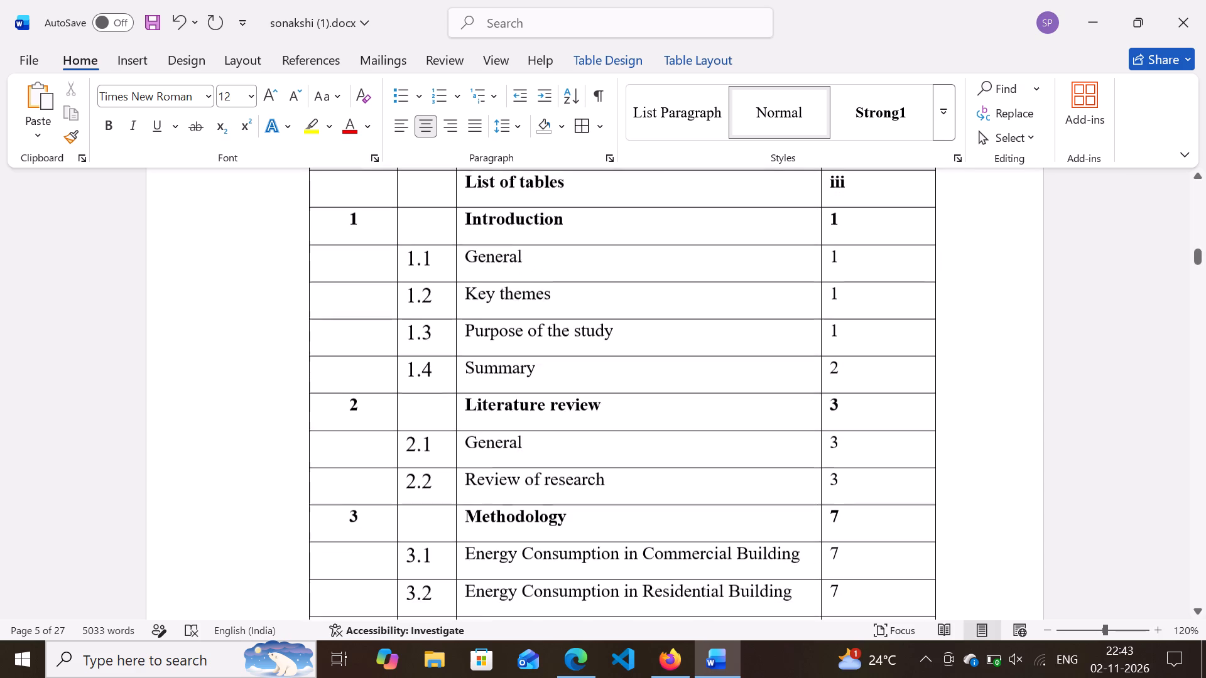
scroll(379, 389, down, 1)
Look over the front pages of the report, from the Acknowledgment back to the certificate and title pages.
scroll(379, 389, up, 9)
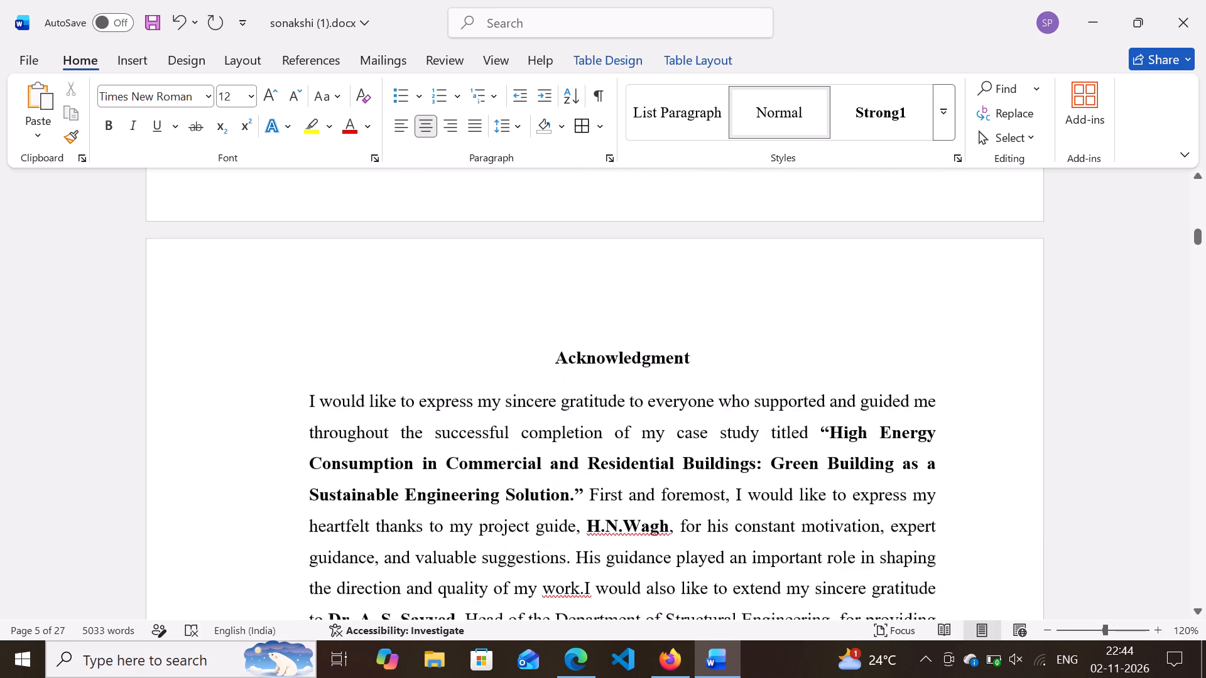
scroll(379, 389, up, 14)
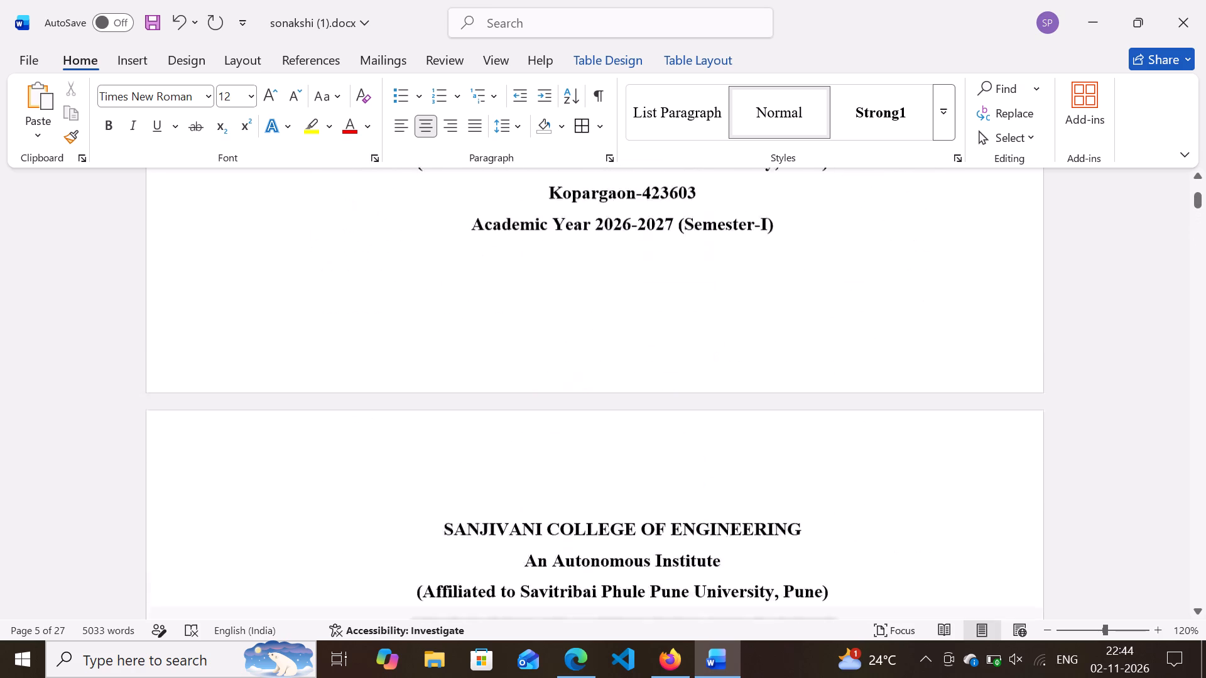
Use Save As to save the seminar report in the Downloads folder as a Word document, keeping its existing file name.
scroll(379, 389, up, 4)
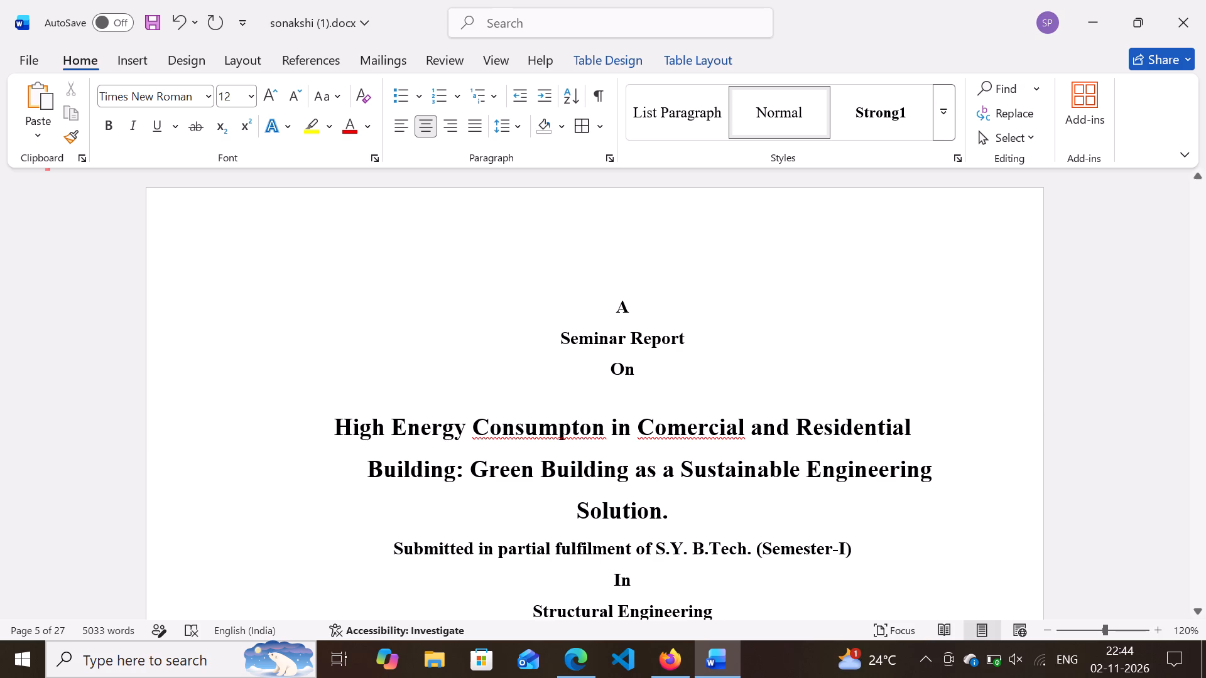
click(35, 60)
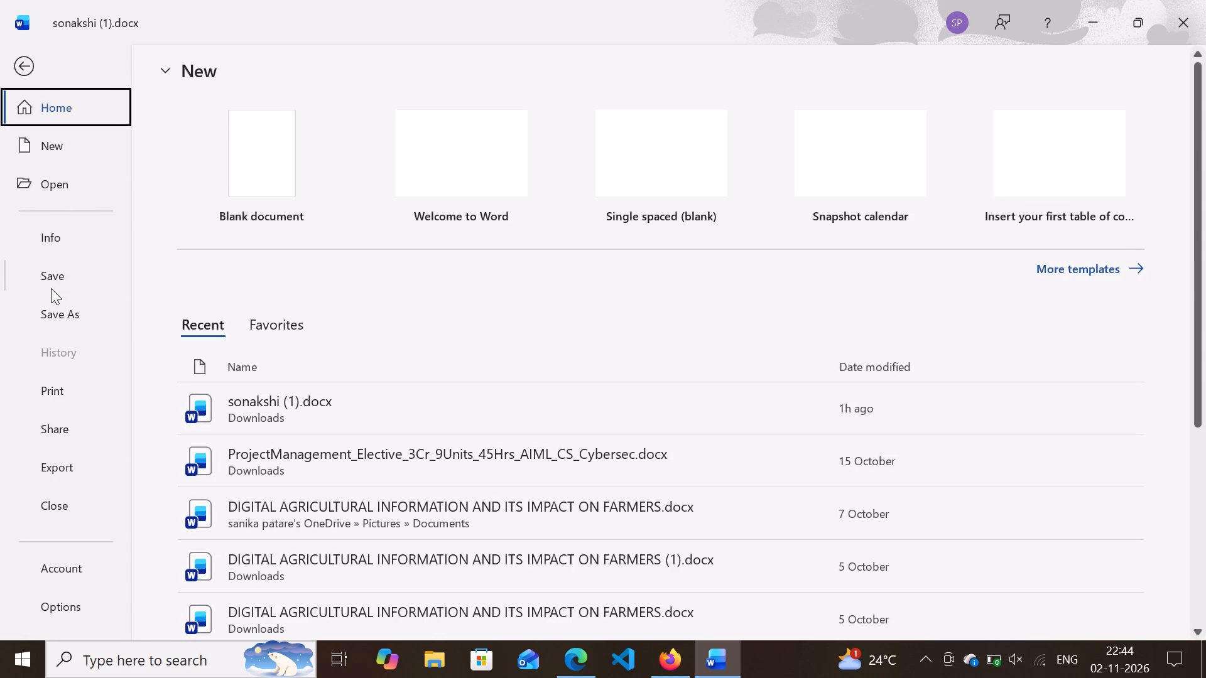
click(51, 316)
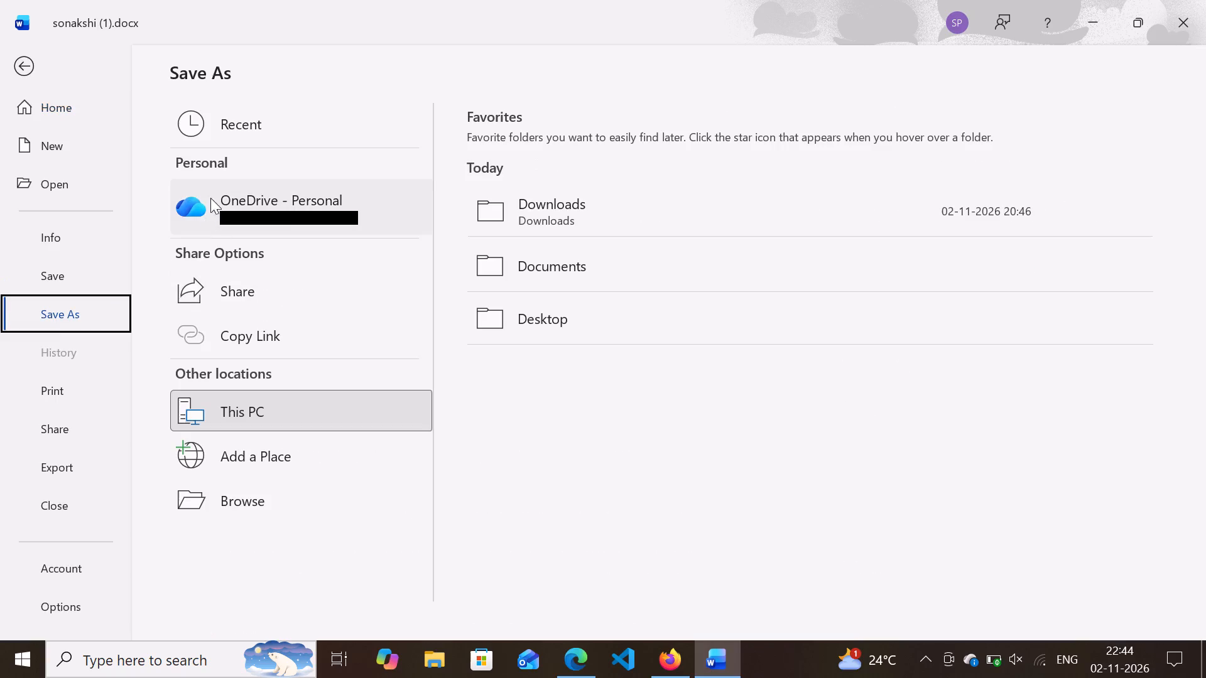
click(219, 420)
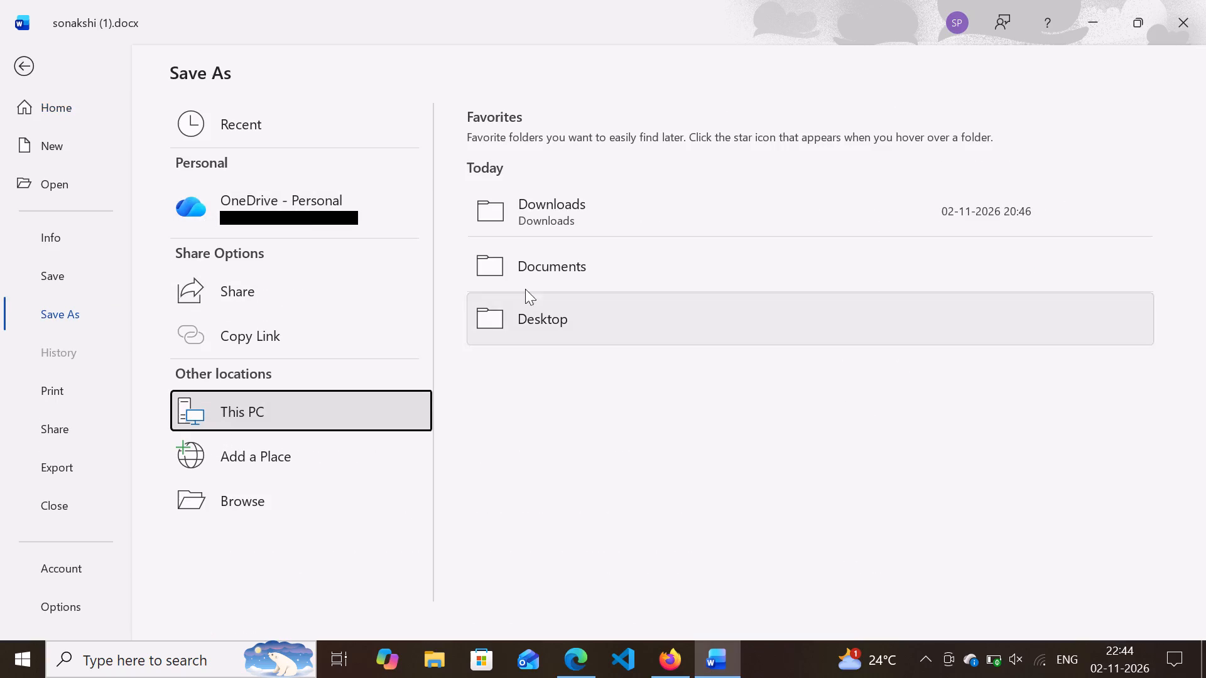
click(592, 217)
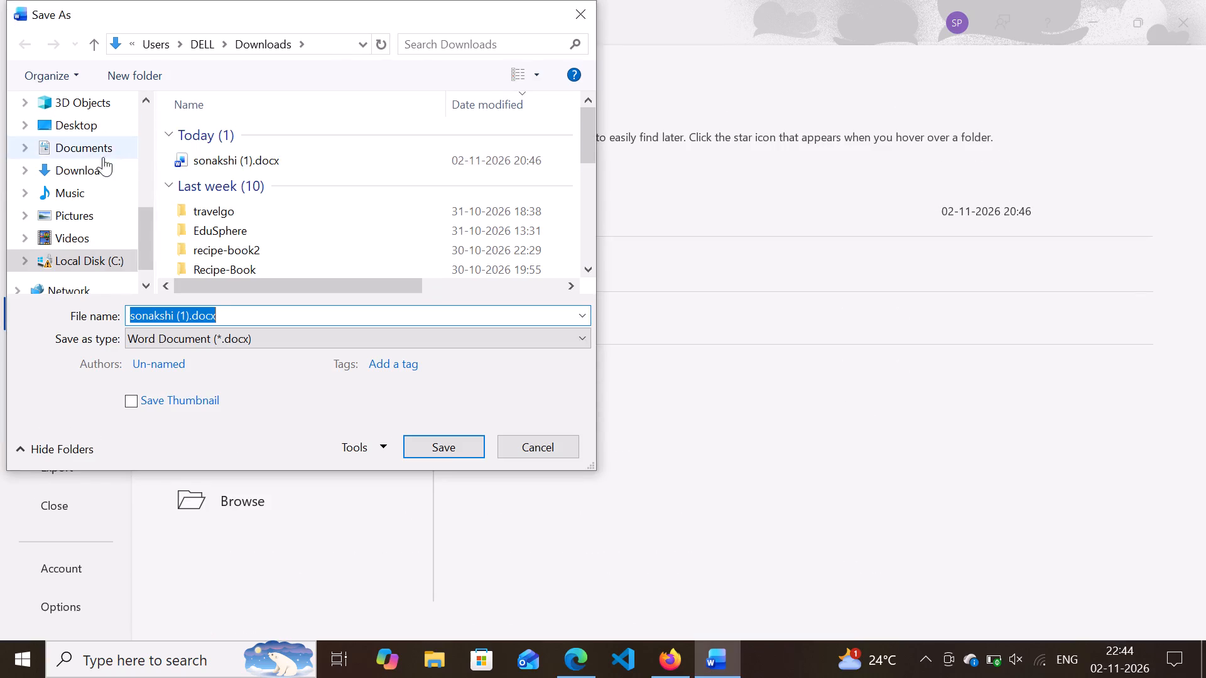
click(99, 162)
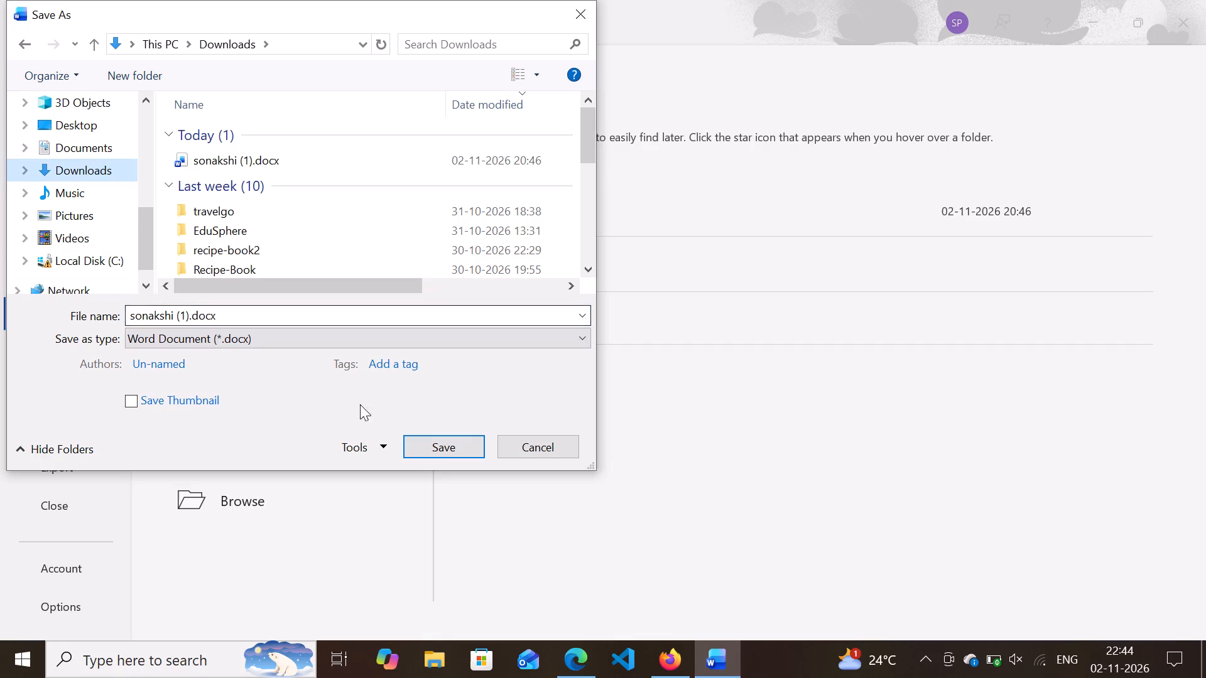
click(421, 448)
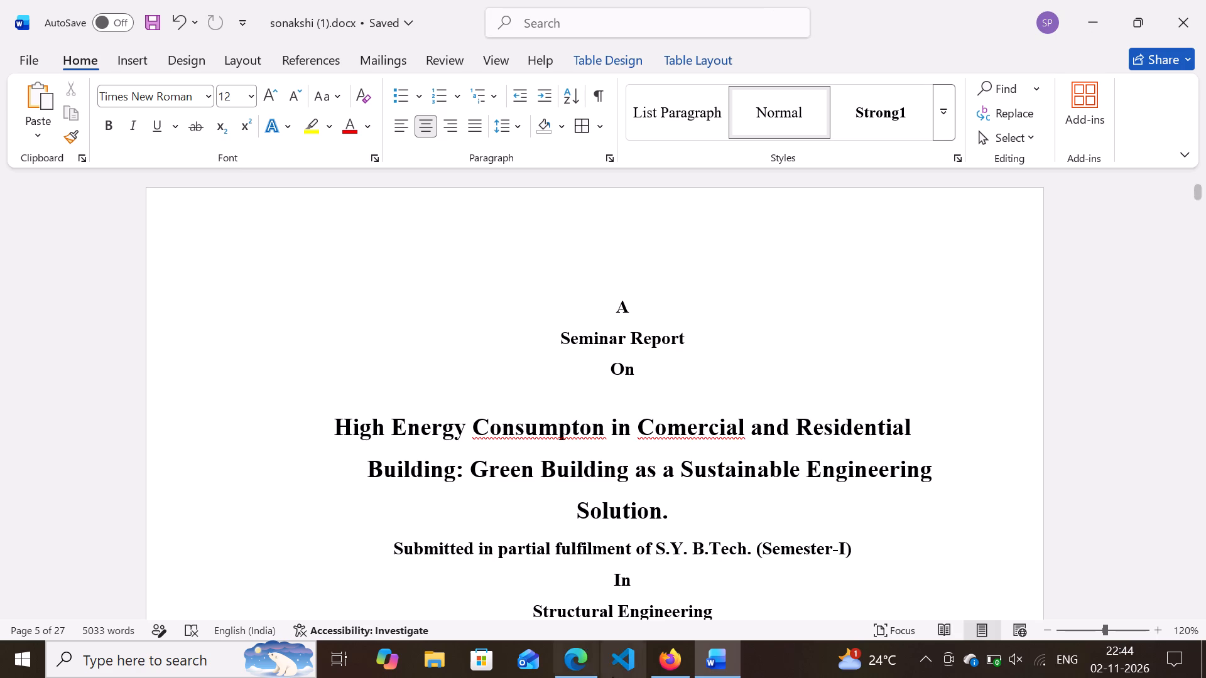